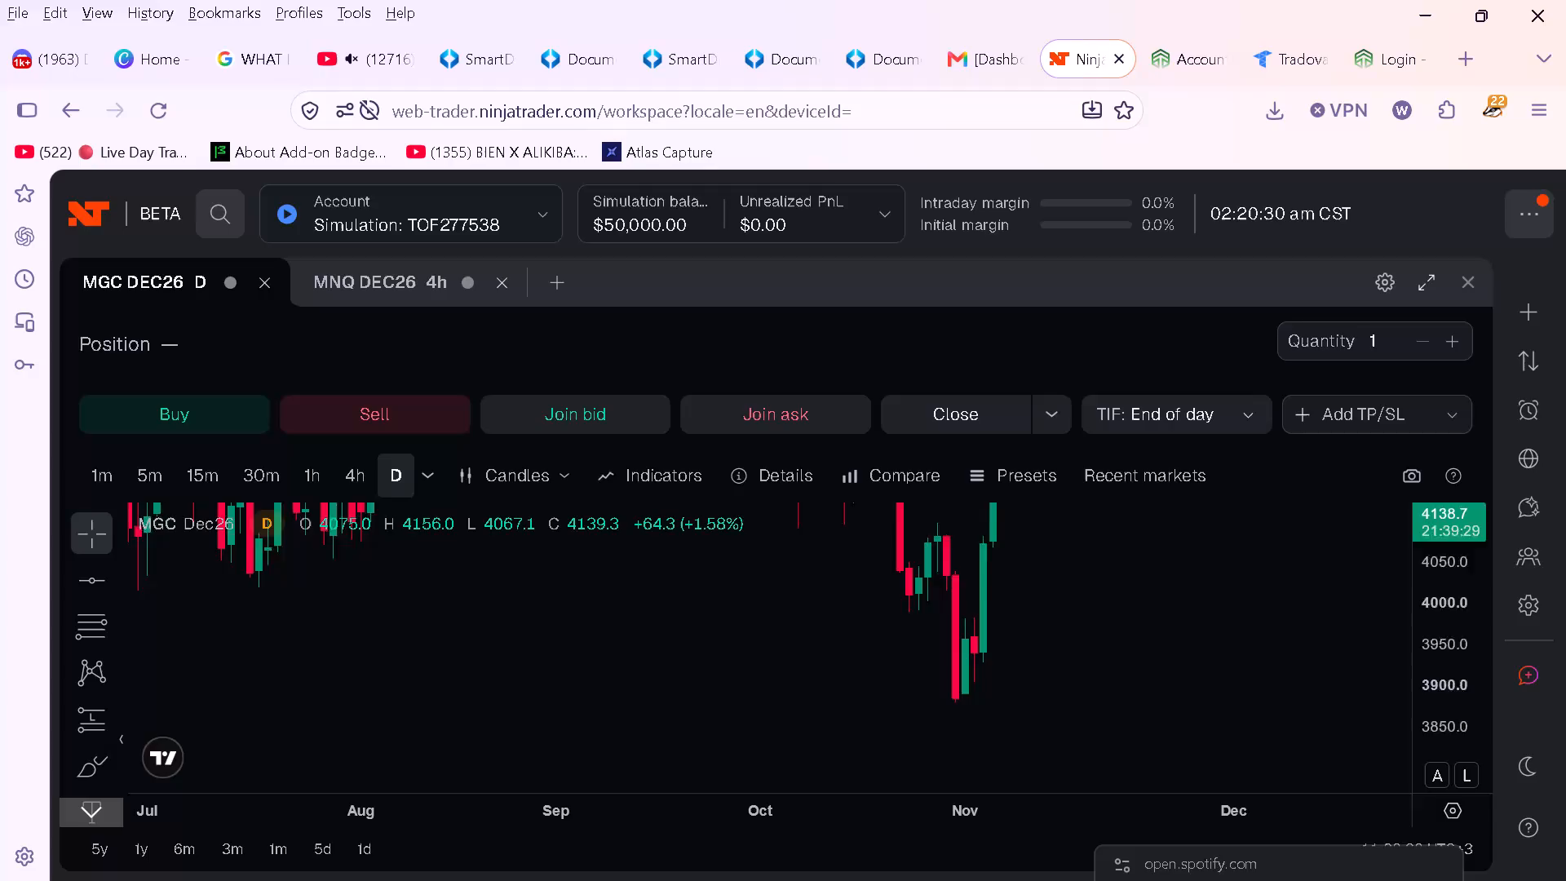
Switch the MGC Dec26 chart from daily to the 4h timeframe and raise the horizontal line to 4158.7.
left_click_drag(865, 817, 1289, 710)
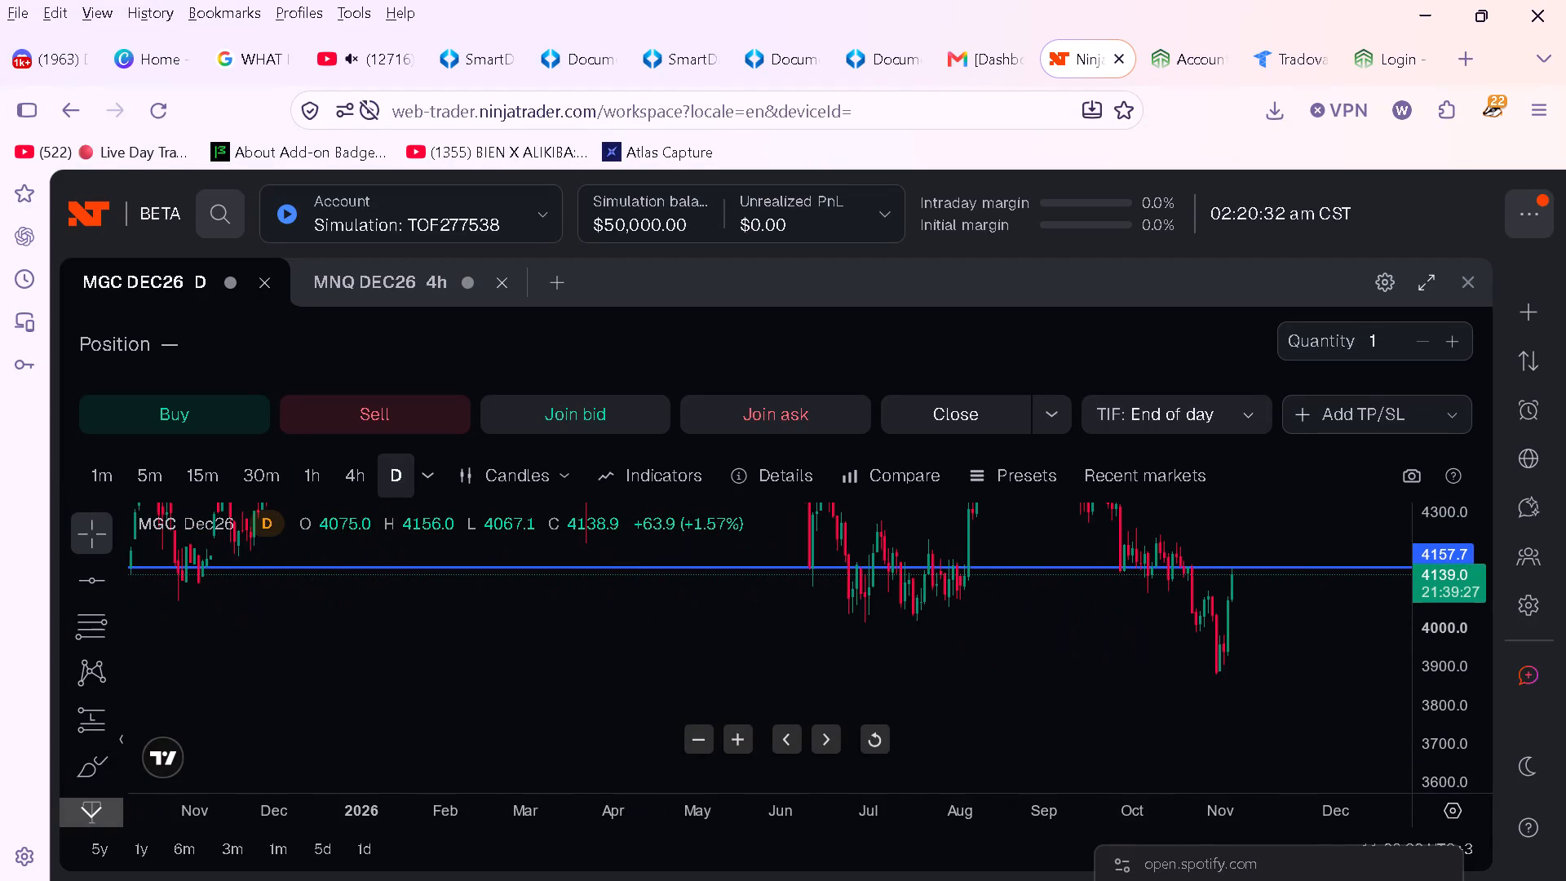
left_click_drag(1289, 710, 1168, 816)
left_click_drag(1018, 650, 860, 708)
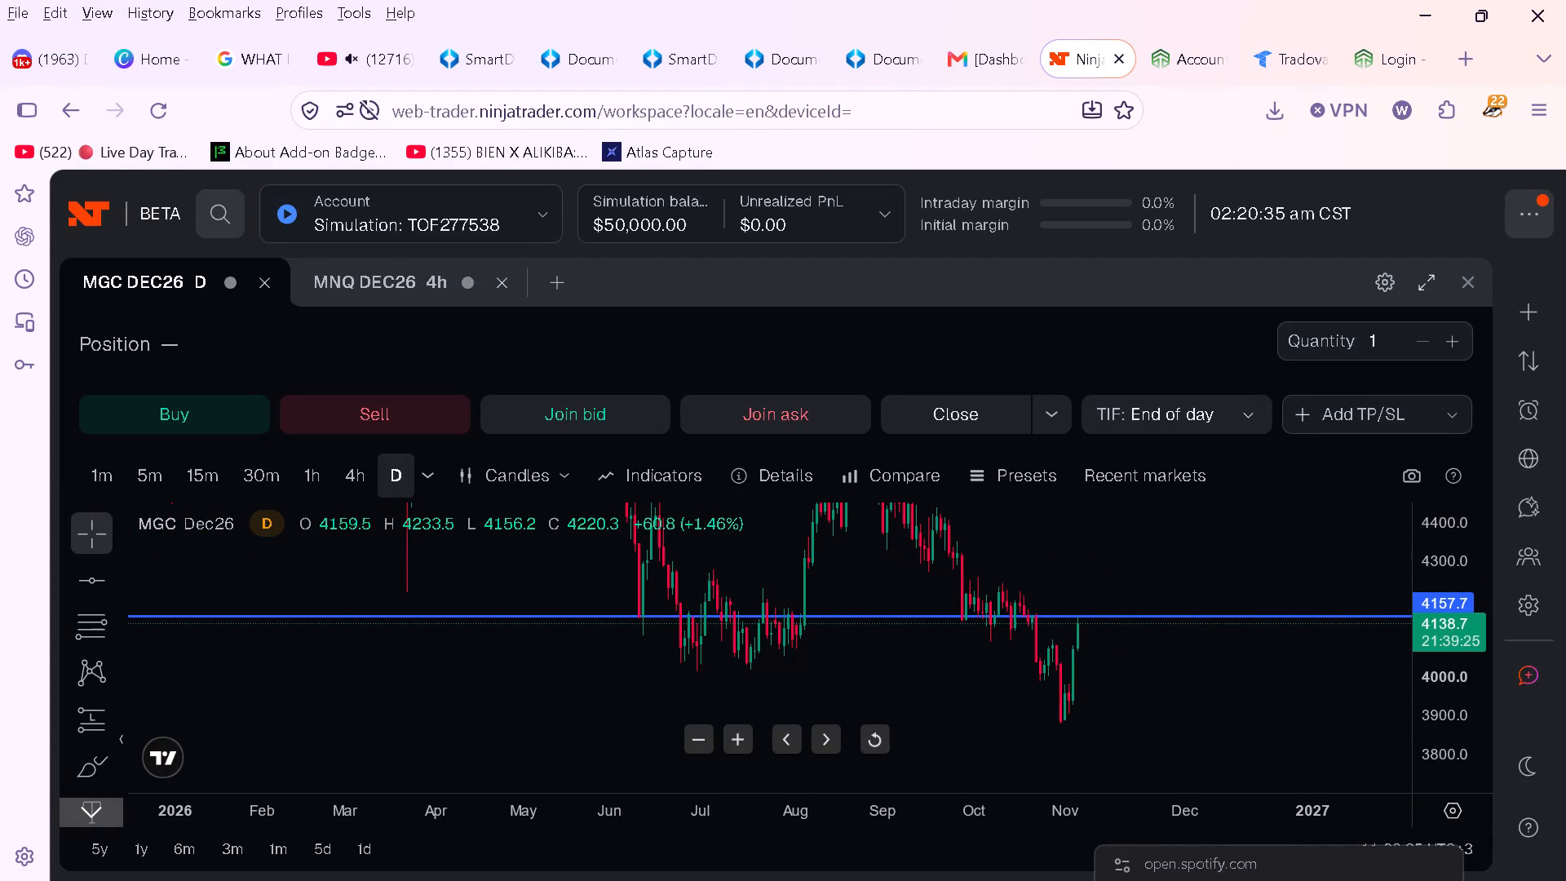
left_click_drag(1003, 814, 765, 800)
left_click_drag(1448, 739, 1460, 639)
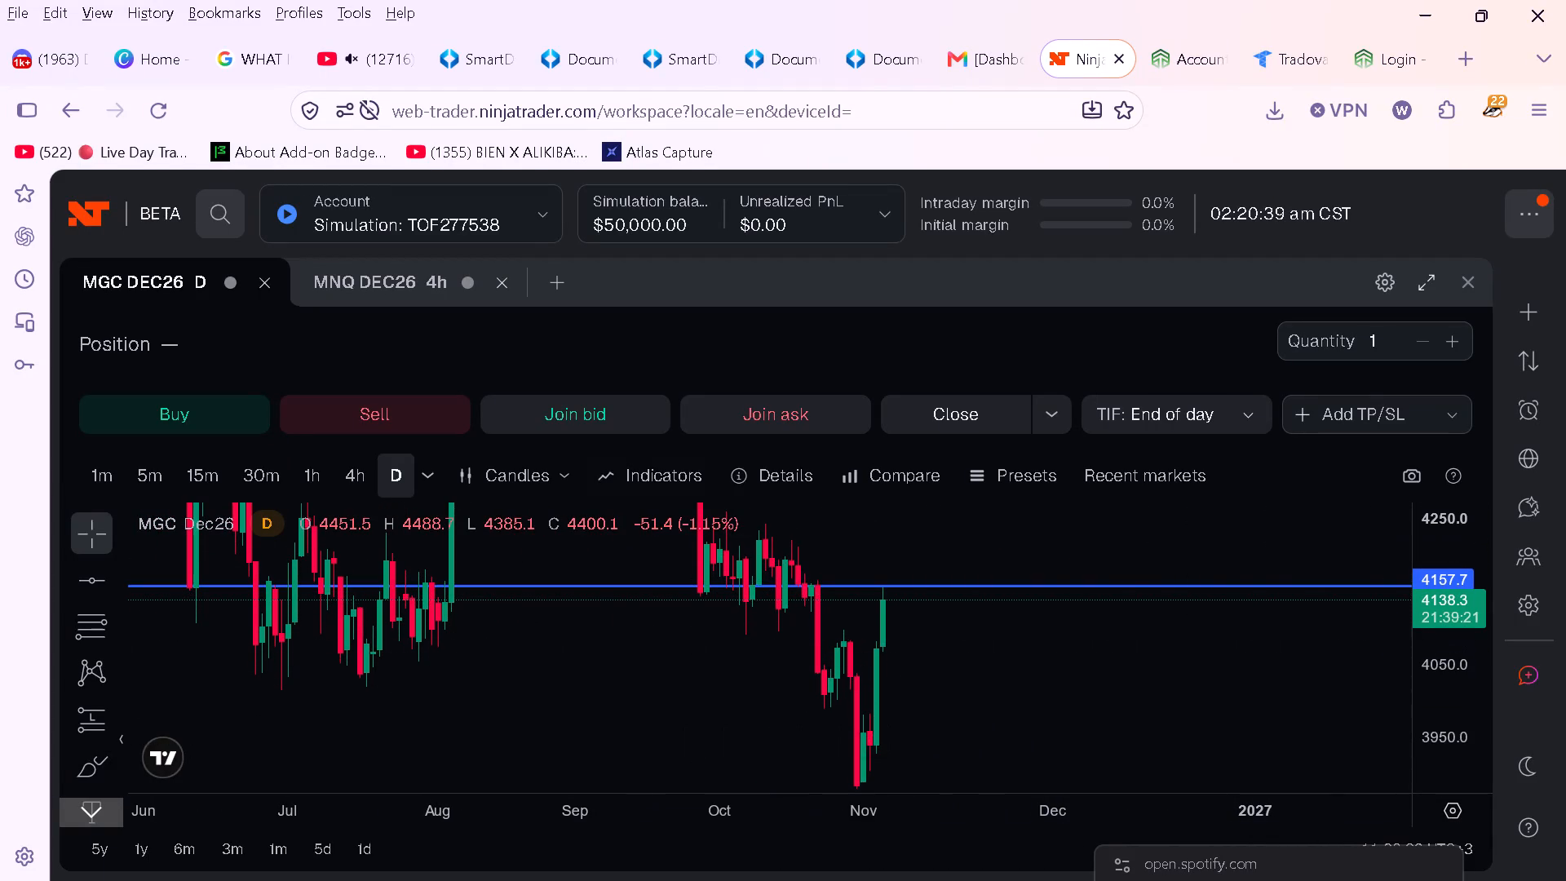
left_click(368, 480)
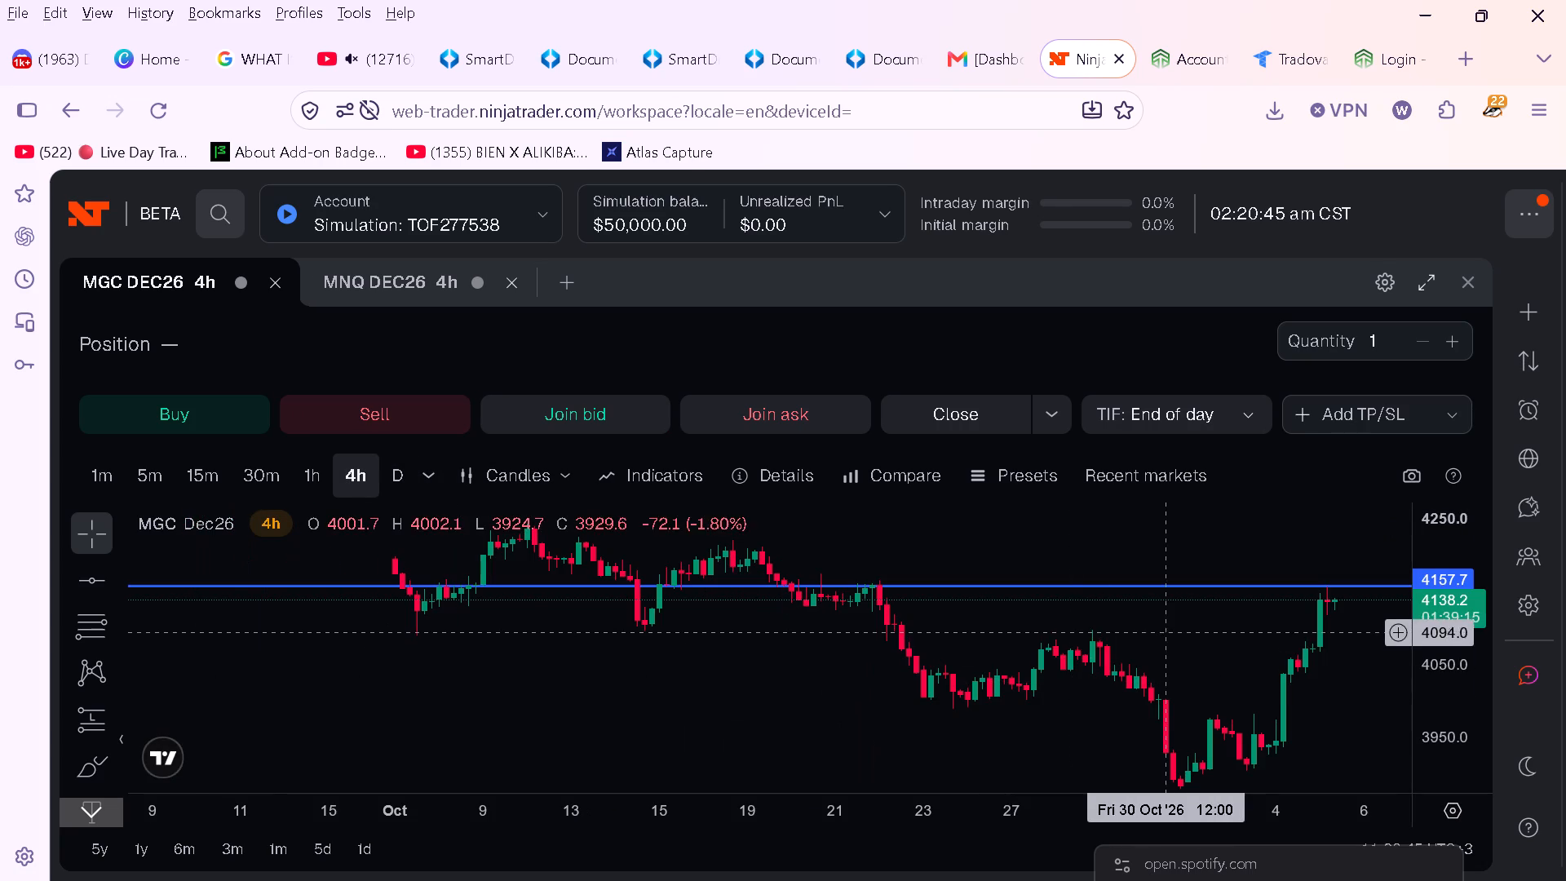
left_click_drag(1195, 628, 993, 667)
left_click_drag(1467, 741, 1468, 653)
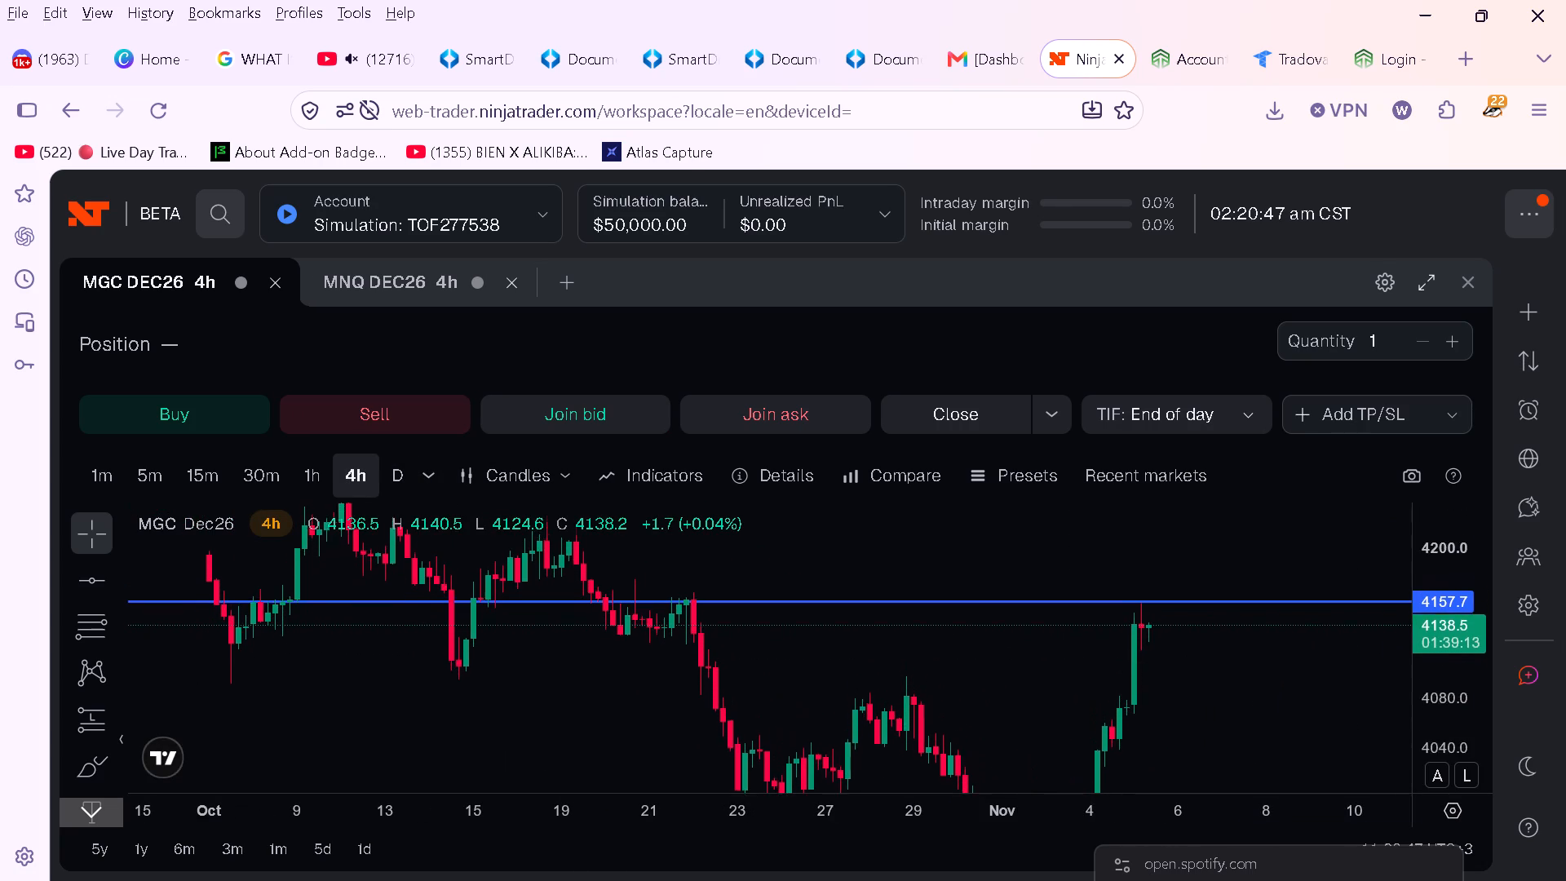
left_click_drag(1468, 653, 1465, 594)
left_click_drag(893, 654, 900, 700)
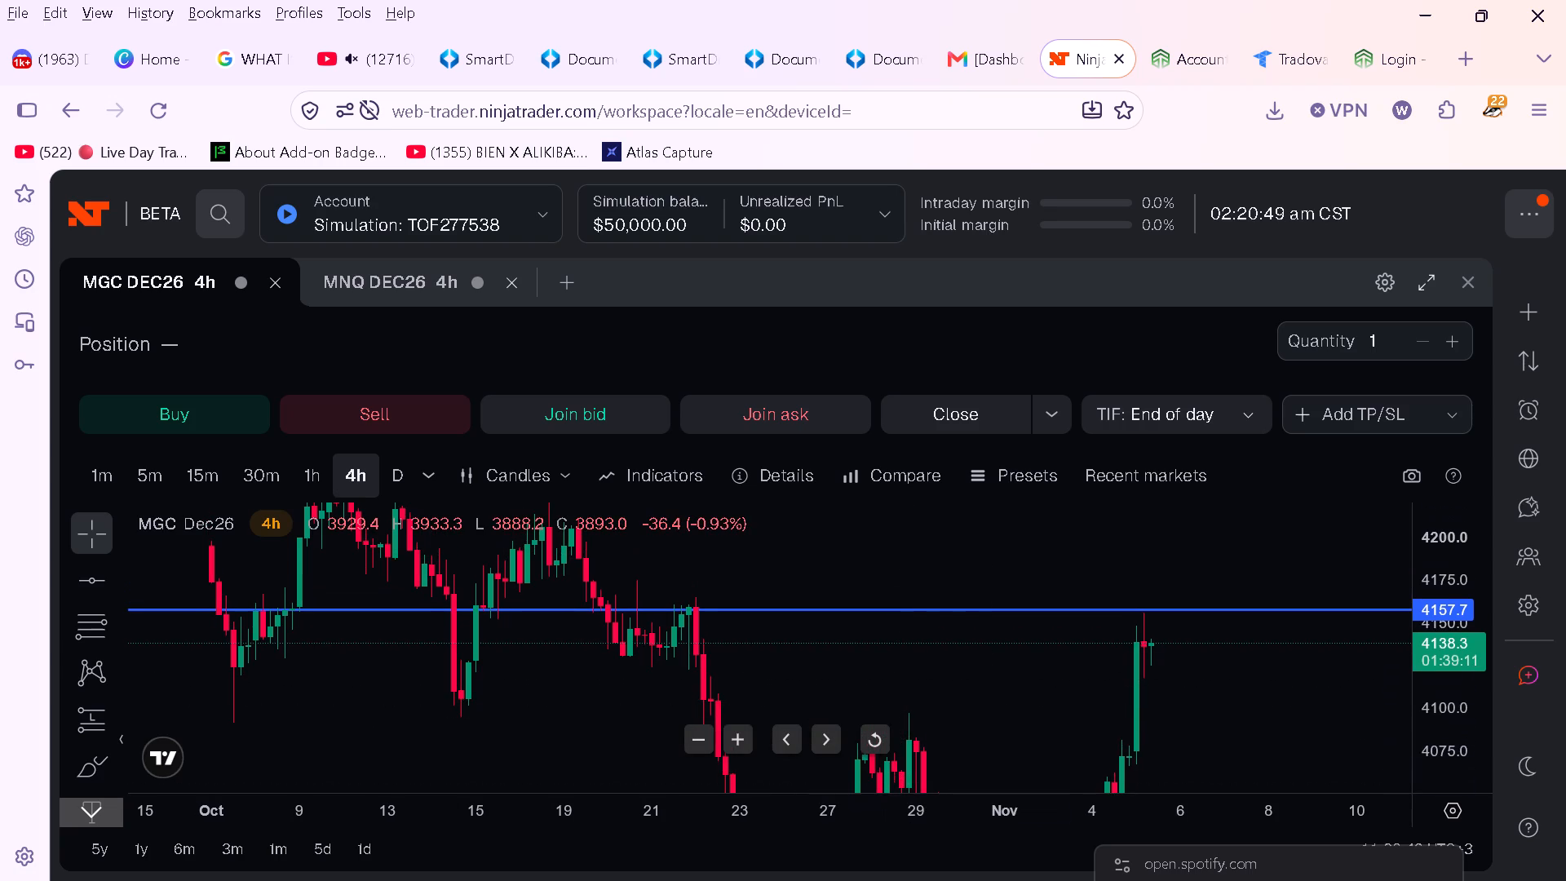
left_click_drag(1002, 810, 746, 793)
left_click_drag(609, 698, 816, 719)
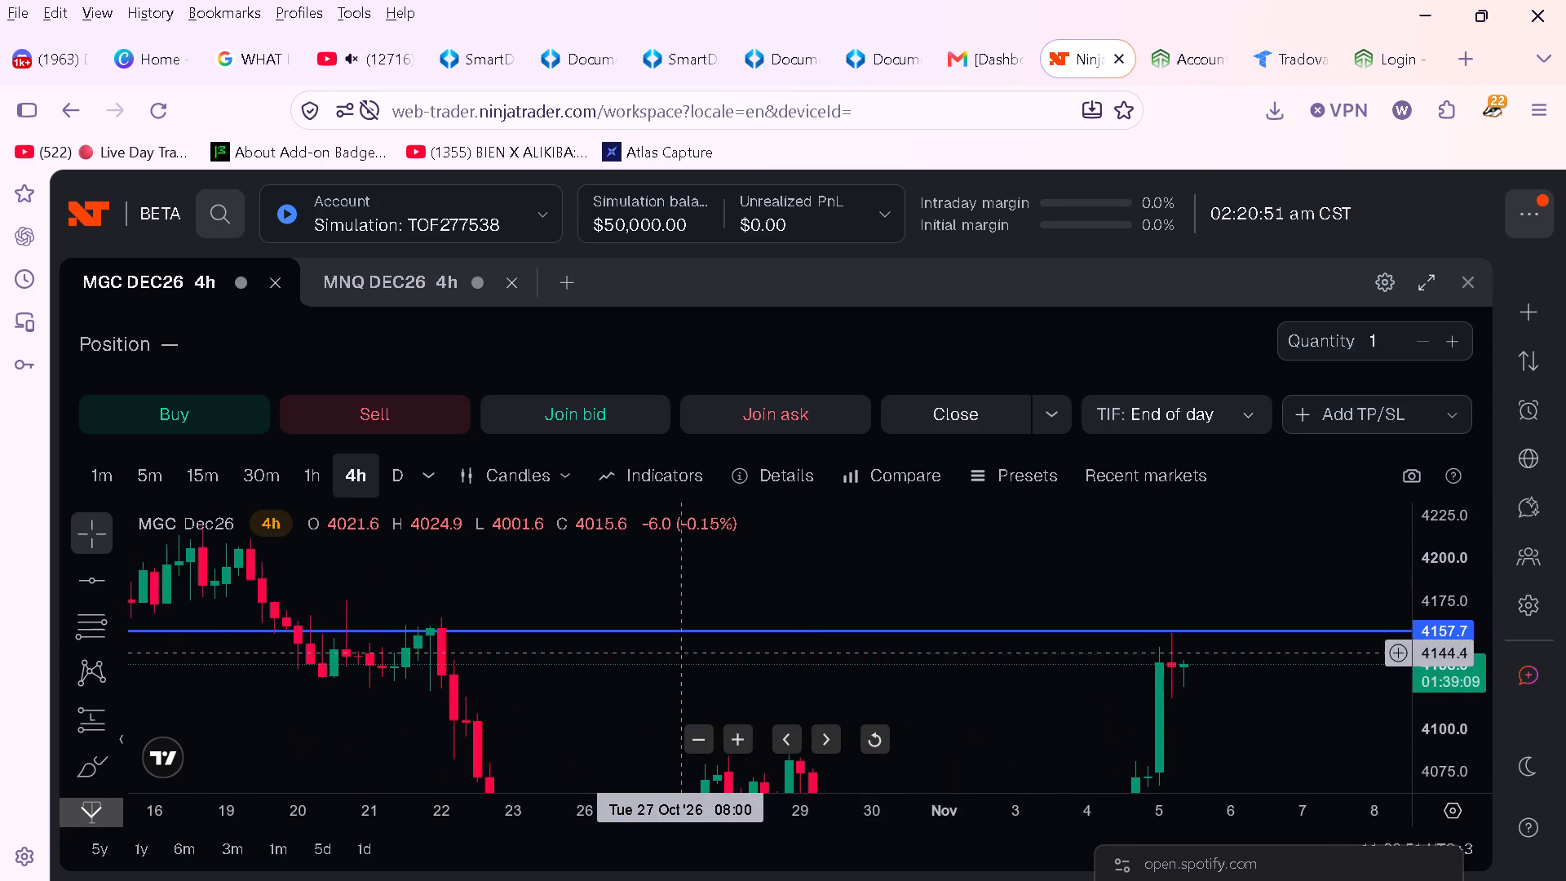
left_click_drag(678, 632, 706, 629)
Add a second horizontal line at about 4130.8, below the existing one.
left_click_drag(1455, 707, 1450, 726)
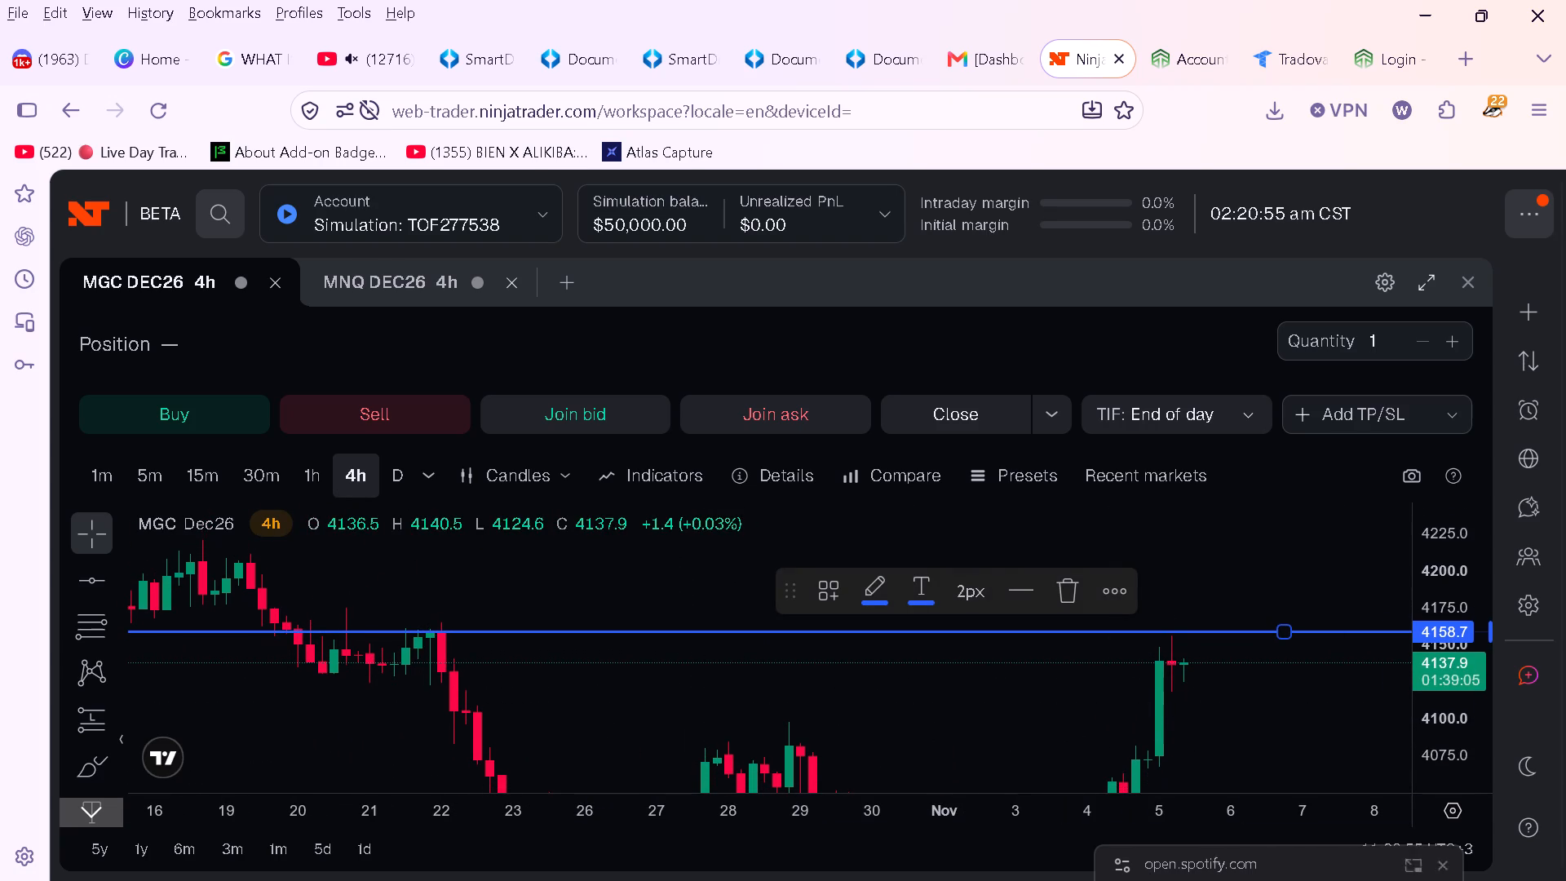
left_click_drag(1276, 715, 1320, 674)
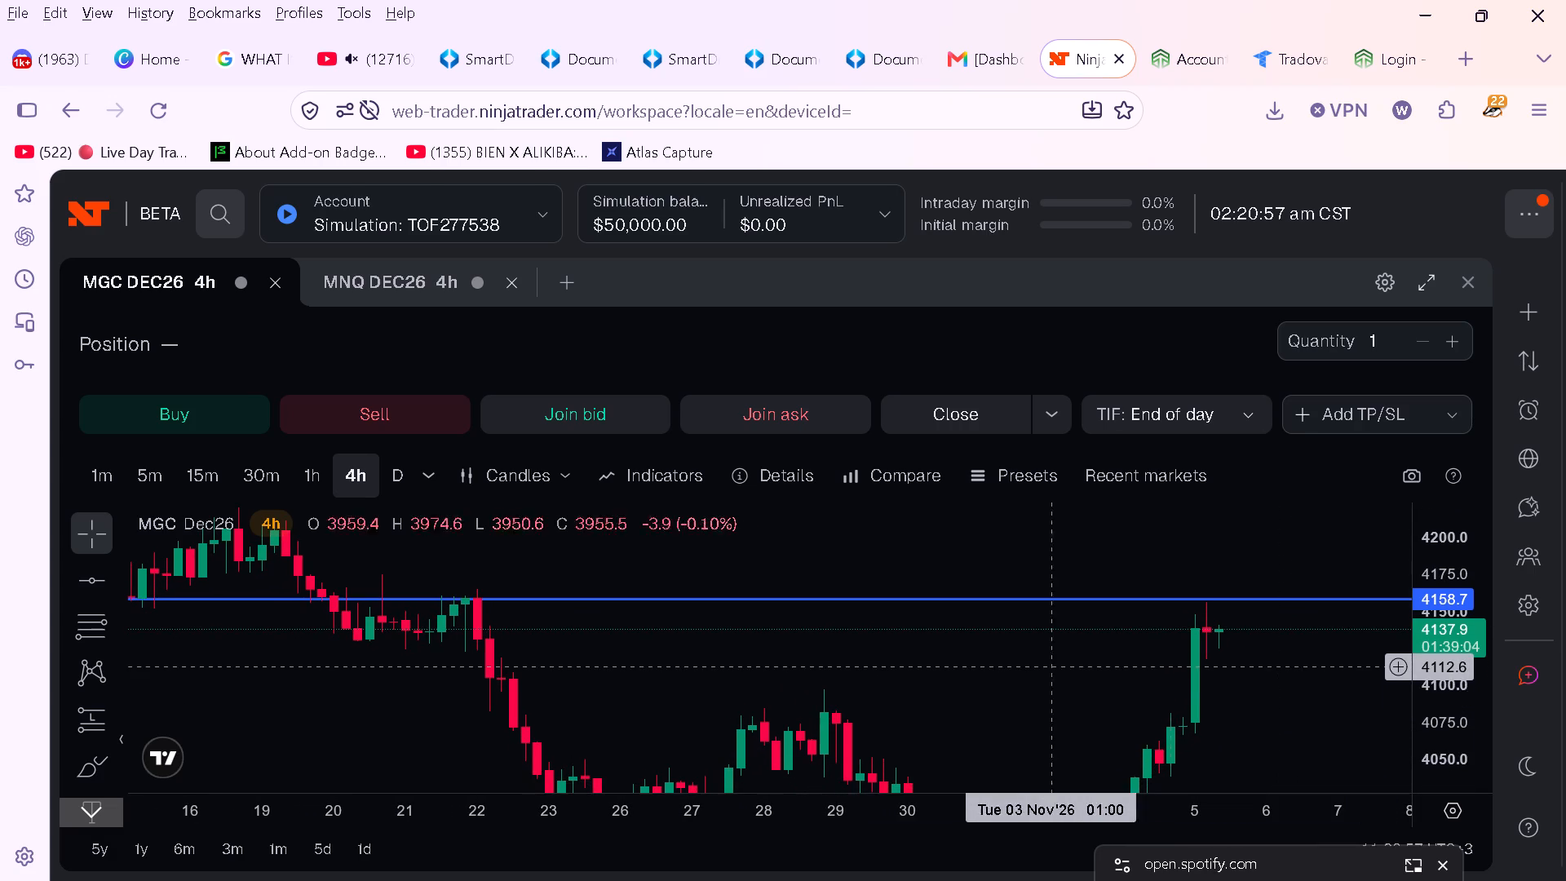
left_click(91, 579)
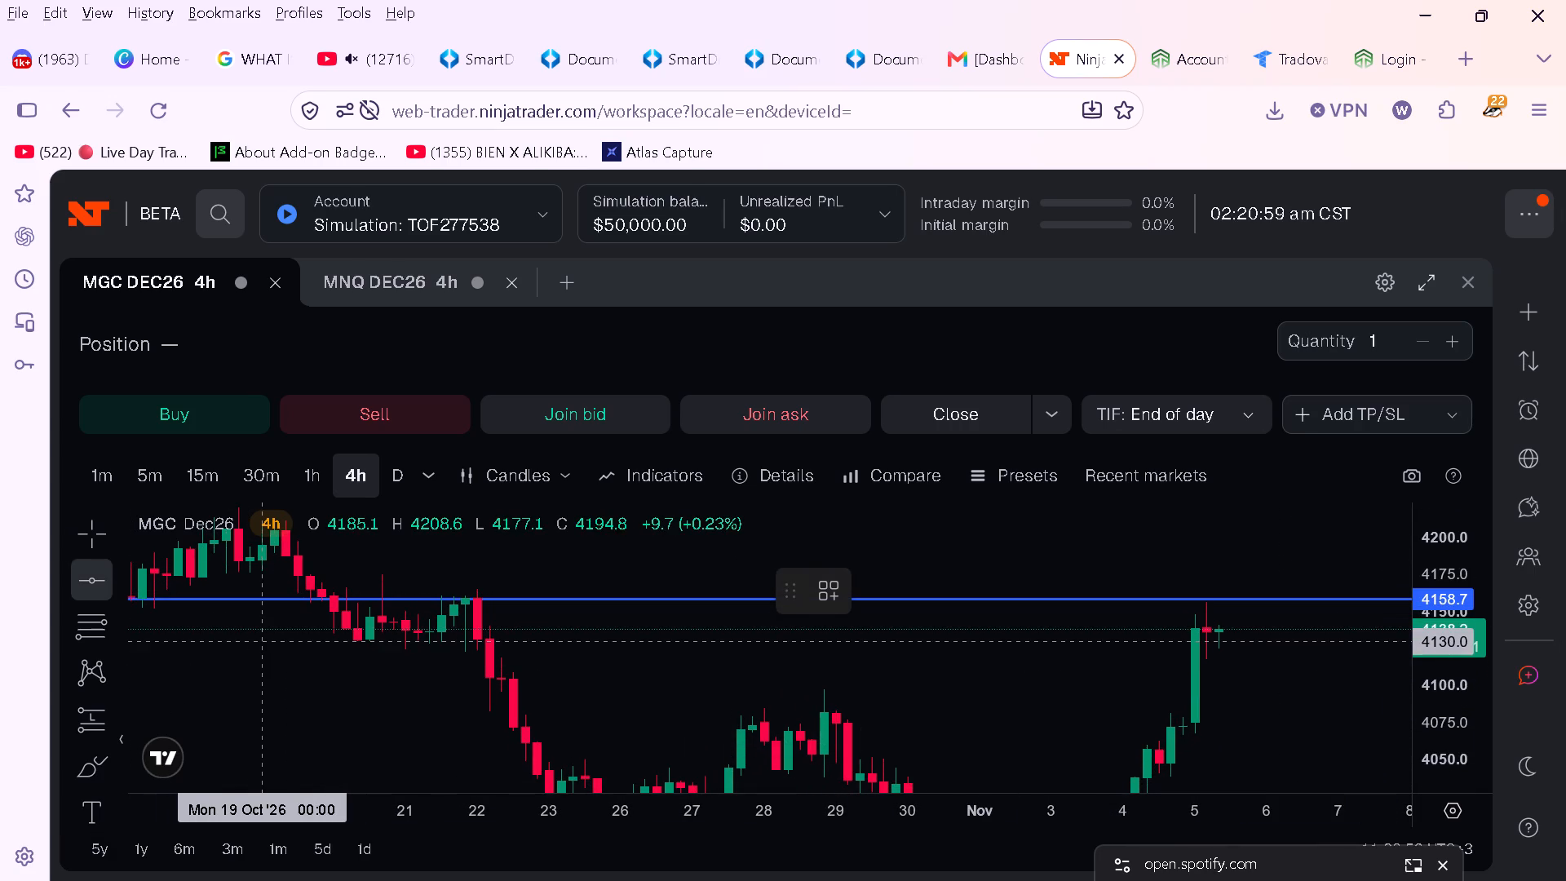
left_click(260, 640)
Switch the chart to the 1h timeframe and lower the upper horizontal line to about 4135.7.
left_click_drag(1250, 682, 1187, 701)
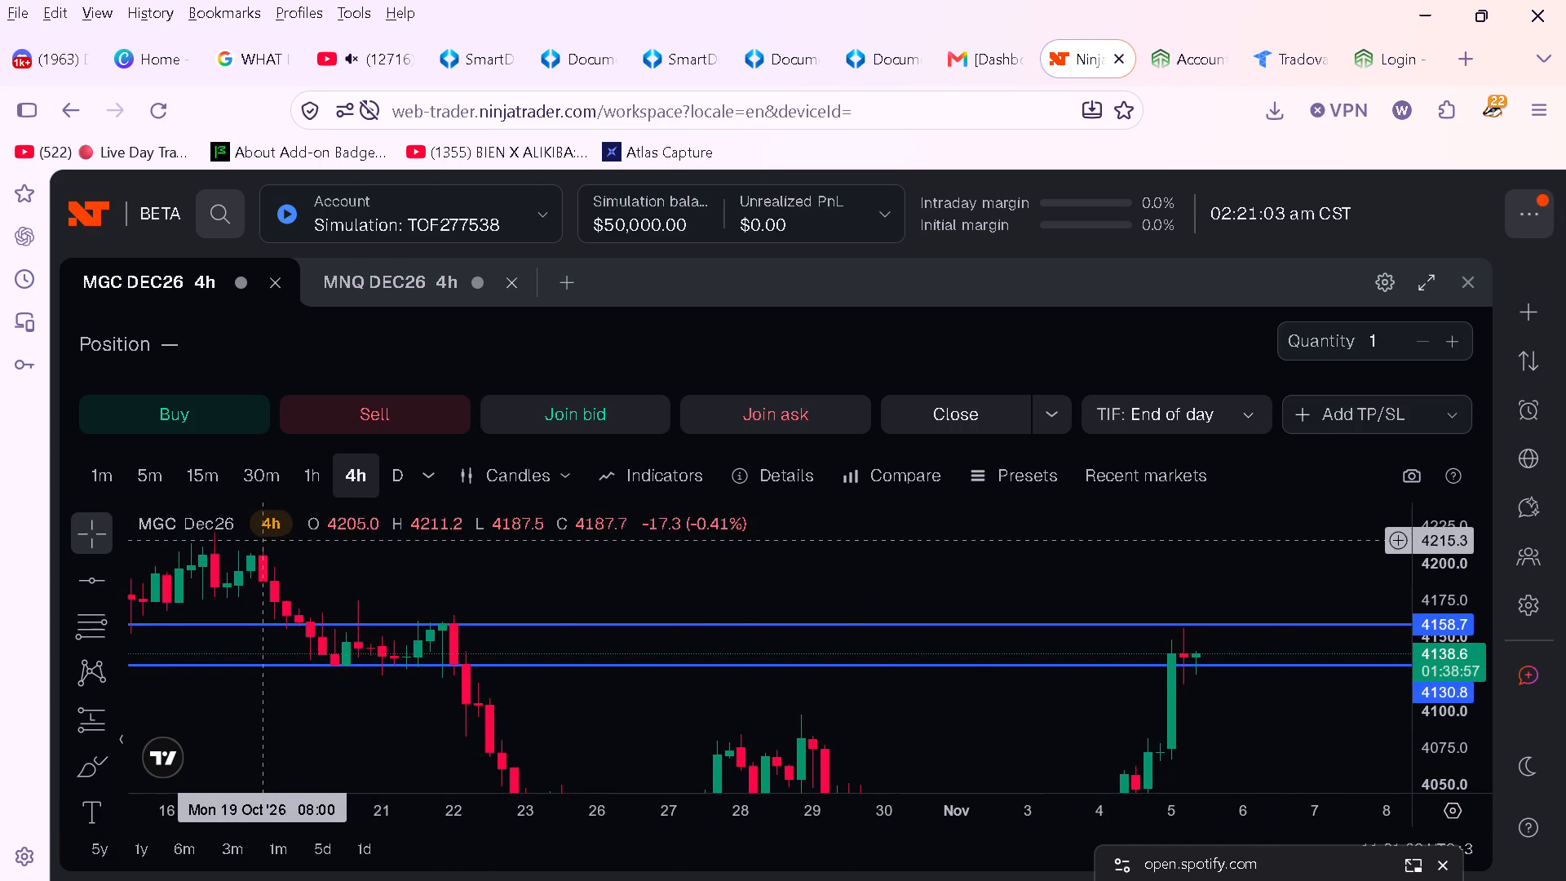
left_click(311, 488)
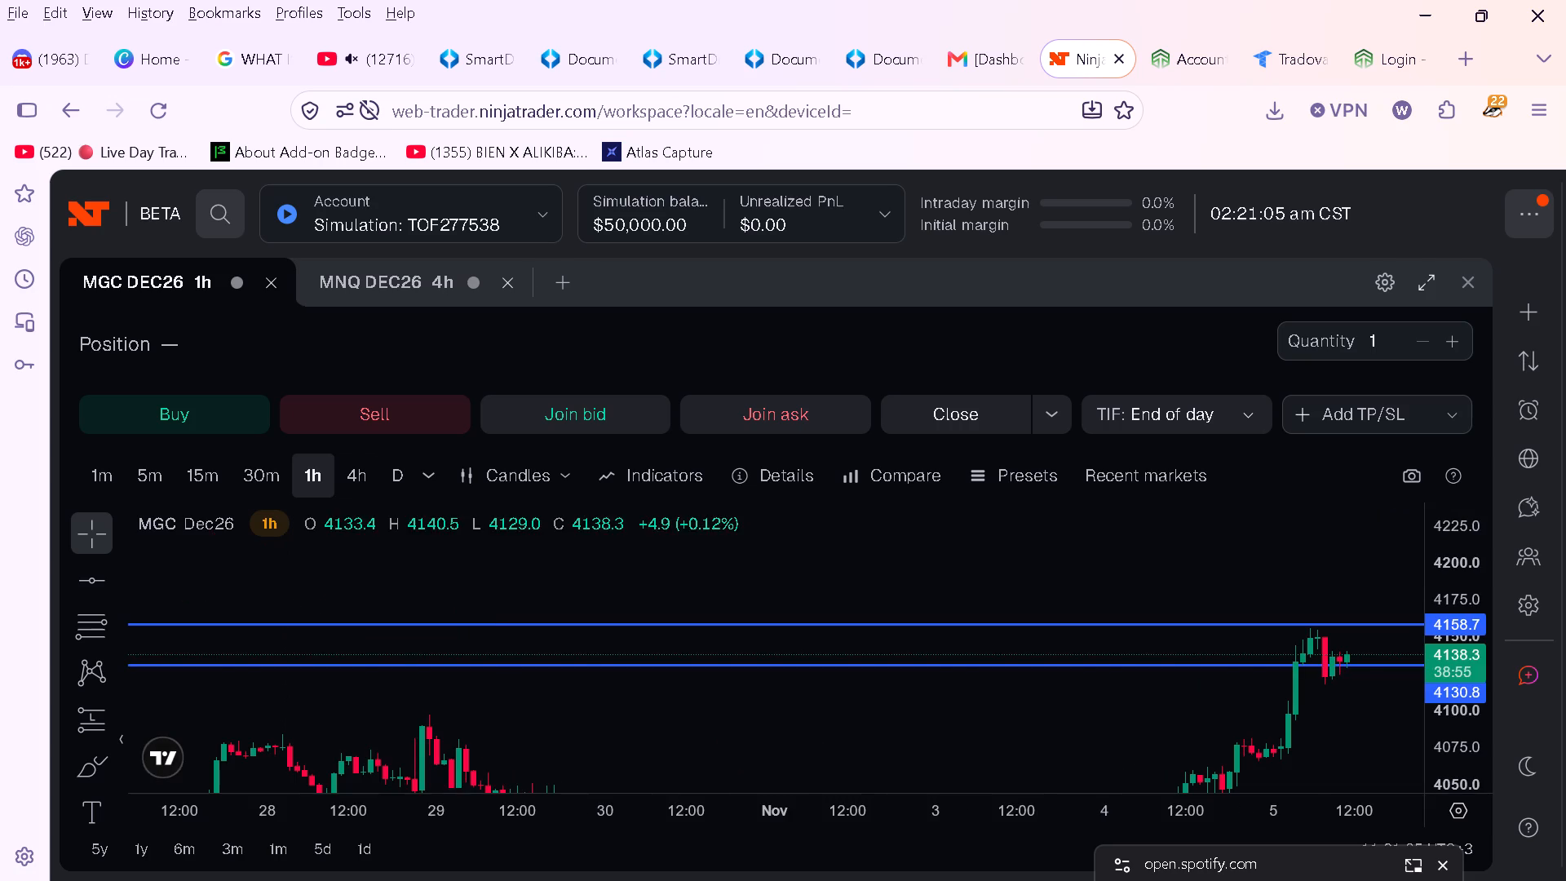
left_click_drag(765, 822, 815, 821)
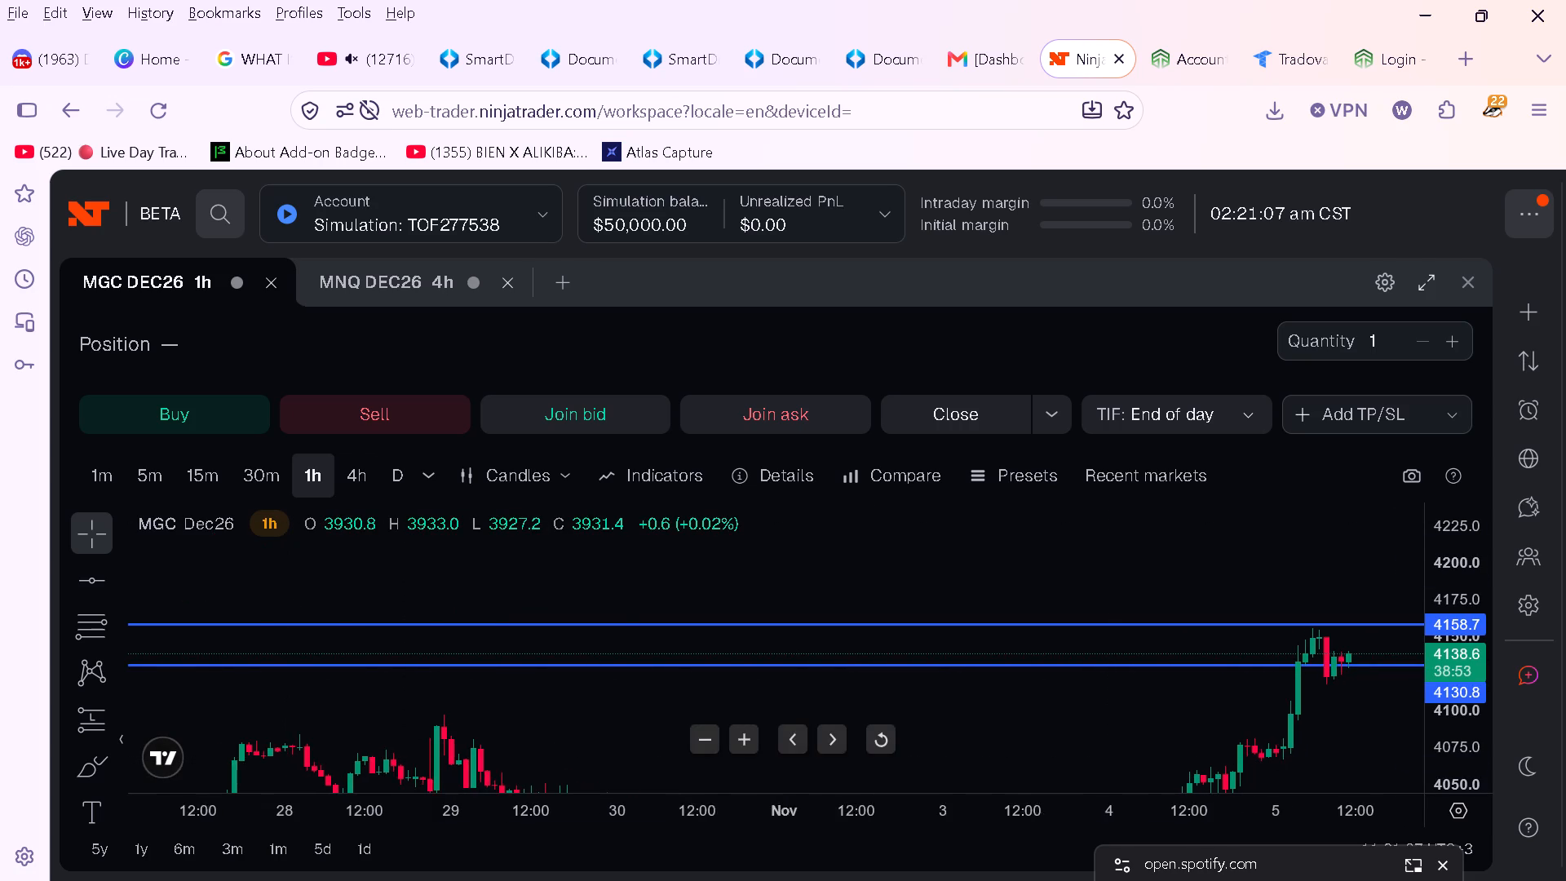
left_click_drag(815, 821, 801, 820)
left_click_drag(1099, 729, 787, 724)
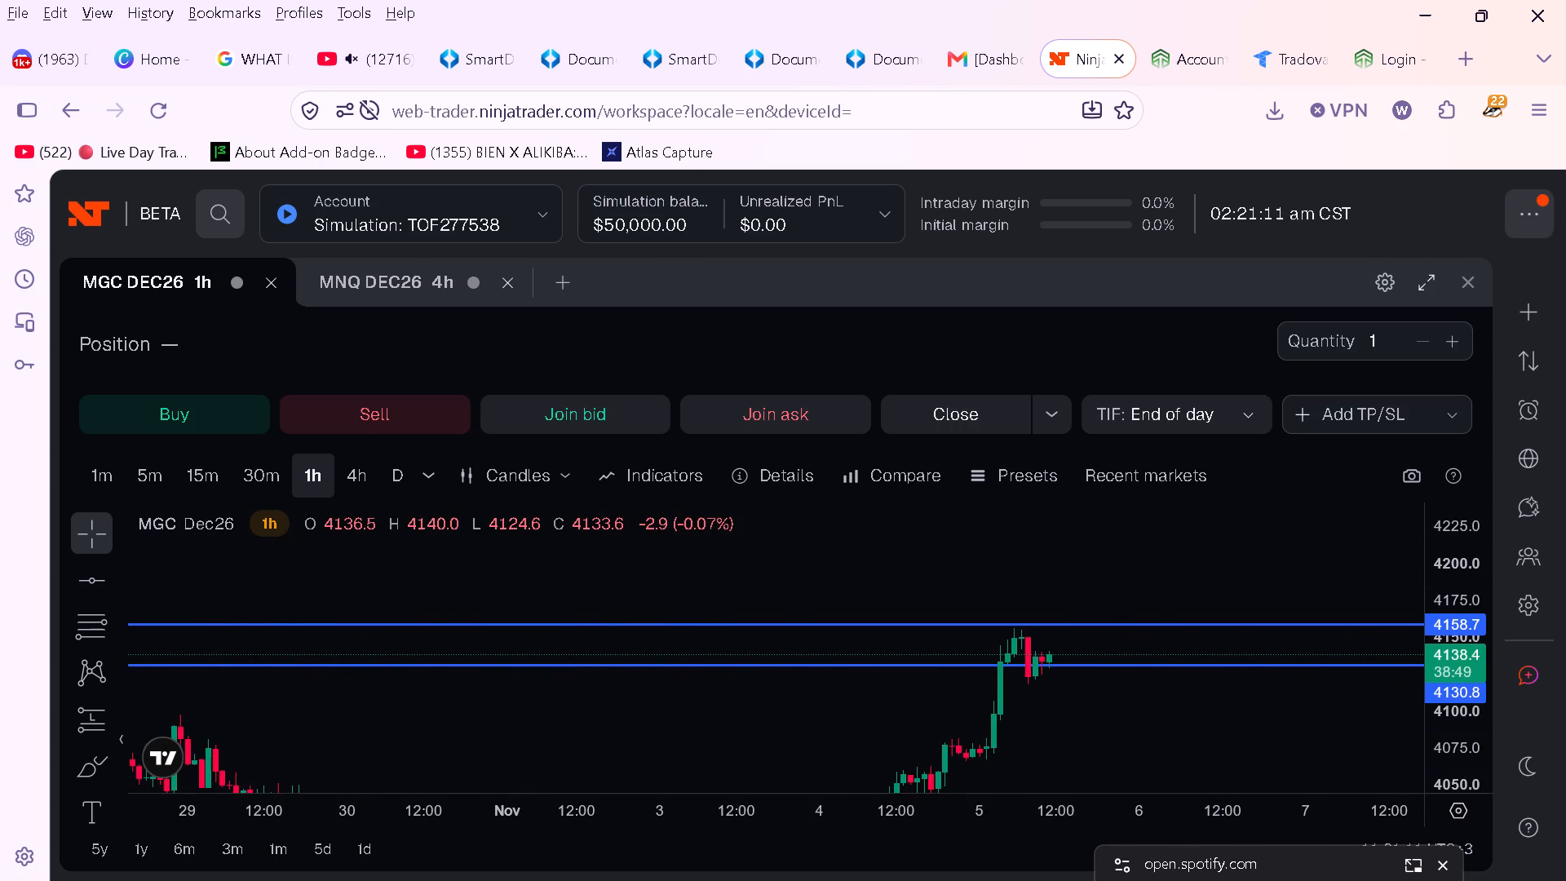
left_click_drag(993, 812, 865, 815)
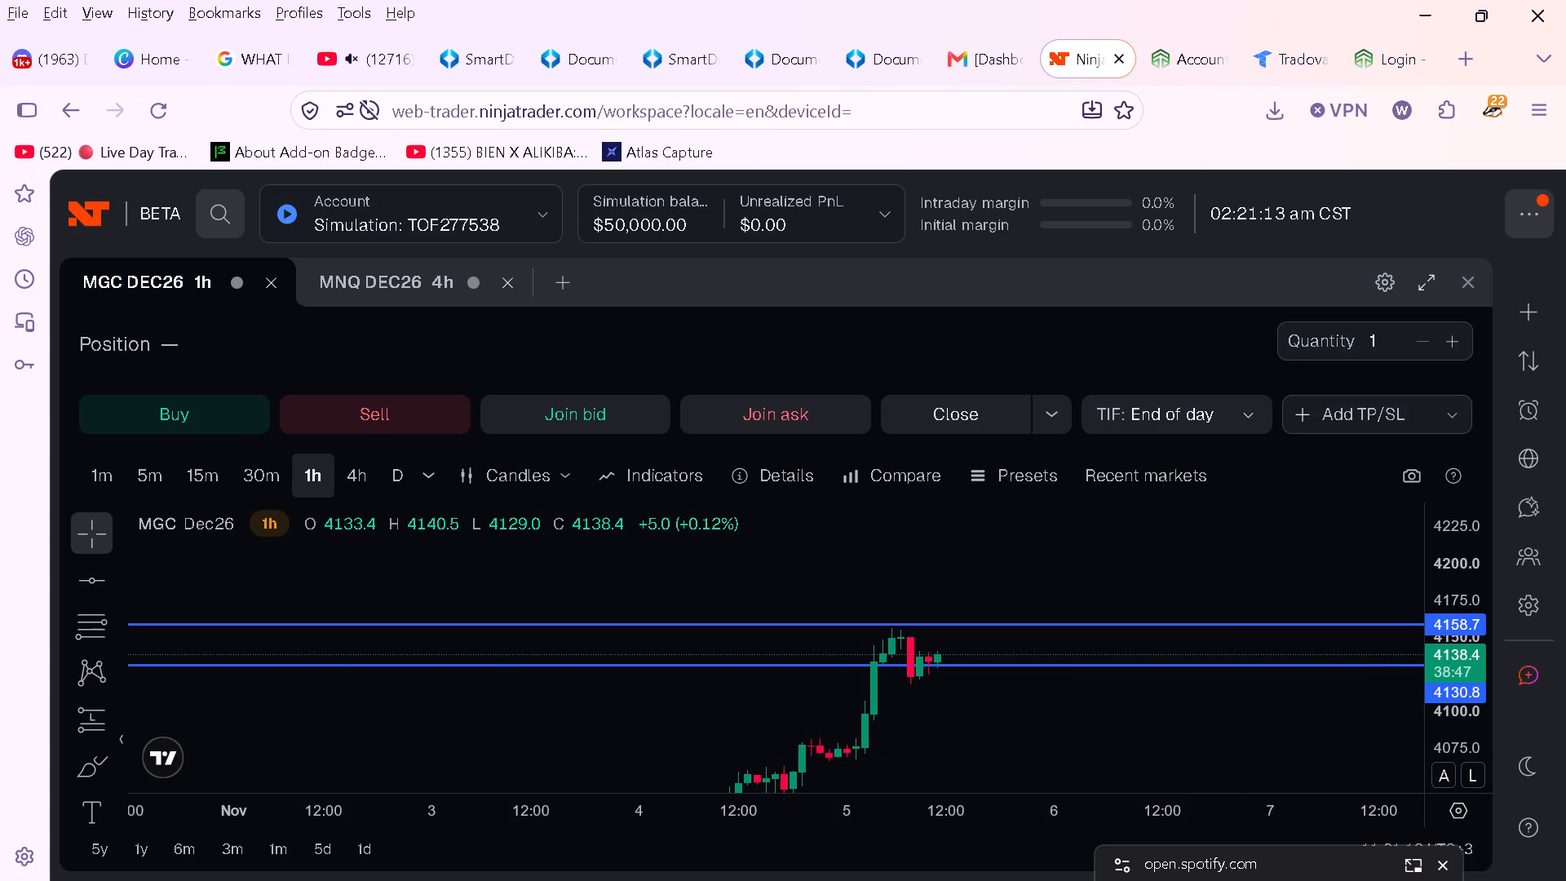
left_click_drag(1453, 756, 1440, 539)
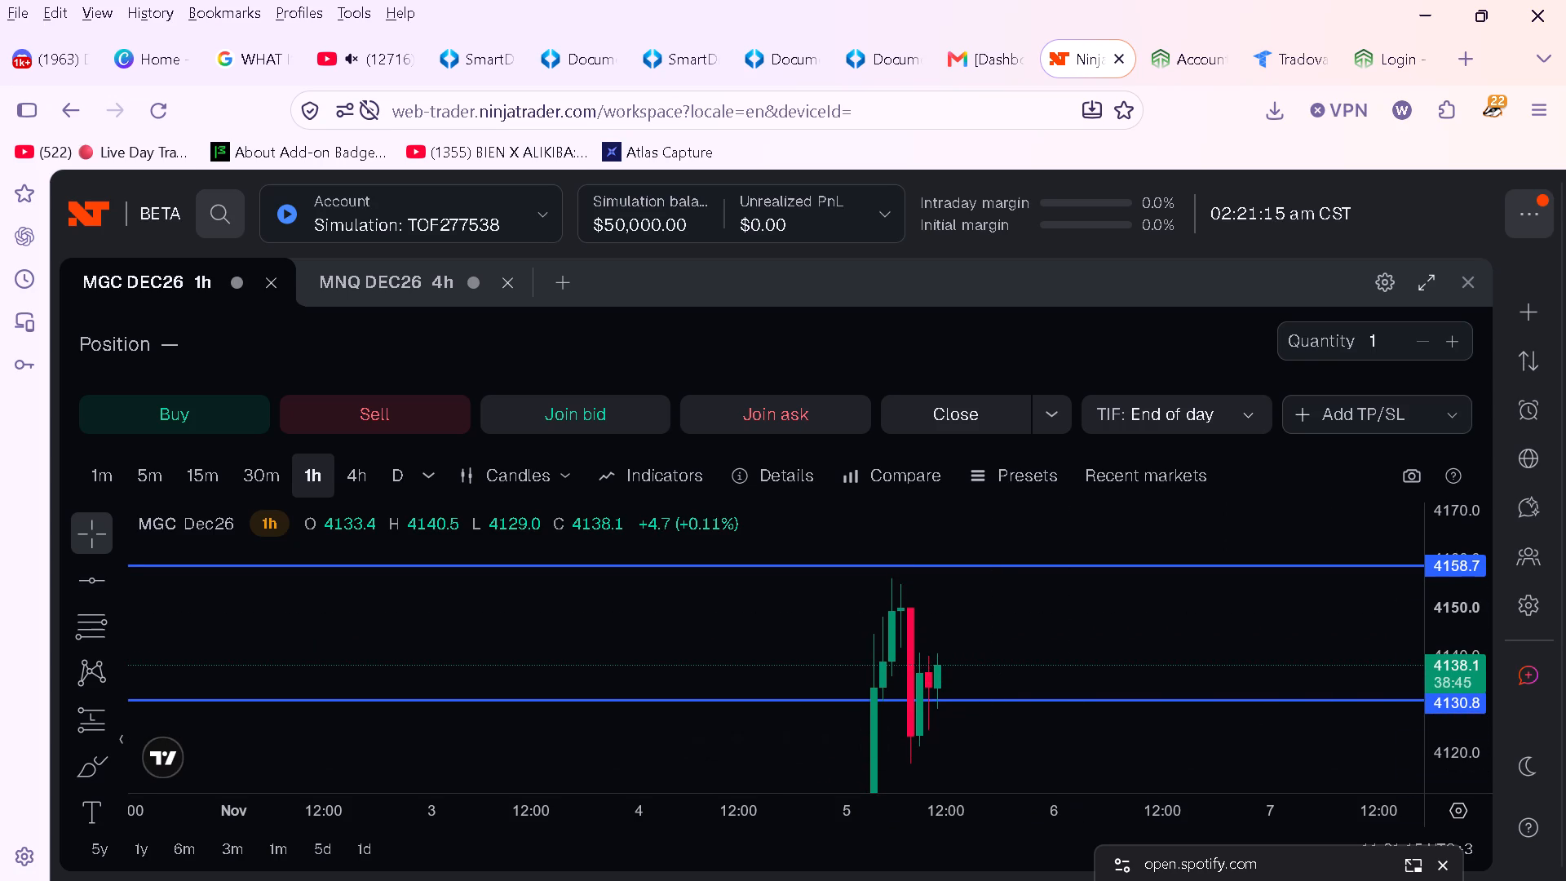
left_click_drag(1003, 812, 922, 812)
left_click_drag(967, 640, 997, 560)
left_click_drag(1444, 701, 1463, 763)
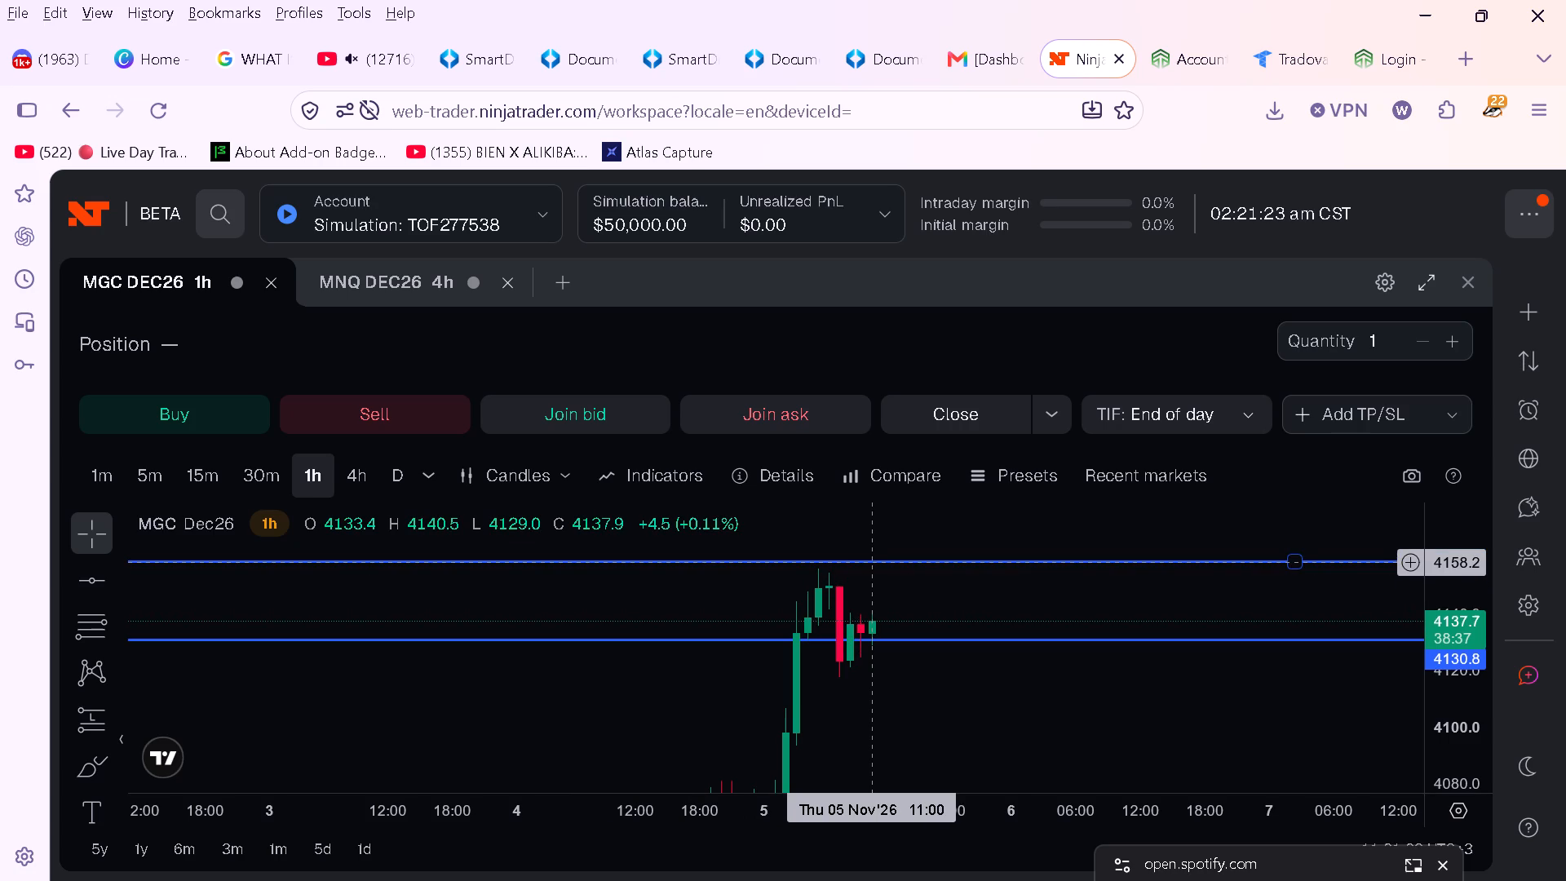
left_click_drag(872, 562, 896, 618)
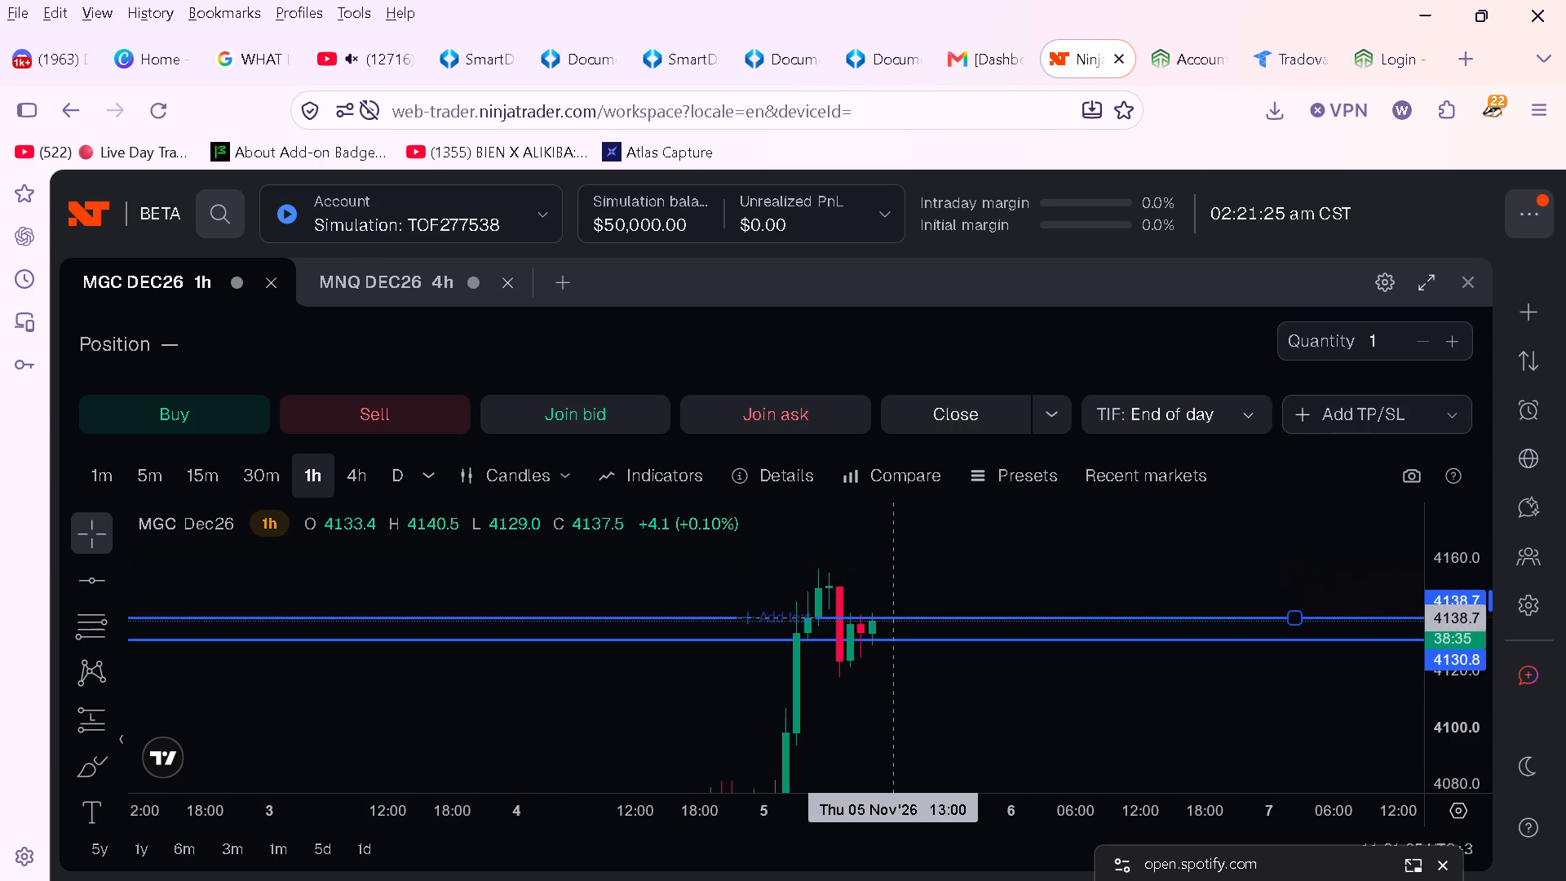
left_click_drag(896, 618, 900, 626)
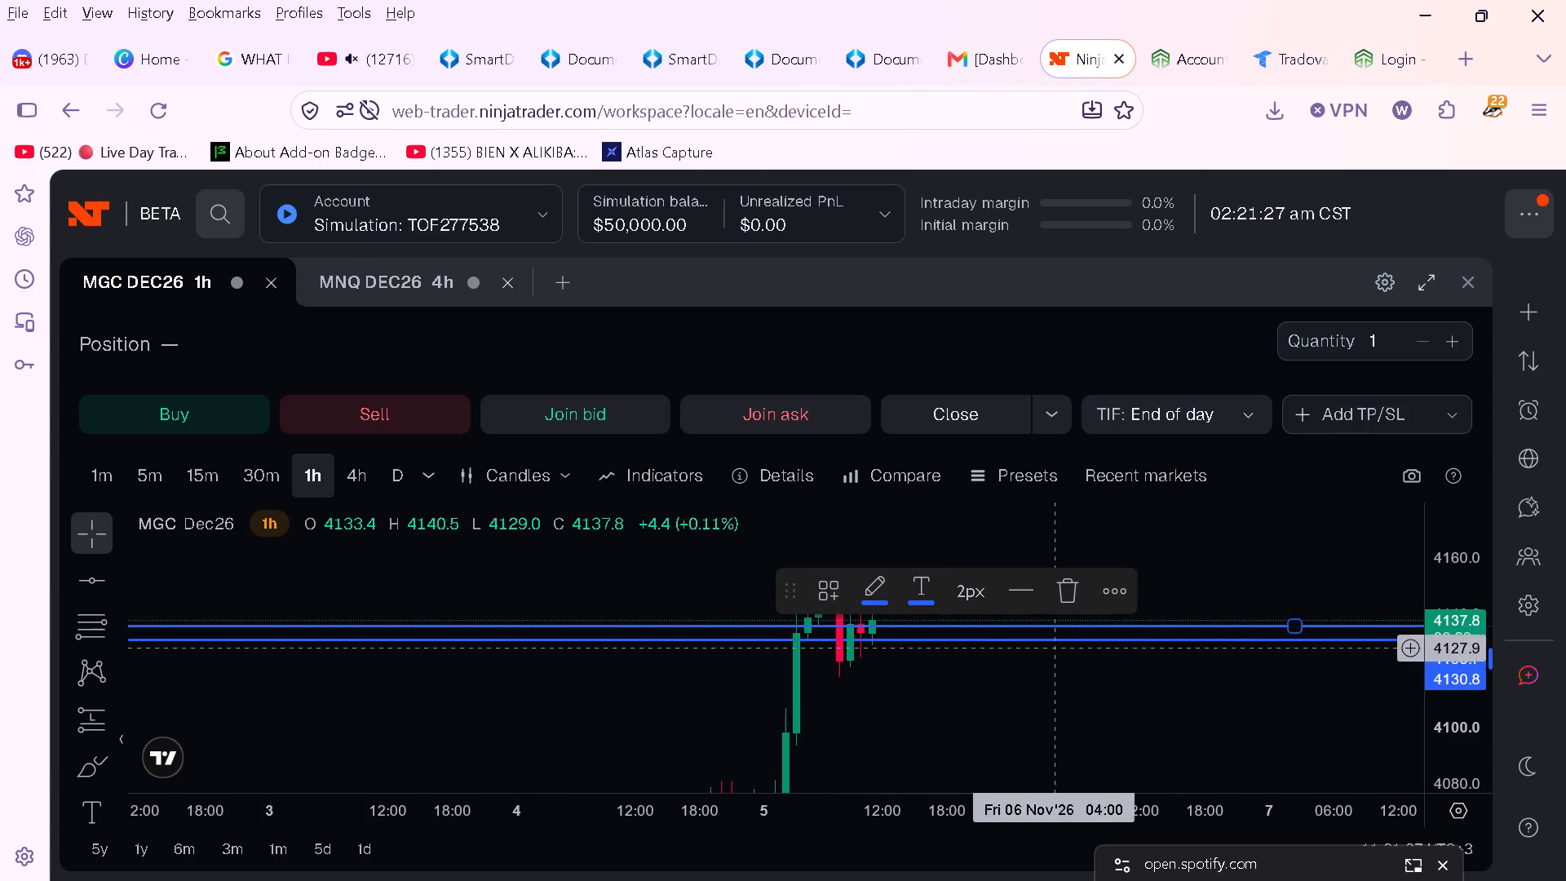
Lower the bottom horizontal line to 4123.6, near the lows of the recent 1h candles.
left_click_drag(1460, 744, 1462, 553)
left_click_drag(949, 740, 1002, 724)
left_click_drag(934, 611, 949, 652)
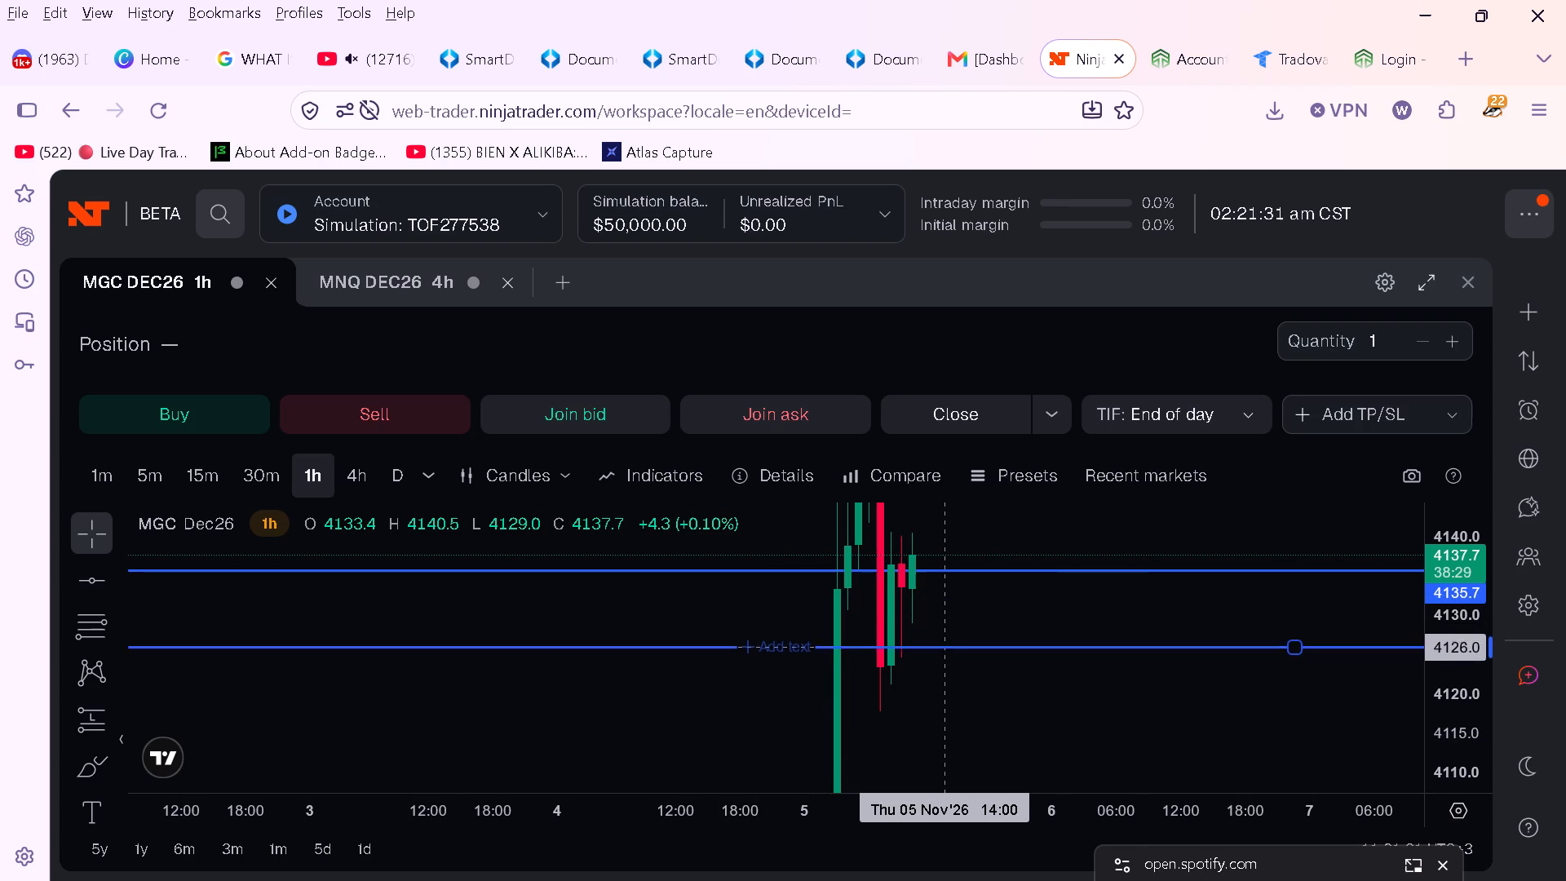
left_click_drag(949, 652, 951, 666)
left_click(959, 637)
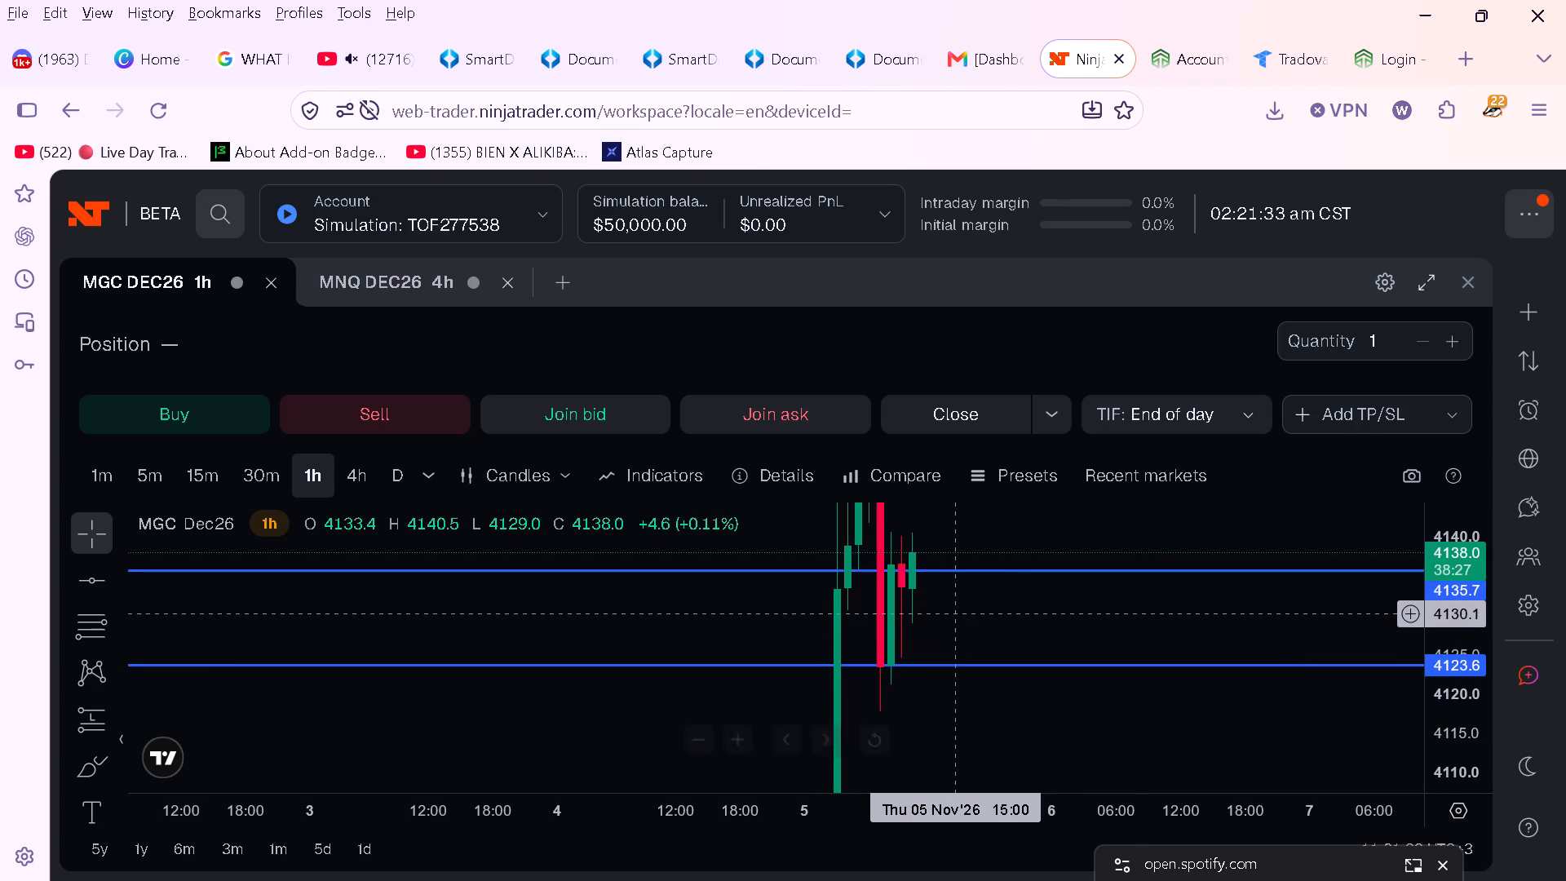
Fine-tune the upper horizontal line on the 1h chart to 4136.2.
left_click_drag(955, 573, 968, 570)
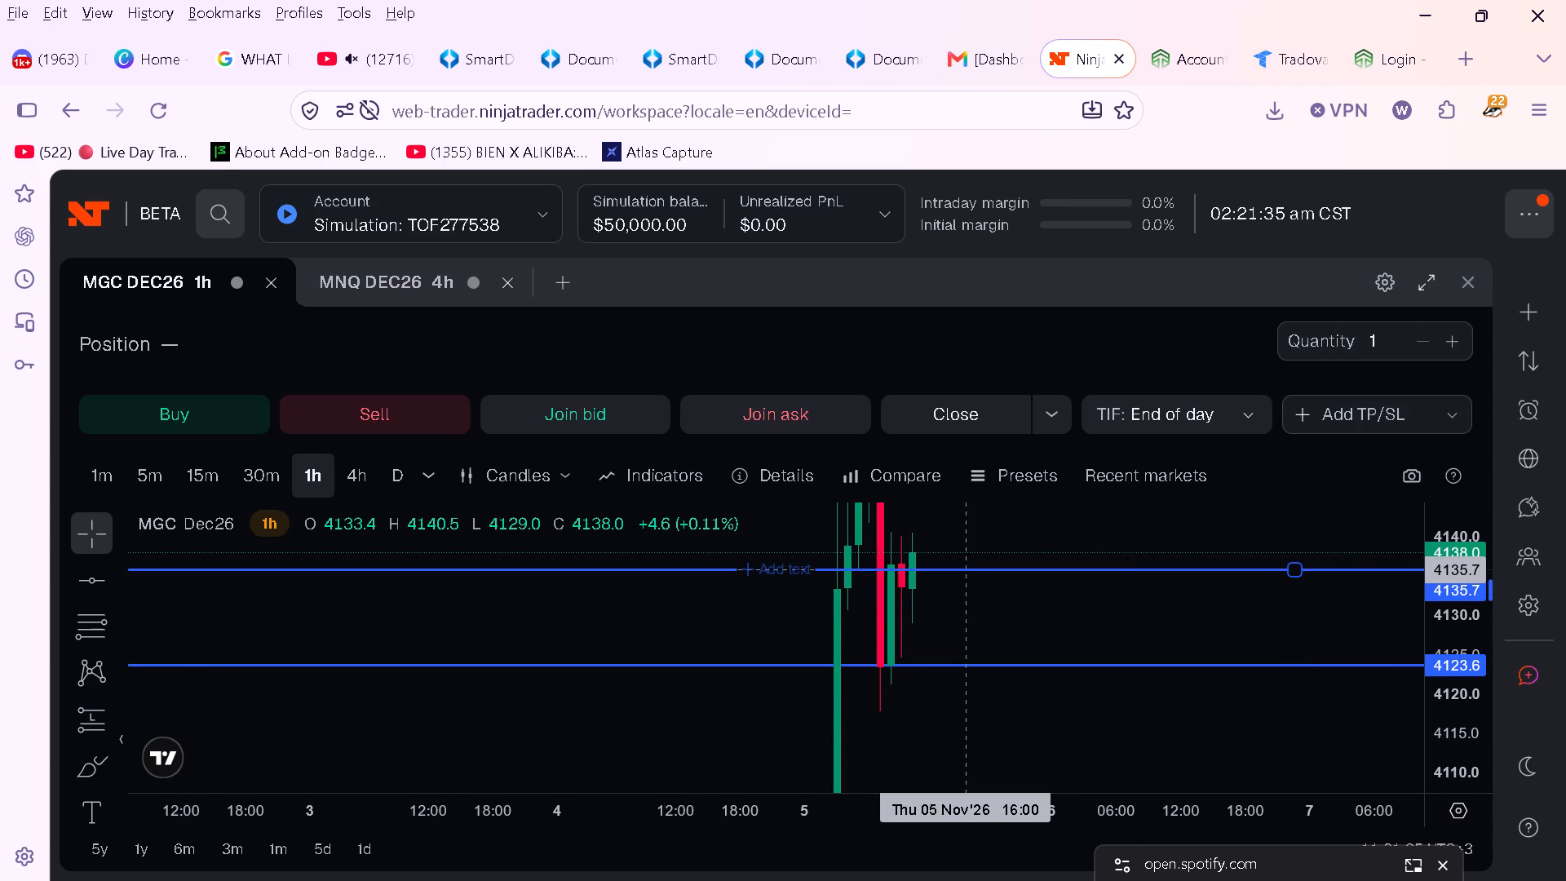
left_click_drag(968, 570, 971, 569)
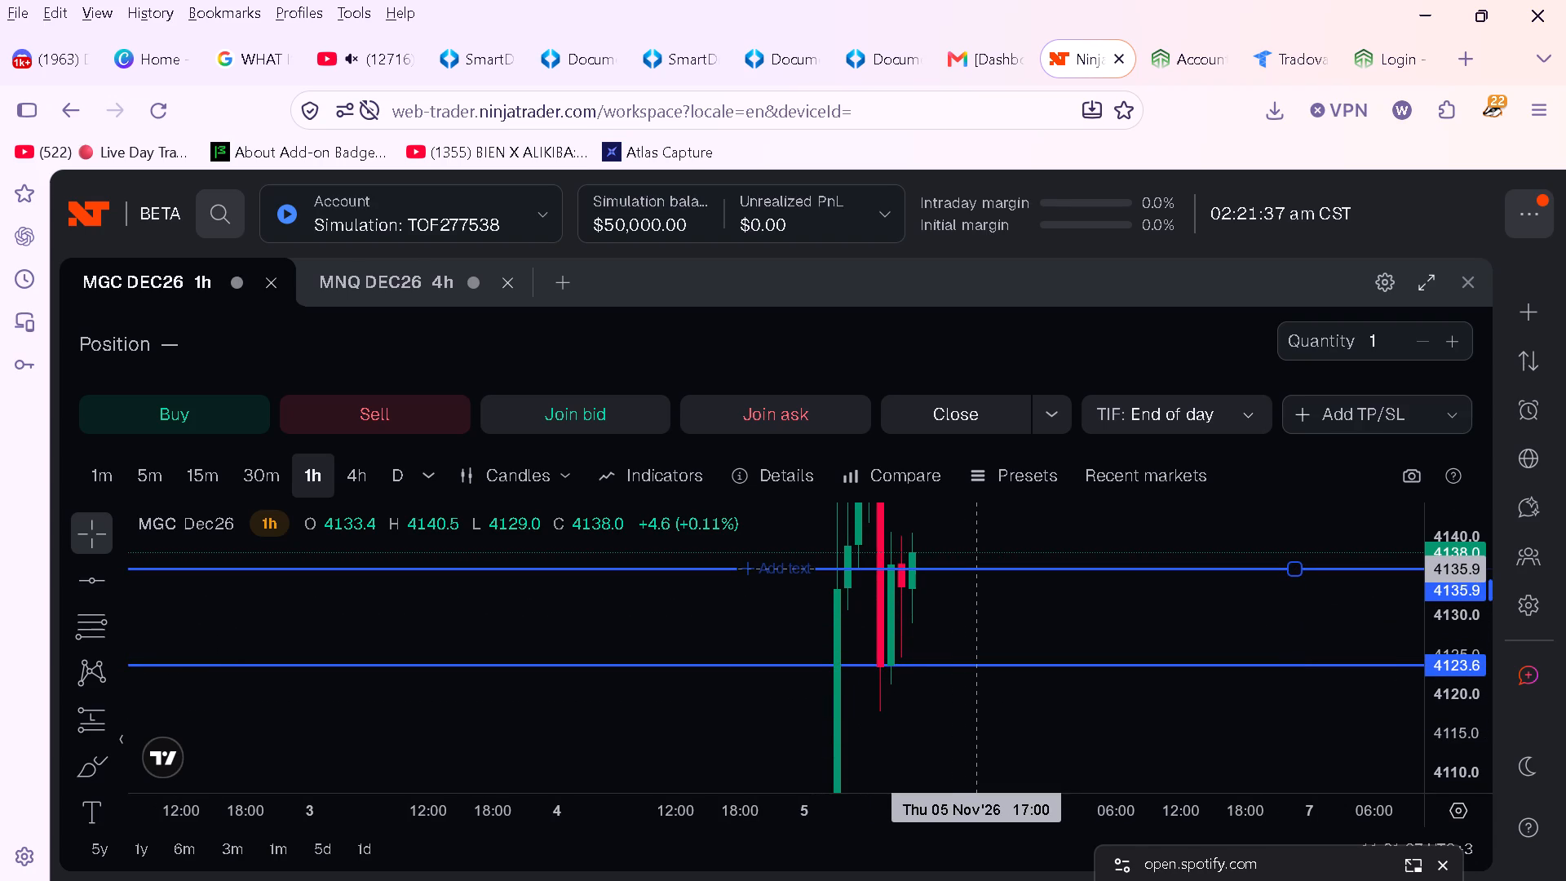
left_click_drag(971, 569, 977, 566)
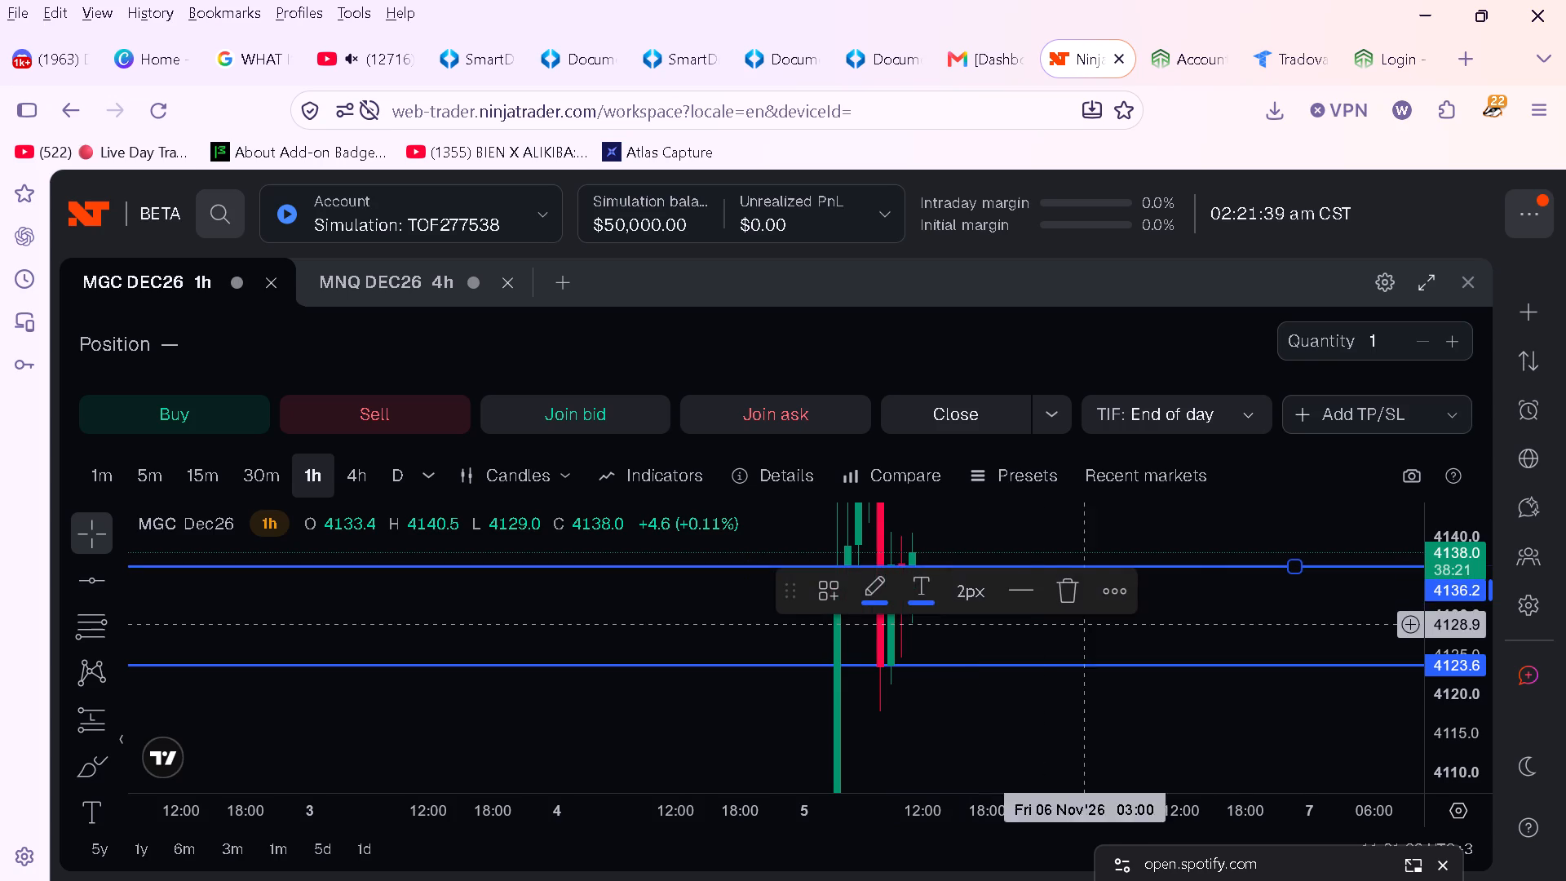
left_click(1228, 620)
Switch the chart to the 30m timeframe and delete the upper horizontal line after nudging it slightly higher.
left_click_drag(1447, 630, 1441, 710)
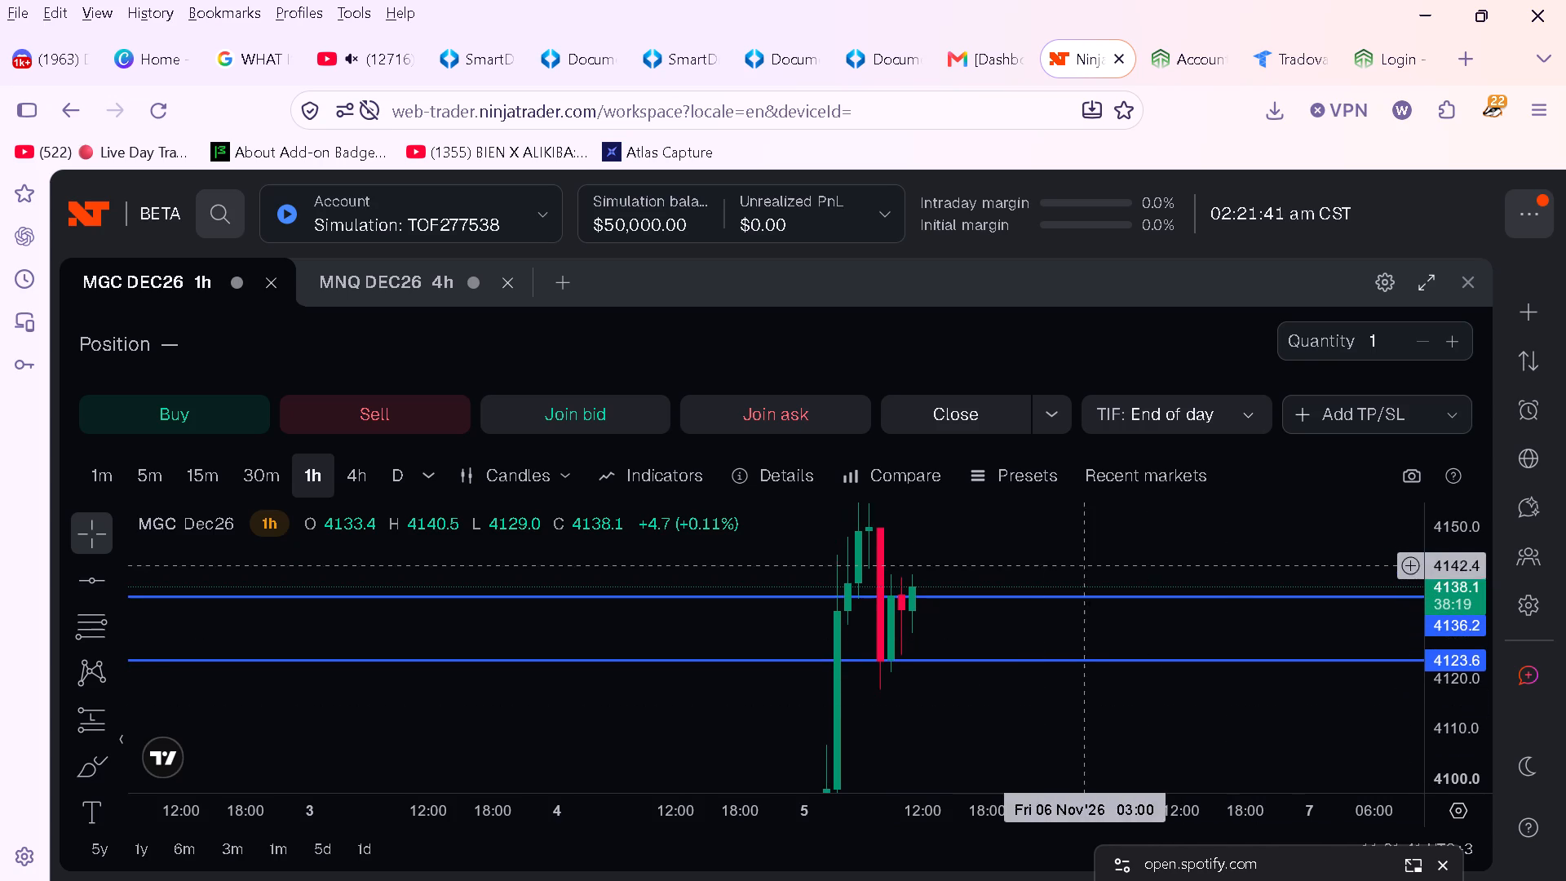
left_click_drag(1452, 637, 1455, 713)
left_click_drag(1103, 543, 1099, 592)
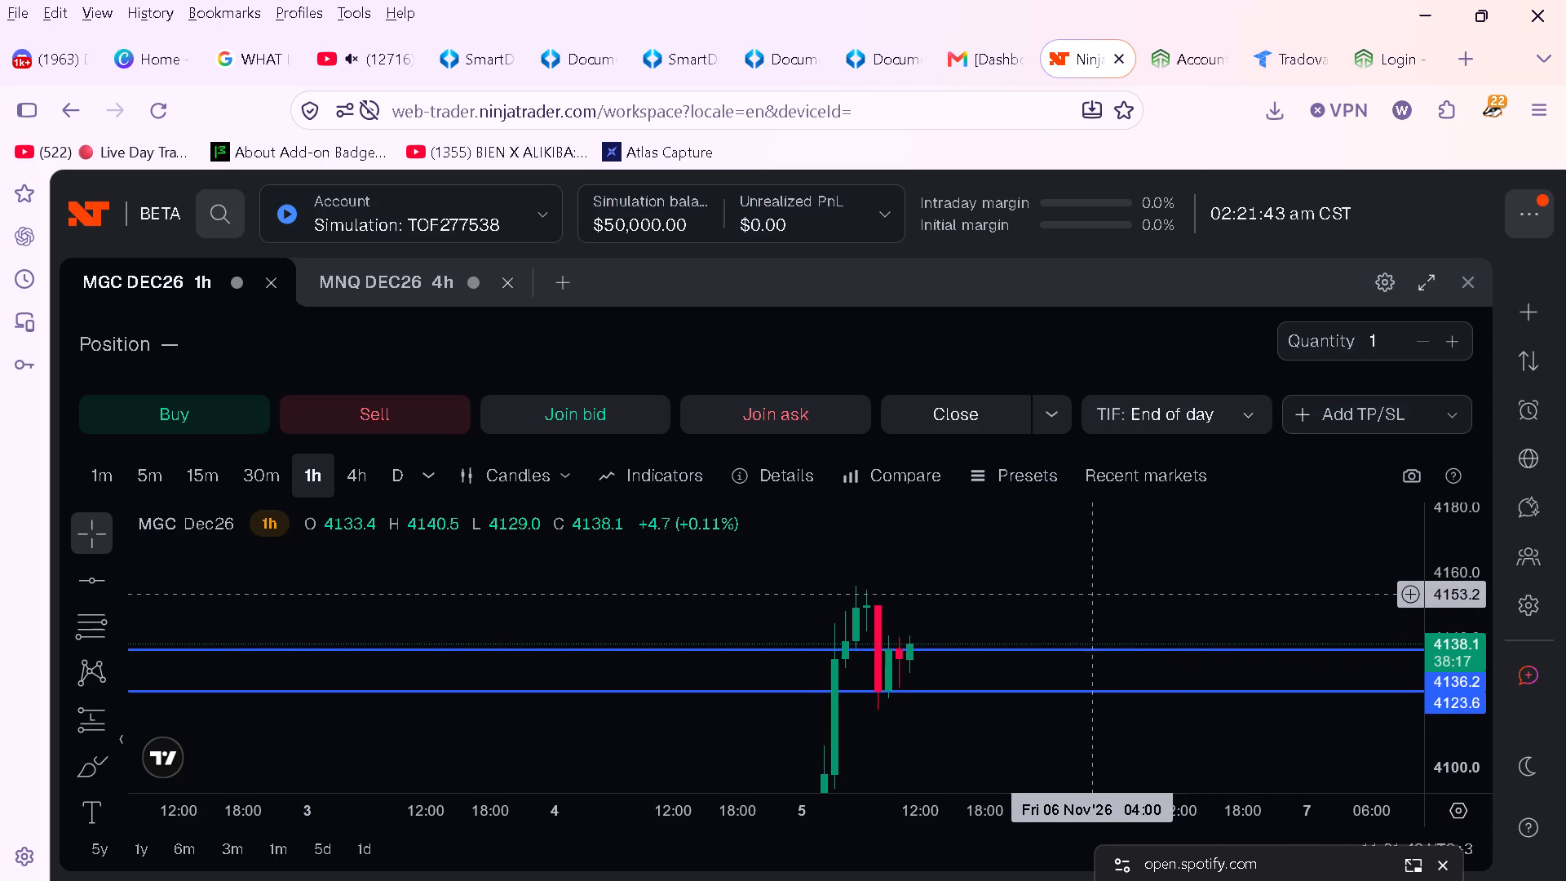
left_click(268, 485)
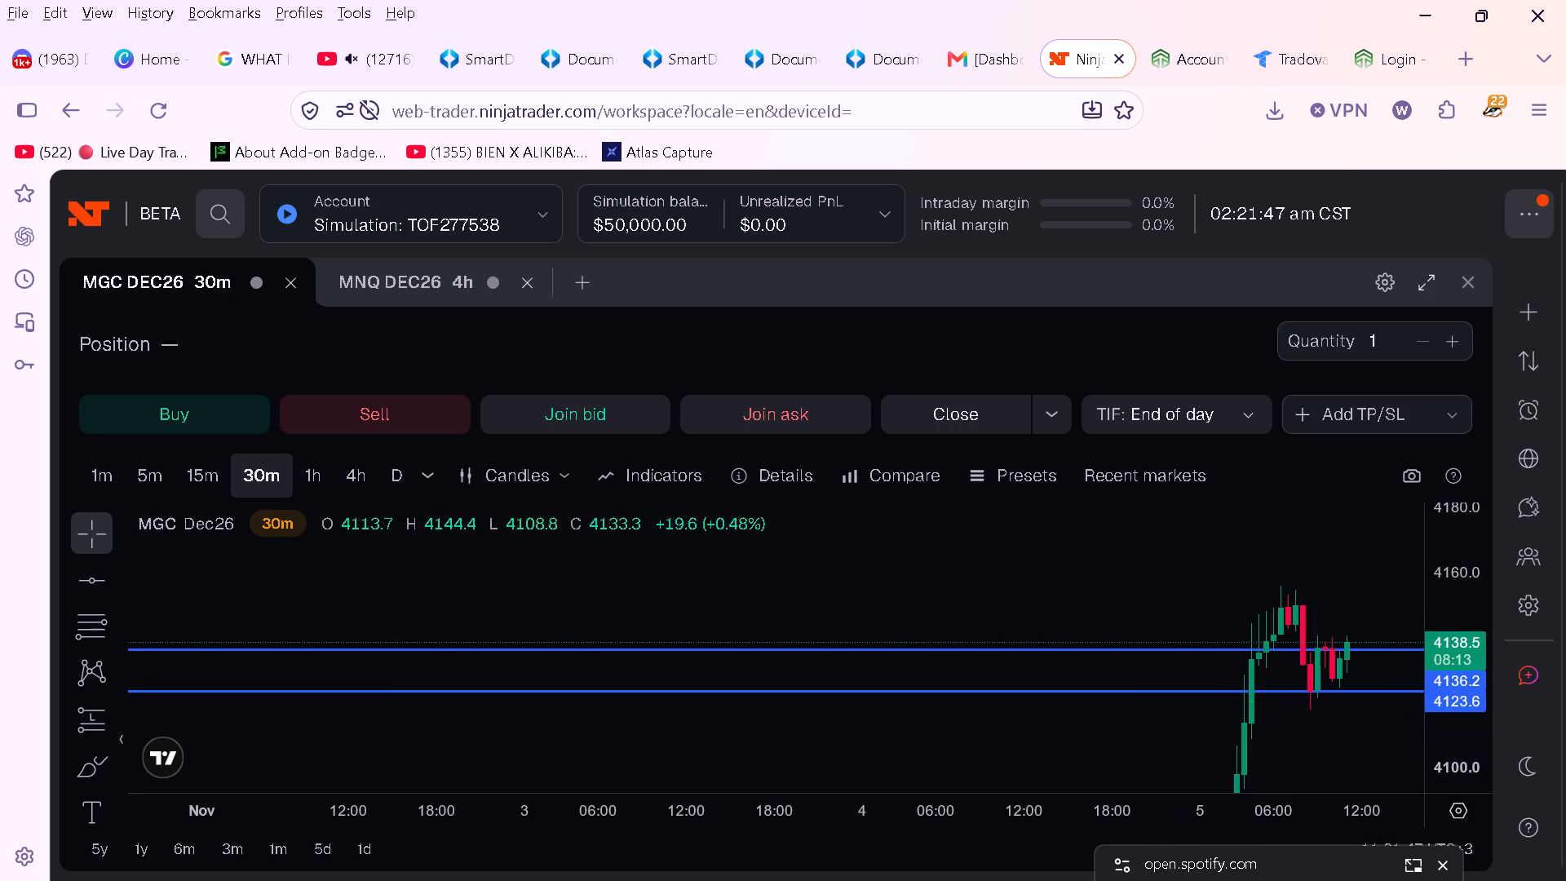
left_click_drag(1259, 814, 932, 808)
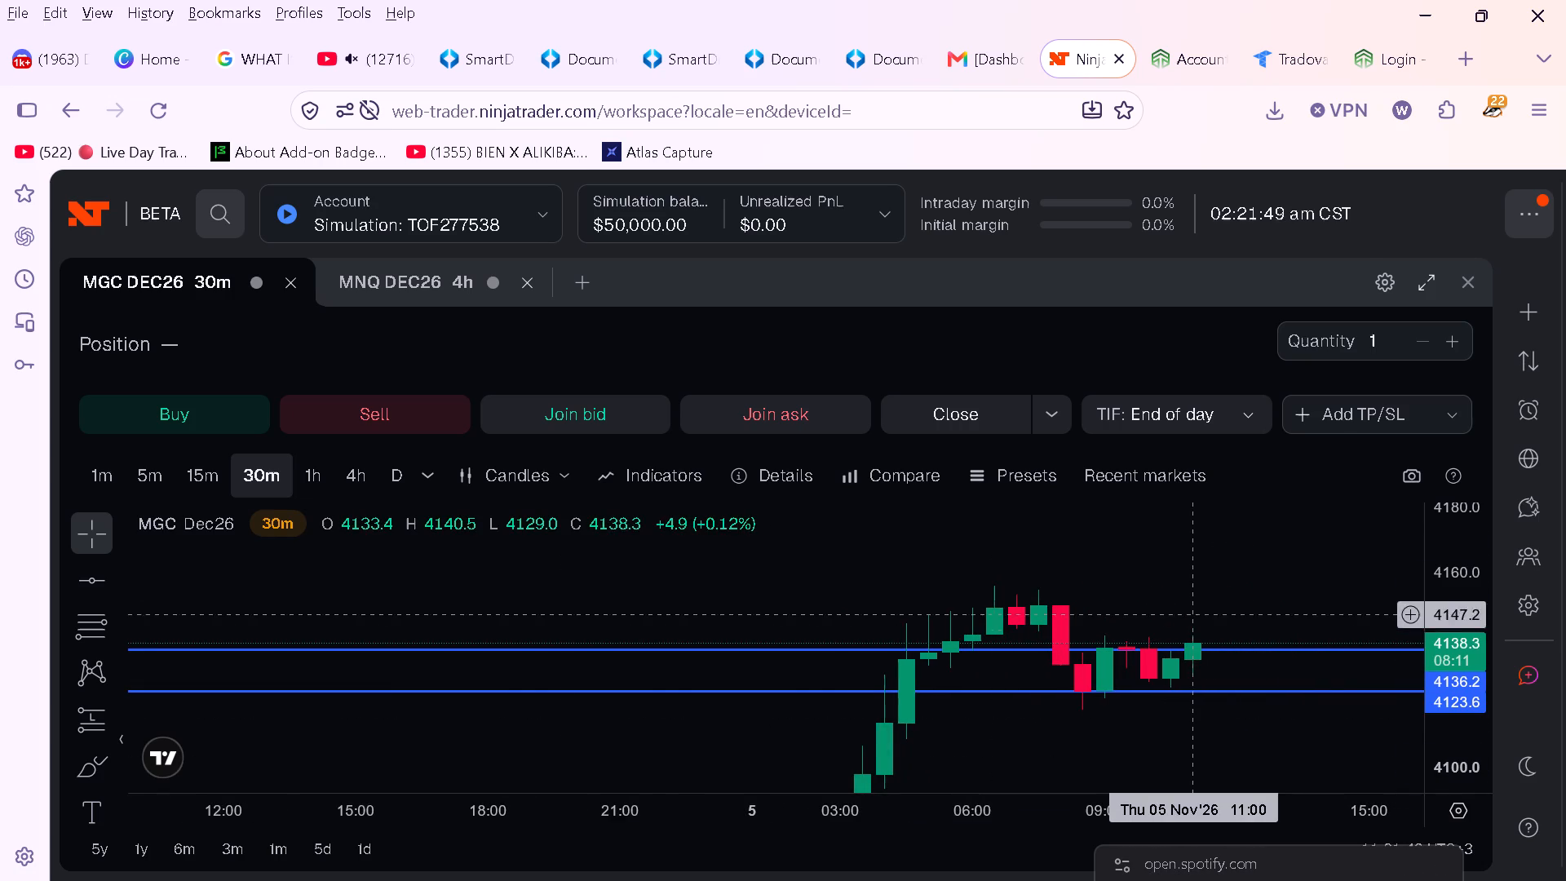
left_click_drag(1197, 591, 905, 618)
left_click_drag(1473, 783, 1473, 621)
left_click_drag(1106, 673, 1104, 599)
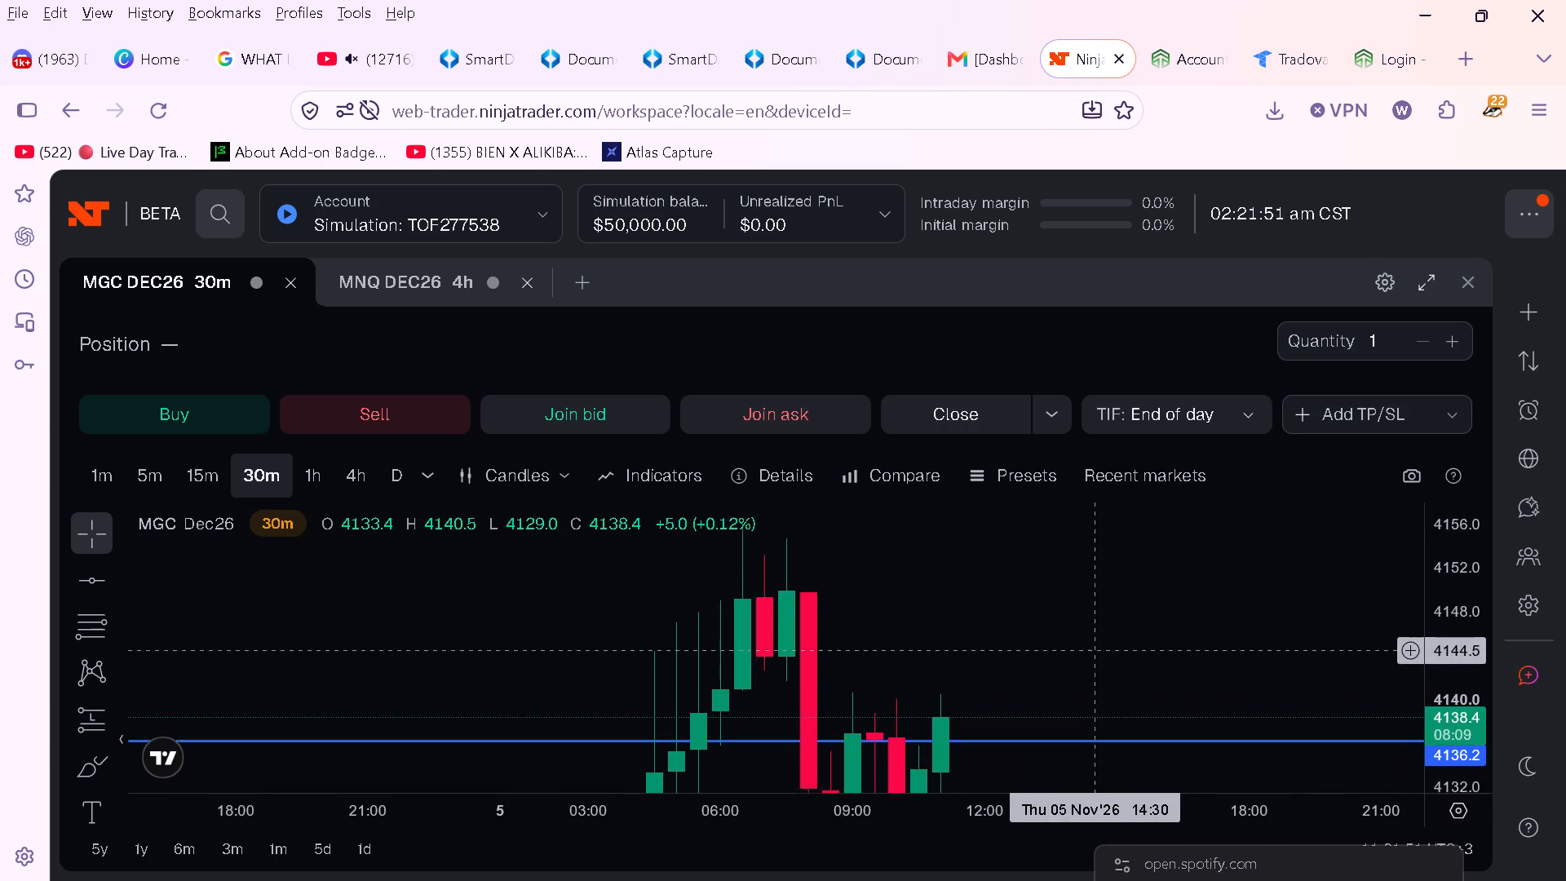
left_click_drag(1104, 599, 1108, 563)
left_click_drag(998, 655, 1023, 649)
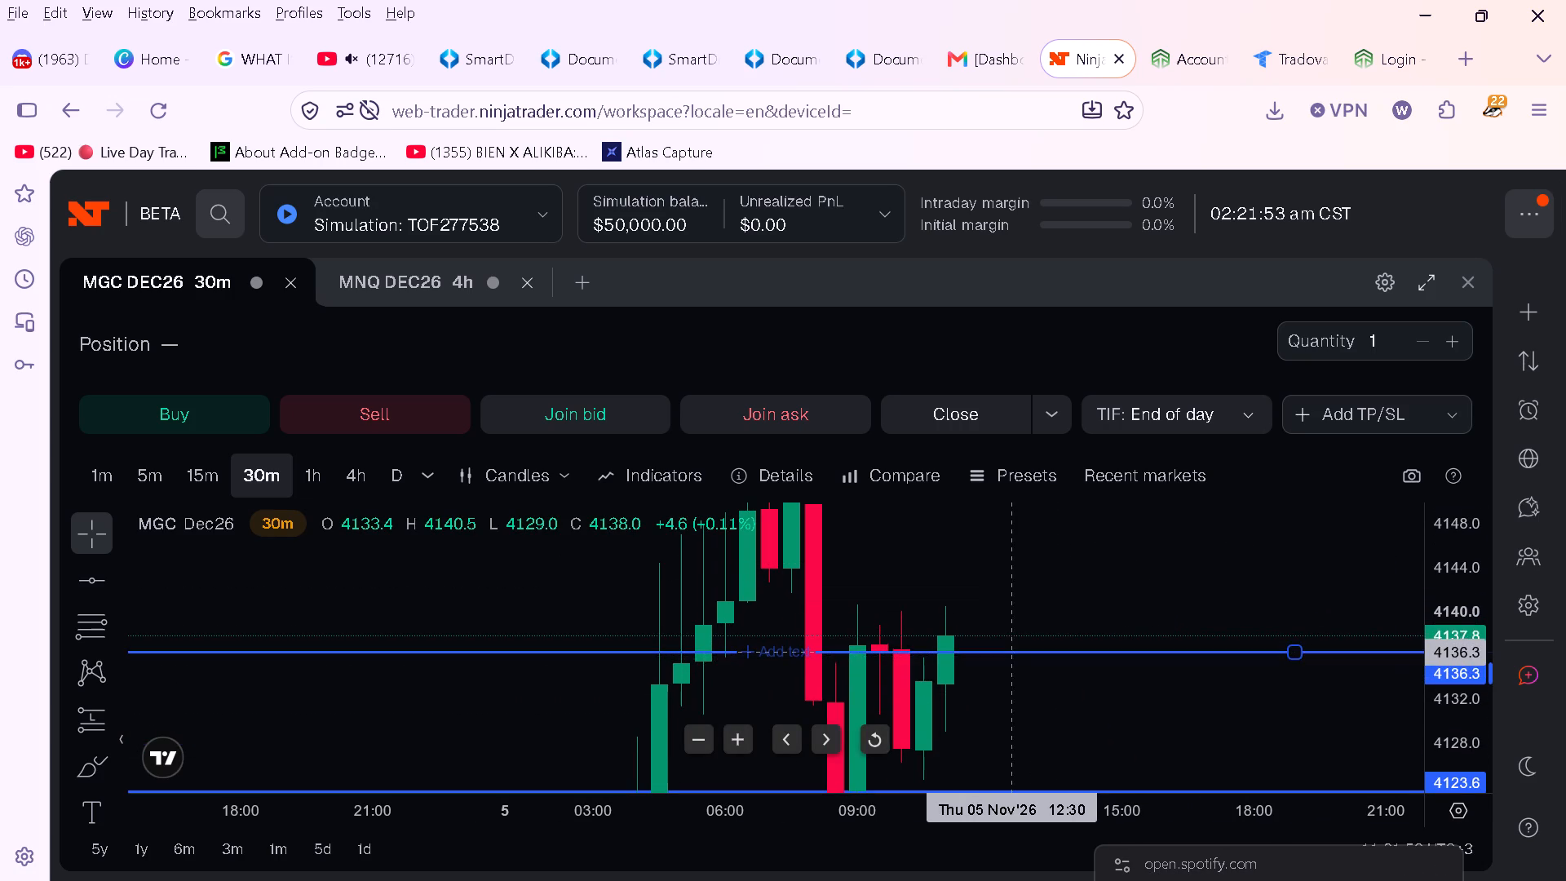
left_click_drag(1023, 649, 1044, 645)
left_click(1046, 573)
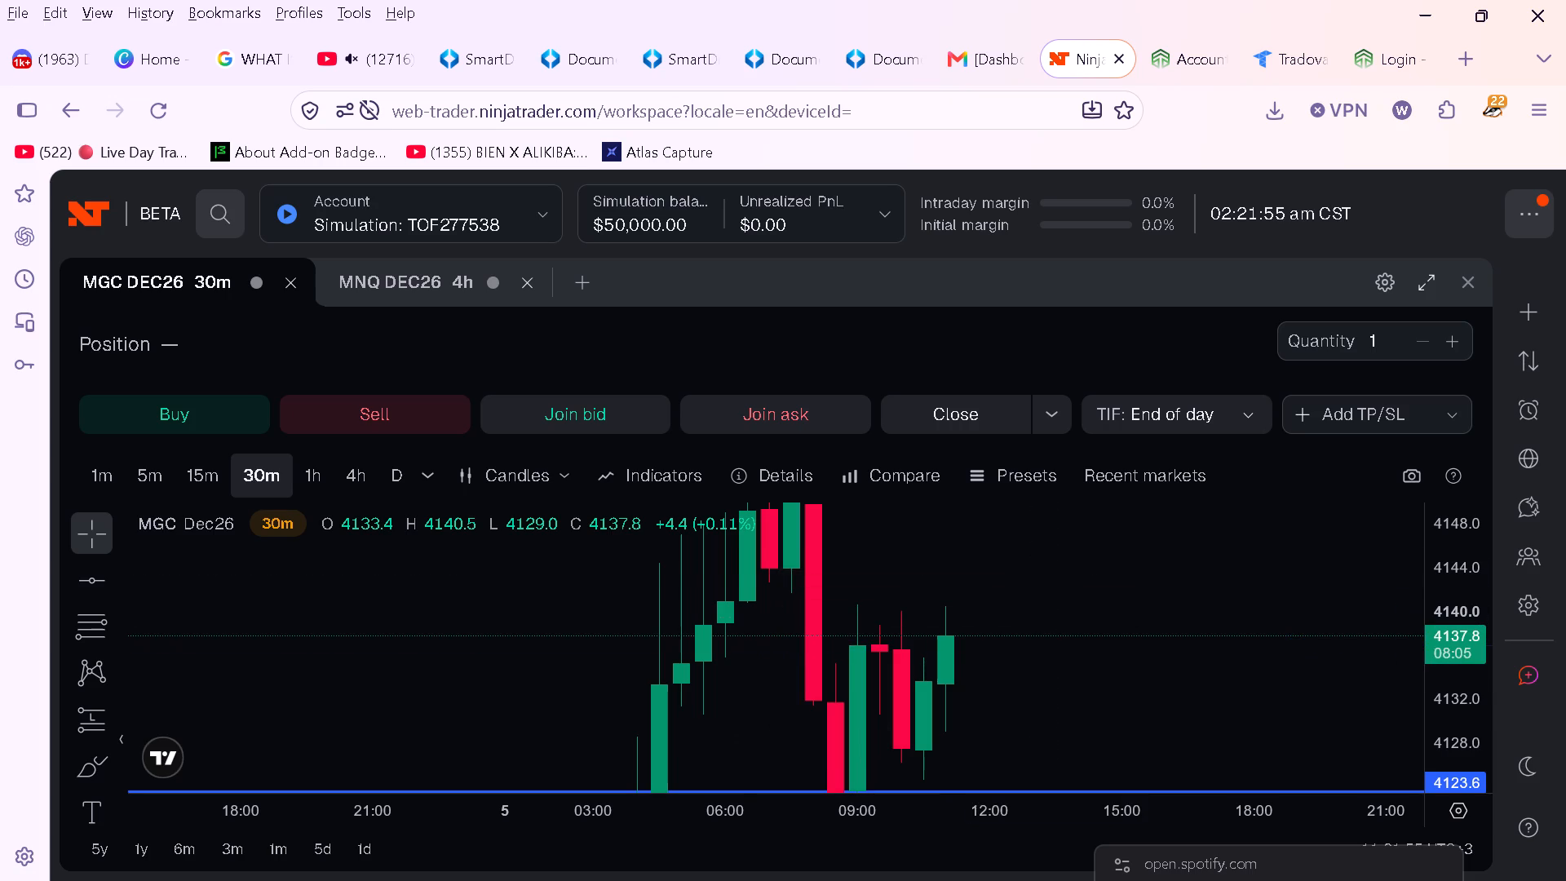
Clone the 4123.6 horizontal line and place the copy above it at about 4136.8.
left_click_drag(1438, 551, 1444, 688)
left_click(500, 724)
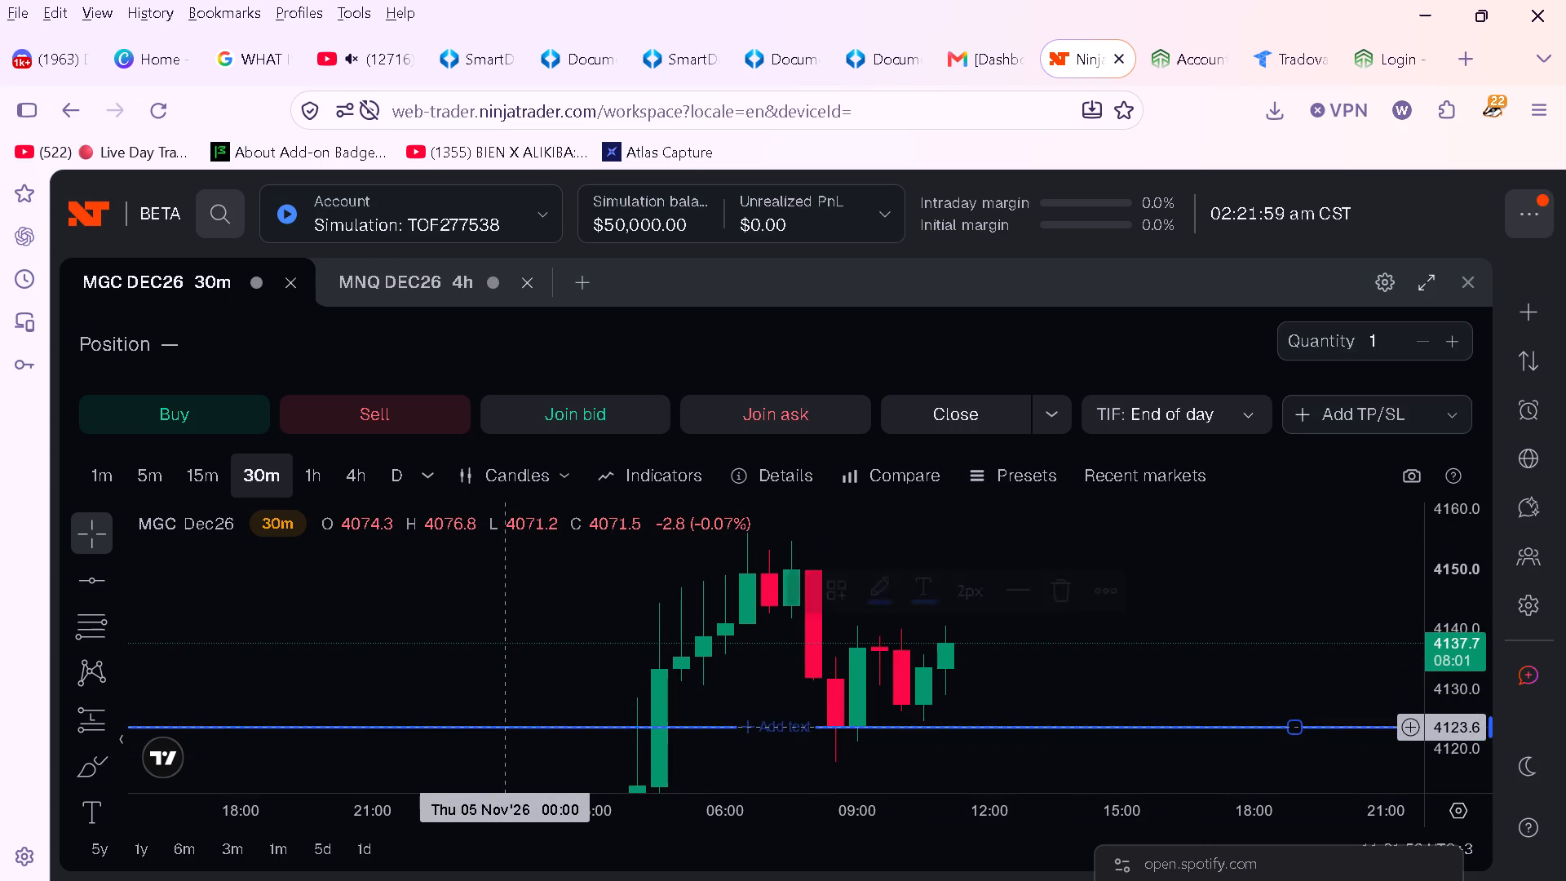
left_click(1104, 595)
left_click(1166, 701)
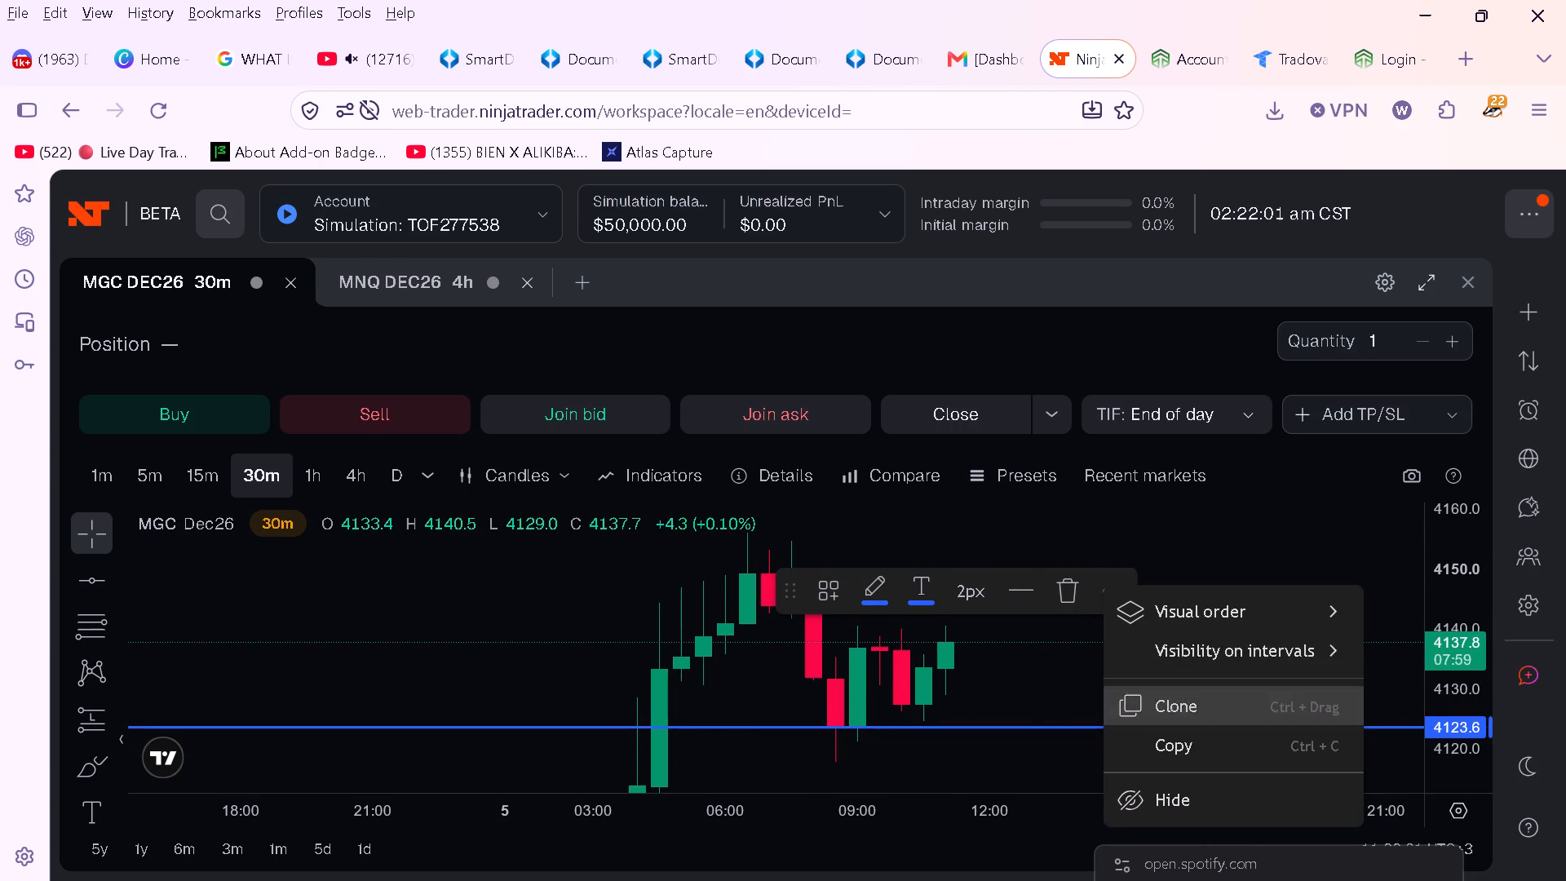
left_click_drag(1166, 679, 1179, 653)
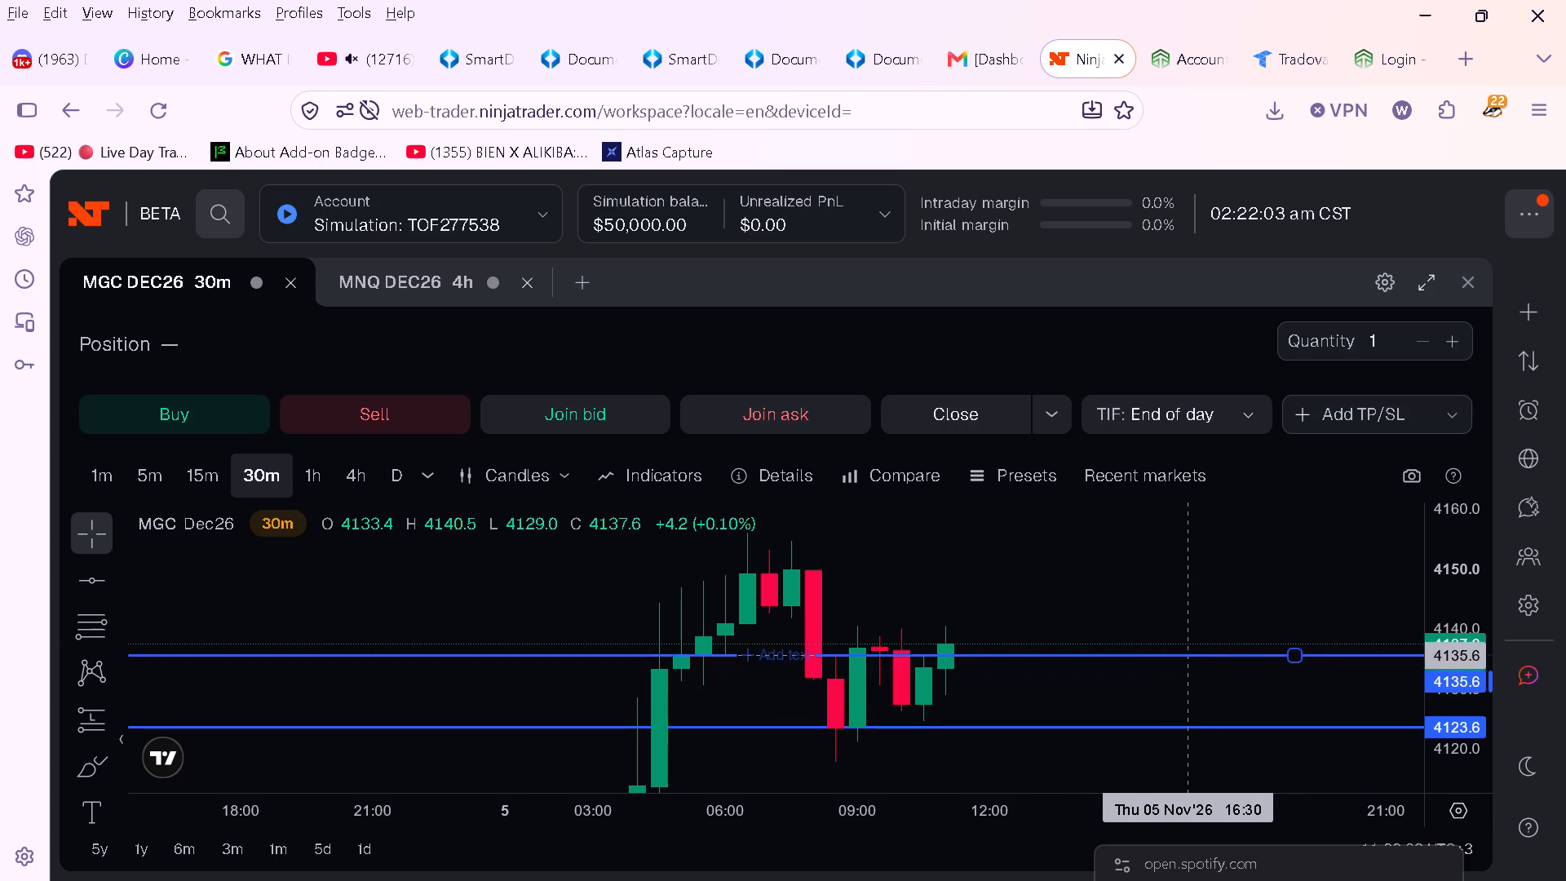
left_click_drag(1179, 653, 1185, 649)
left_click(1223, 561)
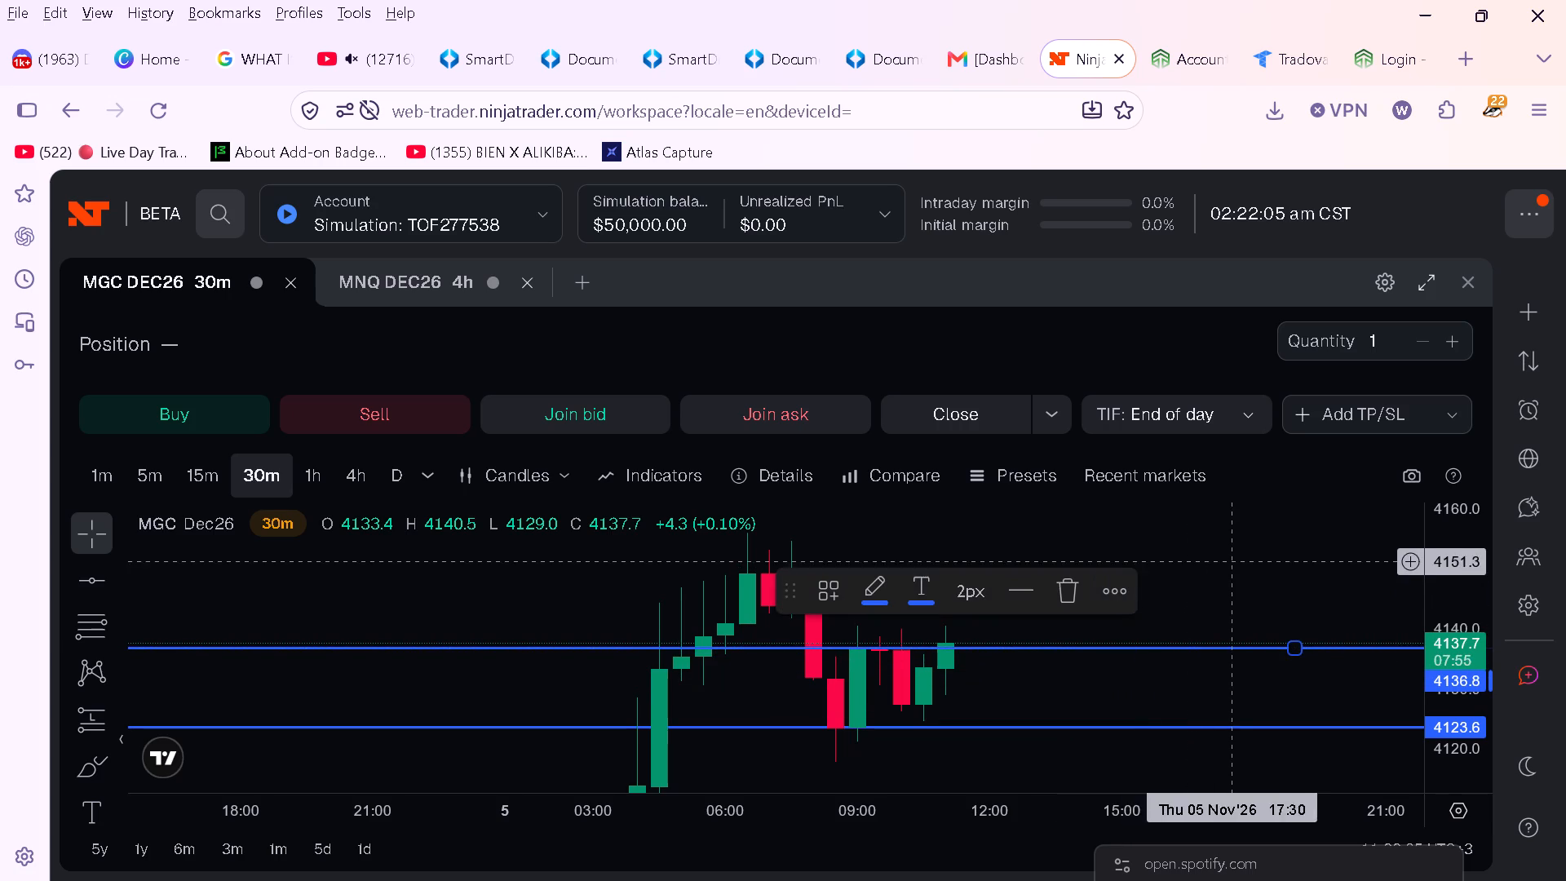
Examine the 30m candles around the 4136.8 and 4123.6 lines, comparing them briefly with the 4h chart.
left_click_drag(1277, 537, 1140, 626)
left_click_drag(1458, 641, 1472, 524)
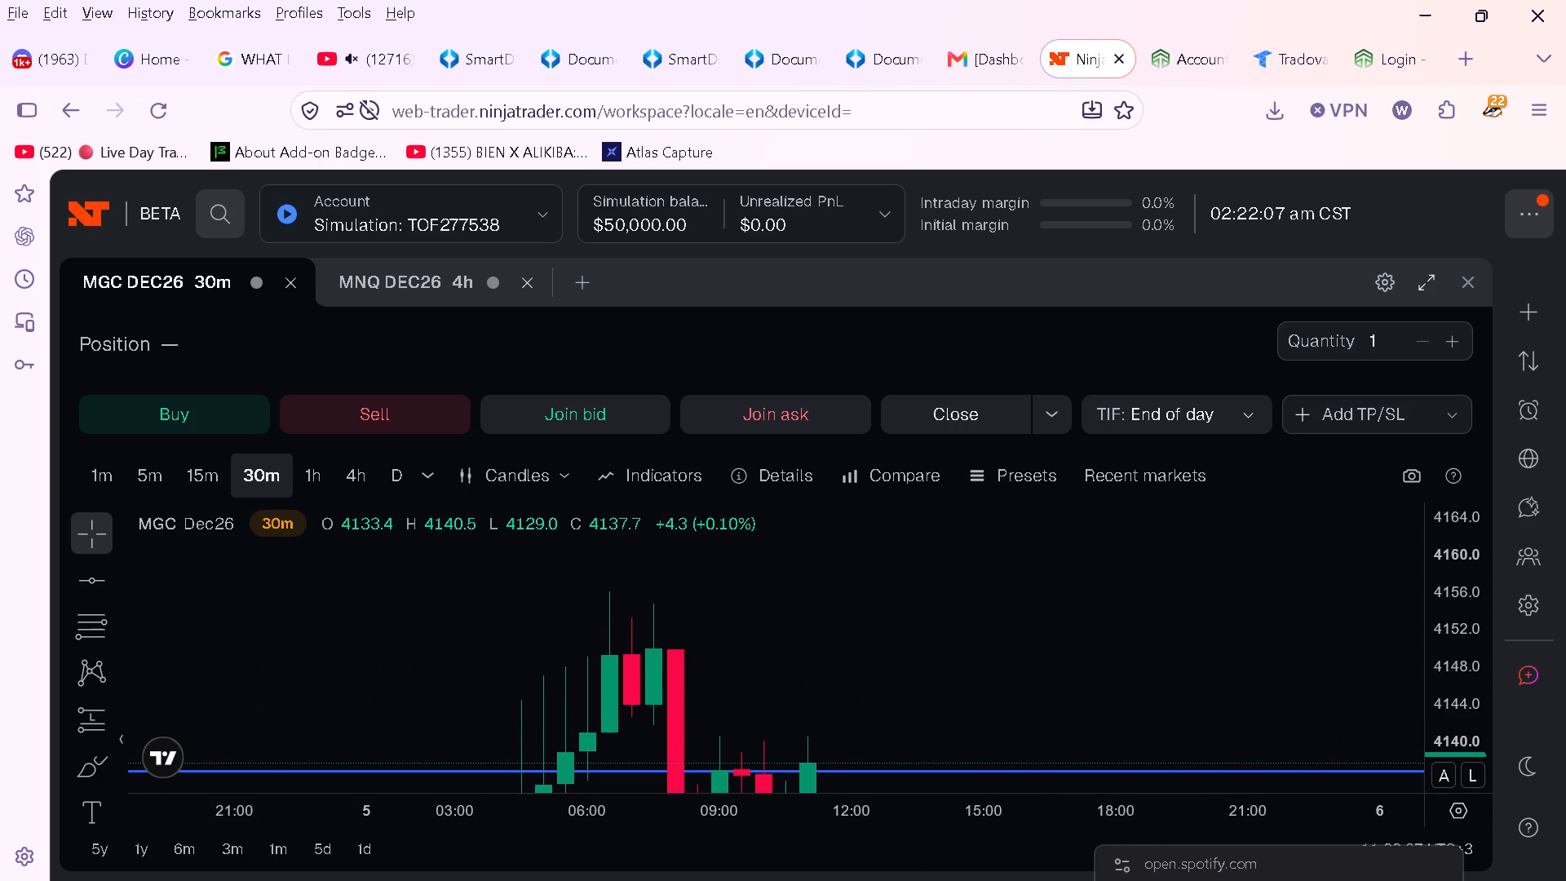
left_click_drag(1034, 666, 1148, 474)
left_click_drag(1046, 710, 1052, 702)
left_click_drag(998, 711, 1056, 613)
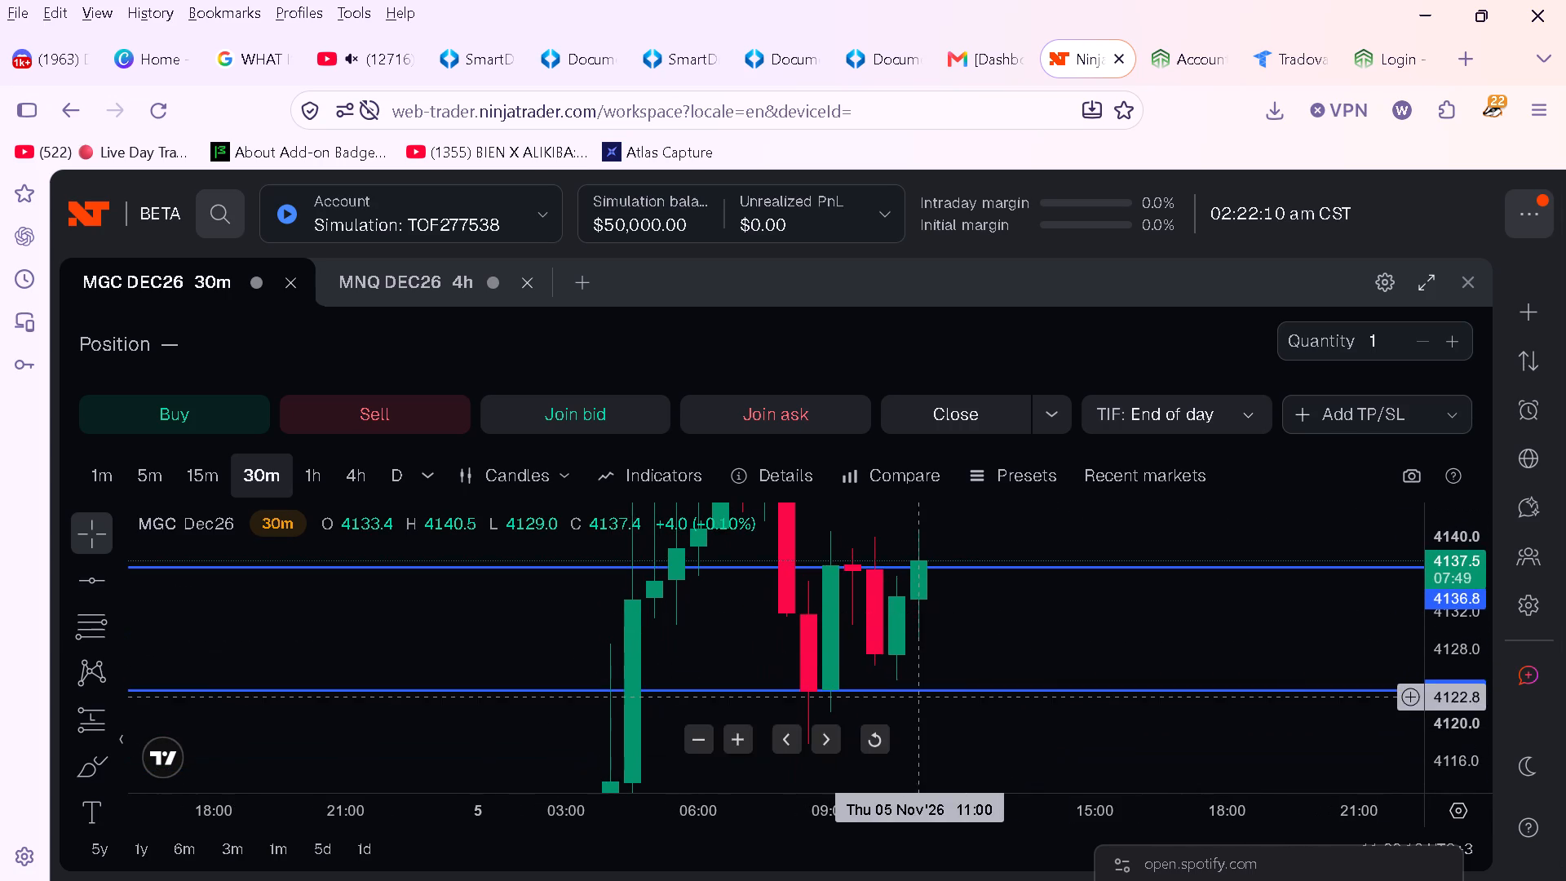
left_click_drag(1449, 616, 1459, 716)
left_click_drag(1028, 534, 1010, 638)
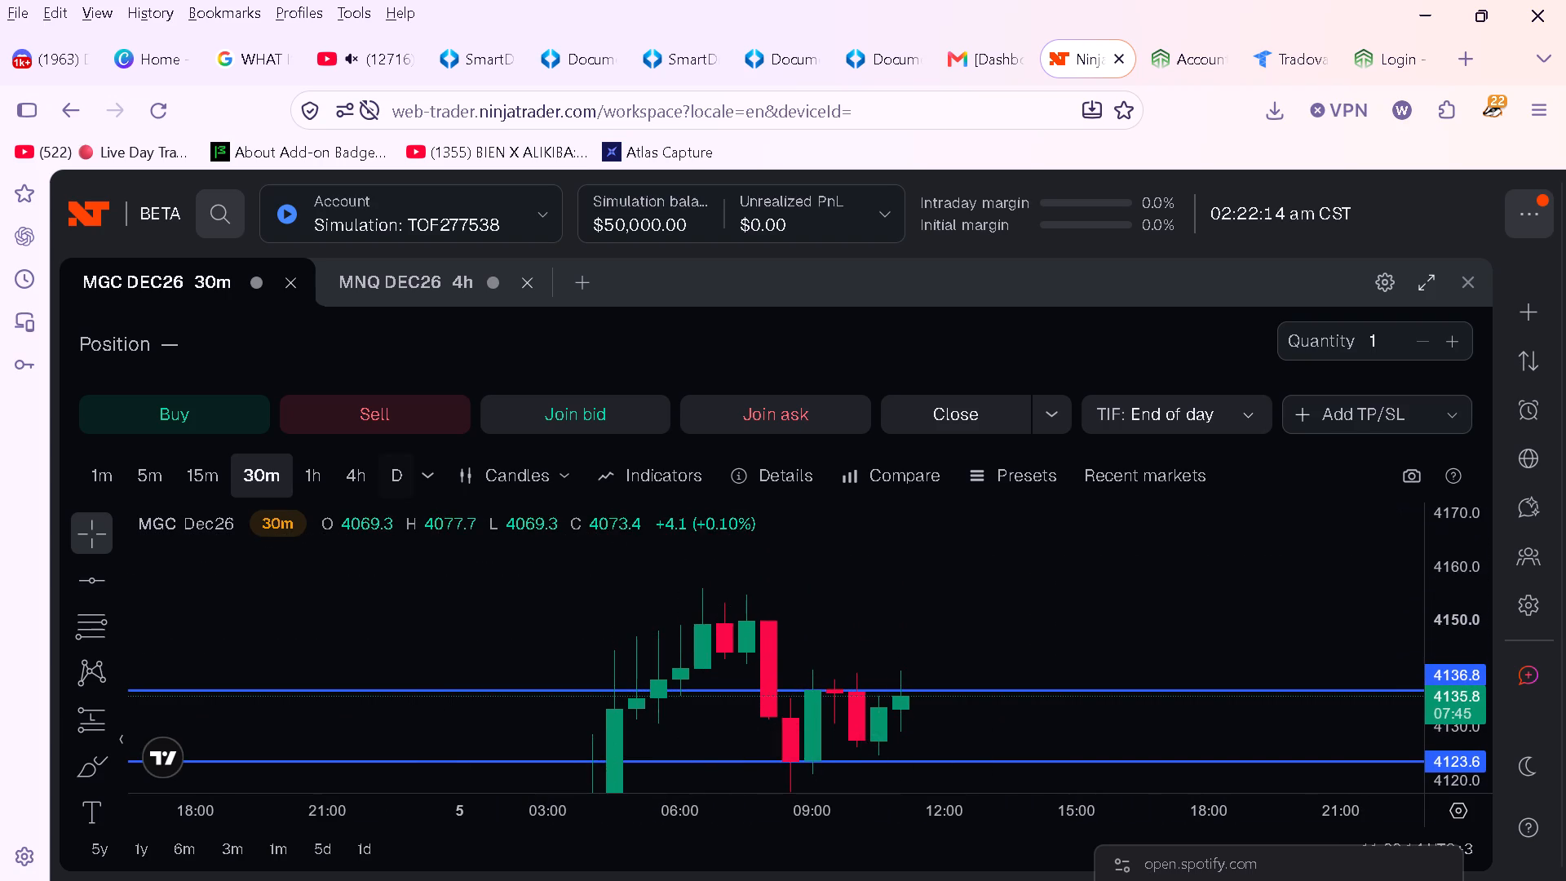
left_click(356, 473)
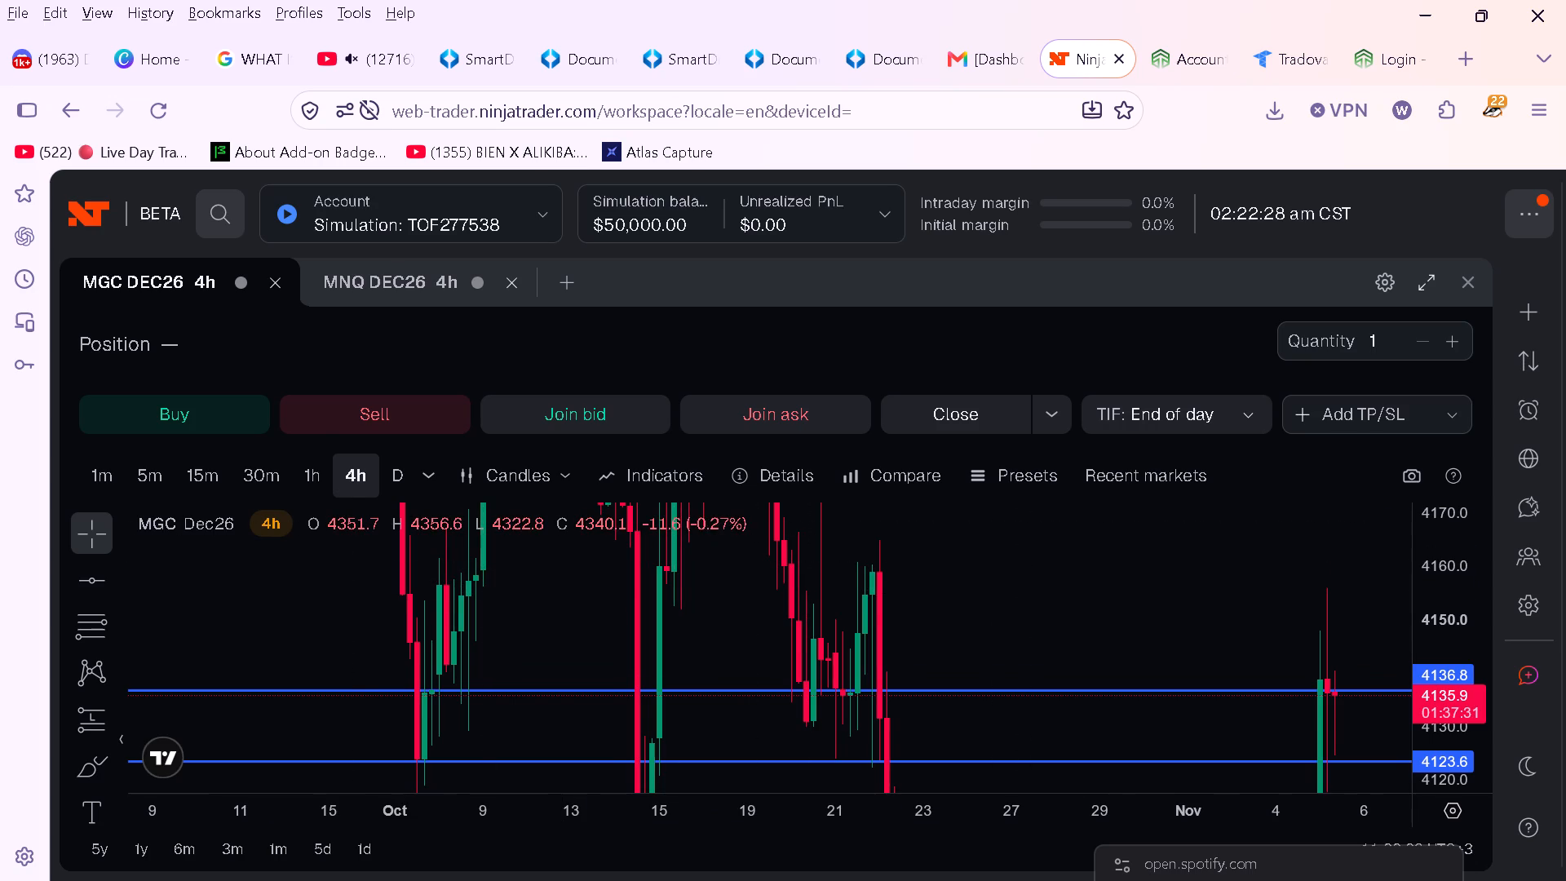
left_click(258, 485)
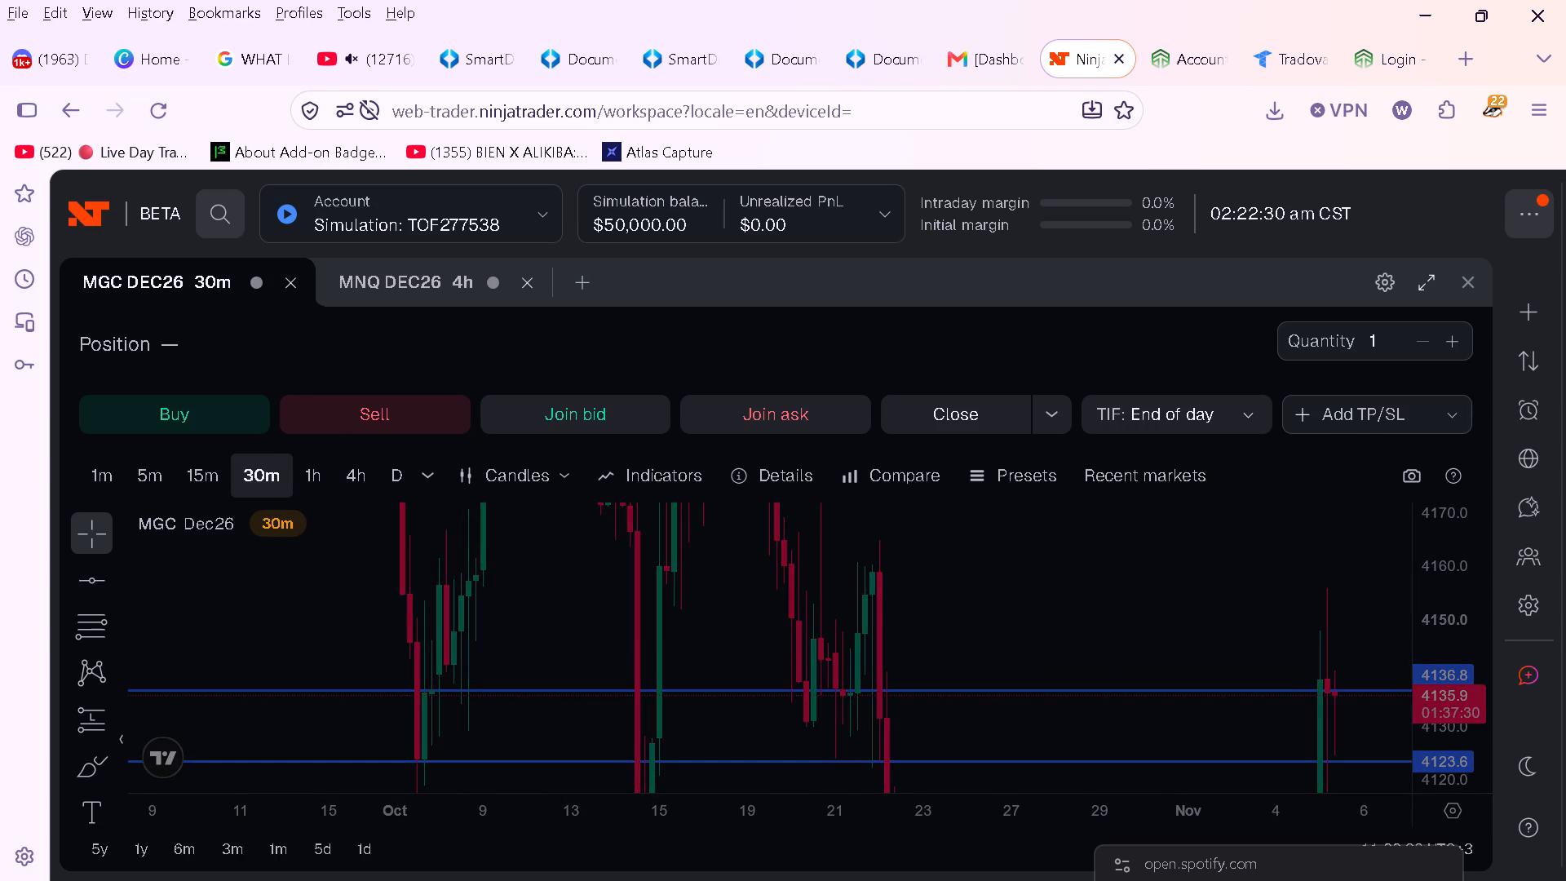
left_click_drag(1144, 809, 1048, 811)
Switch the MGC Dec26 chart to the 15m timeframe and fine-tune the upper horizontal line to 4137.0.
left_click(207, 477)
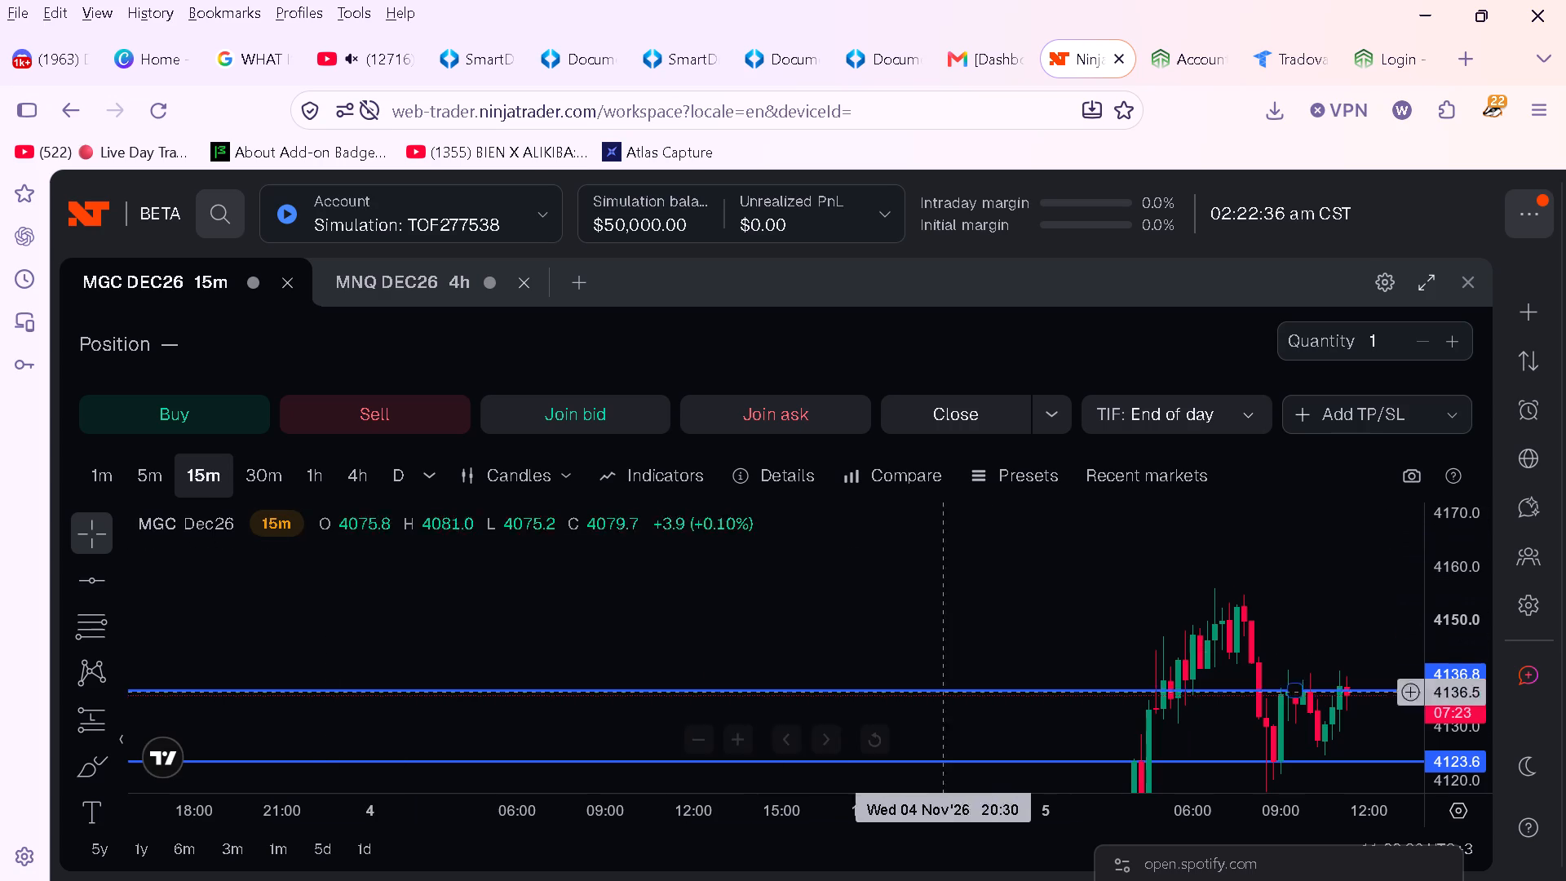
left_click_drag(1052, 816, 879, 796)
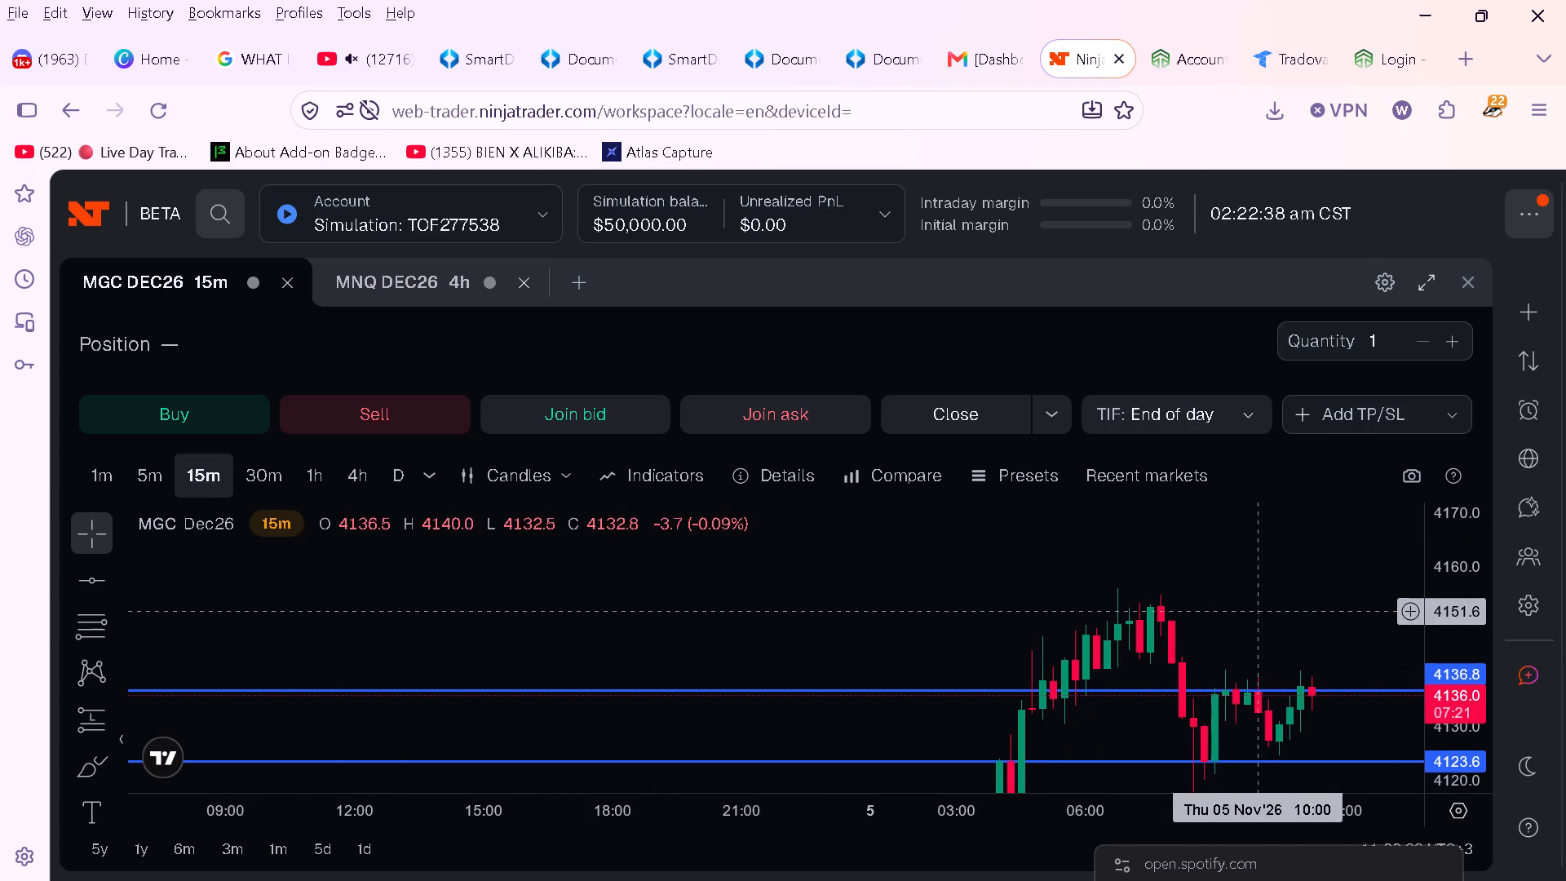
left_click_drag(1271, 606, 837, 627)
left_click_drag(1458, 745, 1456, 670)
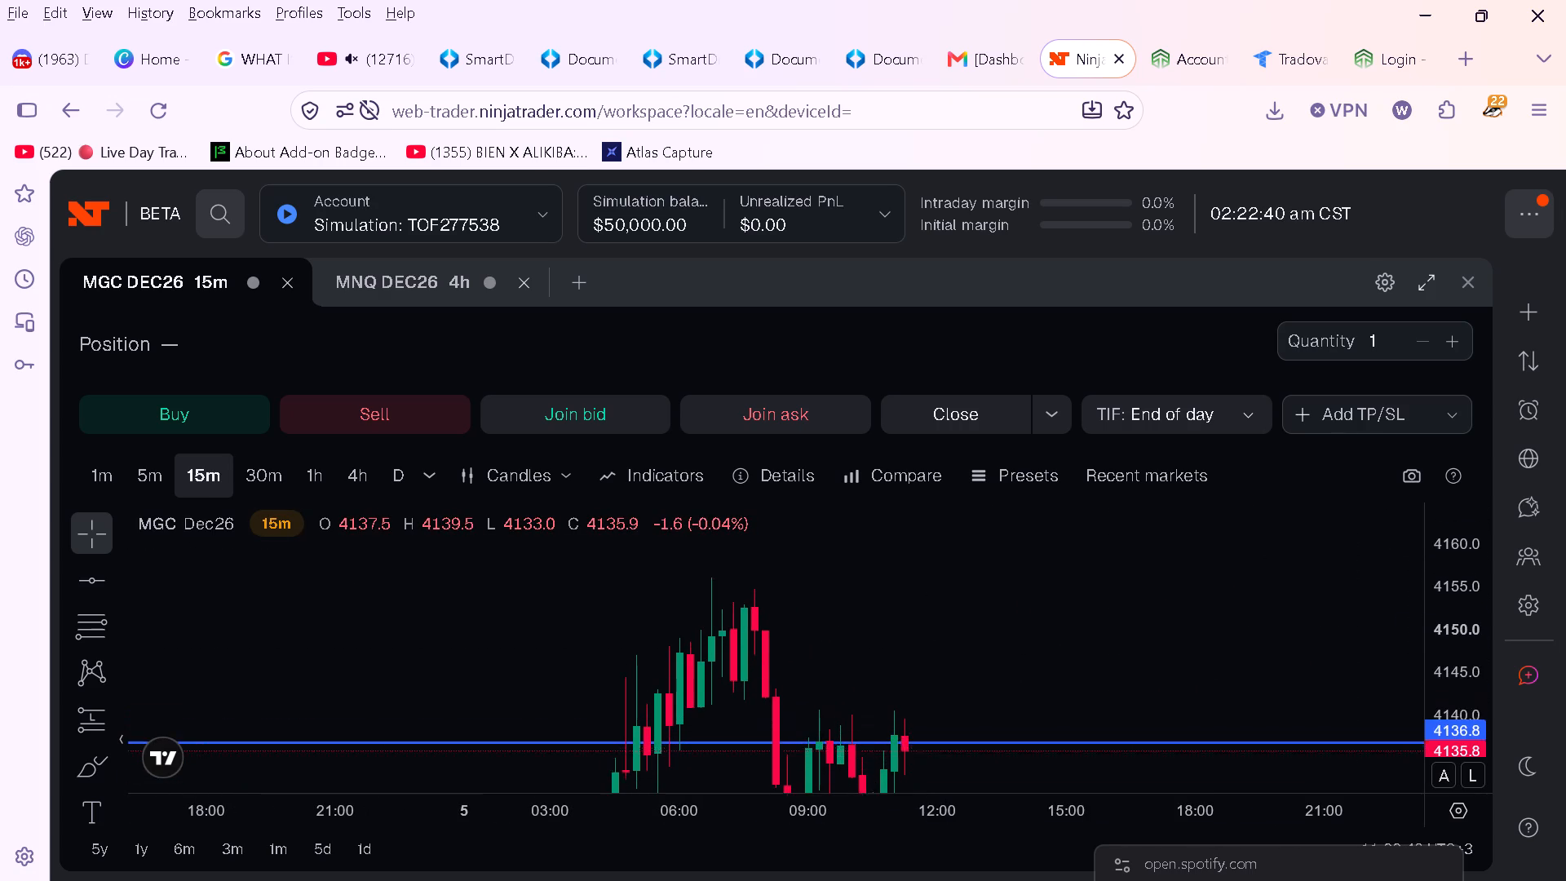
left_click_drag(1456, 670, 1448, 601)
left_click_drag(1006, 727, 1040, 589)
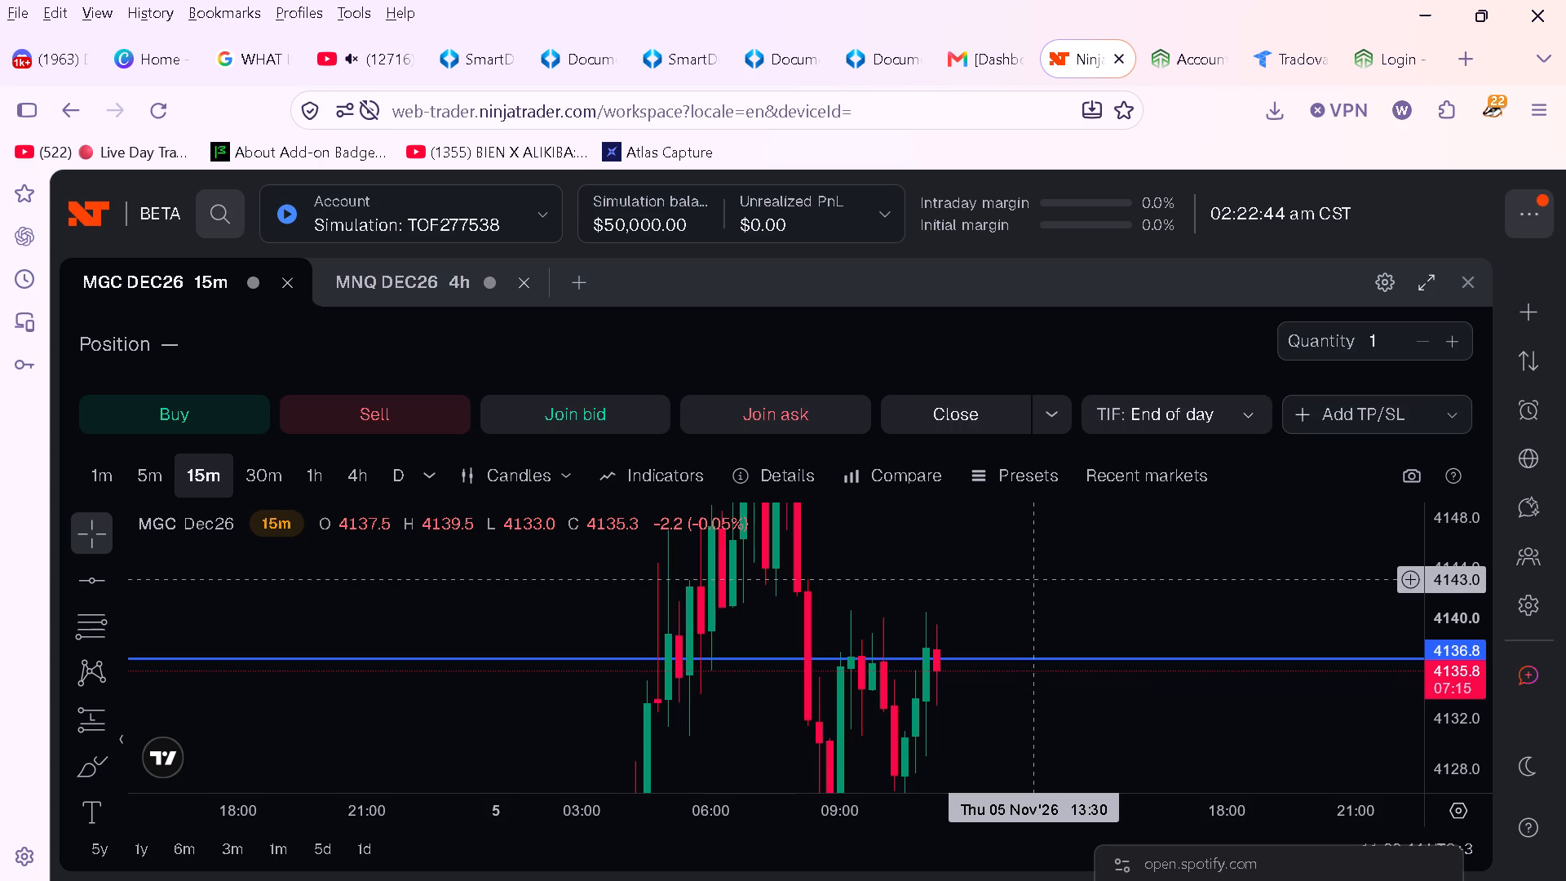
left_click_drag(1444, 746, 1452, 699)
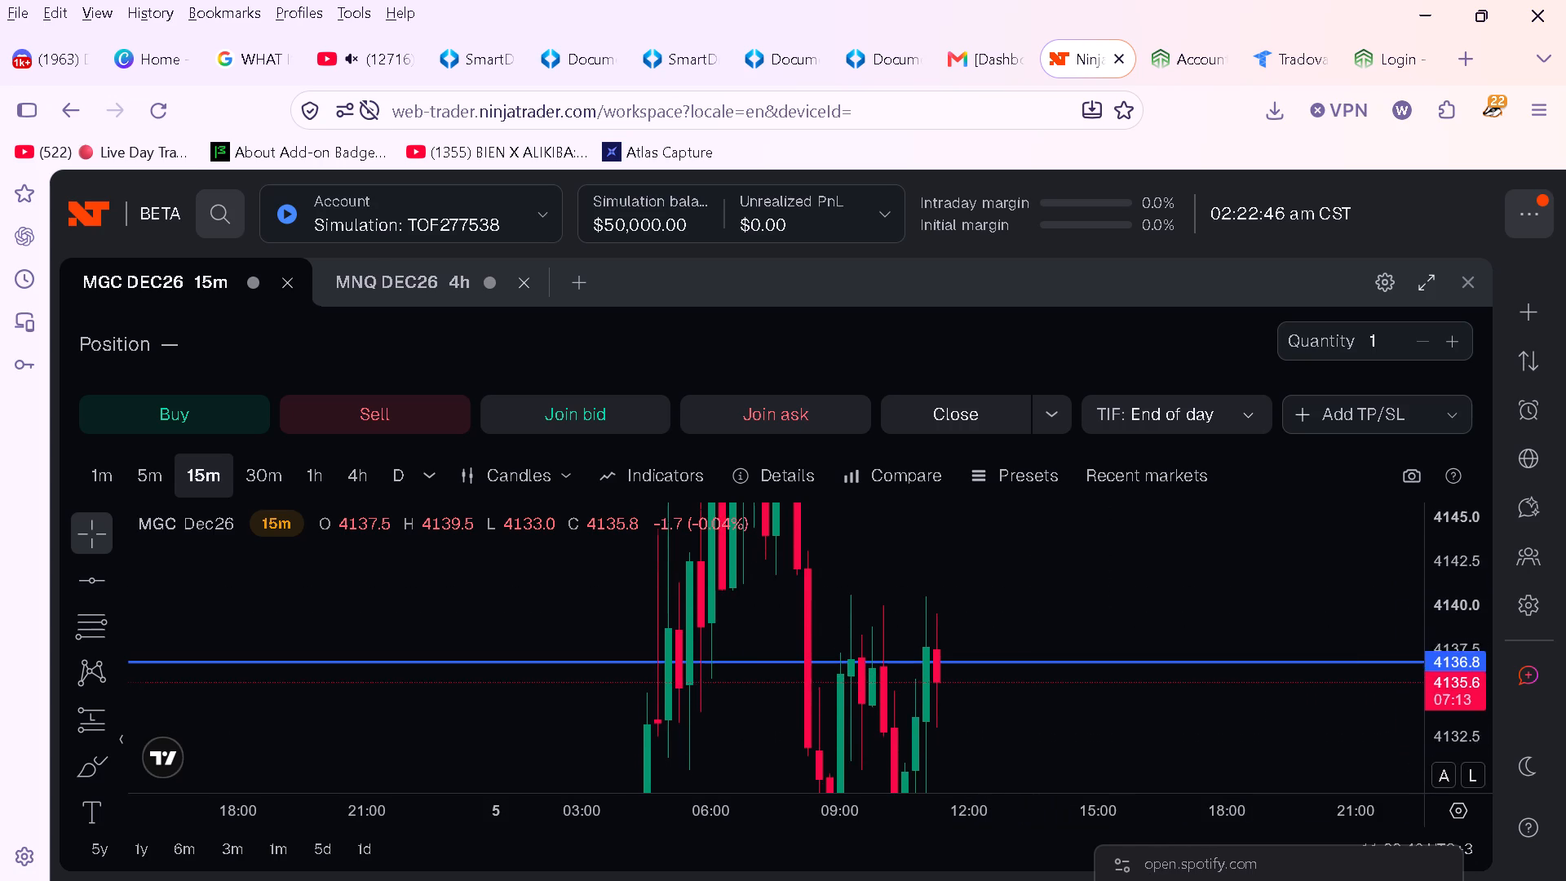
left_click_drag(1452, 699, 1452, 697)
left_click_drag(1139, 626, 1210, 580)
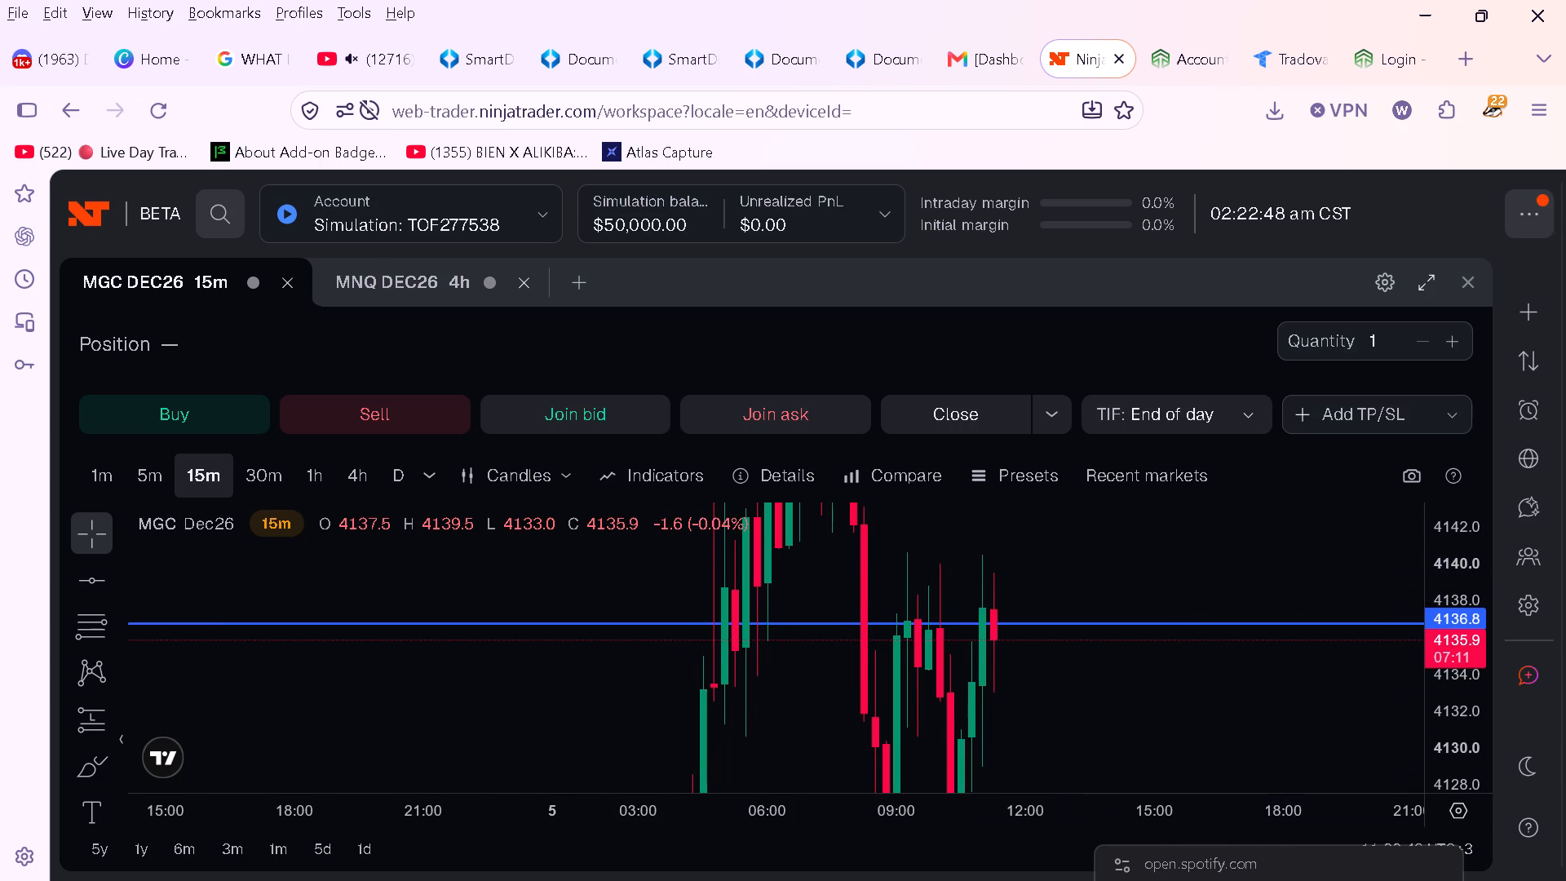
left_click_drag(1174, 813, 1077, 814)
left_click_drag(989, 730, 1165, 646)
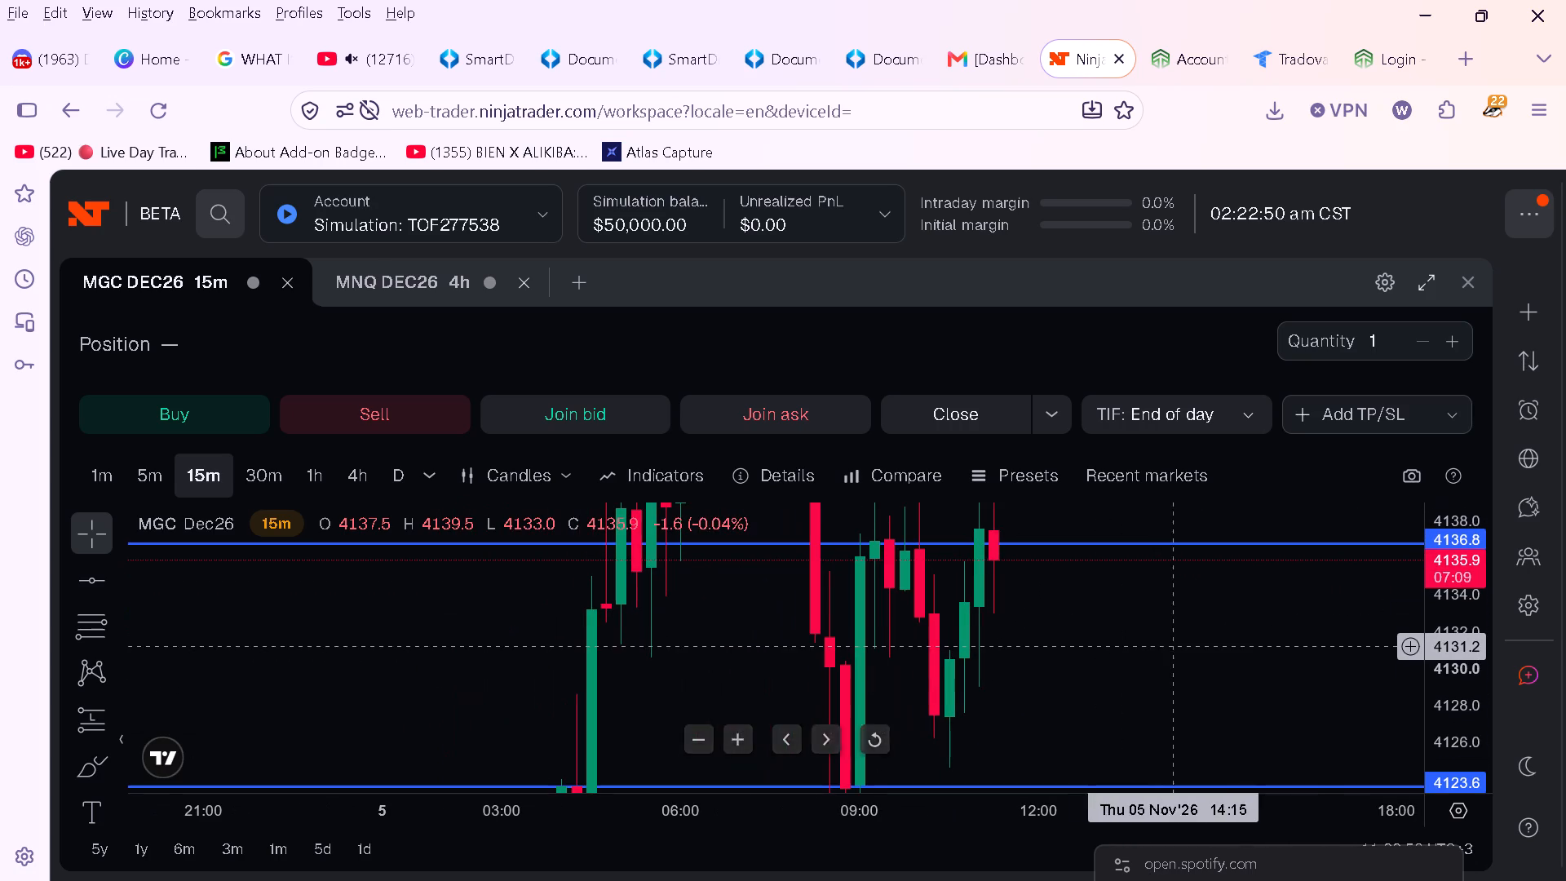
left_click_drag(1449, 636, 1472, 732)
left_click_drag(1114, 648, 1111, 710)
left_click_drag(1102, 632, 1122, 633)
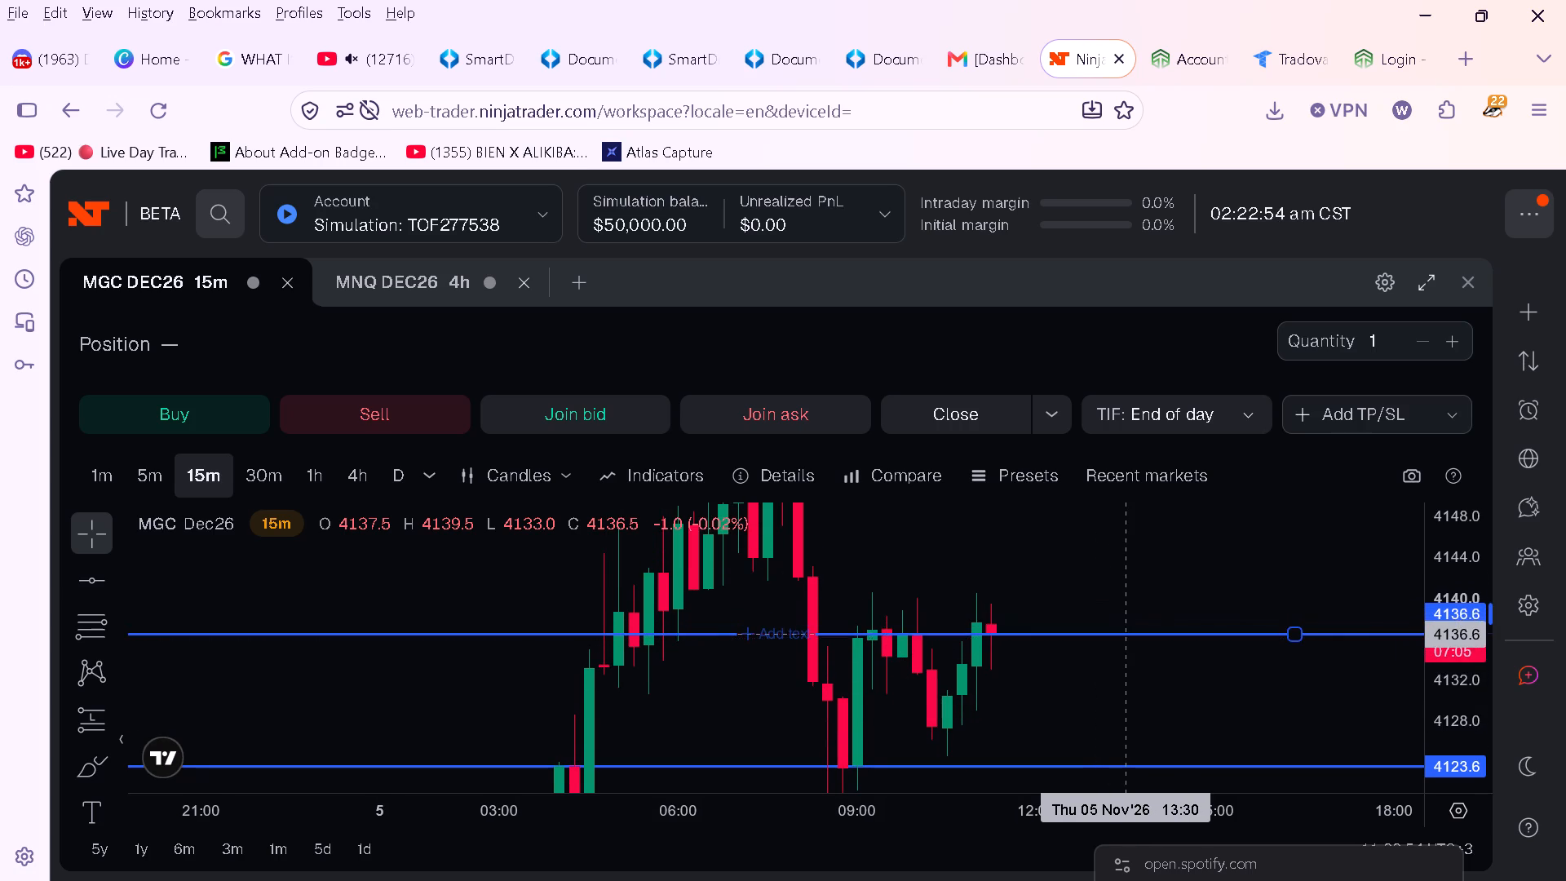
left_click_drag(1122, 633, 1128, 628)
left_click(1214, 573)
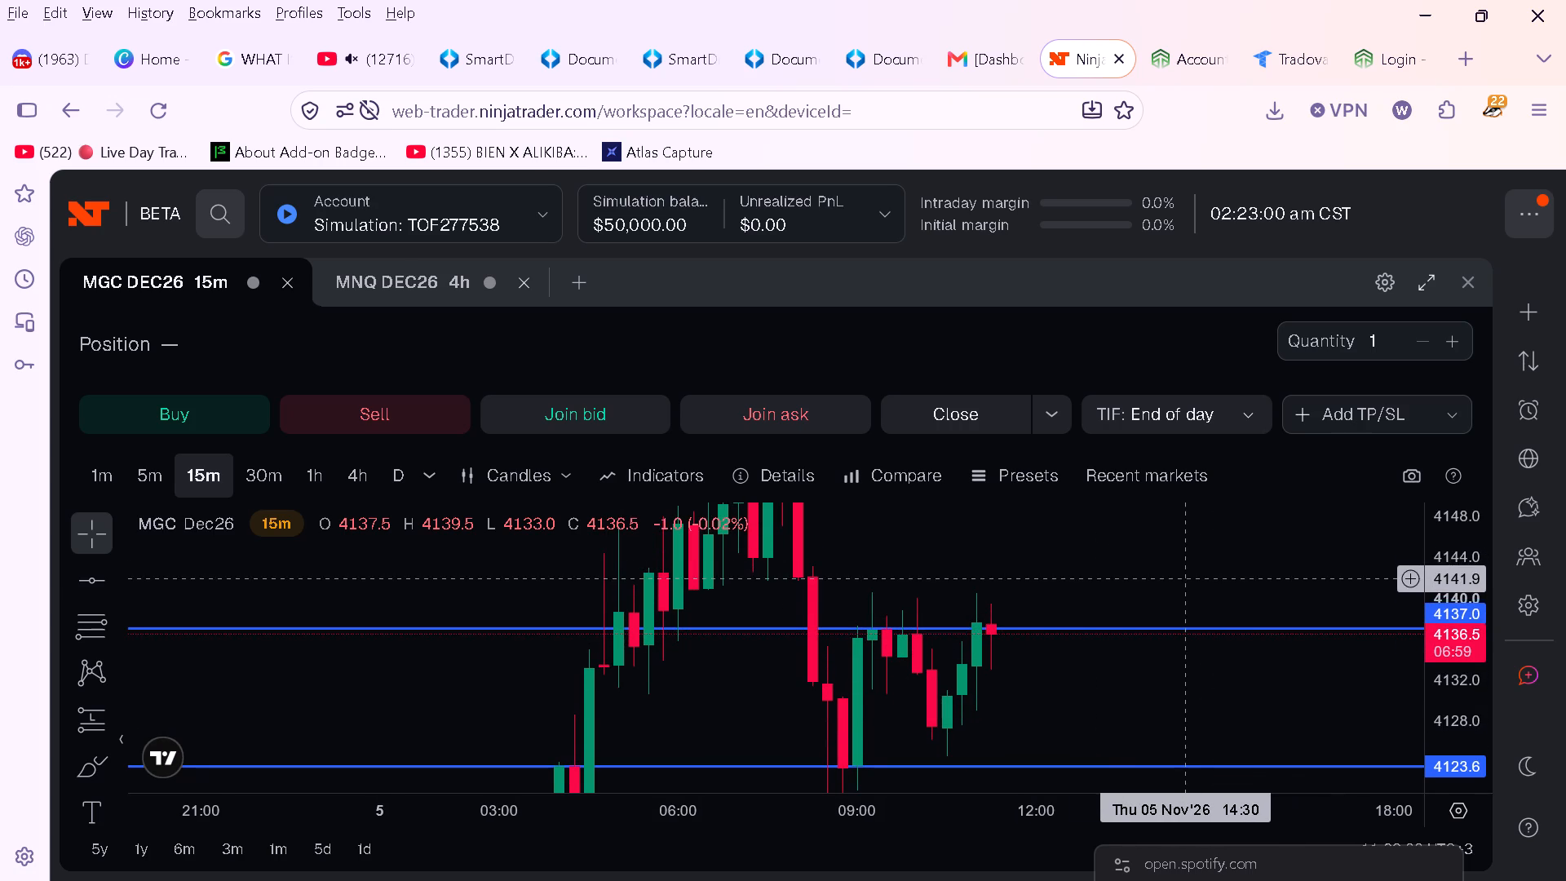
Check the 4137.0 and 4123.6 lines against the candles on the 15m, 30m, 1h and 4h timeframes.
left_click_drag(1447, 559, 1446, 592)
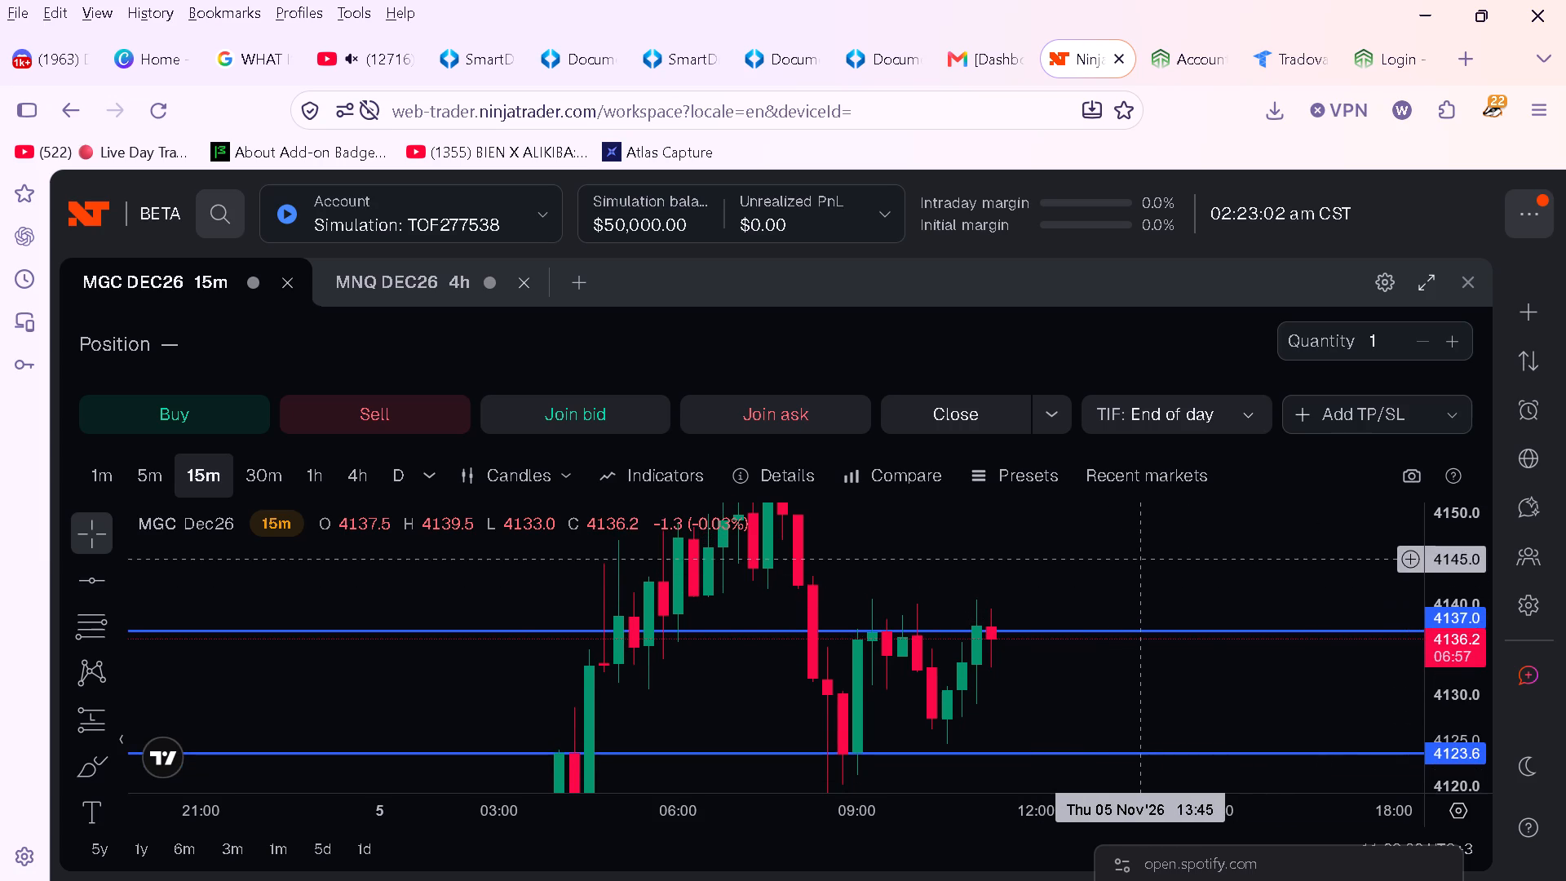
left_click_drag(1137, 557, 1137, 640)
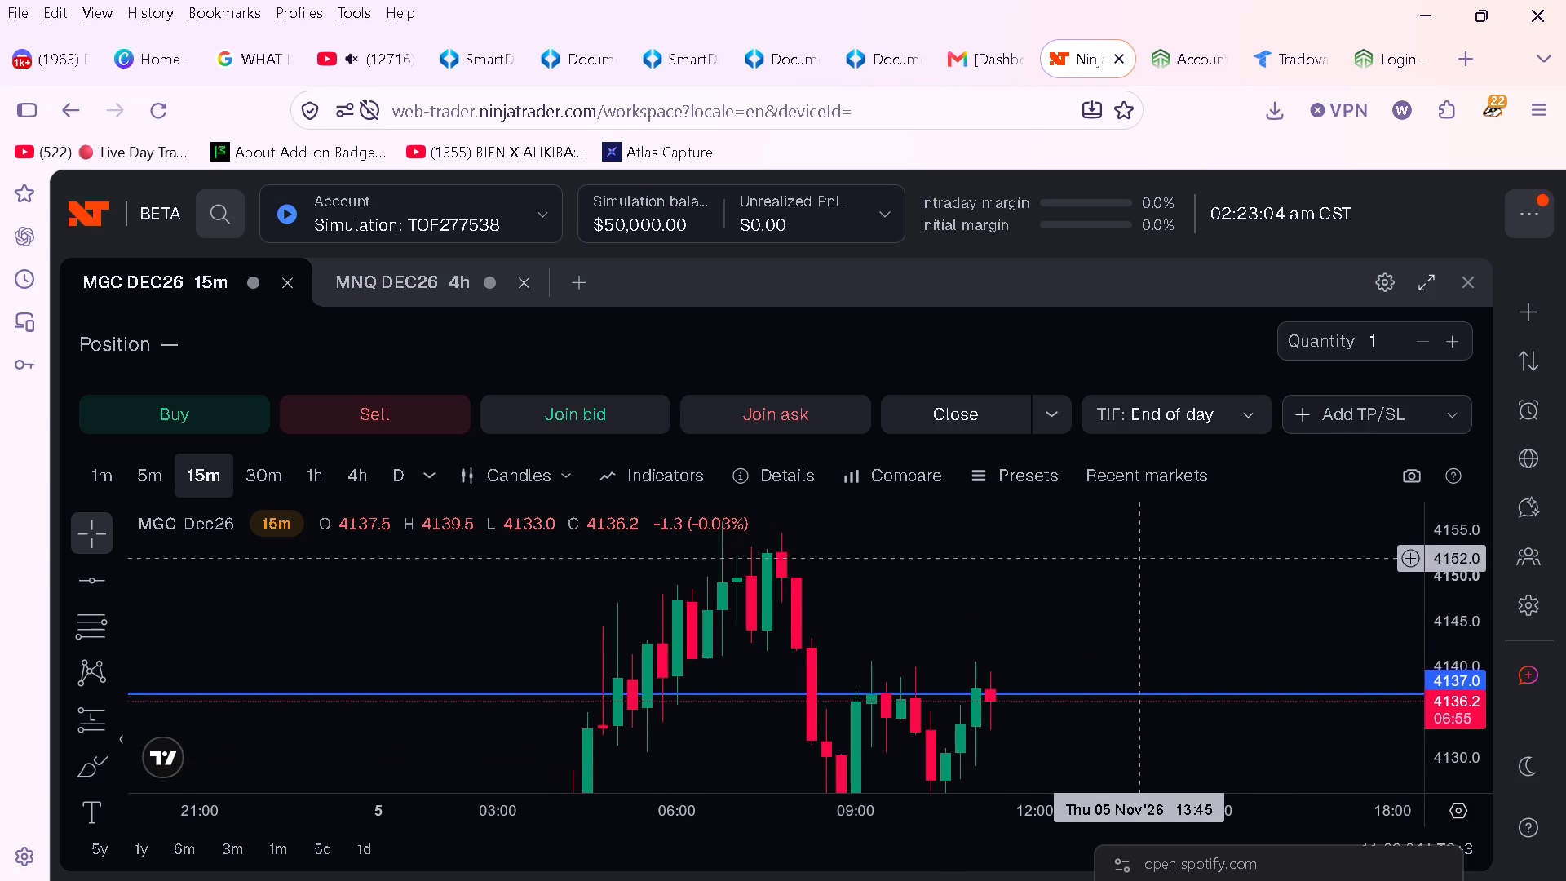
left_click_drag(1130, 582, 1057, 629)
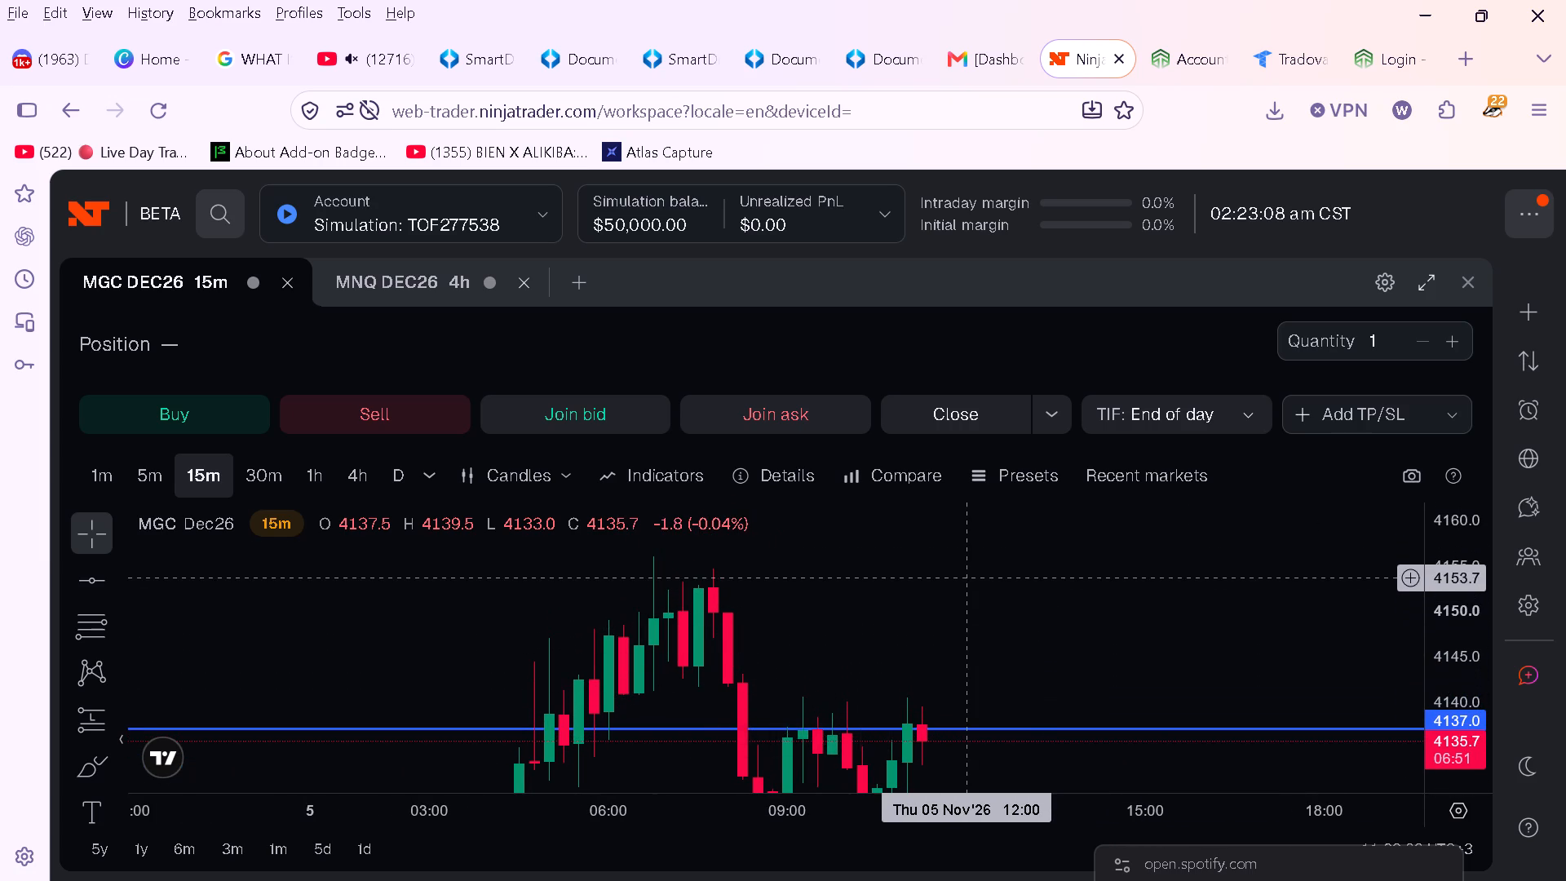
left_click_drag(1070, 669, 1141, 511)
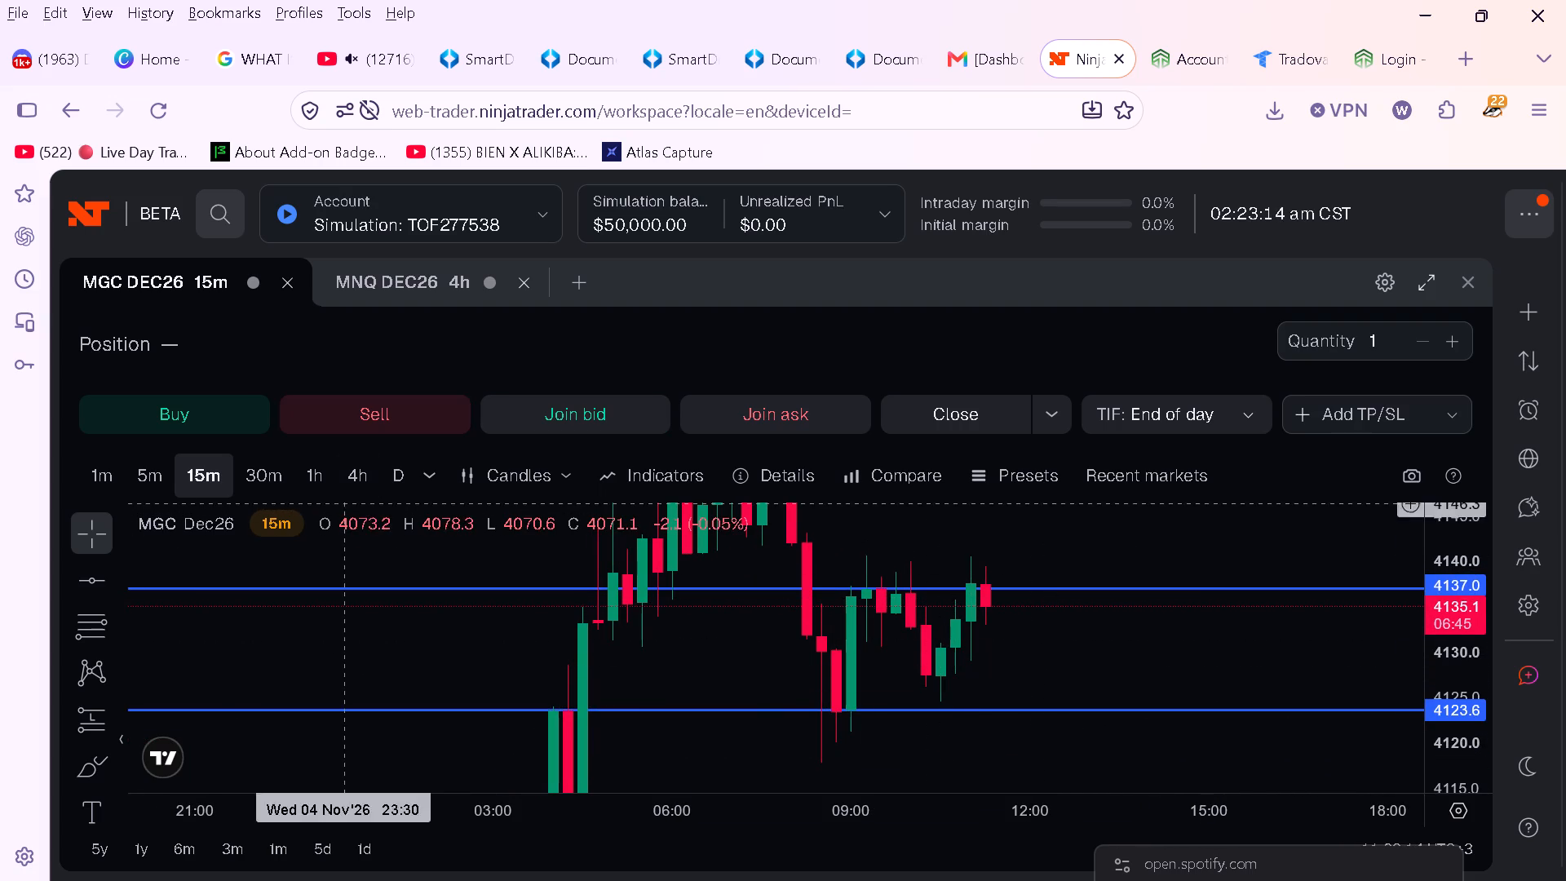
left_click(264, 482)
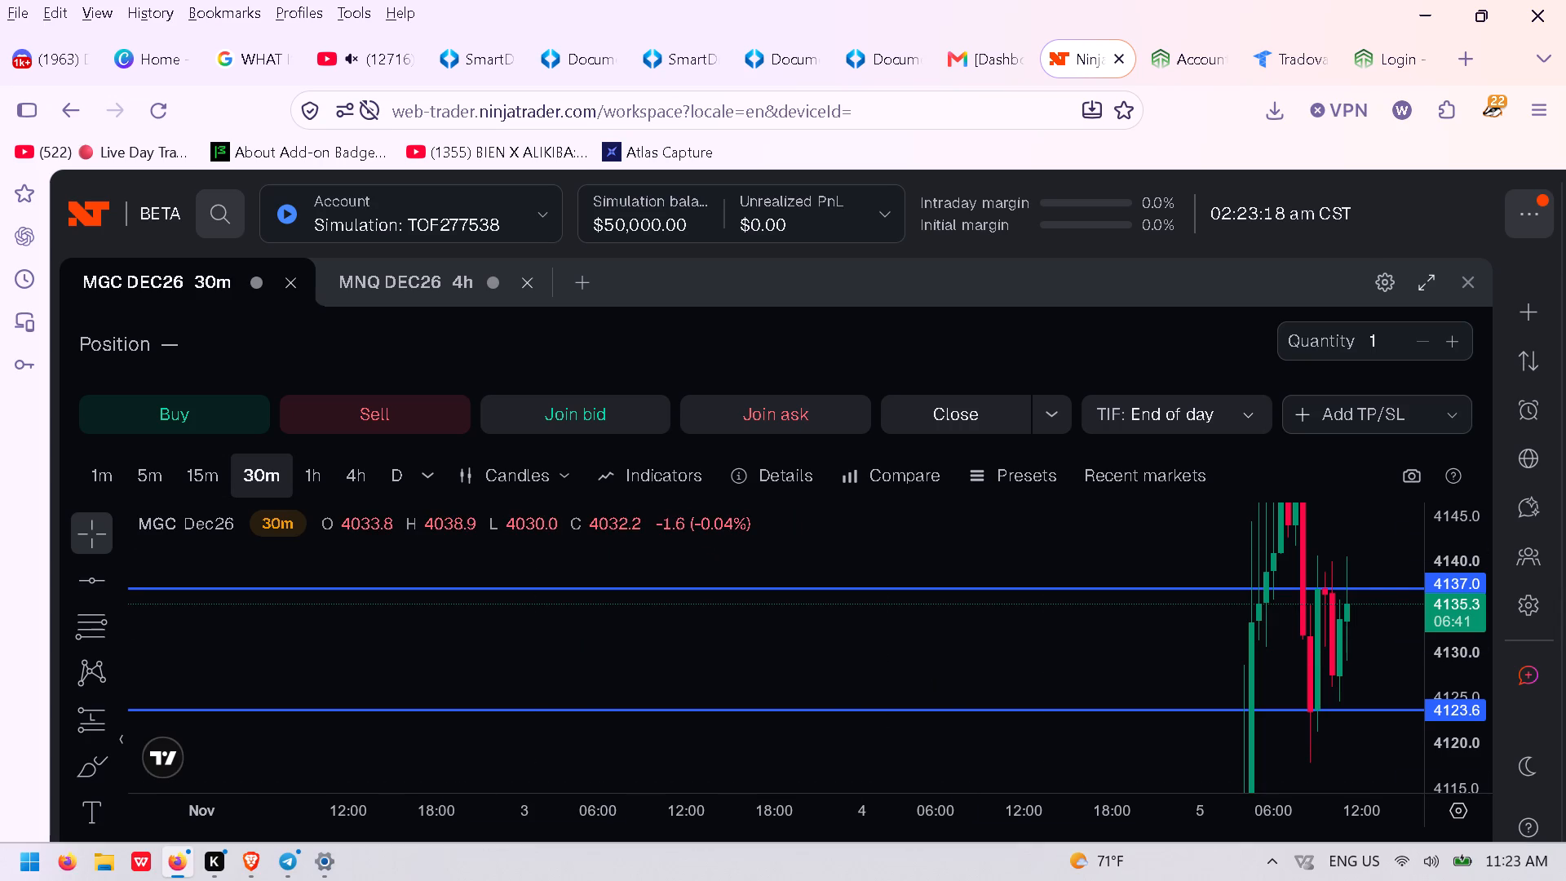
left_click(325, 480)
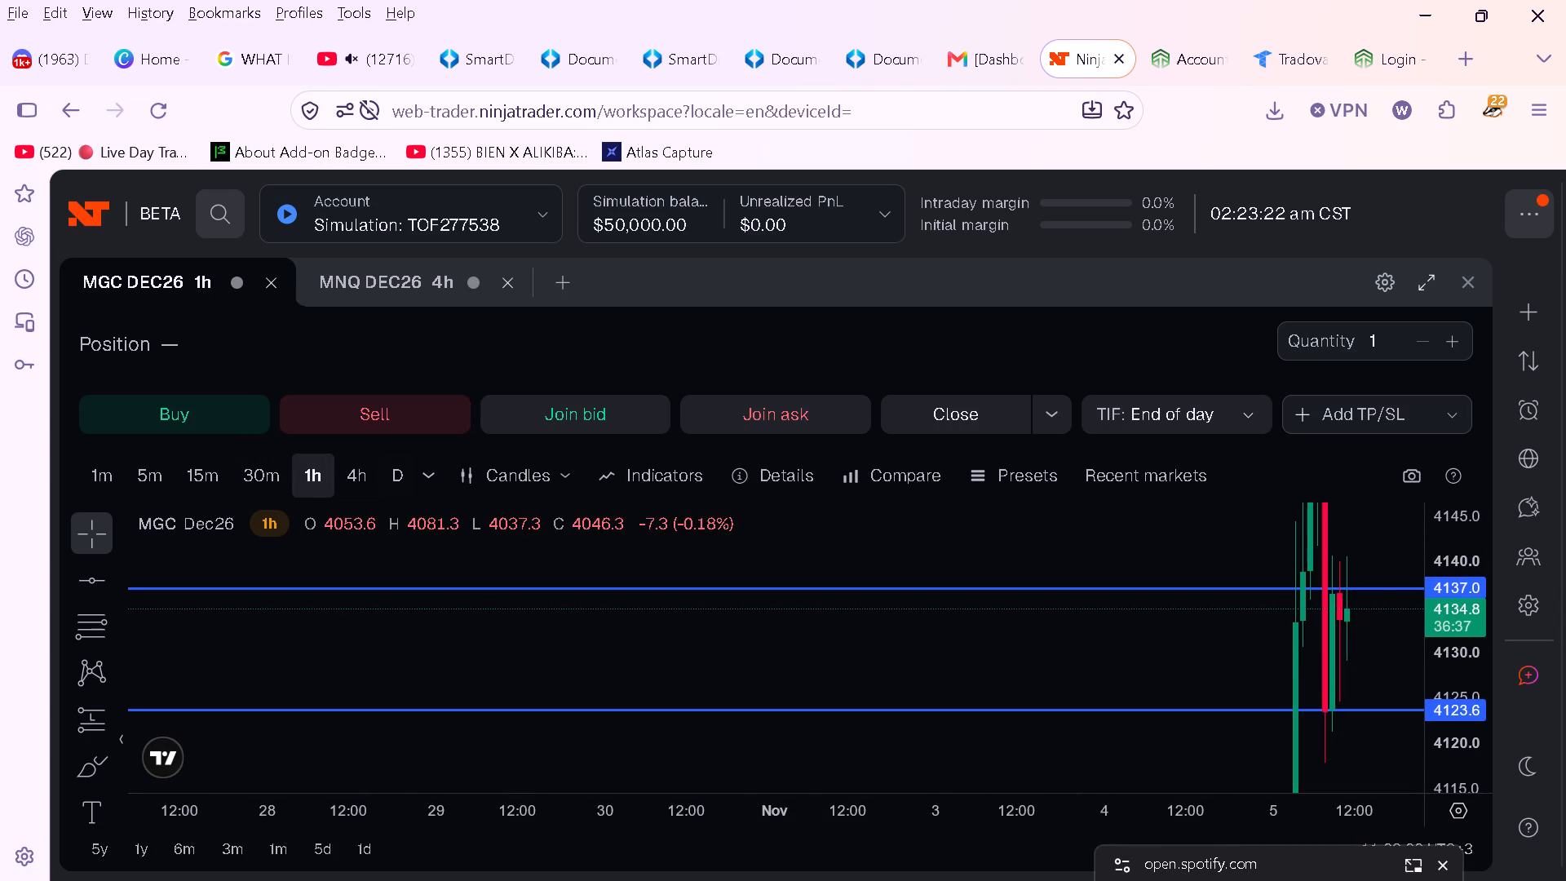
left_click(349, 471)
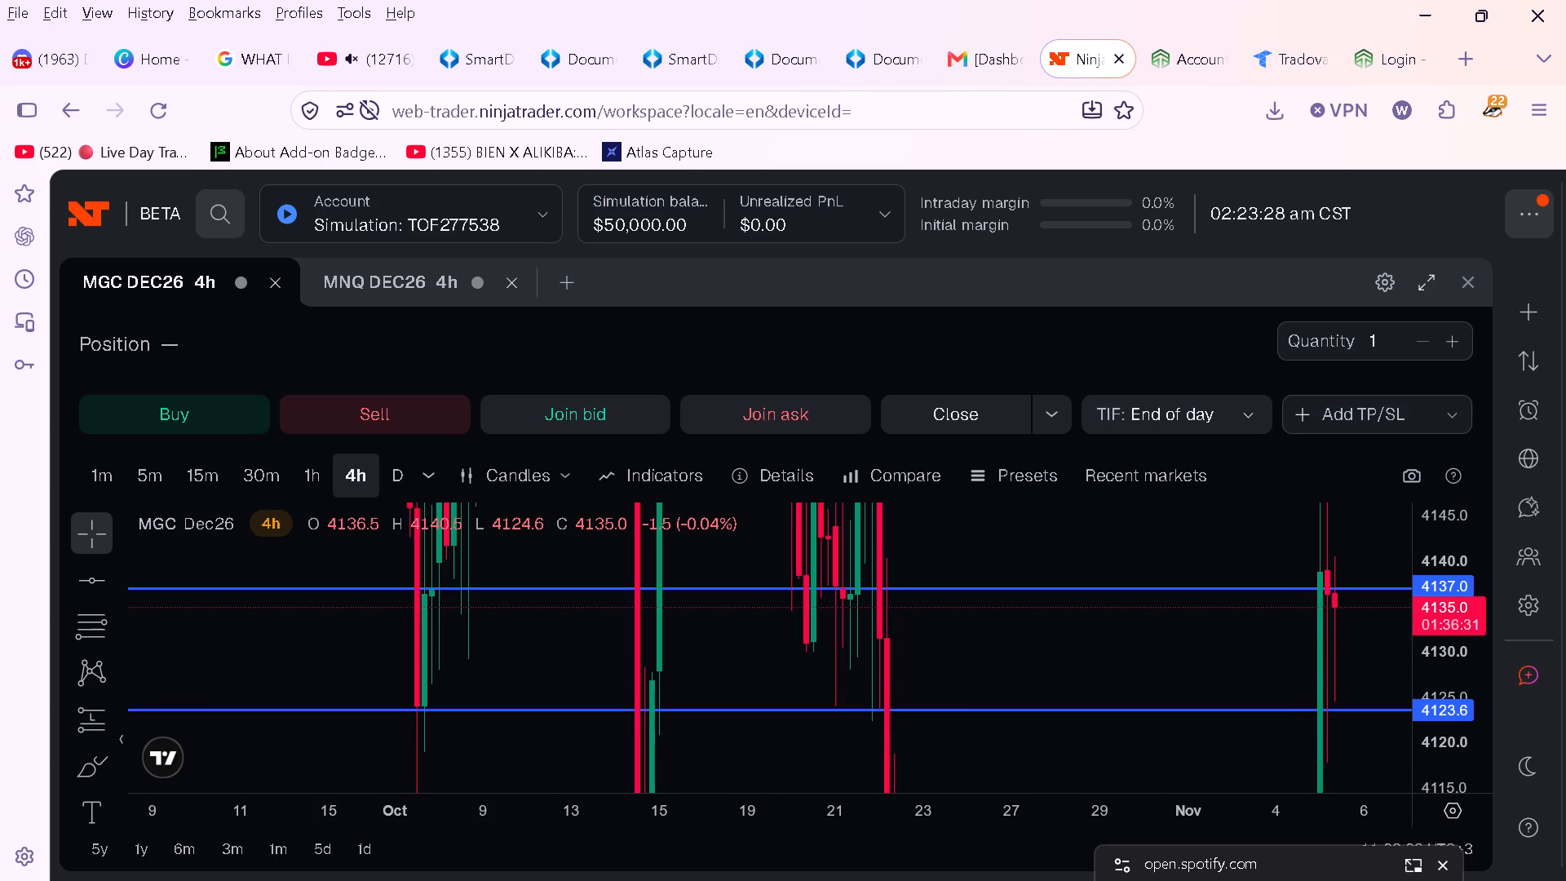
left_click_drag(1446, 539, 1460, 768)
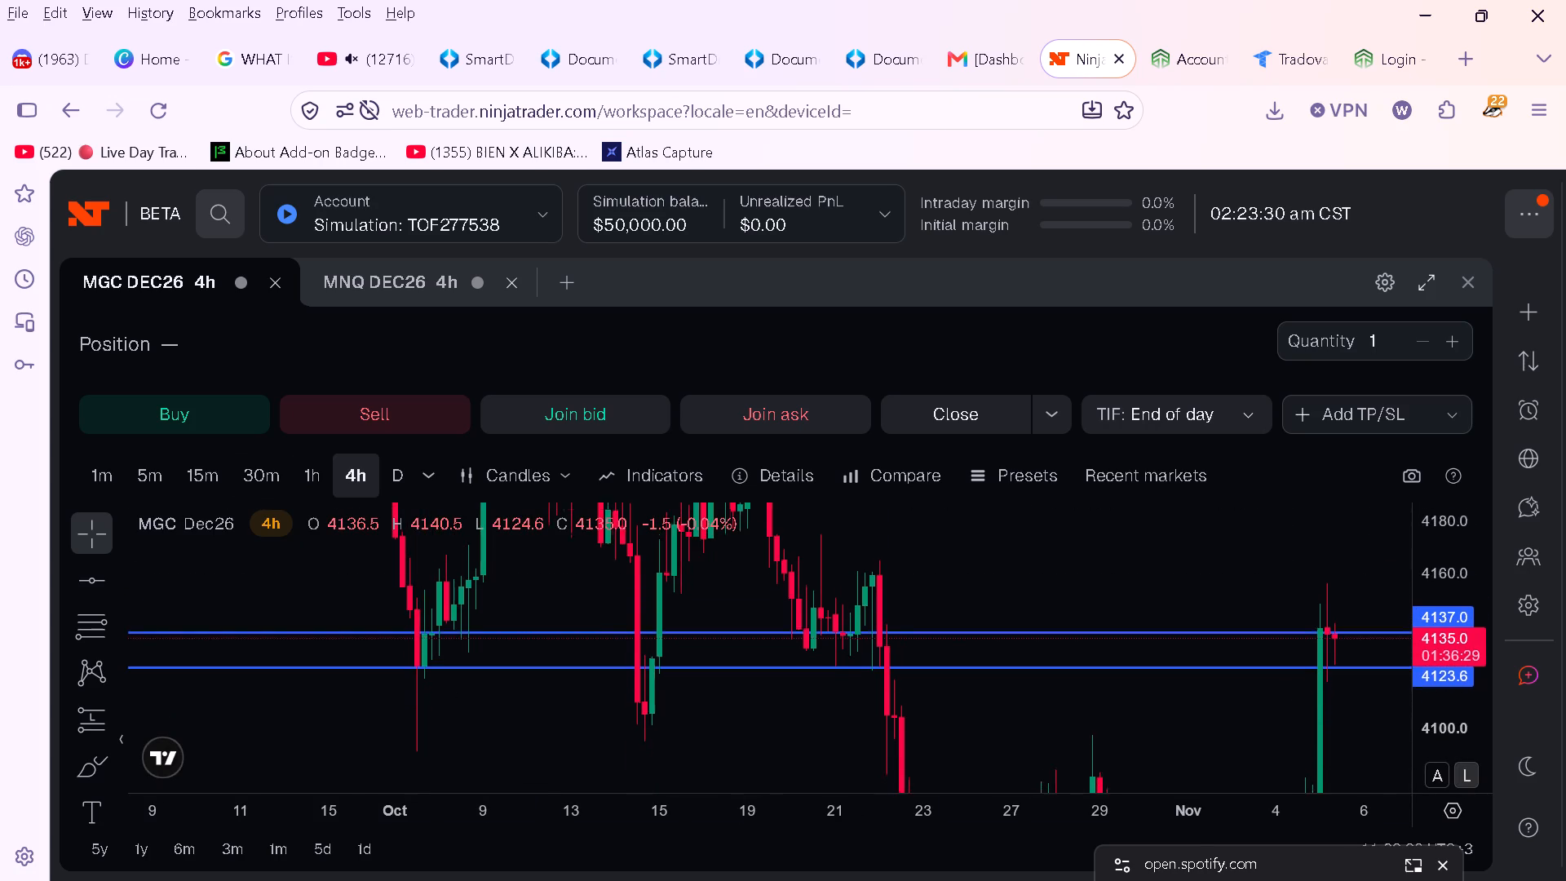
left_click_drag(1460, 768, 1462, 774)
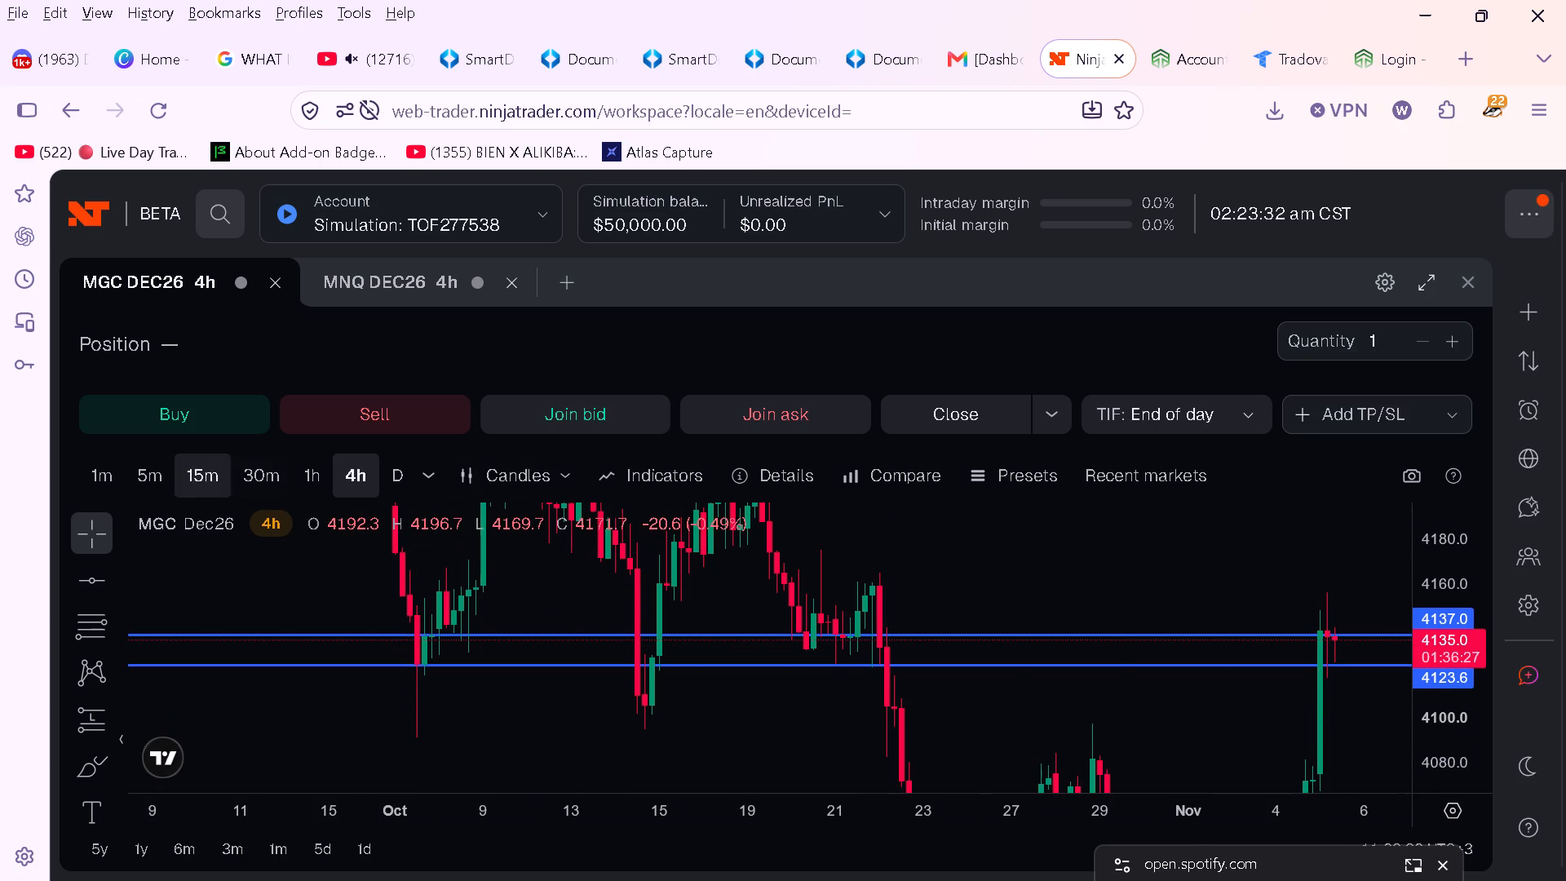
Return to the 30m timeframe and inspect the latest candles around the two horizontal lines.
left_click(248, 472)
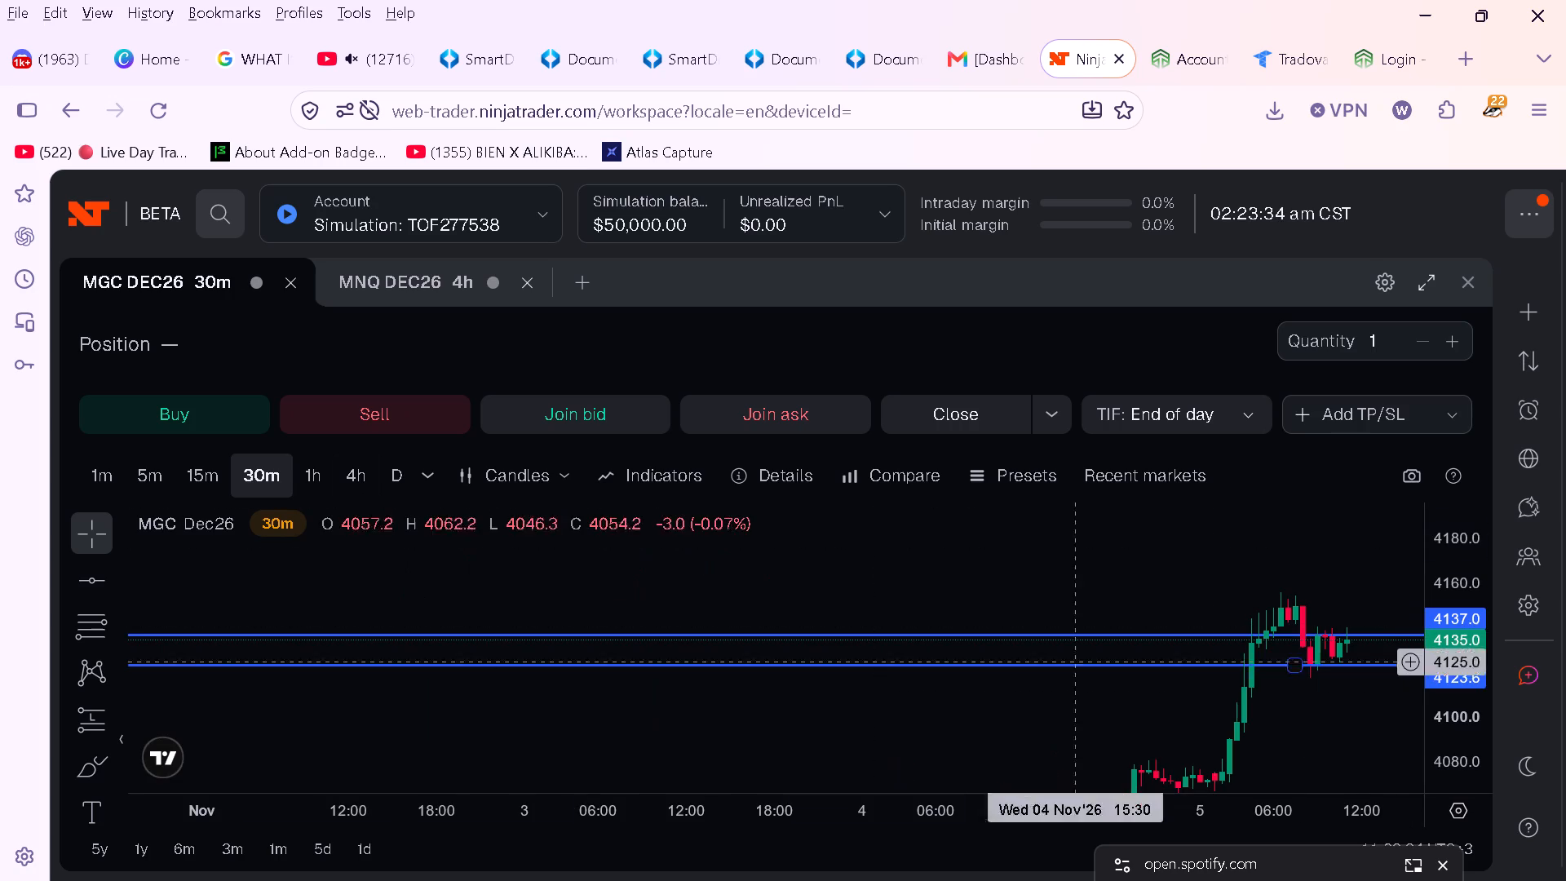
left_click_drag(1337, 724, 1002, 657)
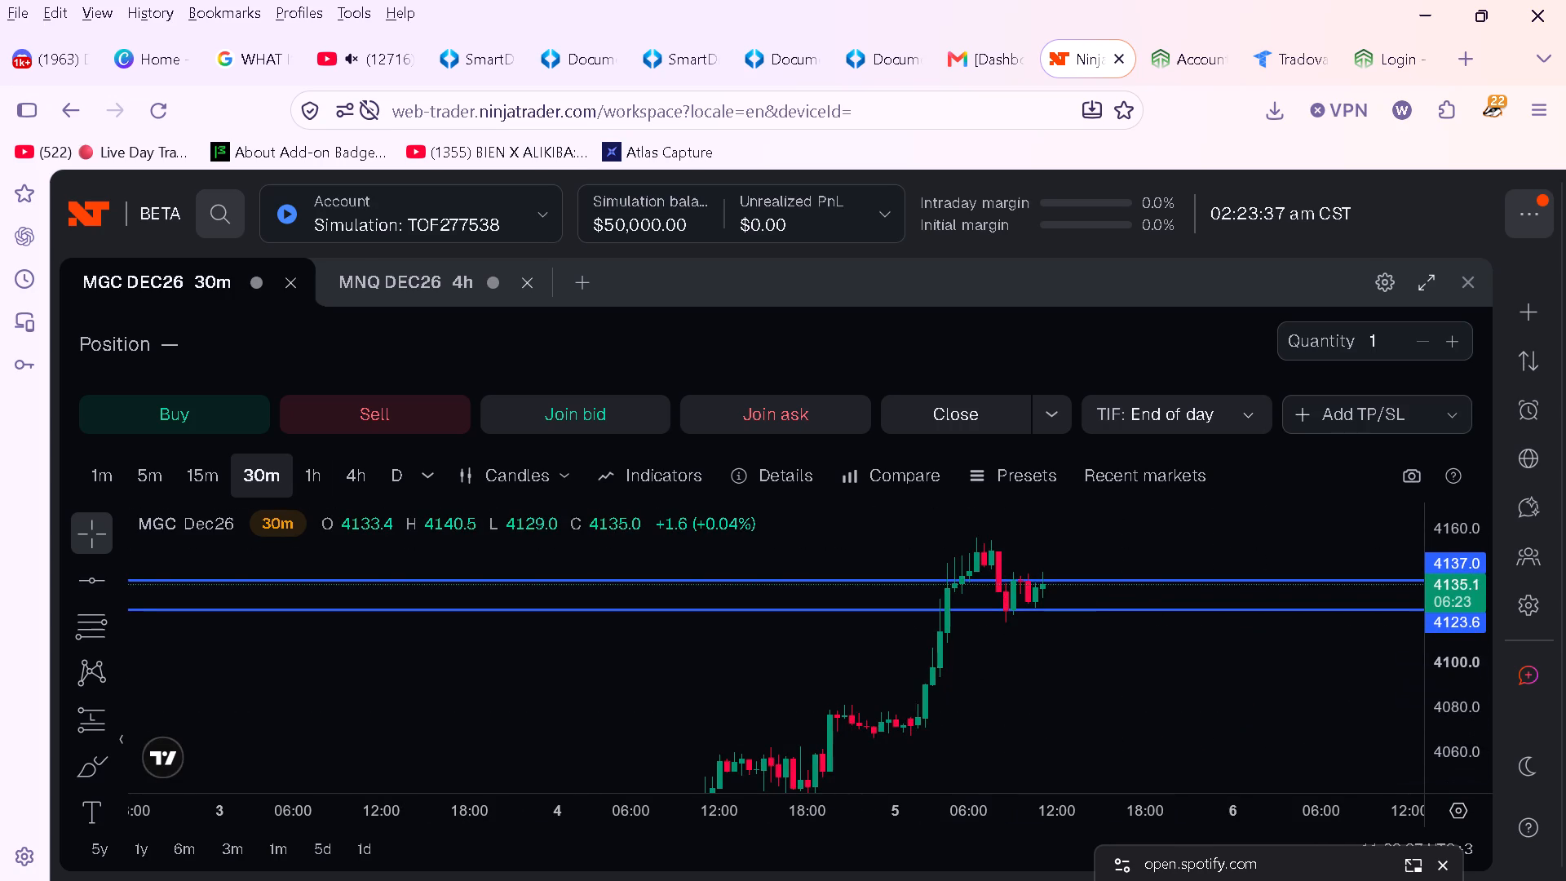
left_click_drag(1090, 812, 925, 803)
left_click_drag(1071, 687, 1128, 759)
left_click_drag(1457, 742, 1476, 641)
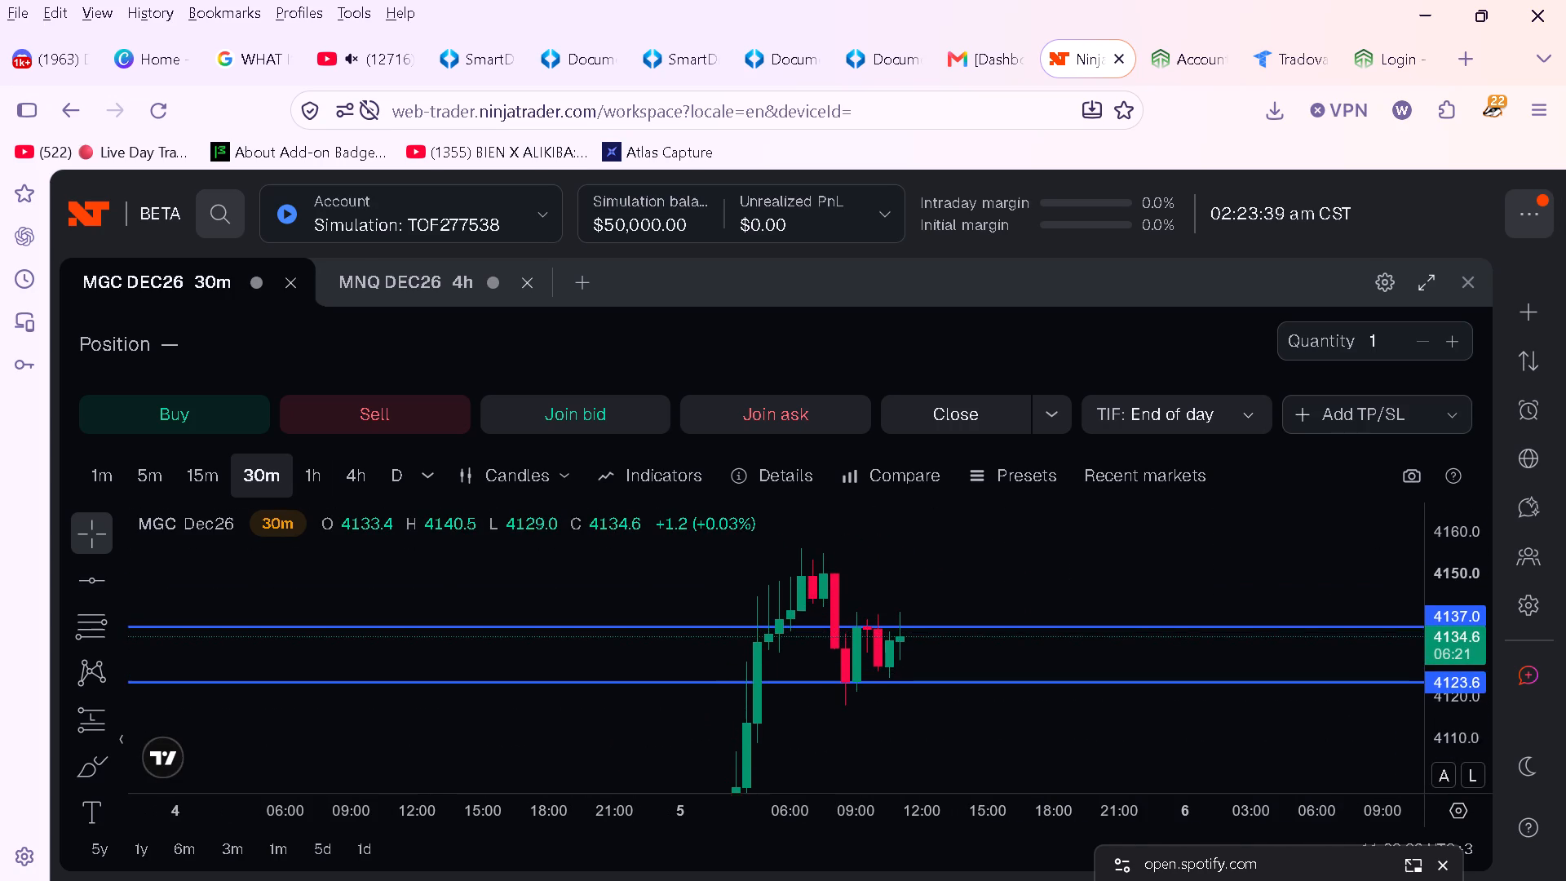
left_click_drag(1476, 641, 1479, 622)
left_click_drag(1086, 586, 1095, 661)
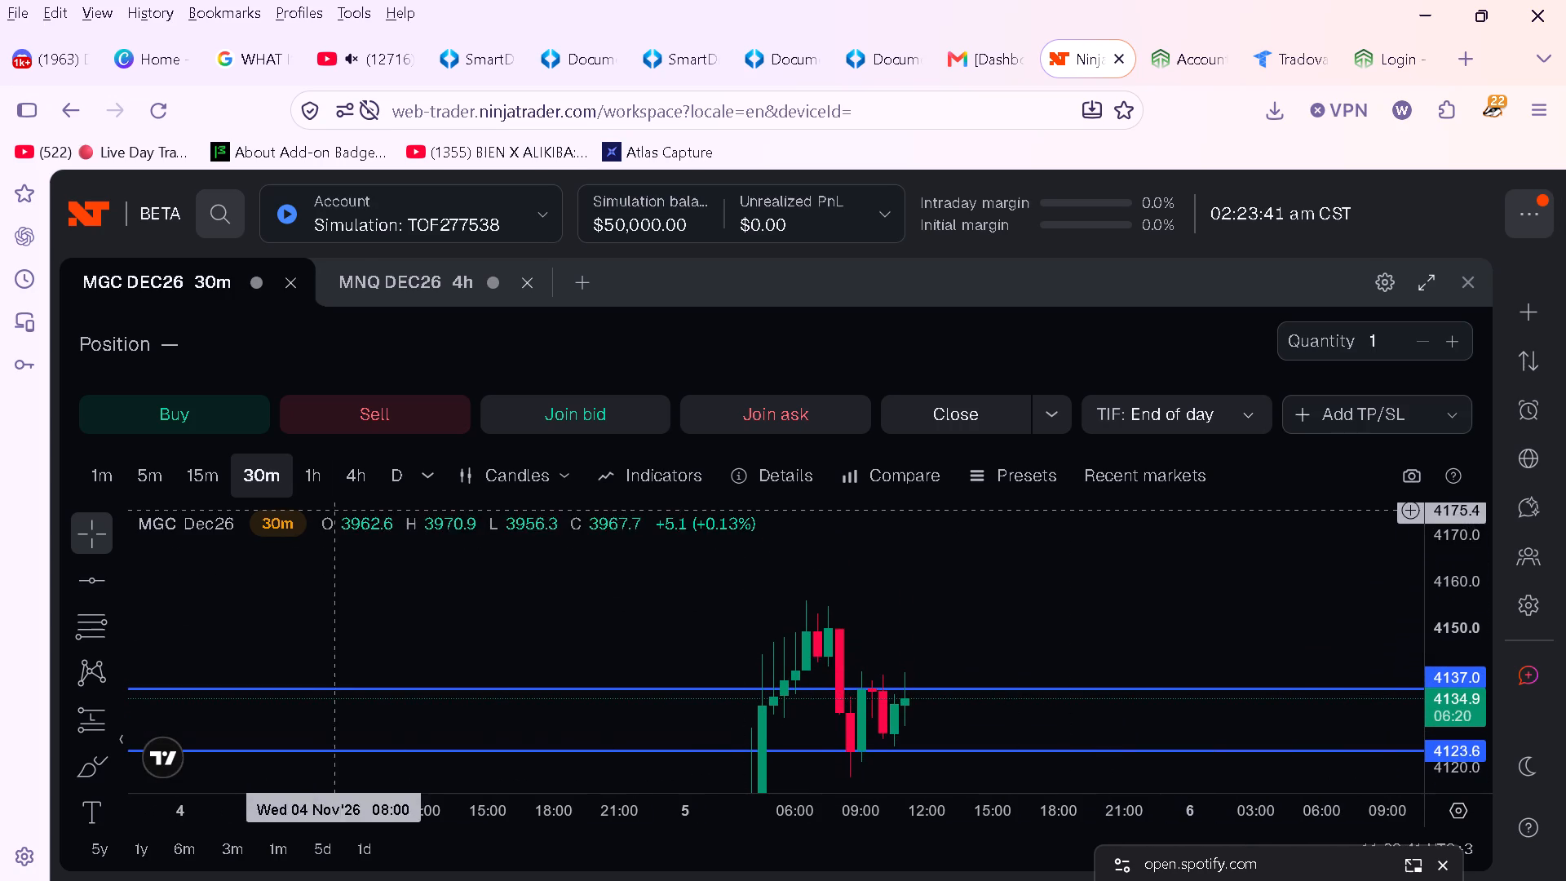
Switch to the 15m timeframe and examine how recent candles sit between the 4137.0 and 4123.6 lines.
left_click(201, 482)
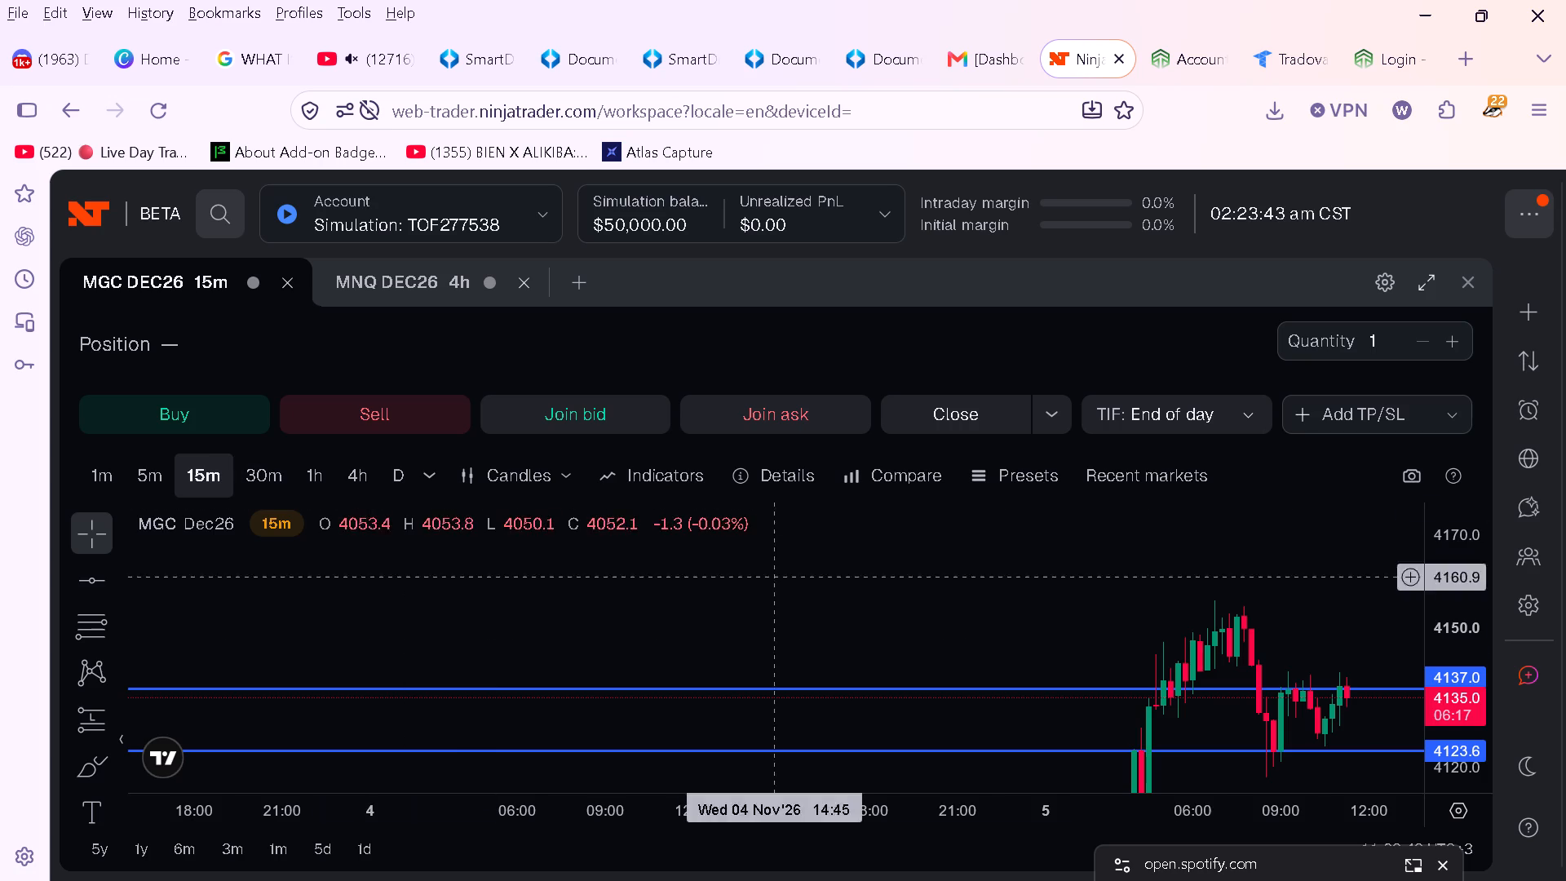
left_click_drag(1140, 818, 918, 817)
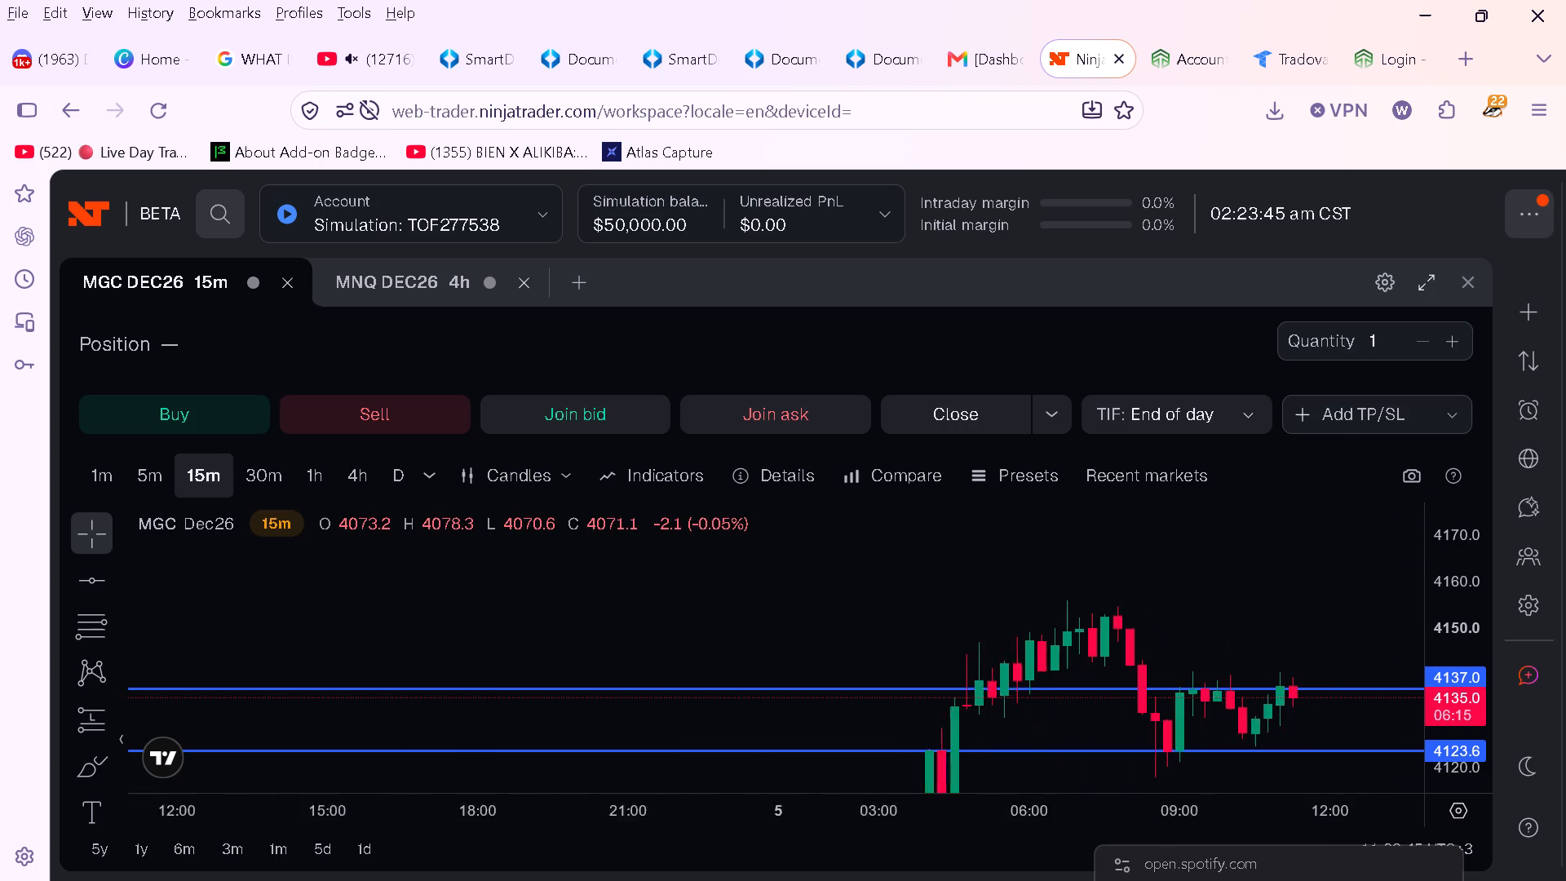
left_click_drag(918, 817, 907, 813)
left_click_drag(1246, 615, 901, 608)
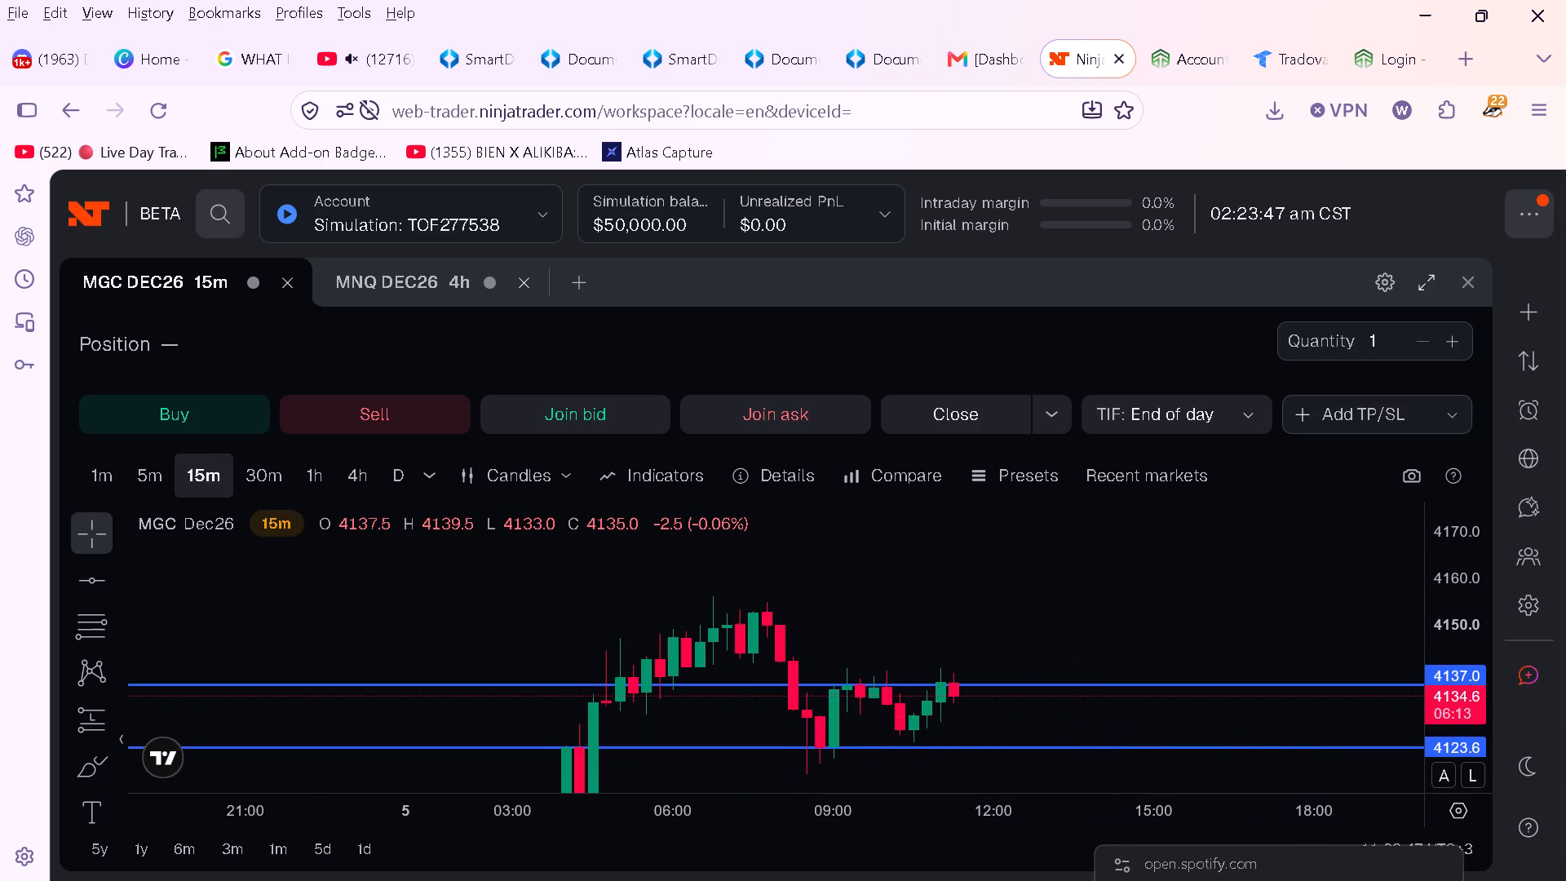
left_click_drag(1460, 659, 1466, 620)
left_click_drag(1150, 620, 1153, 570)
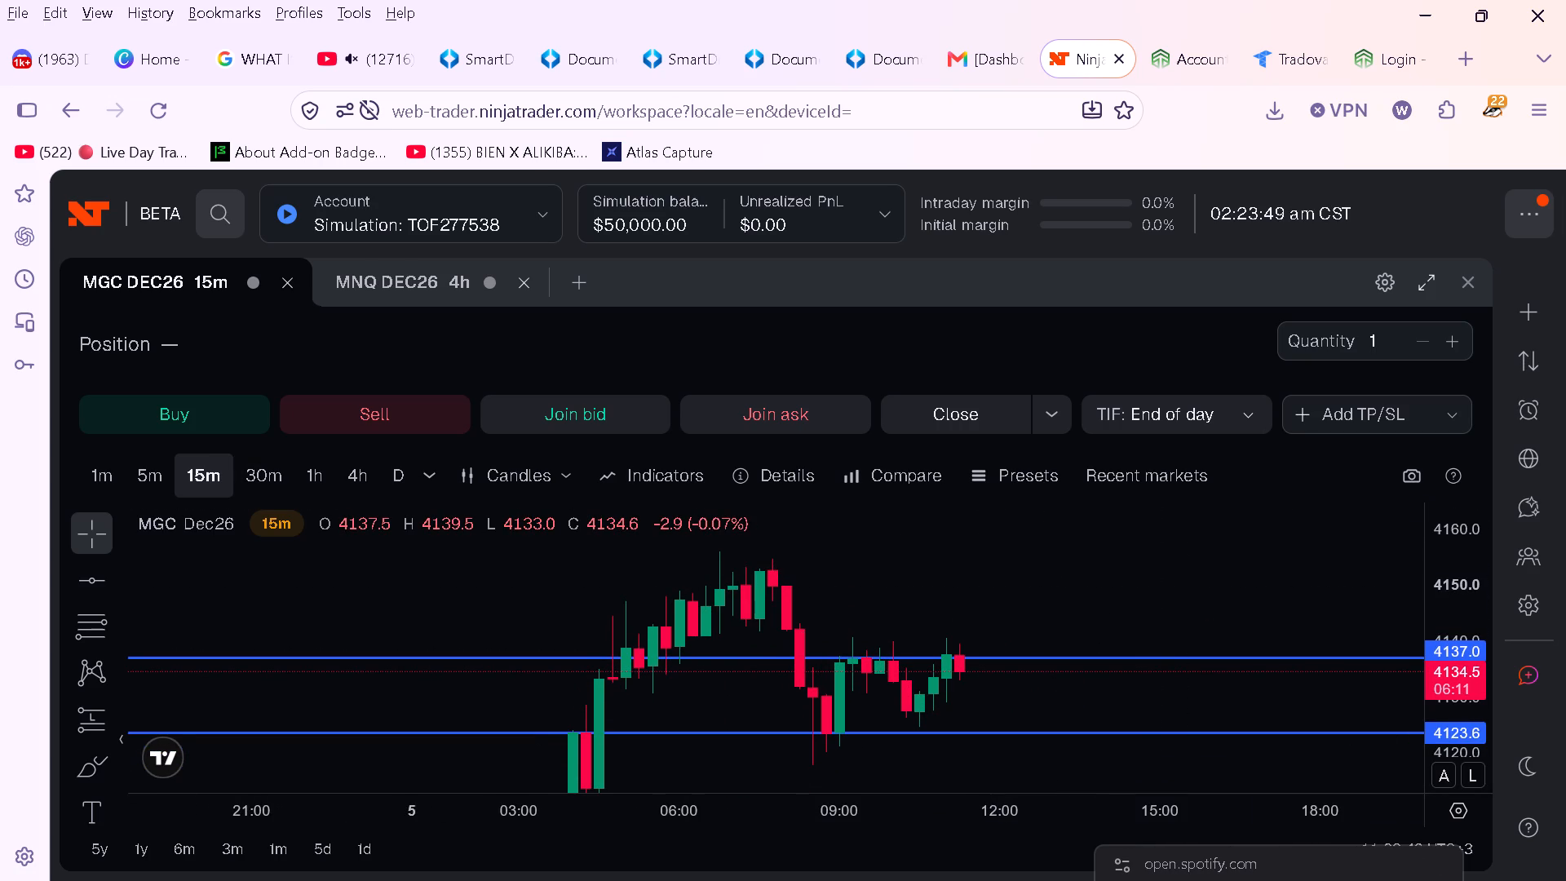
left_click_drag(1462, 666, 1475, 551)
left_click_drag(1151, 593, 1152, 618)
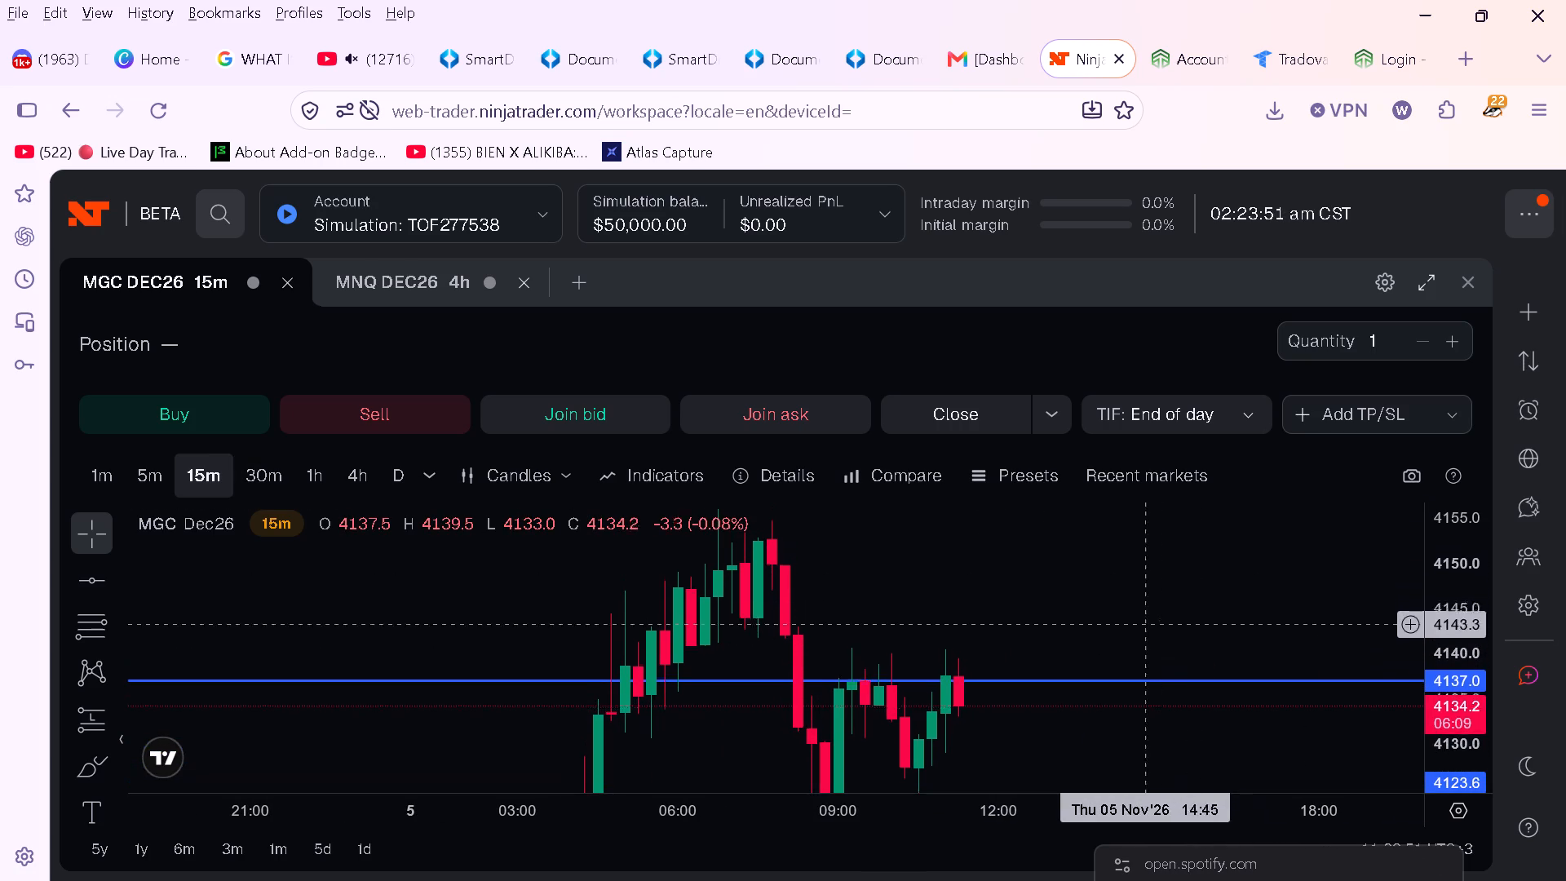
left_click_drag(1460, 644, 1467, 591)
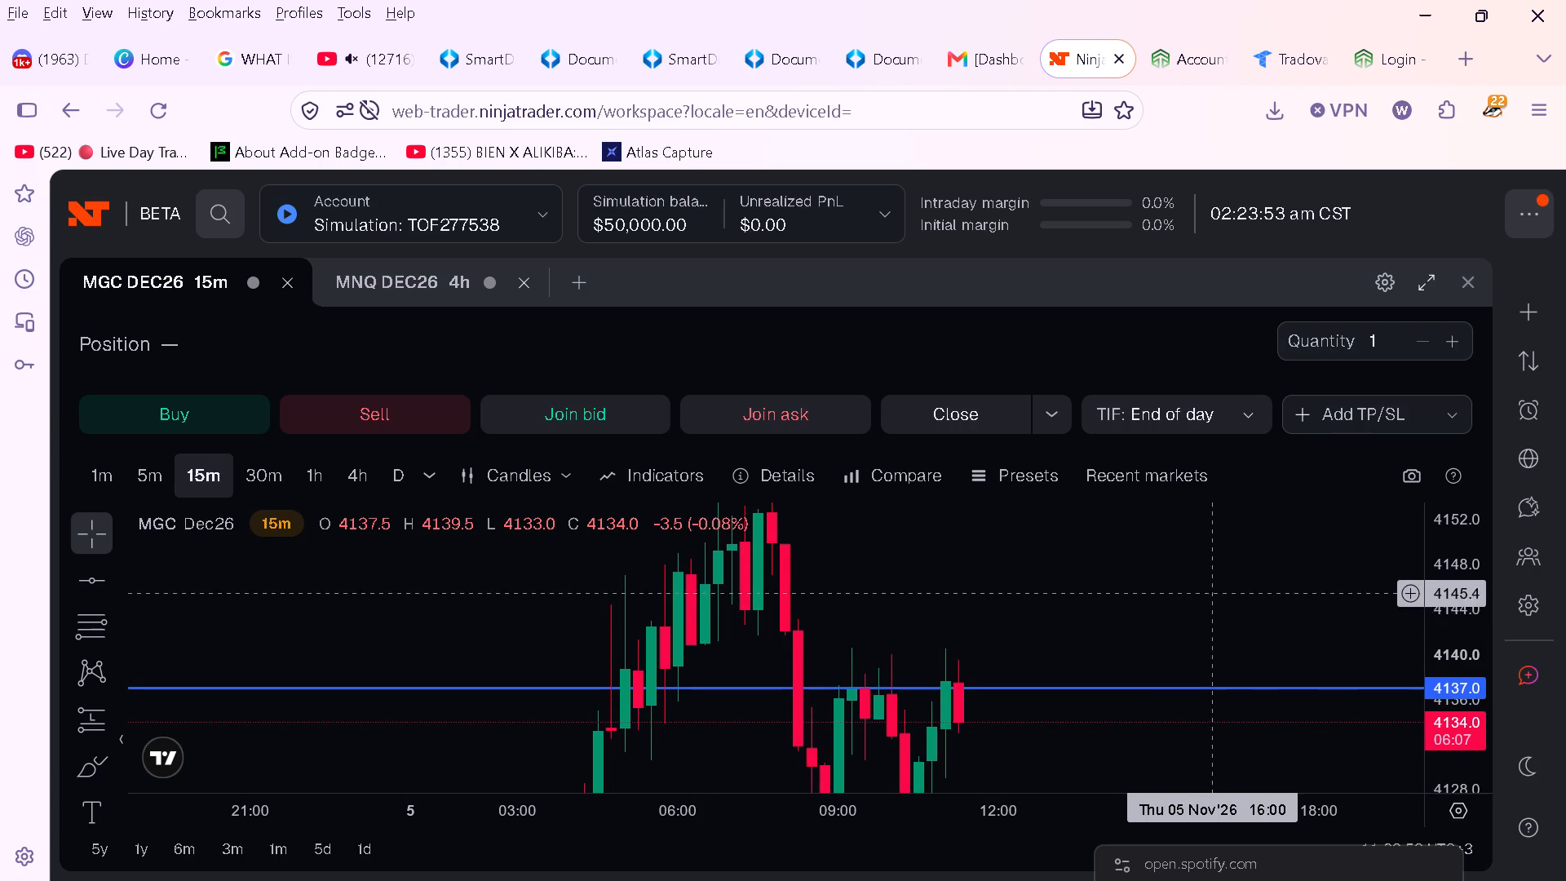
left_click_drag(1210, 585, 1207, 635)
left_click_drag(1448, 604, 1449, 683)
left_click_drag(1106, 630, 1119, 539)
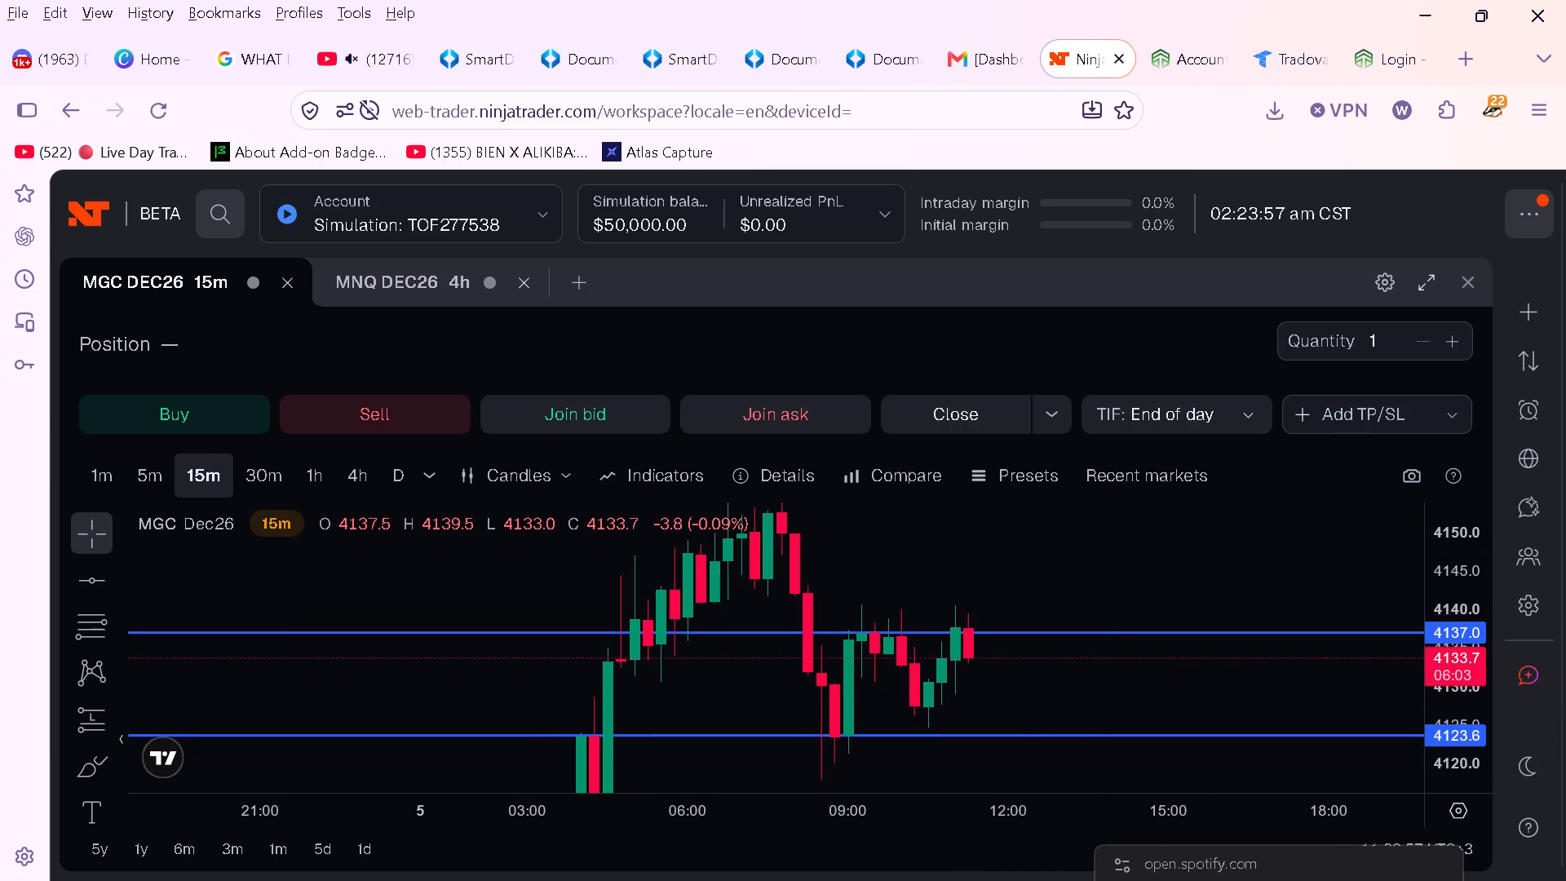
Bring up the MNQ Dec26 chart on the 1h timeframe and examine the latest candles around its two horizontal lines.
left_click(376, 293)
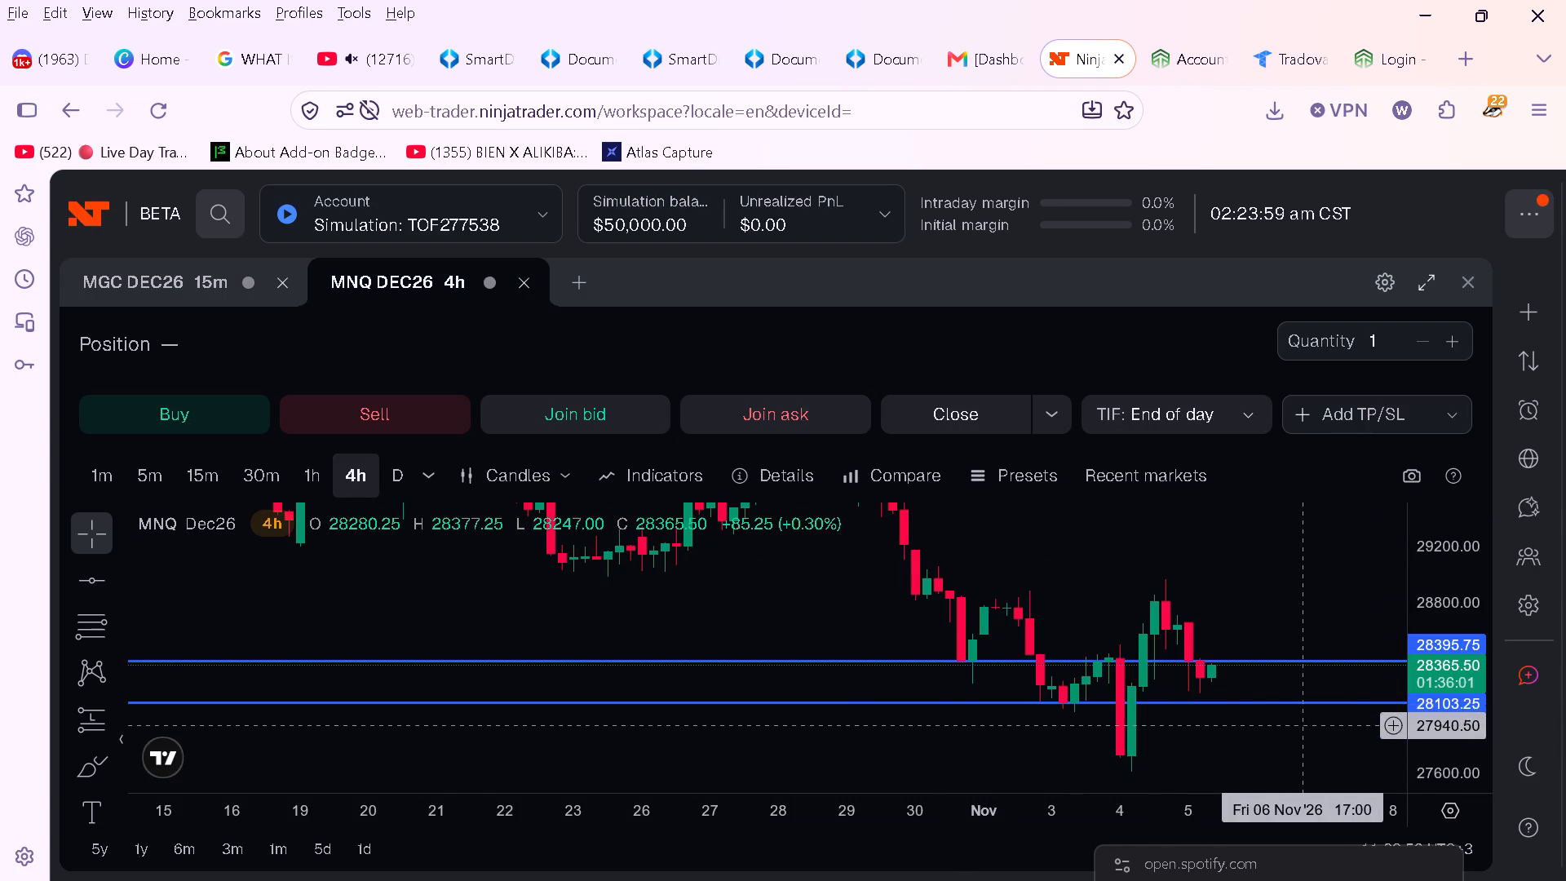
left_click(311, 473)
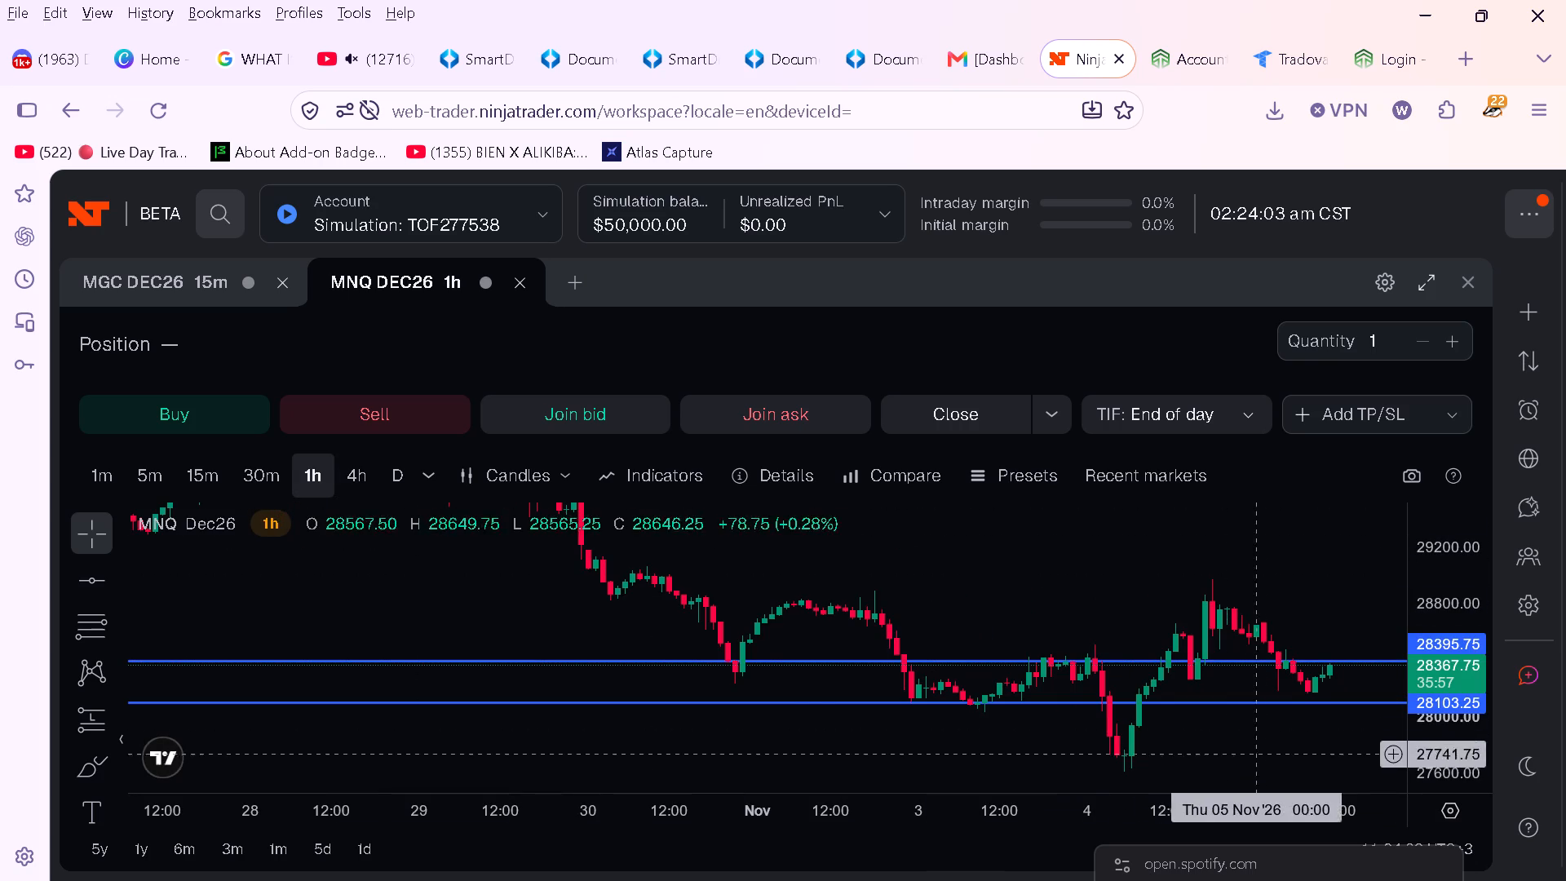
left_click_drag(1233, 737, 852, 737)
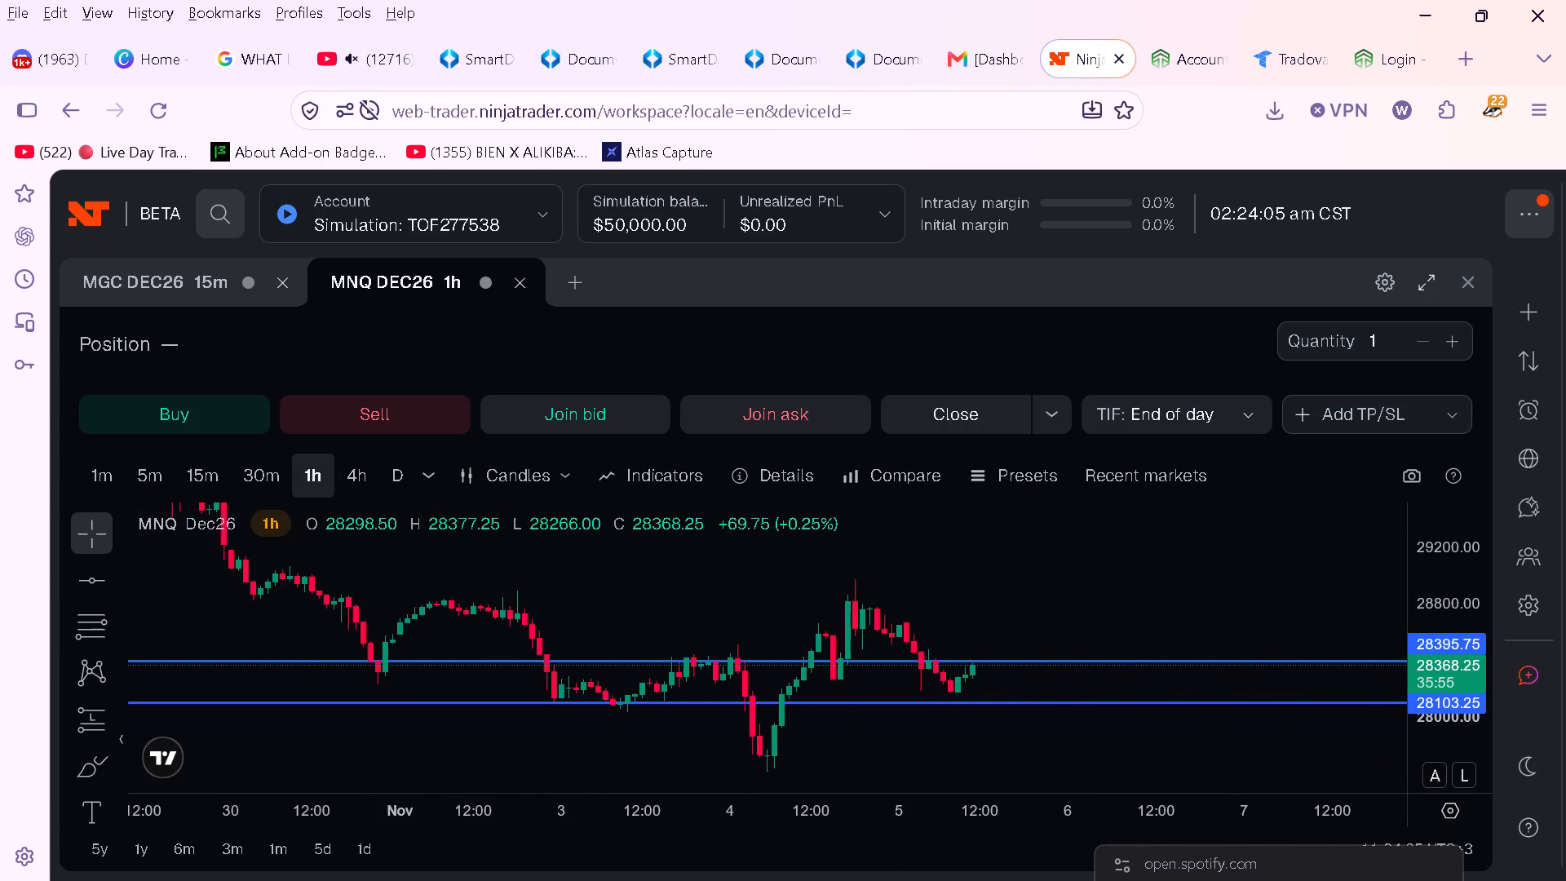
left_click_drag(1424, 773, 1432, 645)
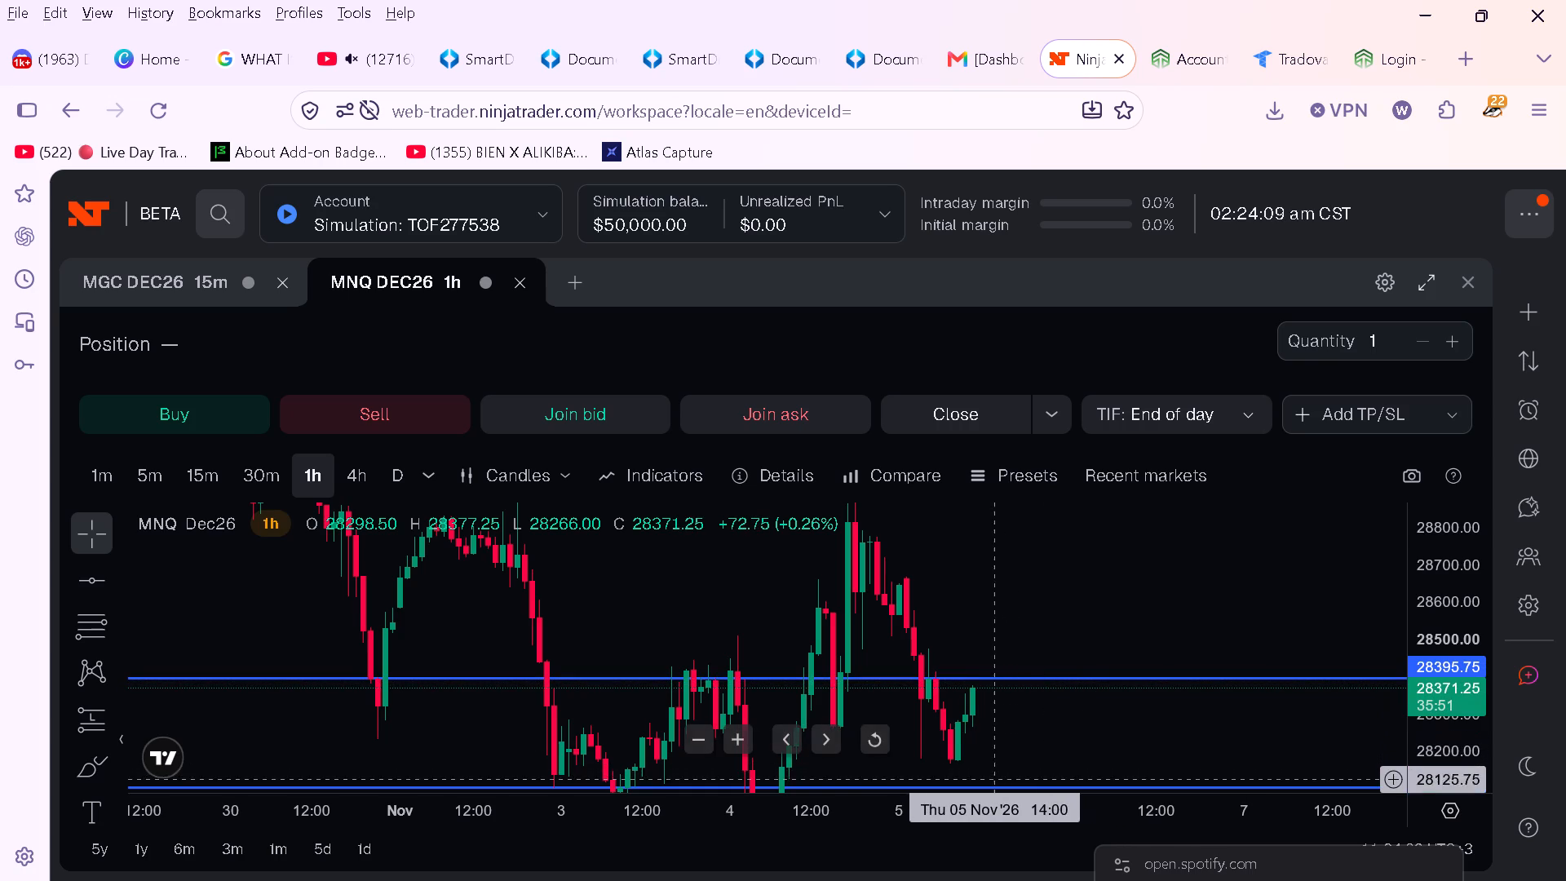
left_click_drag(1035, 744, 1050, 626)
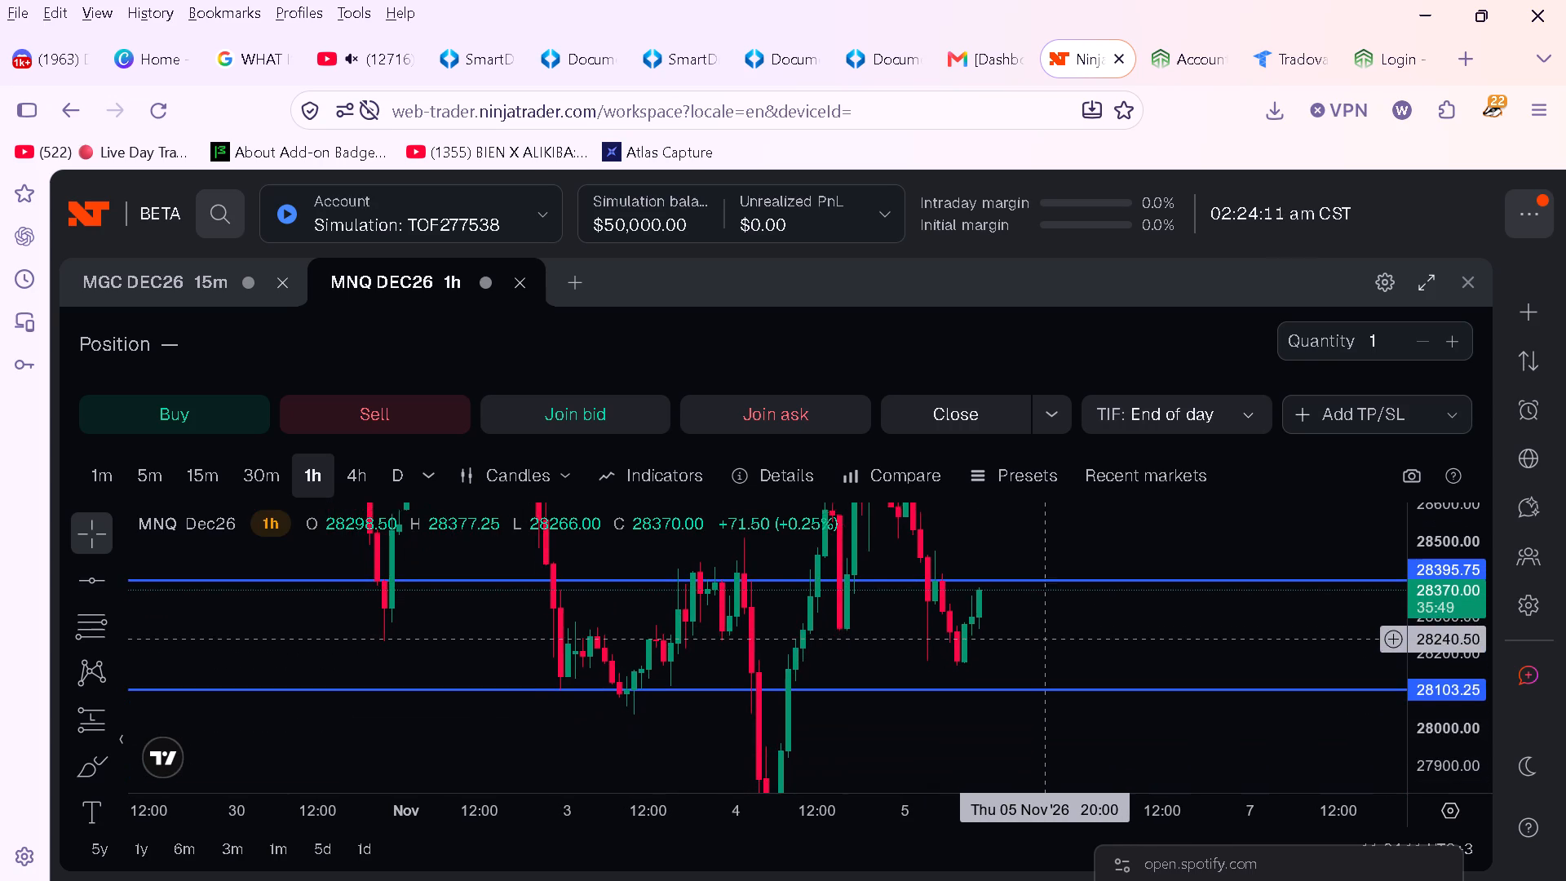
left_click_drag(1050, 626, 1050, 623)
left_click_drag(1445, 631, 1460, 690)
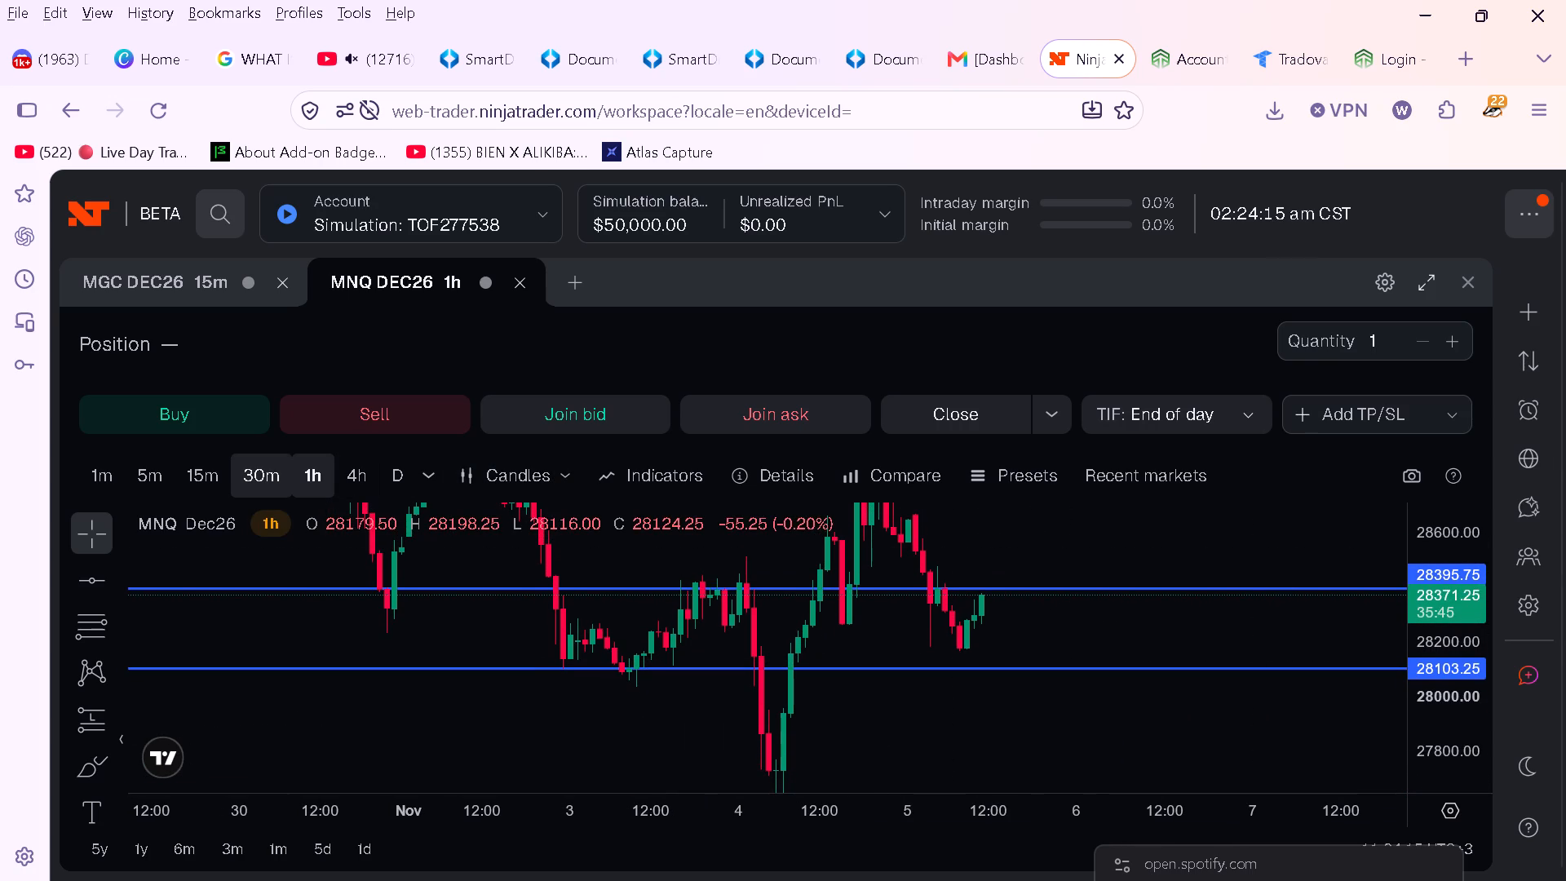
Switch MNQ Dec26 to the 30m timeframe and move the upper horizontal line to 28427.25.
left_click(266, 471)
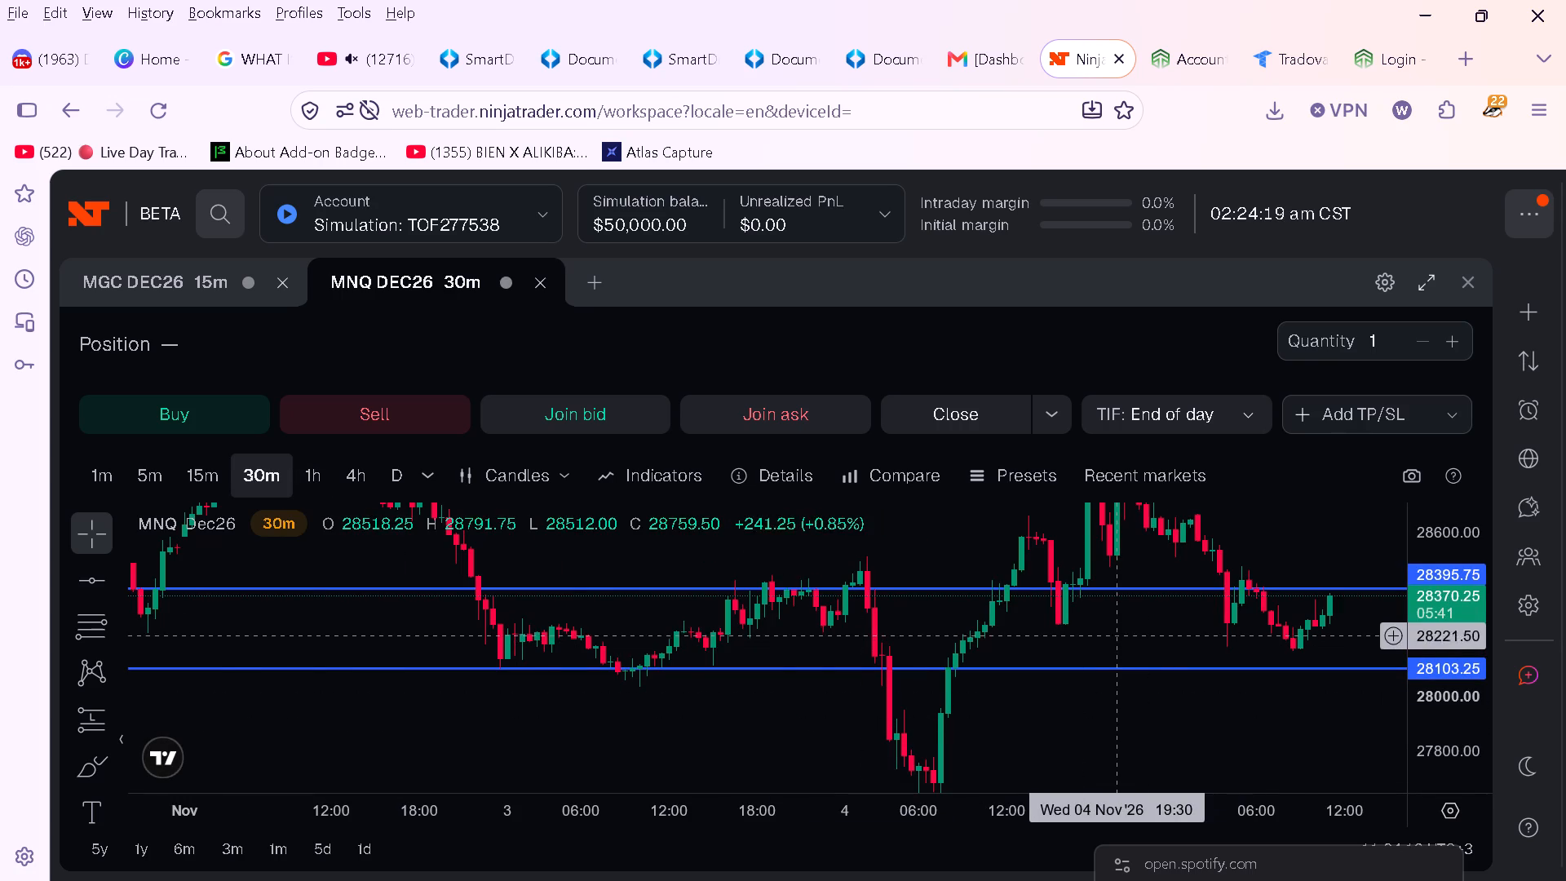
left_click_drag(1132, 630, 860, 715)
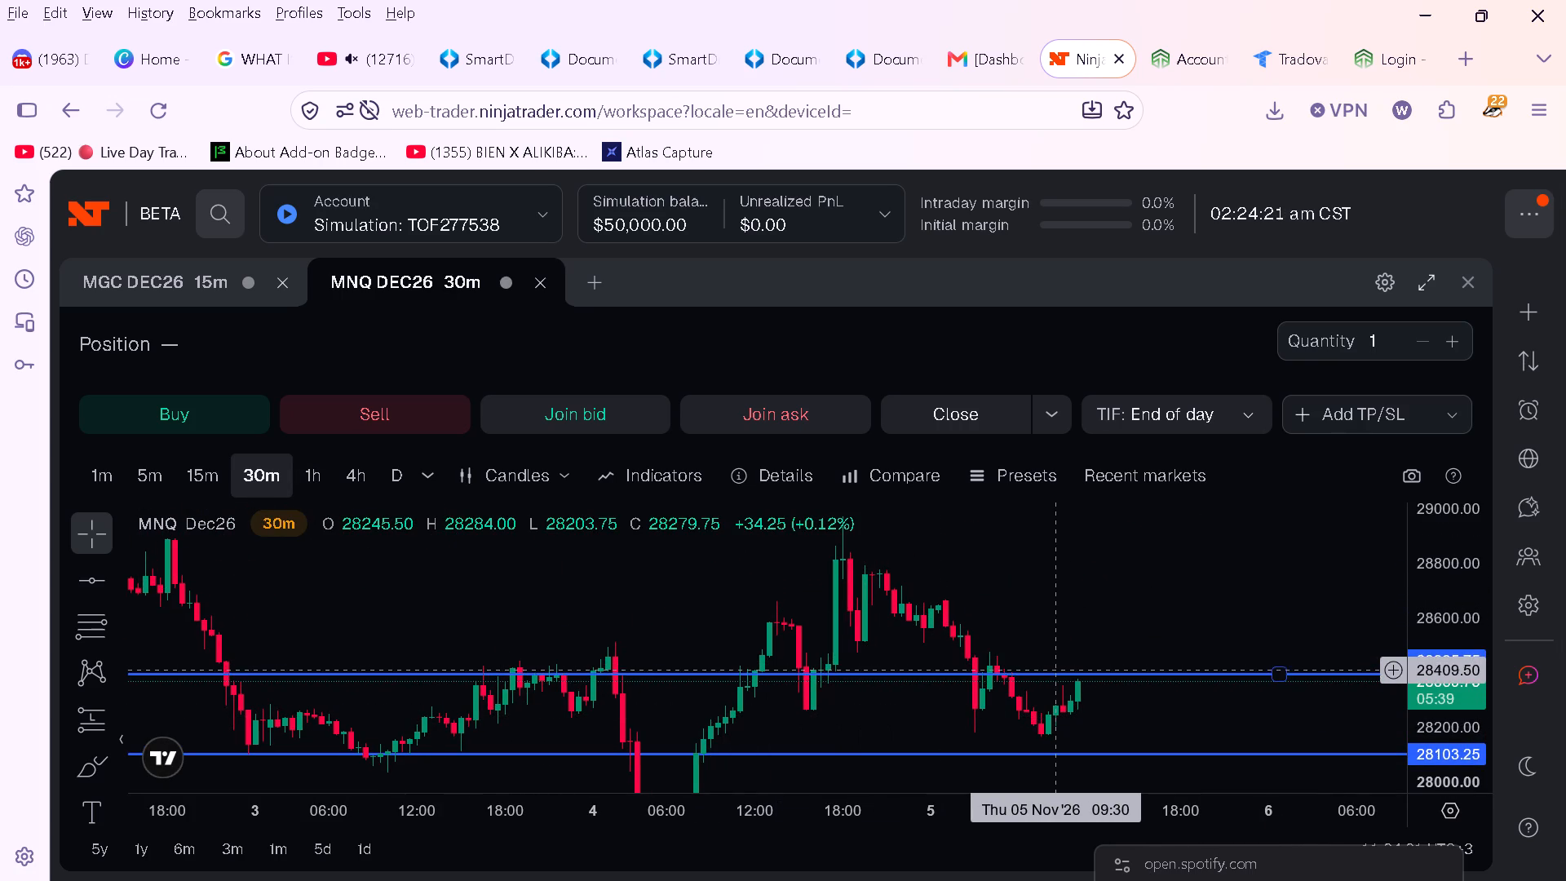
left_click_drag(1051, 672, 1066, 663)
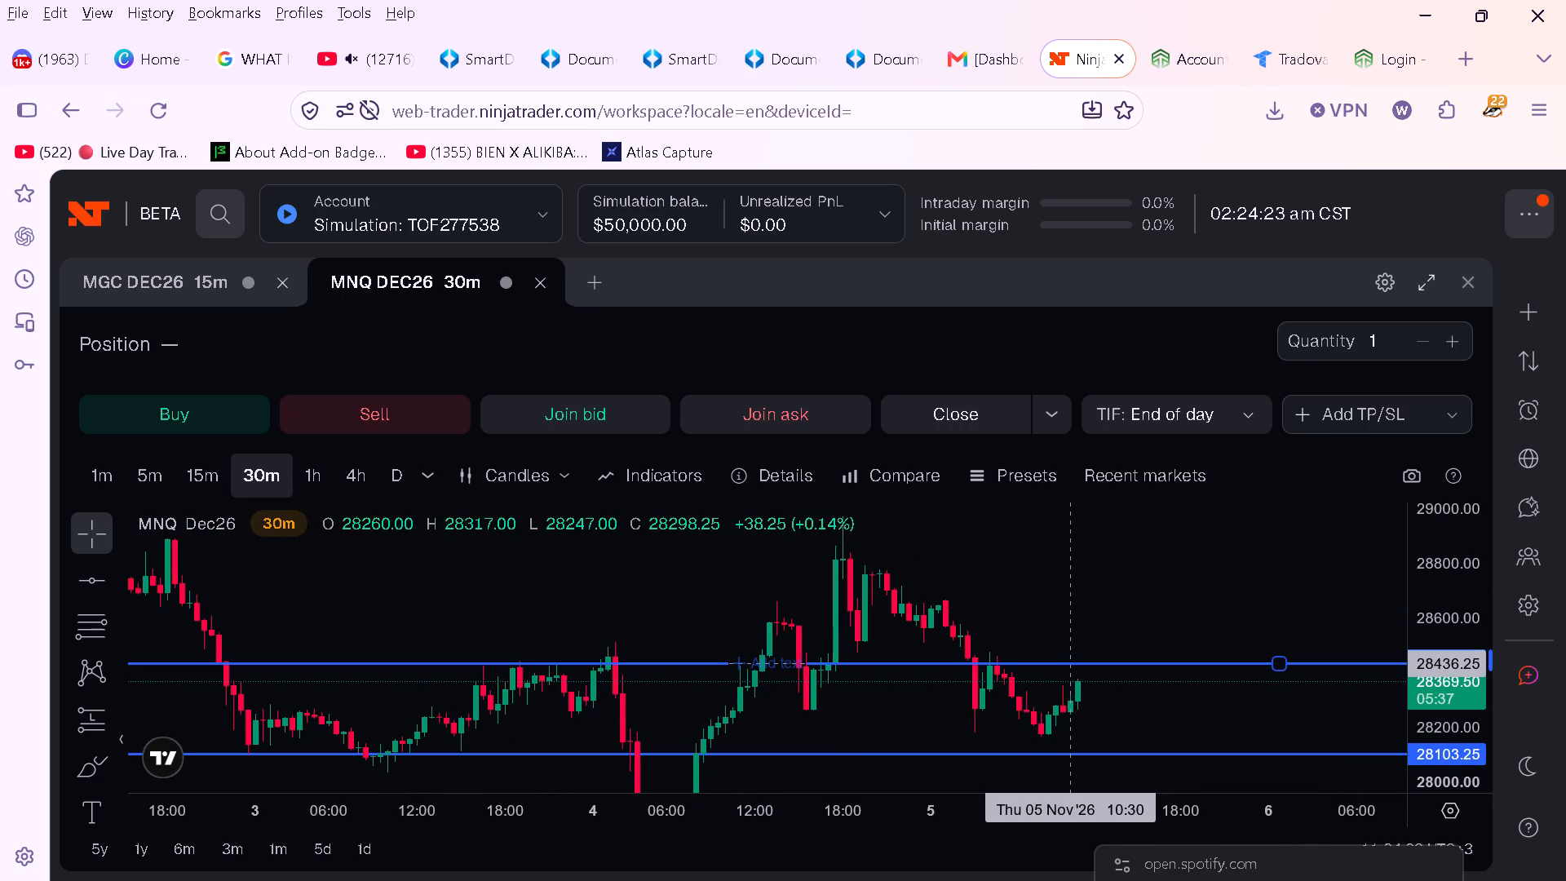
left_click_drag(1066, 663, 1072, 657)
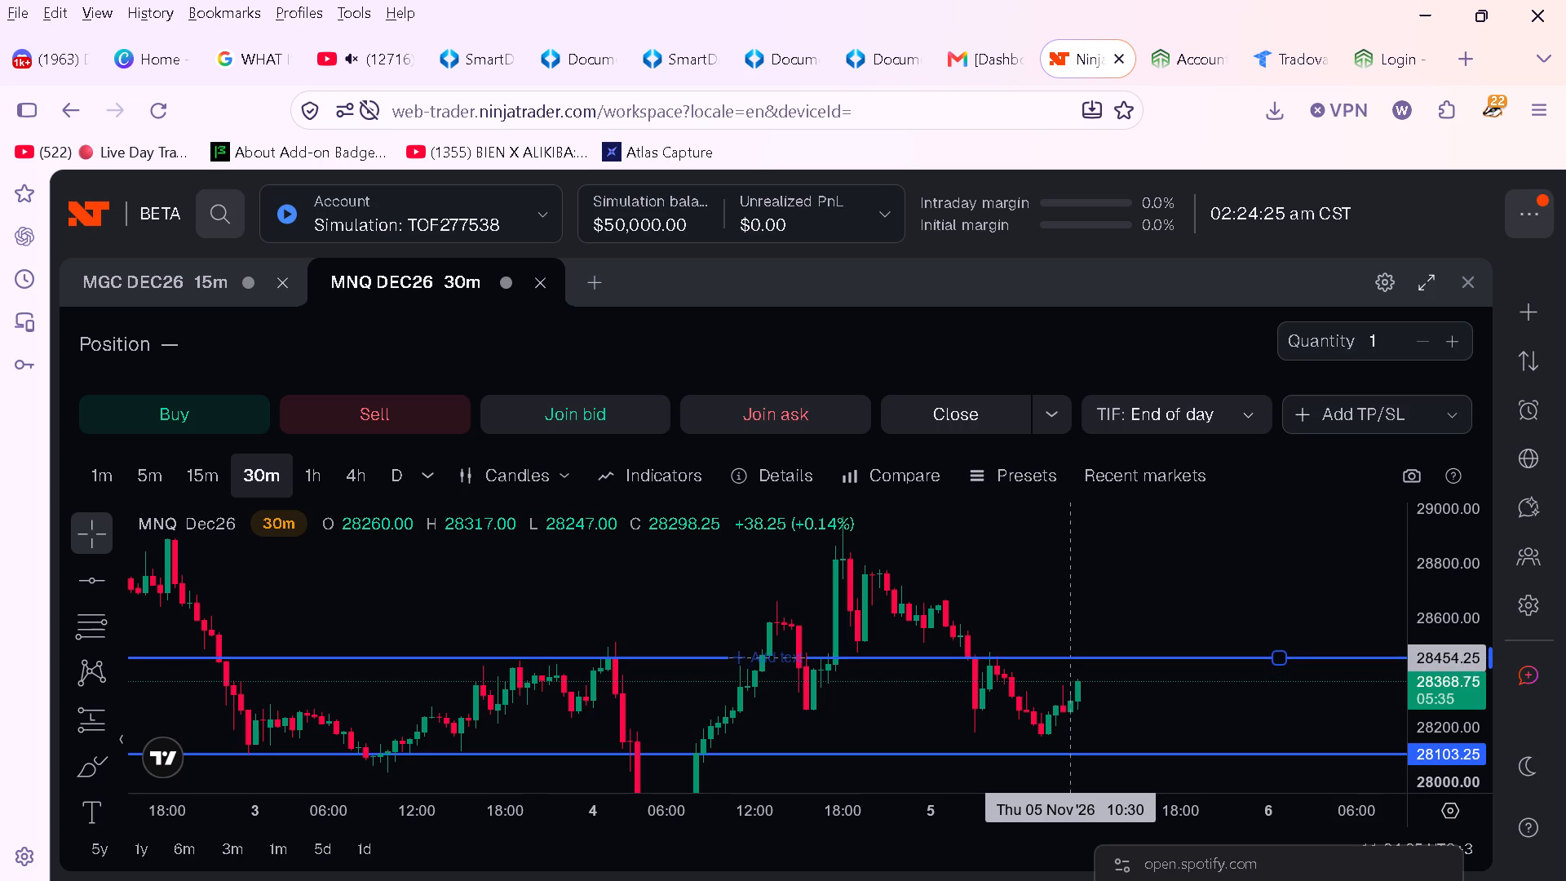
left_click_drag(1072, 657, 1083, 664)
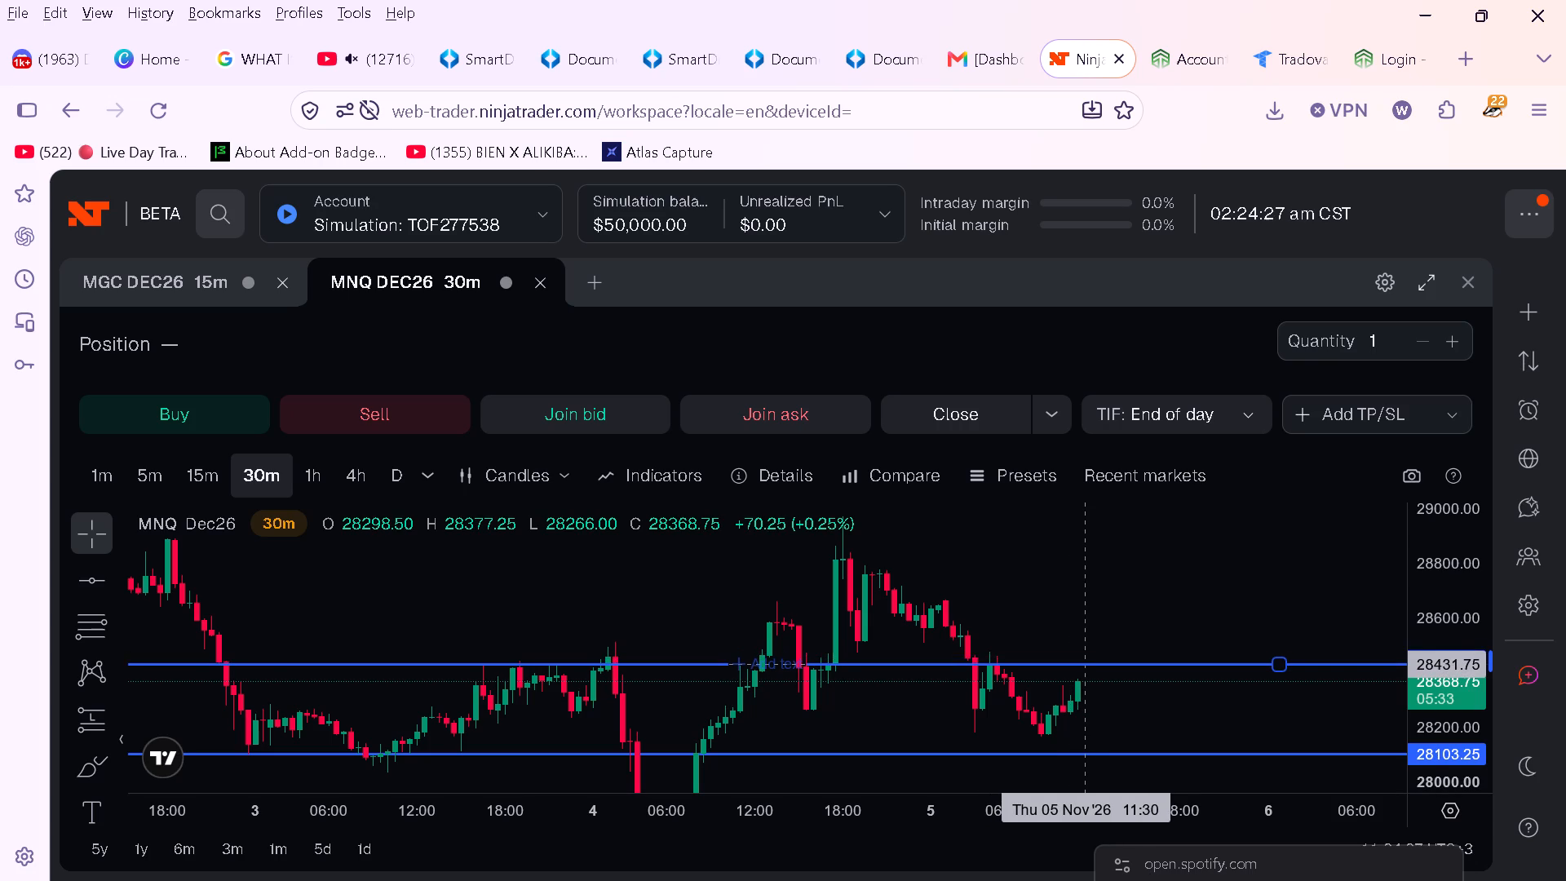
left_click_drag(1083, 664, 1083, 666)
Move the lower horizontal line up past the other one to 28465.00, near the recent swing highs.
left_click_drag(1444, 721, 1447, 601)
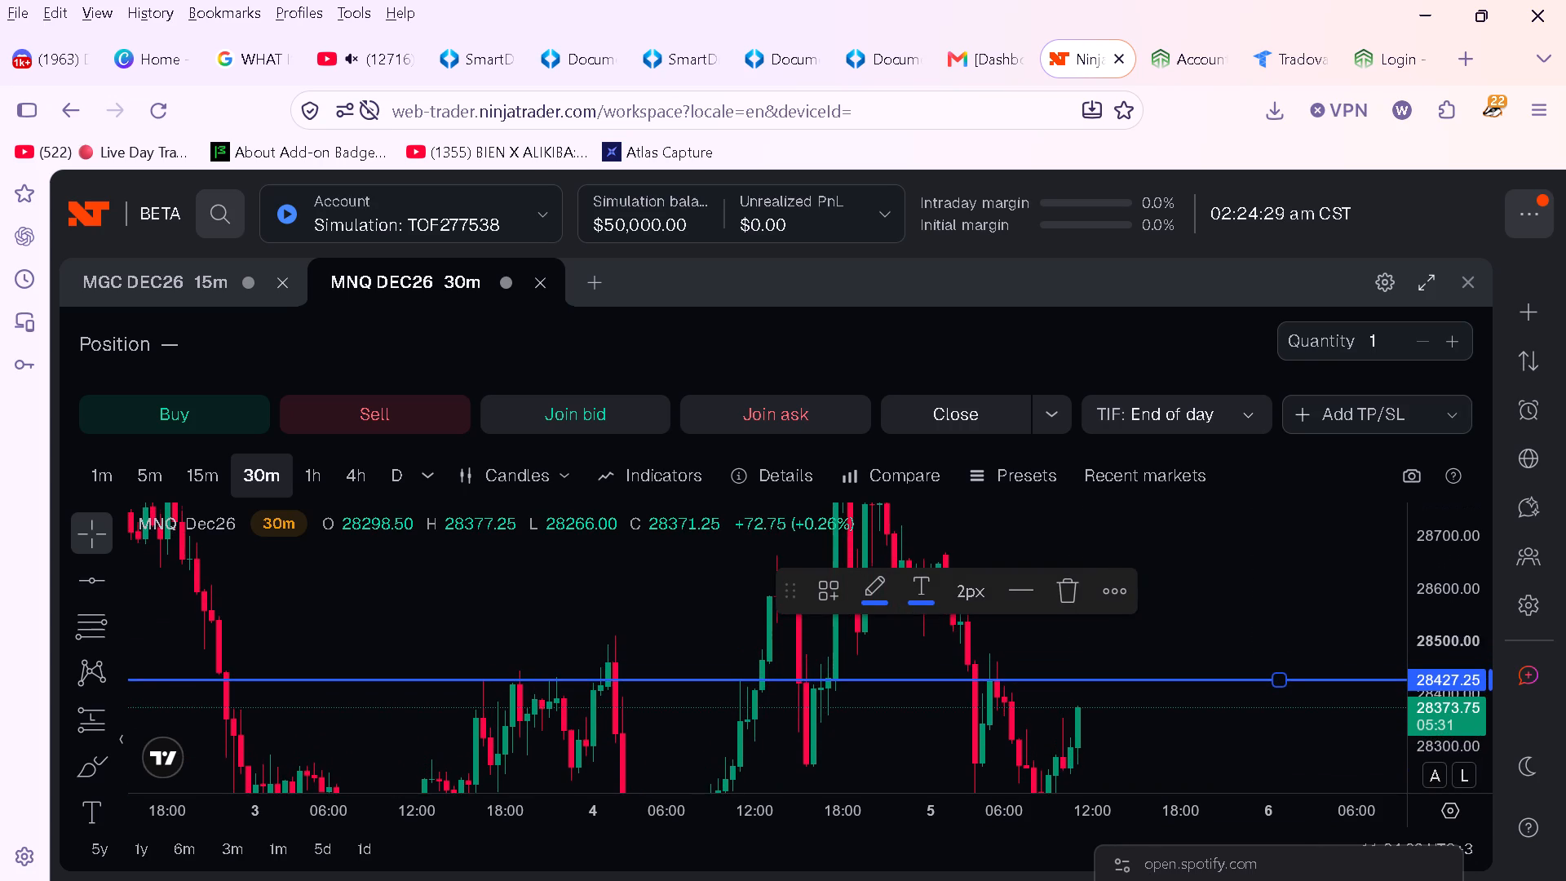
left_click_drag(1447, 601, 1446, 600)
left_click_drag(1158, 619, 1175, 585)
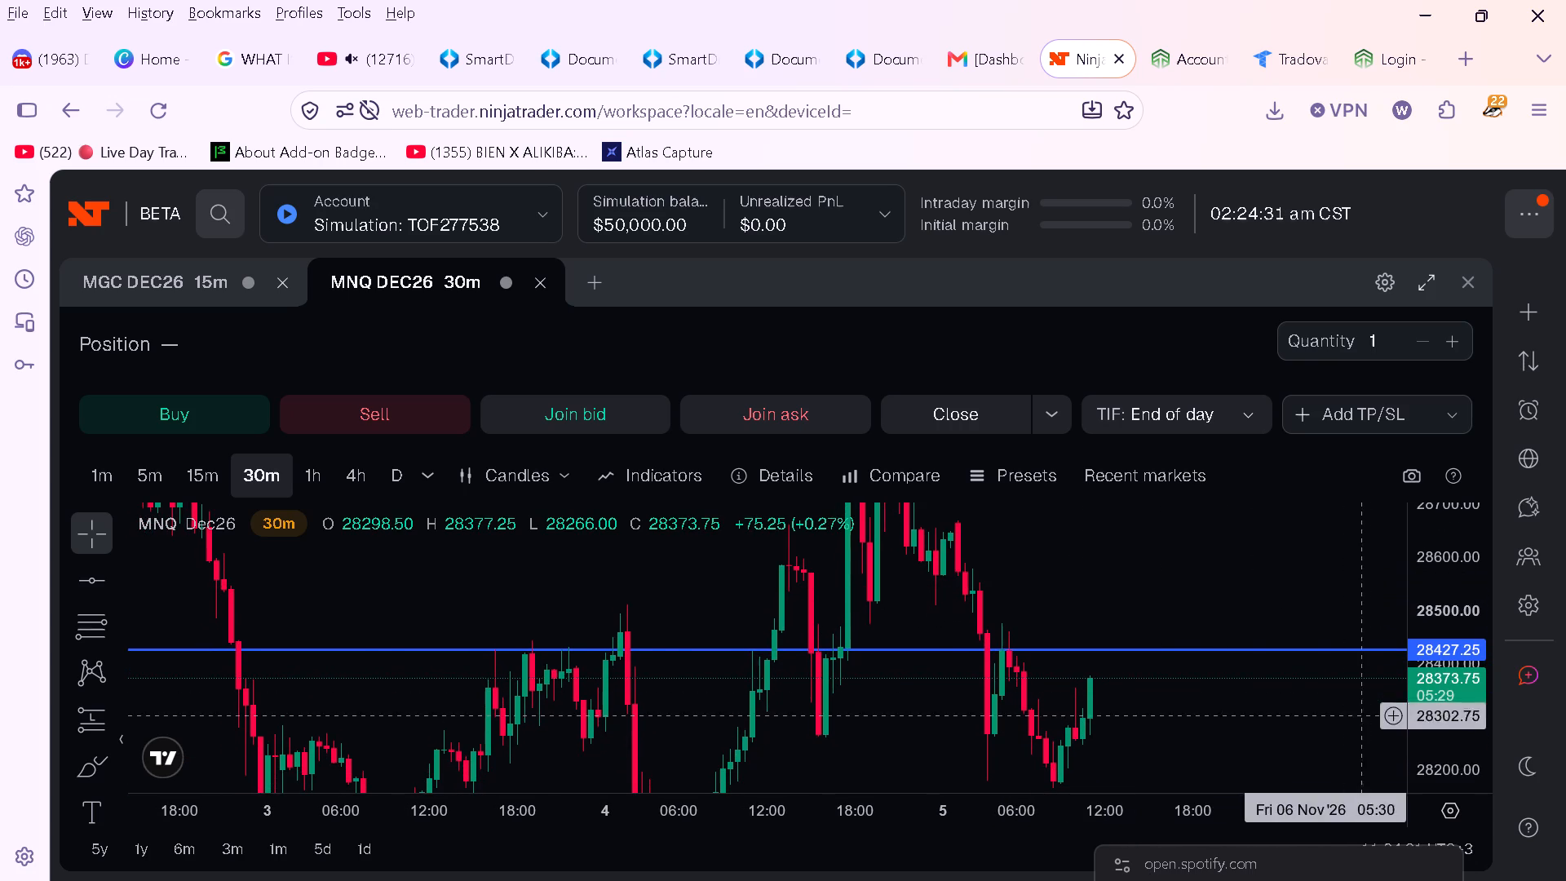
left_click_drag(1440, 721, 1444, 734)
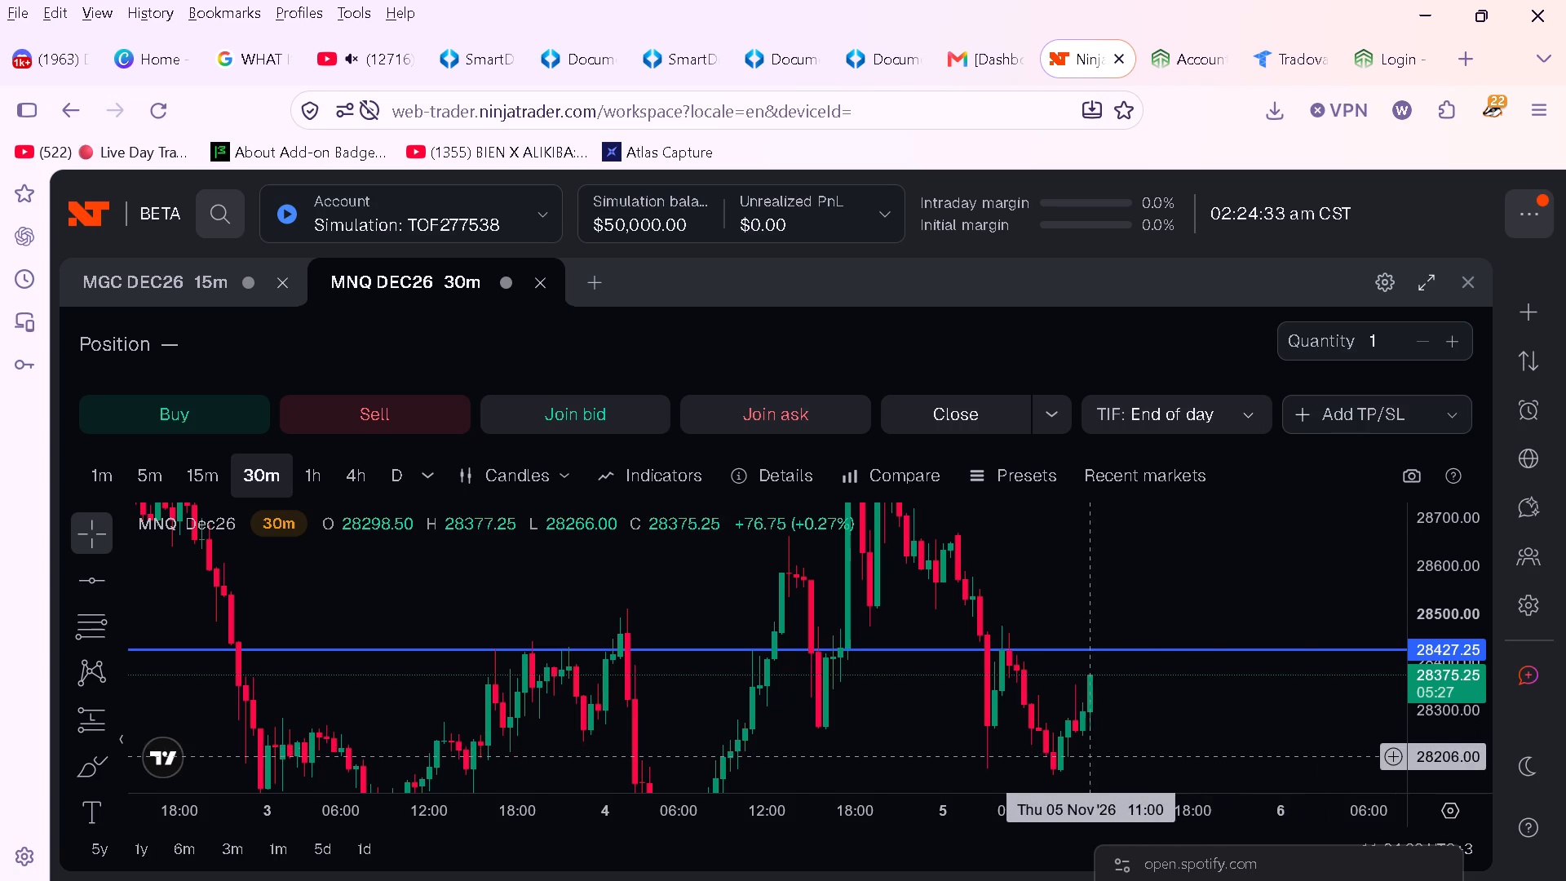
left_click_drag(992, 811, 1103, 809)
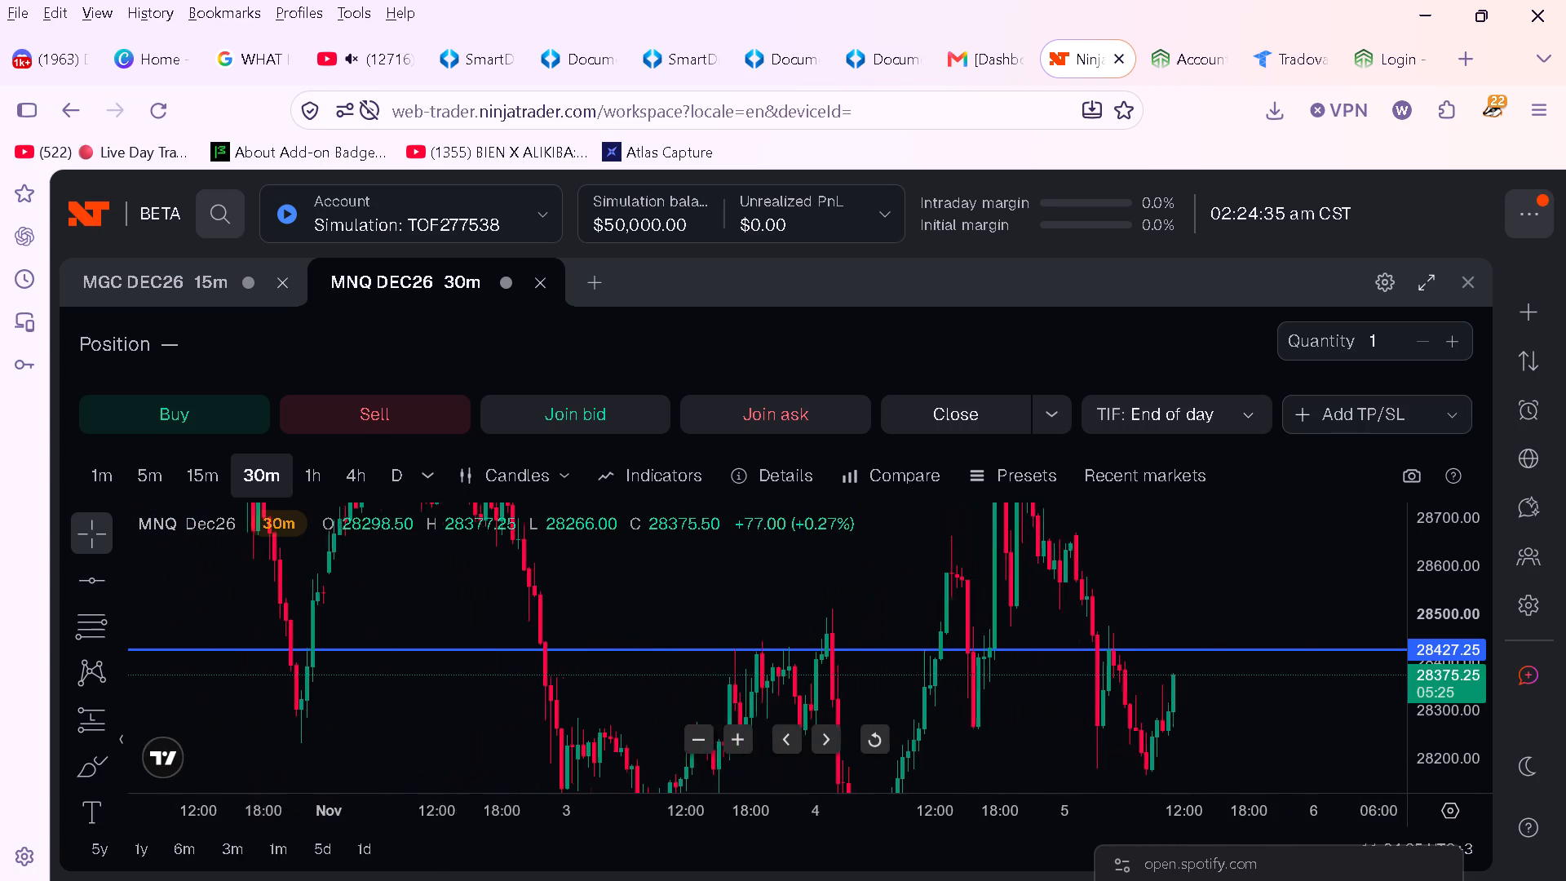
left_click_drag(1103, 809, 1098, 808)
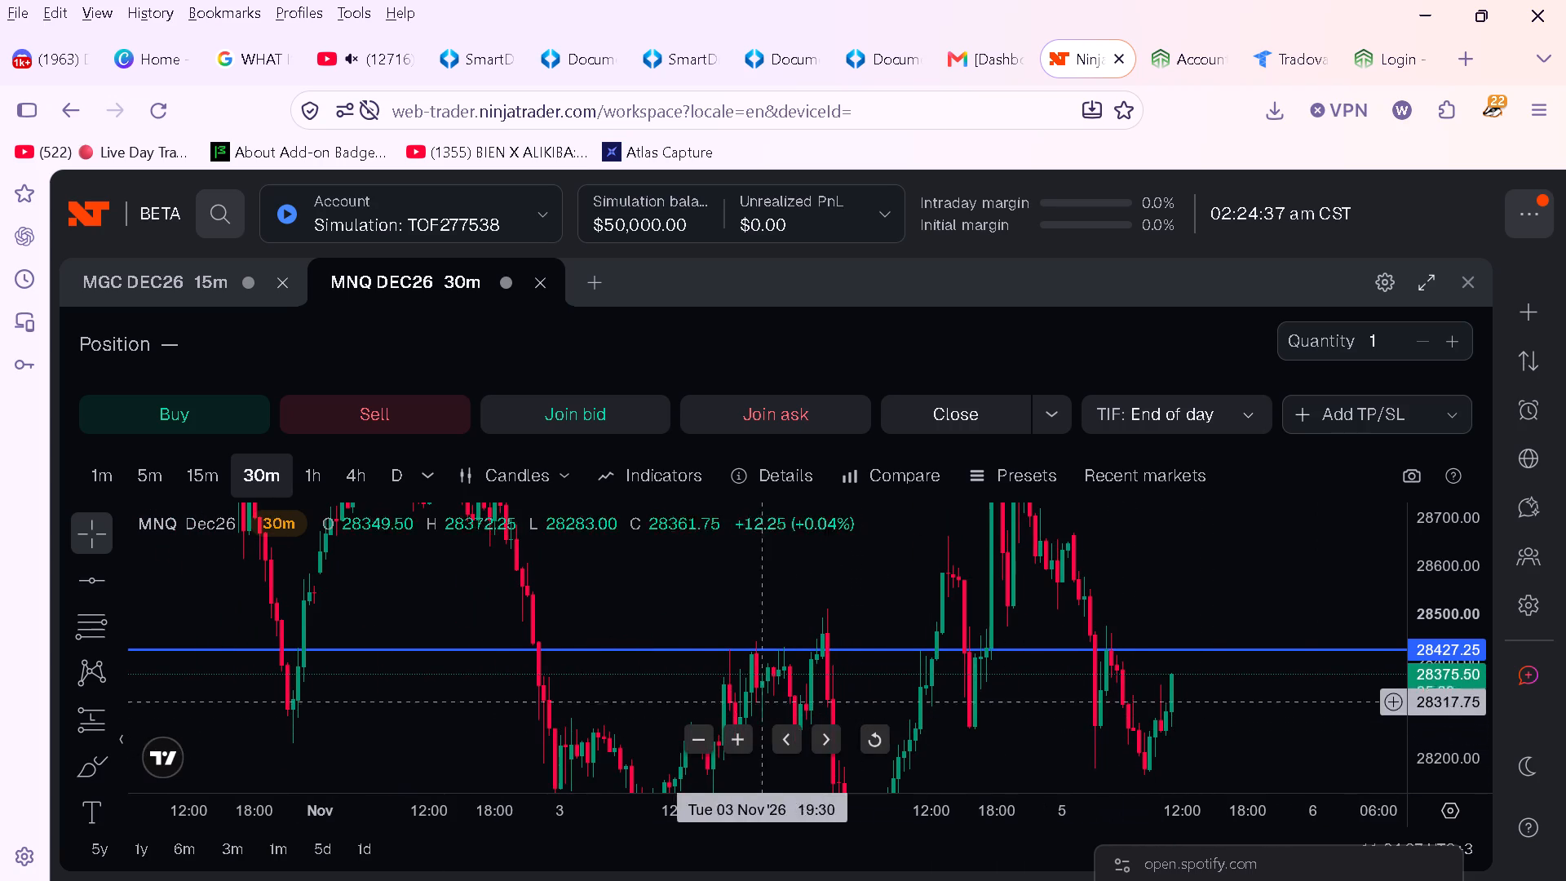
left_click_drag(1450, 560, 1450, 578)
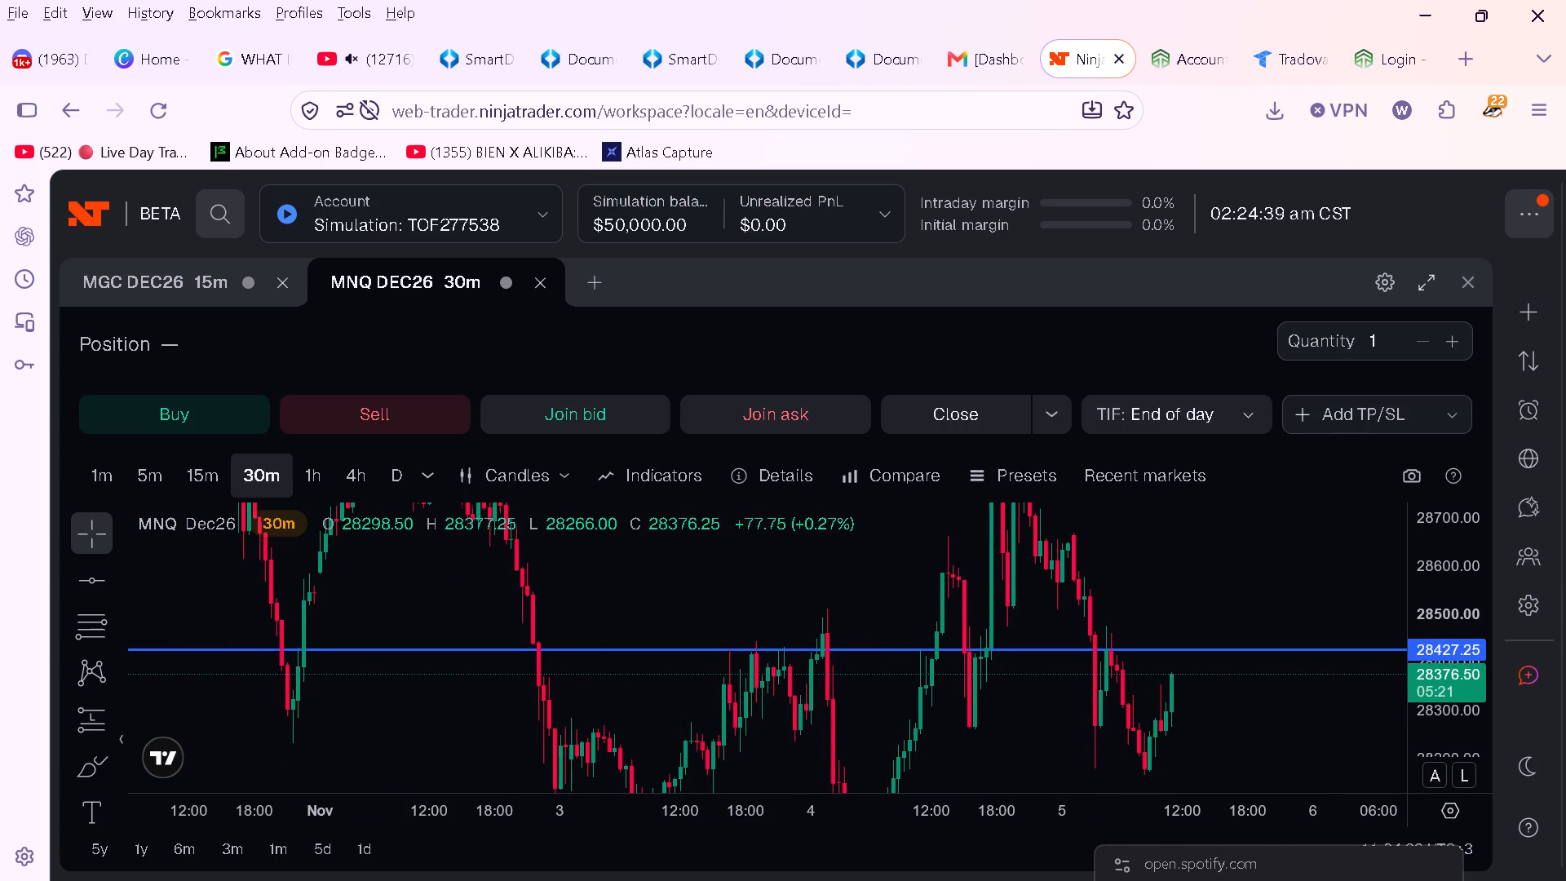
left_click_drag(1450, 578, 1448, 672)
left_click_drag(1162, 746, 1191, 636)
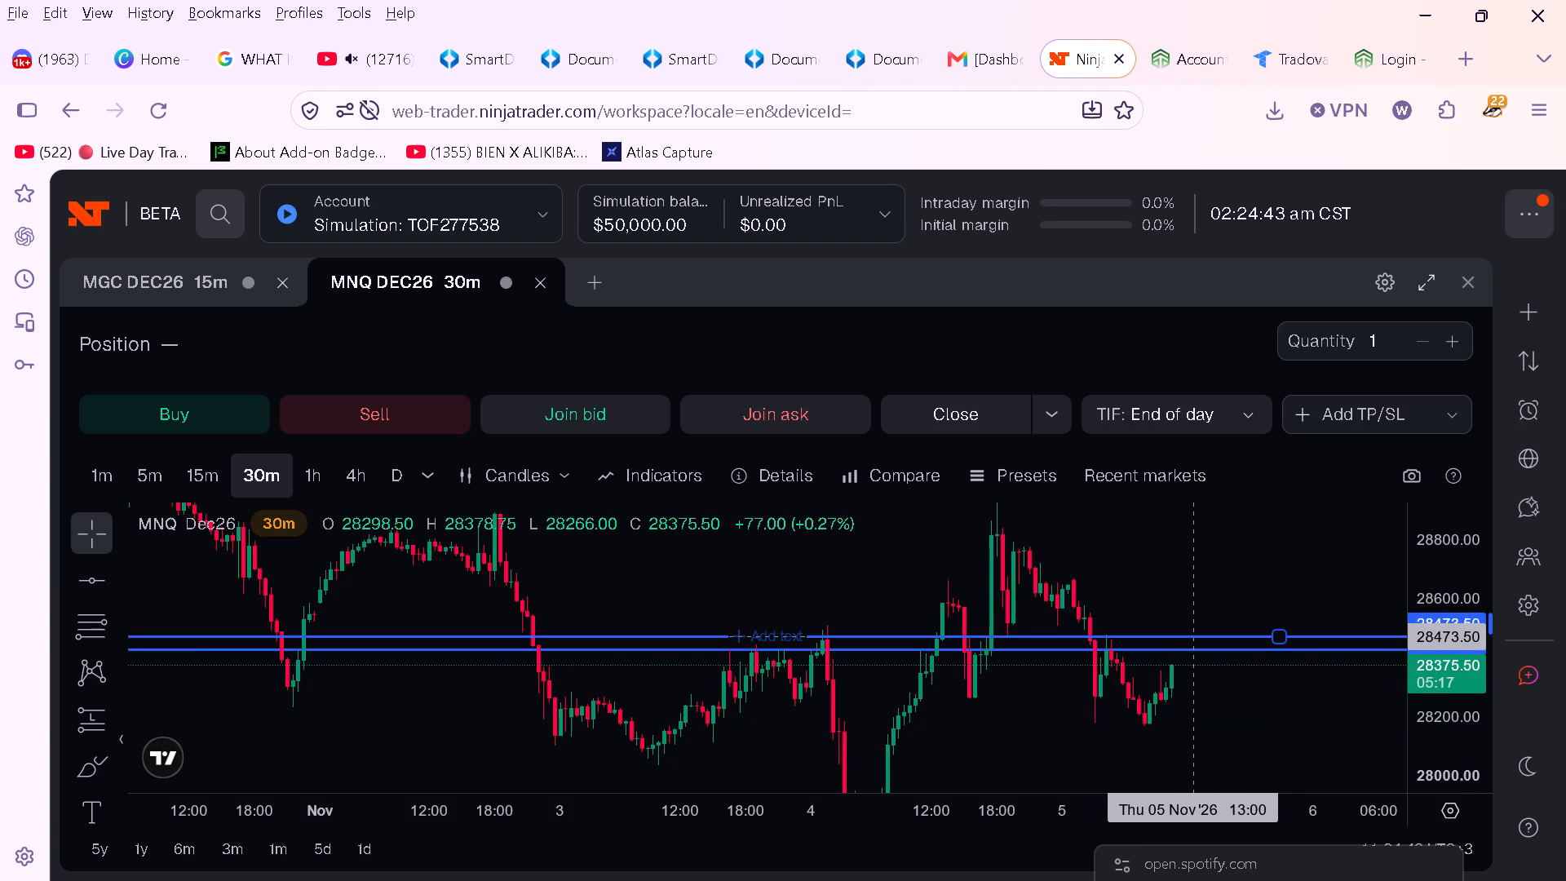
left_click_drag(1191, 636, 1192, 638)
left_click(1191, 591)
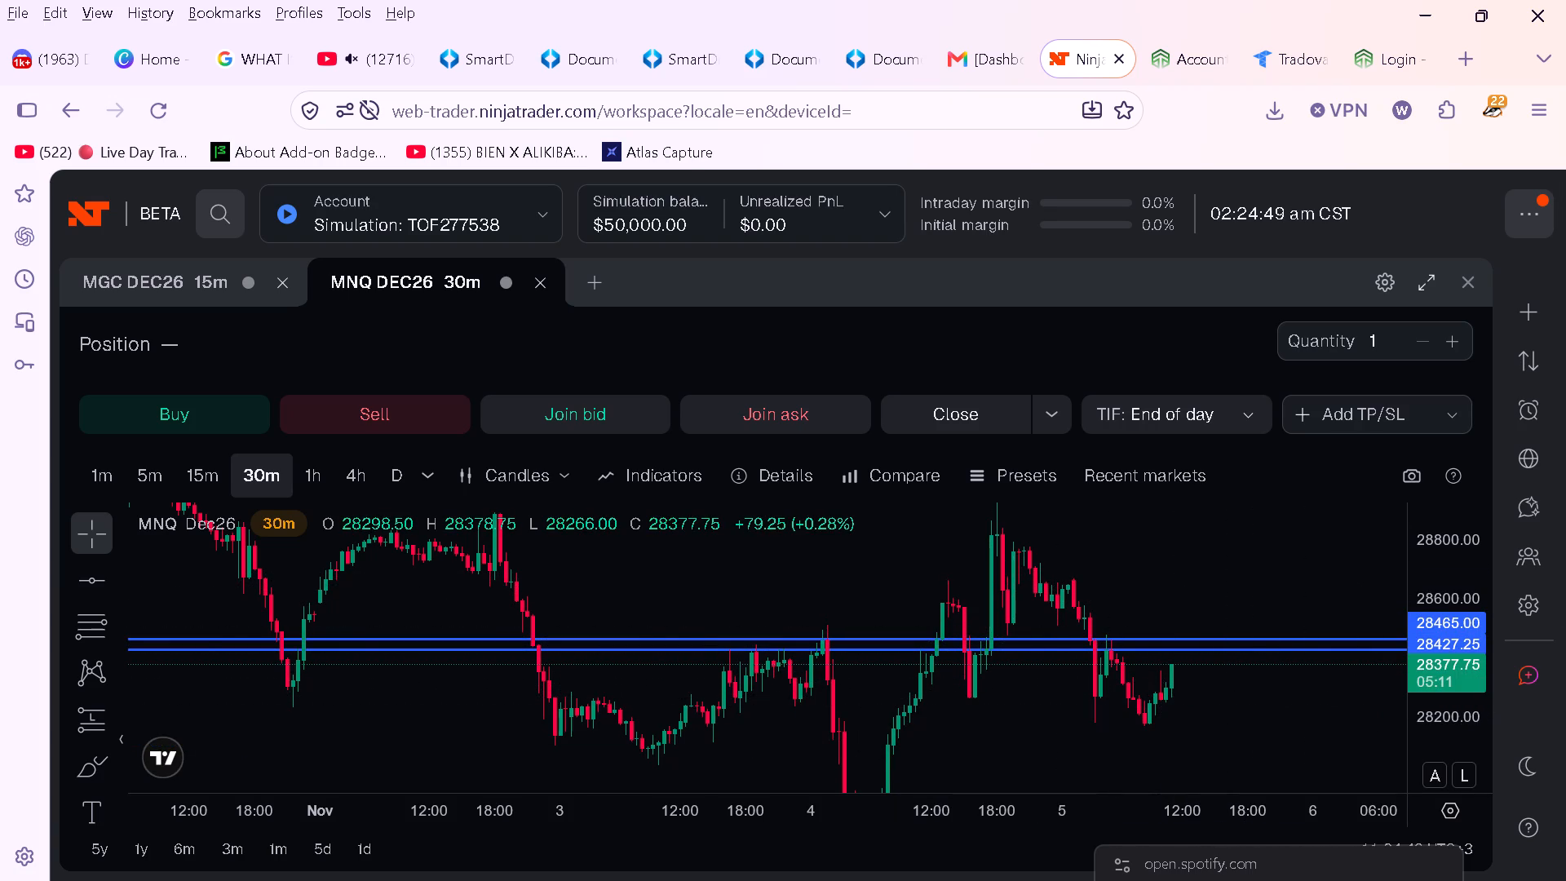
Move the horizontal line beneath the 28465.00 level to 28386.75.
left_click_drag(1418, 716, 1422, 630)
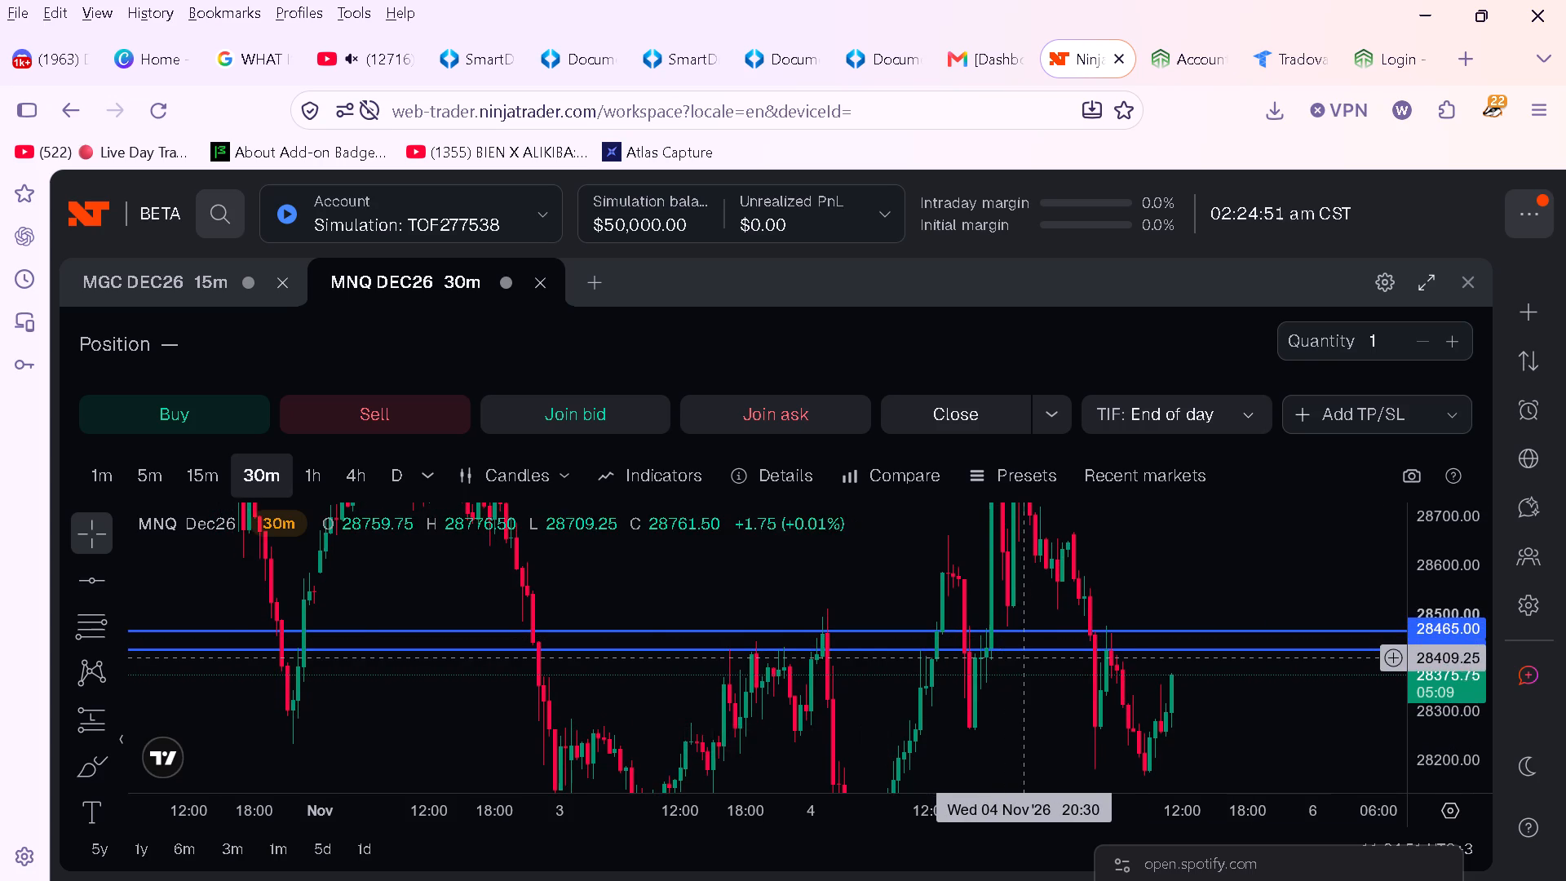
left_click_drag(1018, 651, 1034, 663)
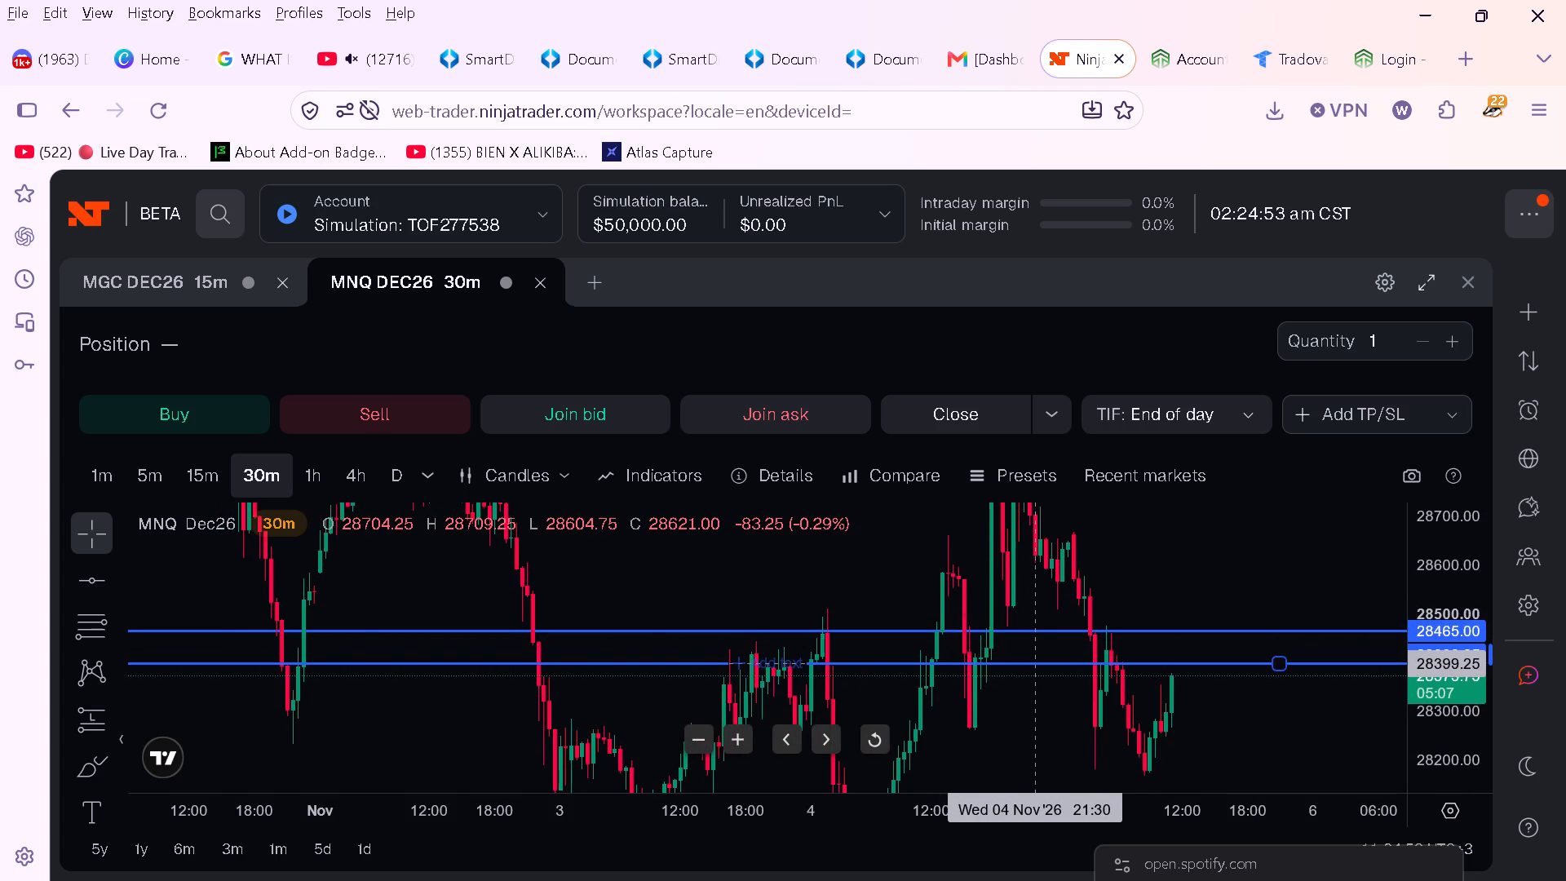
left_click_drag(1034, 663, 1045, 669)
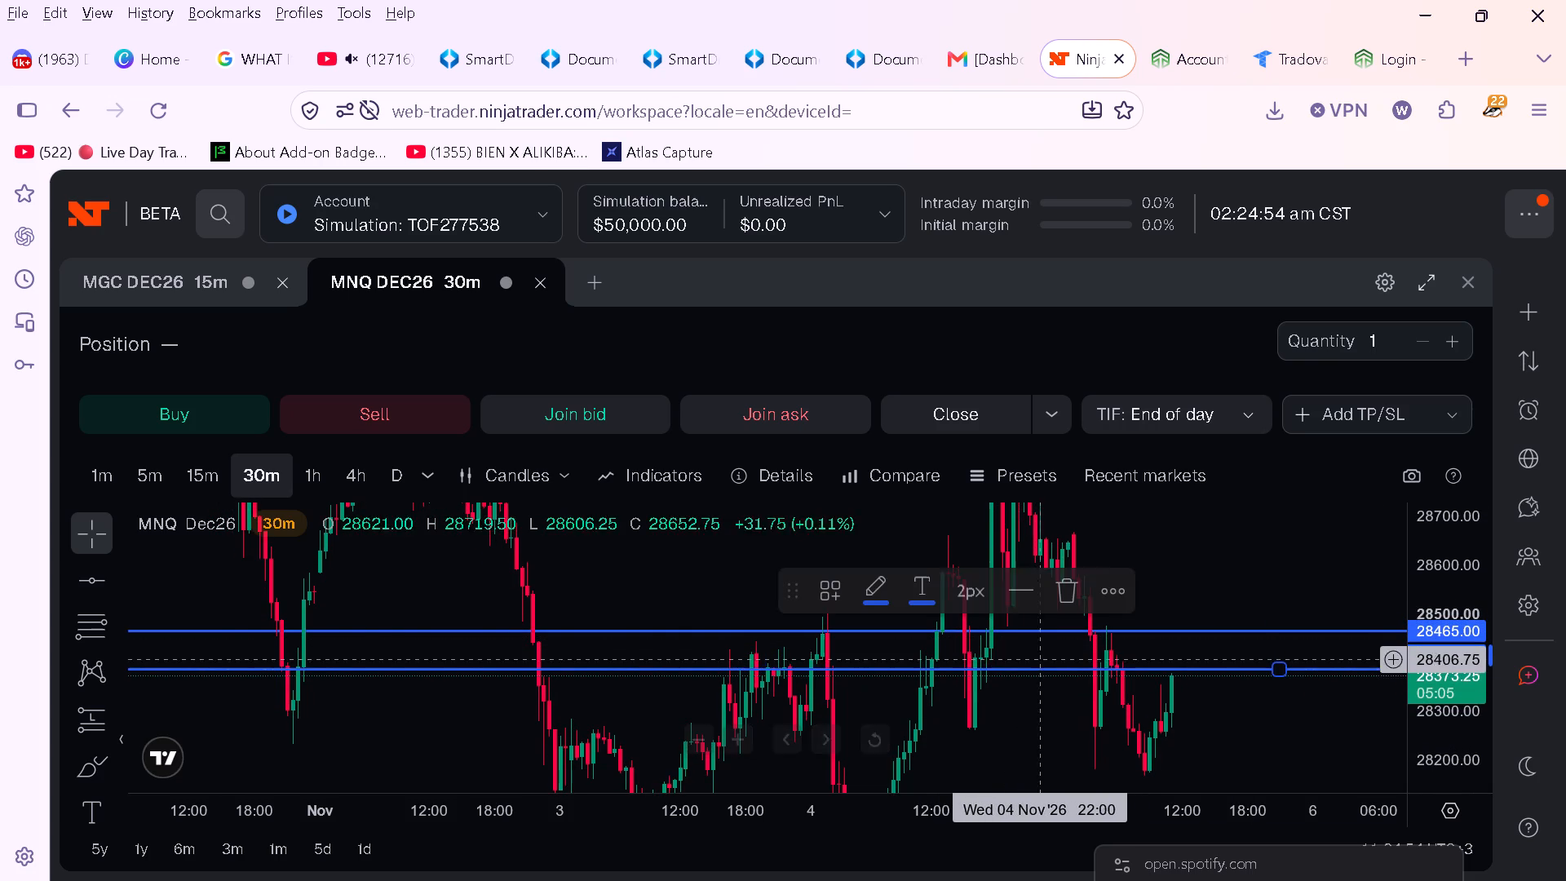
left_click(1206, 711)
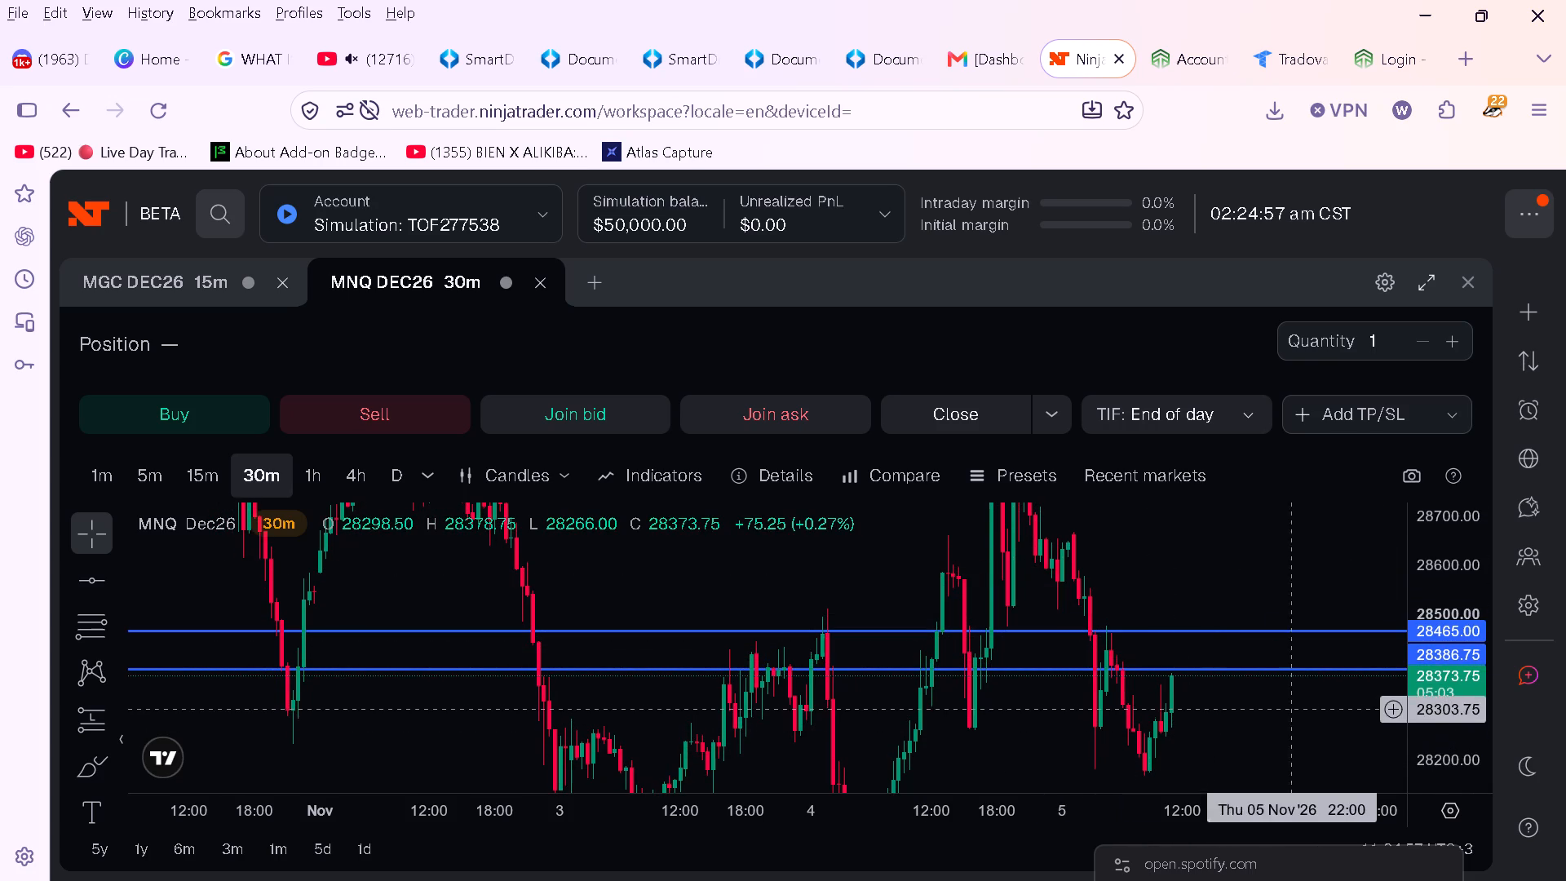
Examine the 30m candles around the 28465.00 and 28386.75 lines.
left_click_drag(1439, 721, 1444, 747)
left_click_drag(1005, 743, 1048, 679)
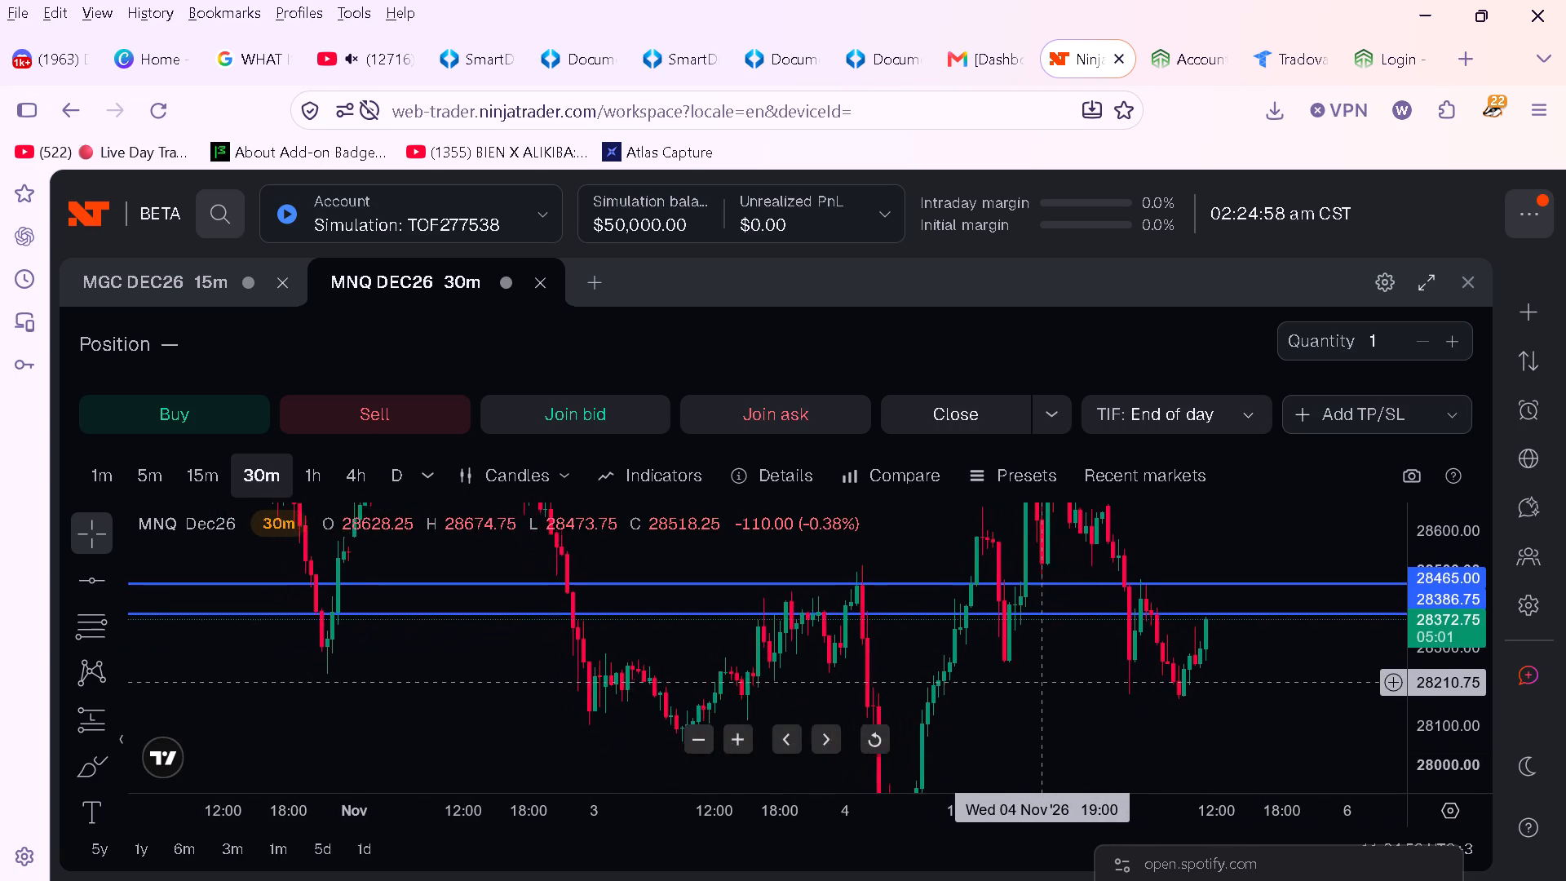
left_click_drag(1048, 679, 1051, 683)
left_click_drag(1073, 804, 1040, 804)
left_click_drag(1026, 700, 1171, 783)
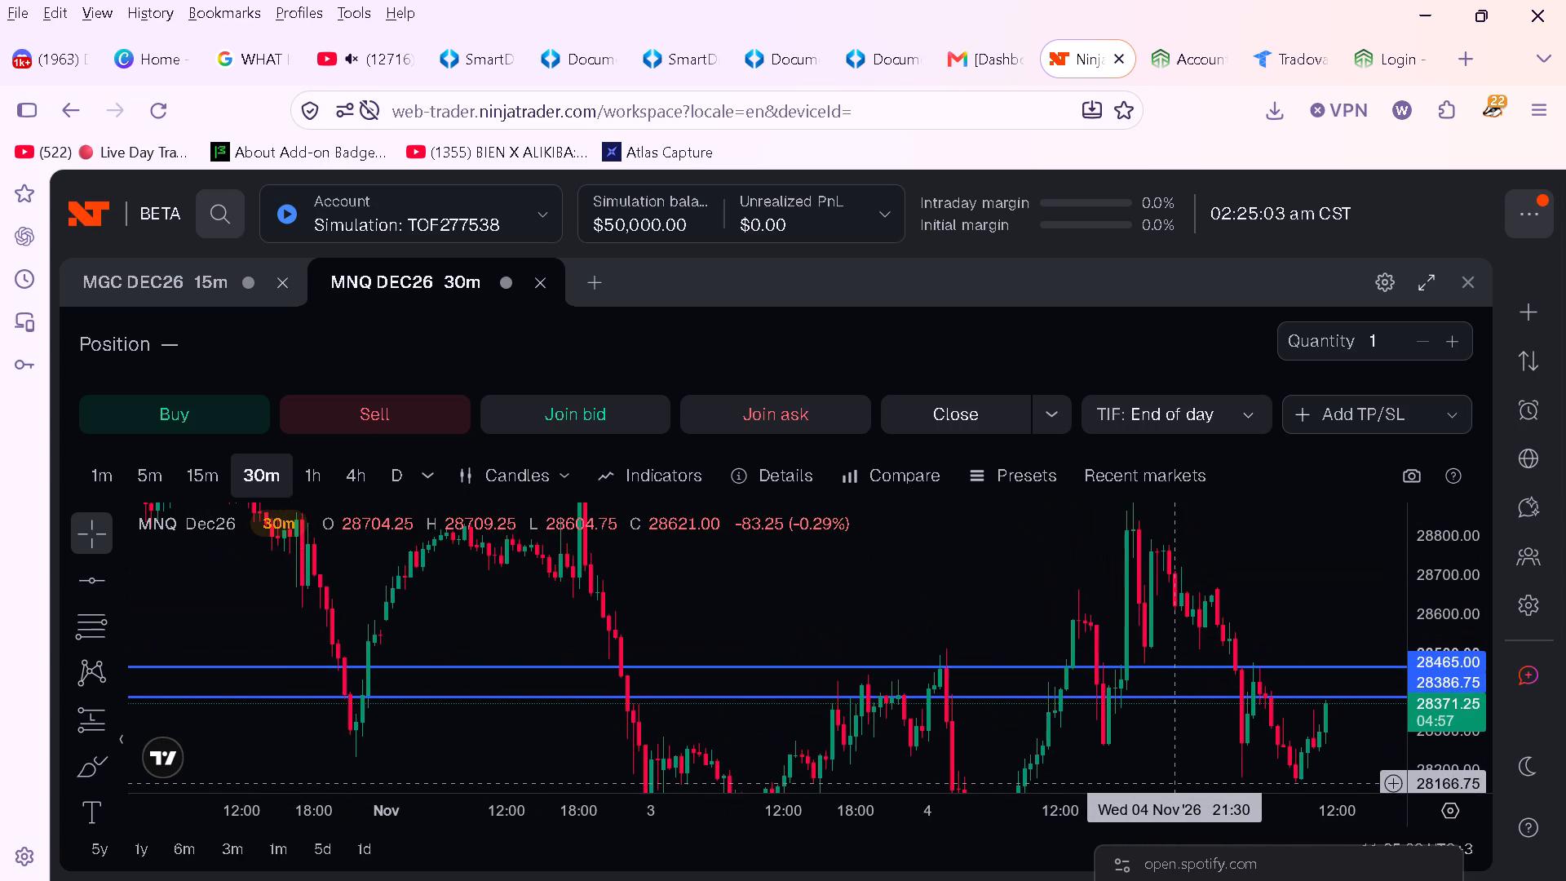
left_click_drag(1171, 783, 994, 715)
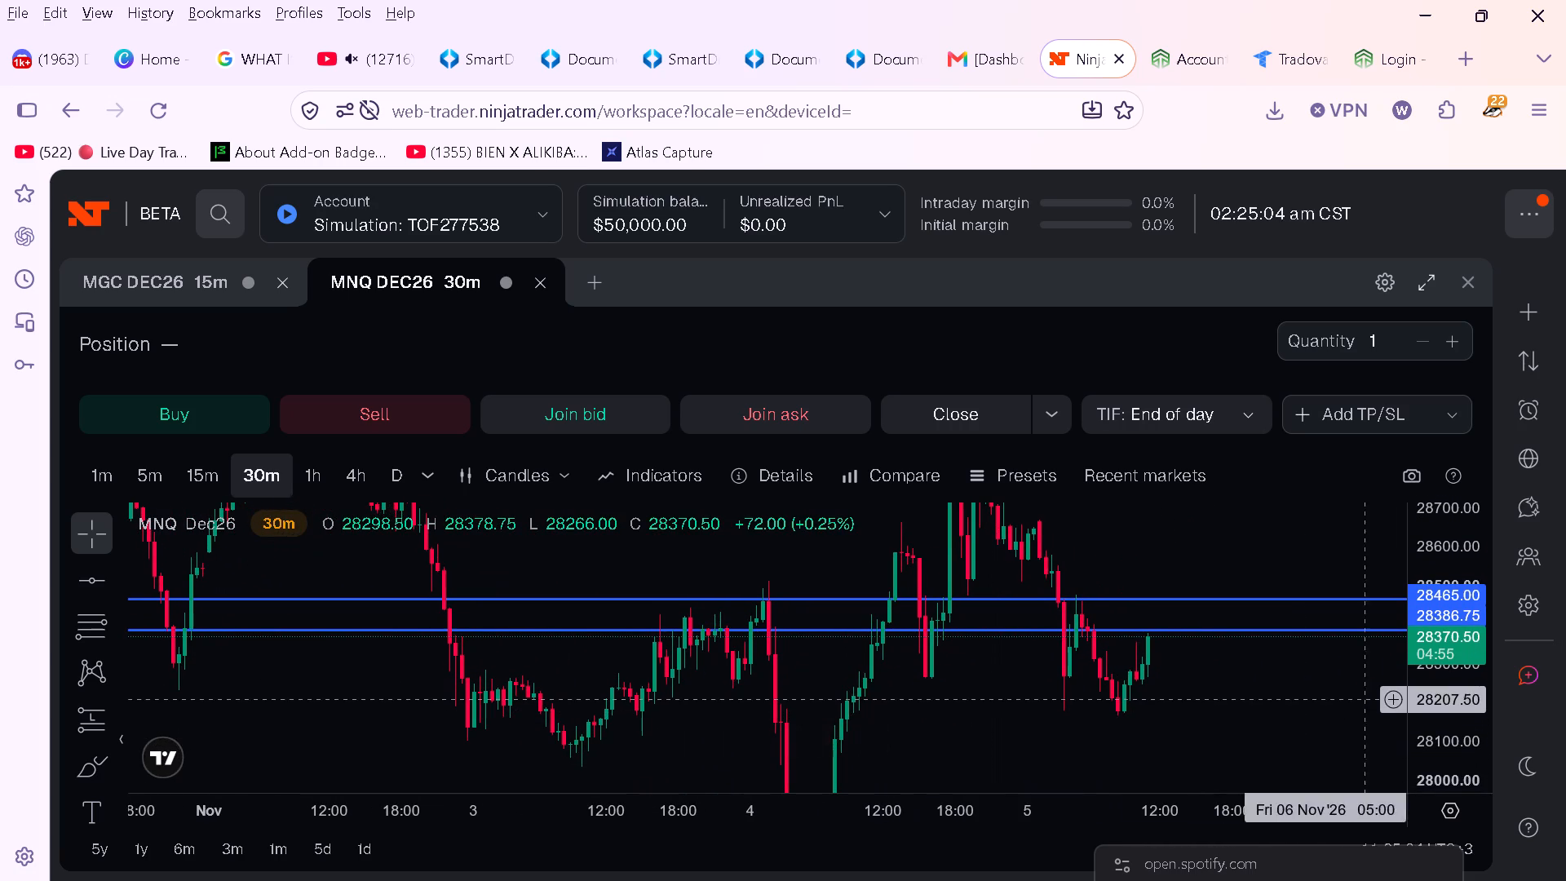
left_click_drag(1441, 712, 1444, 741)
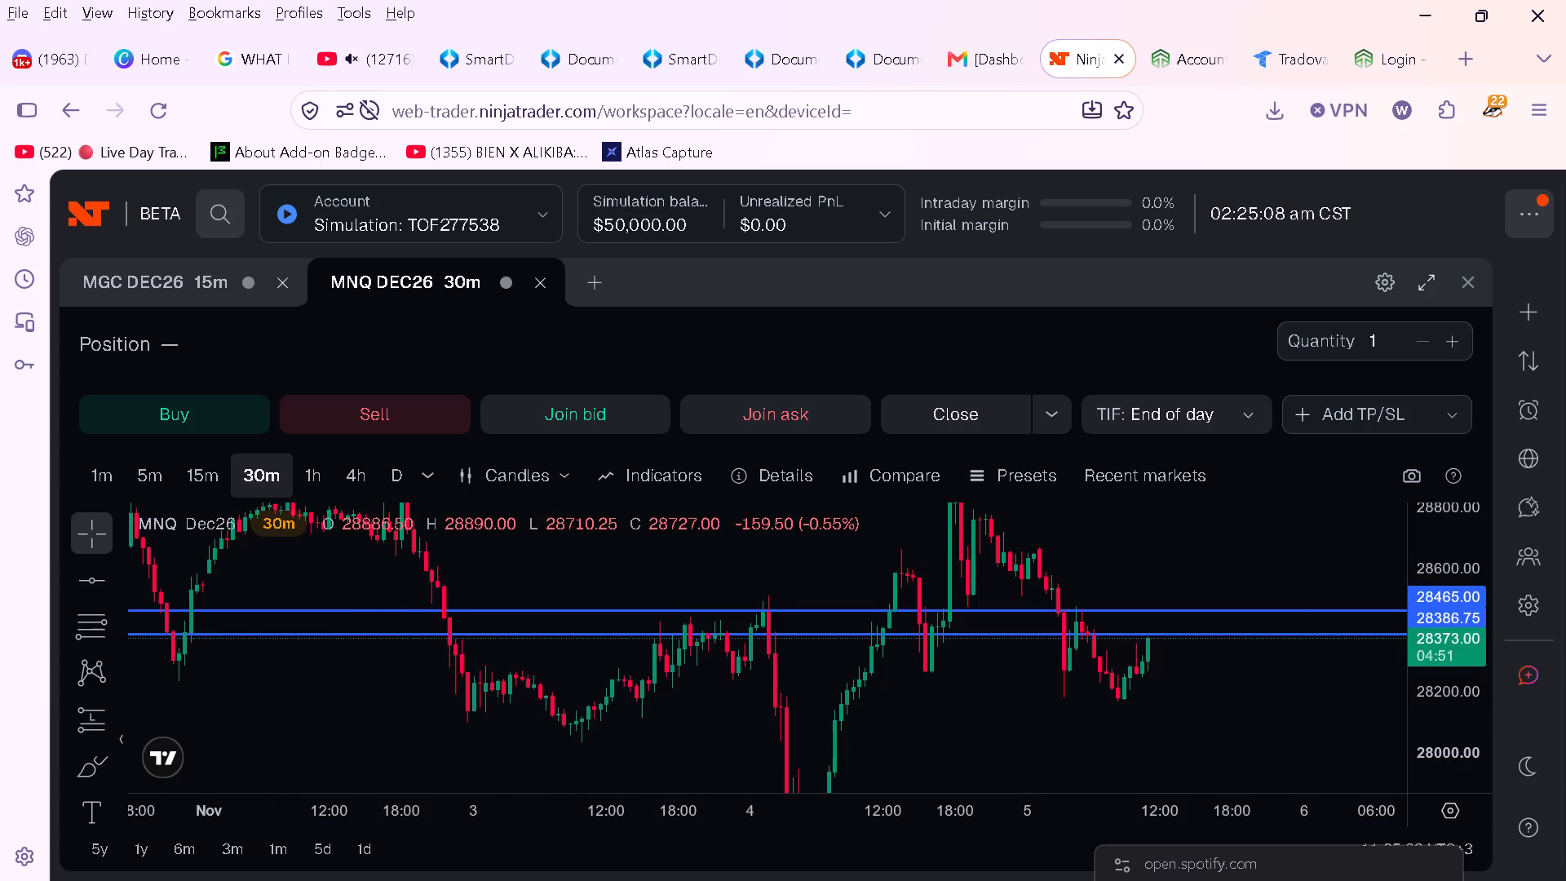
Switch MNQ Dec26 to the 15m timeframe and fine-tune the upper horizontal line to 28460.00.
left_click(188, 470)
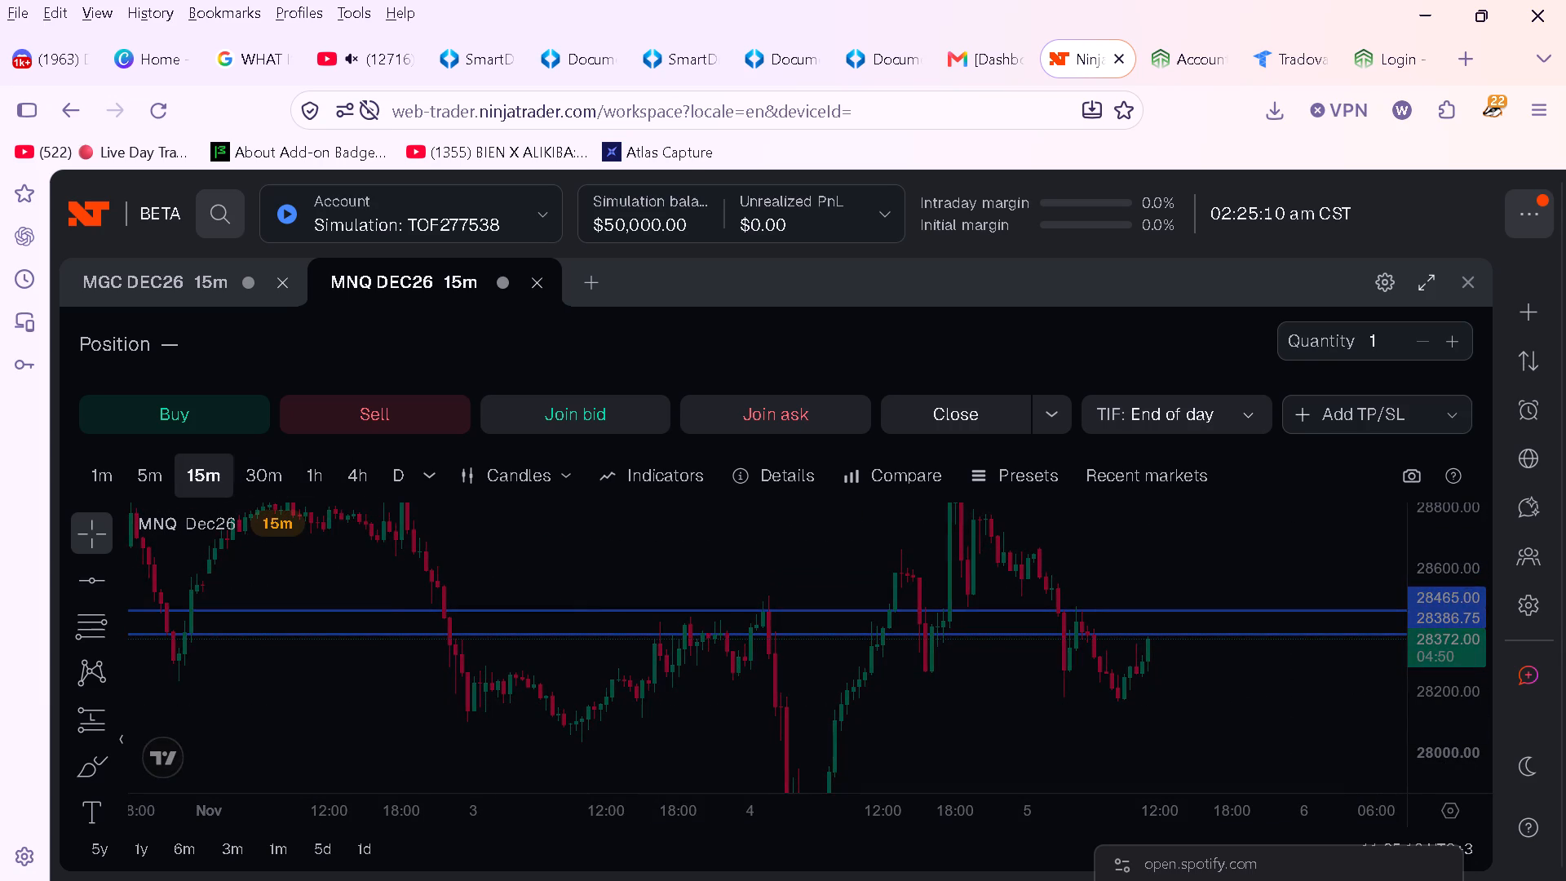
left_click_drag(1374, 717, 1241, 715)
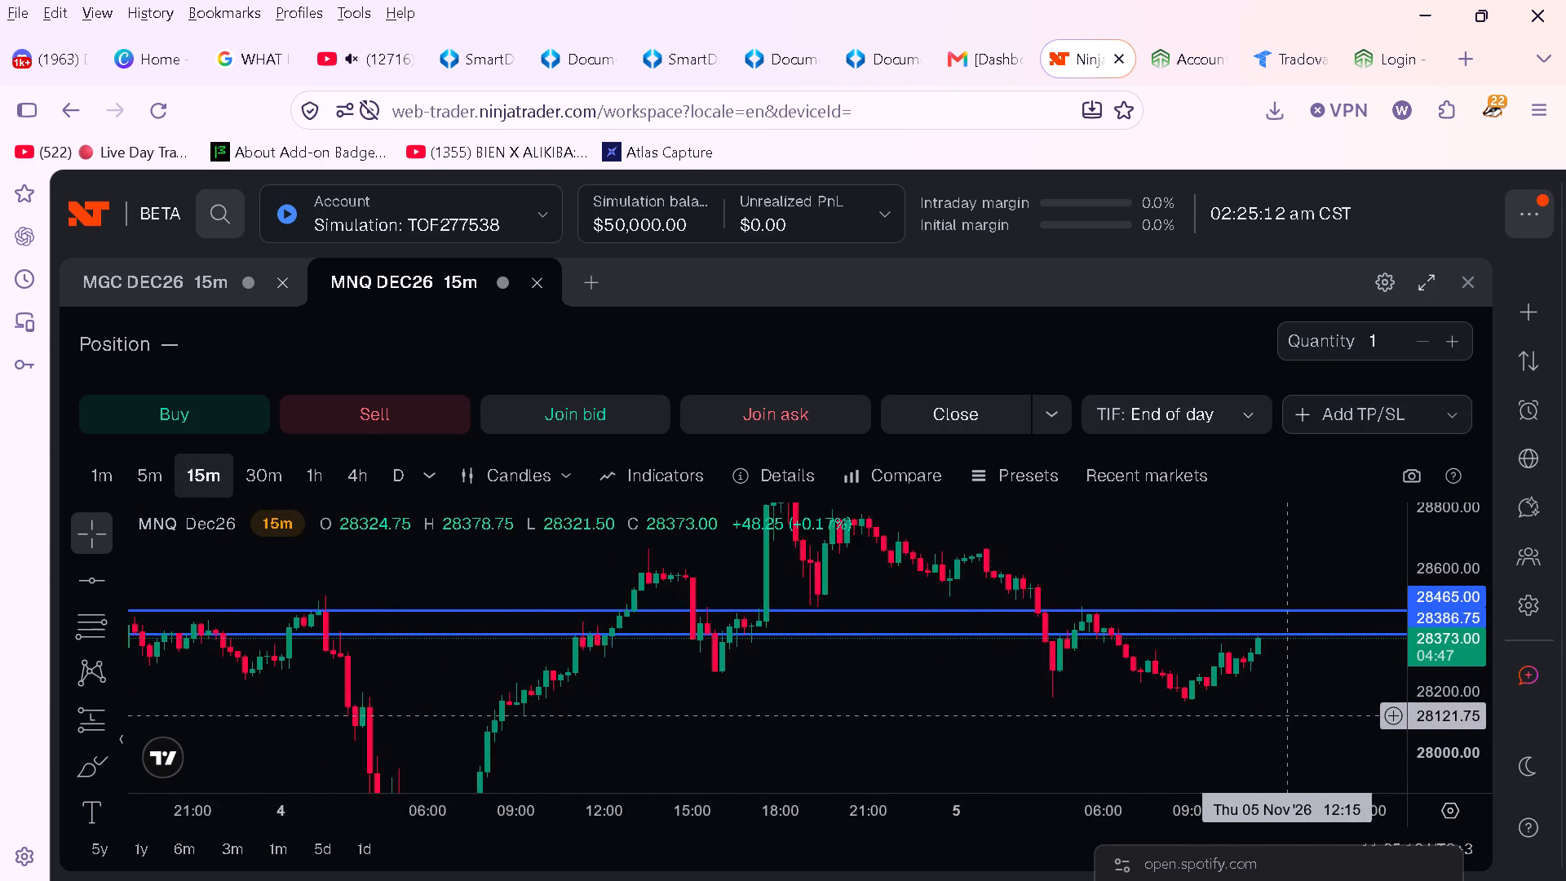
left_click_drag(1241, 715, 1219, 715)
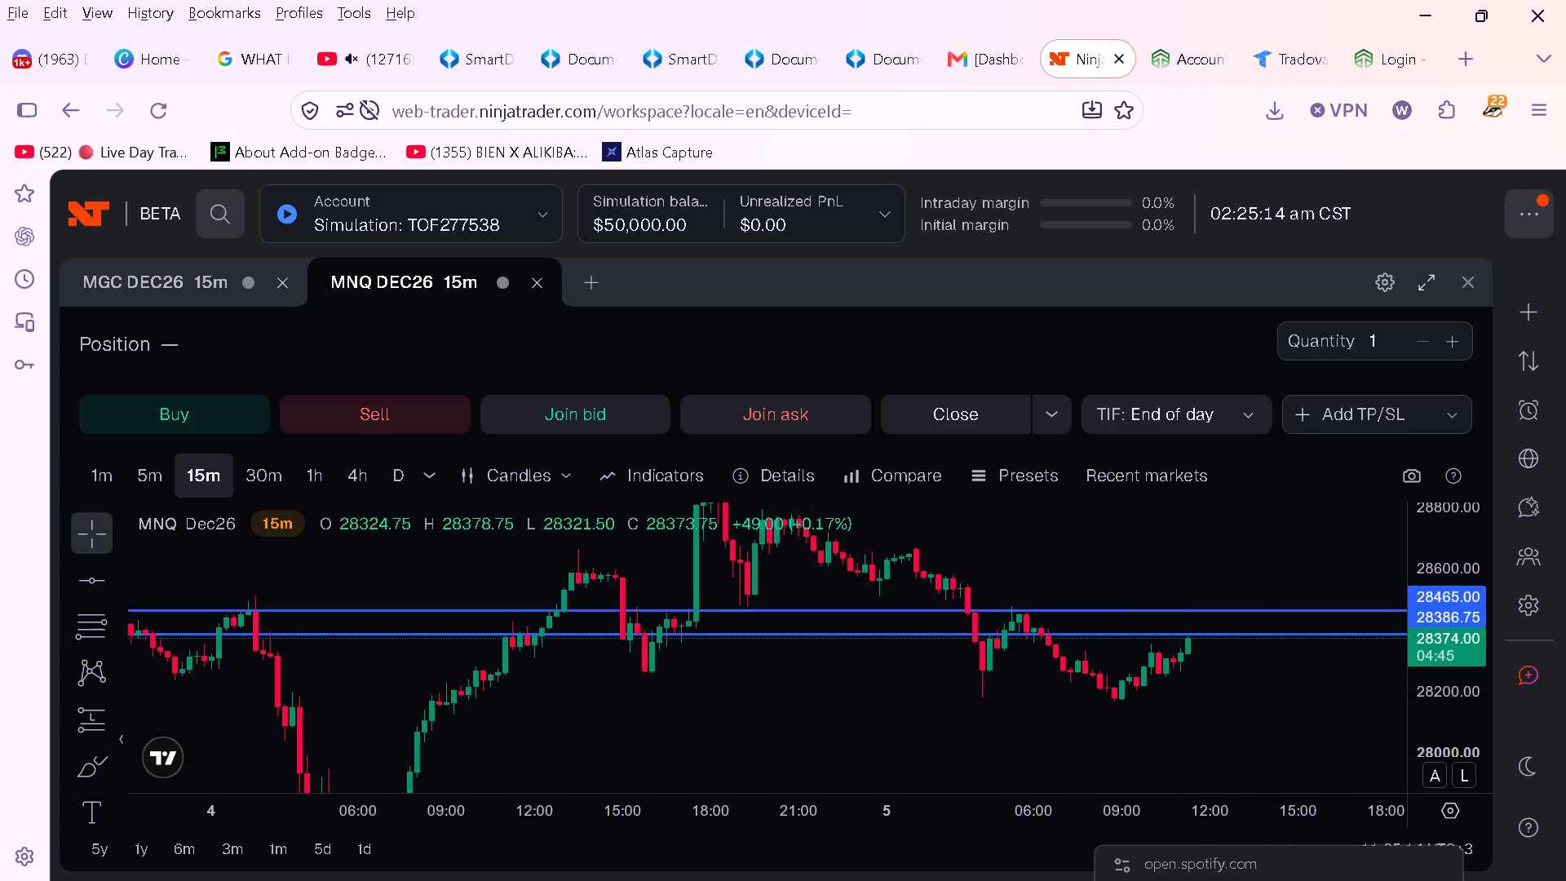
left_click_drag(1427, 717, 1432, 556)
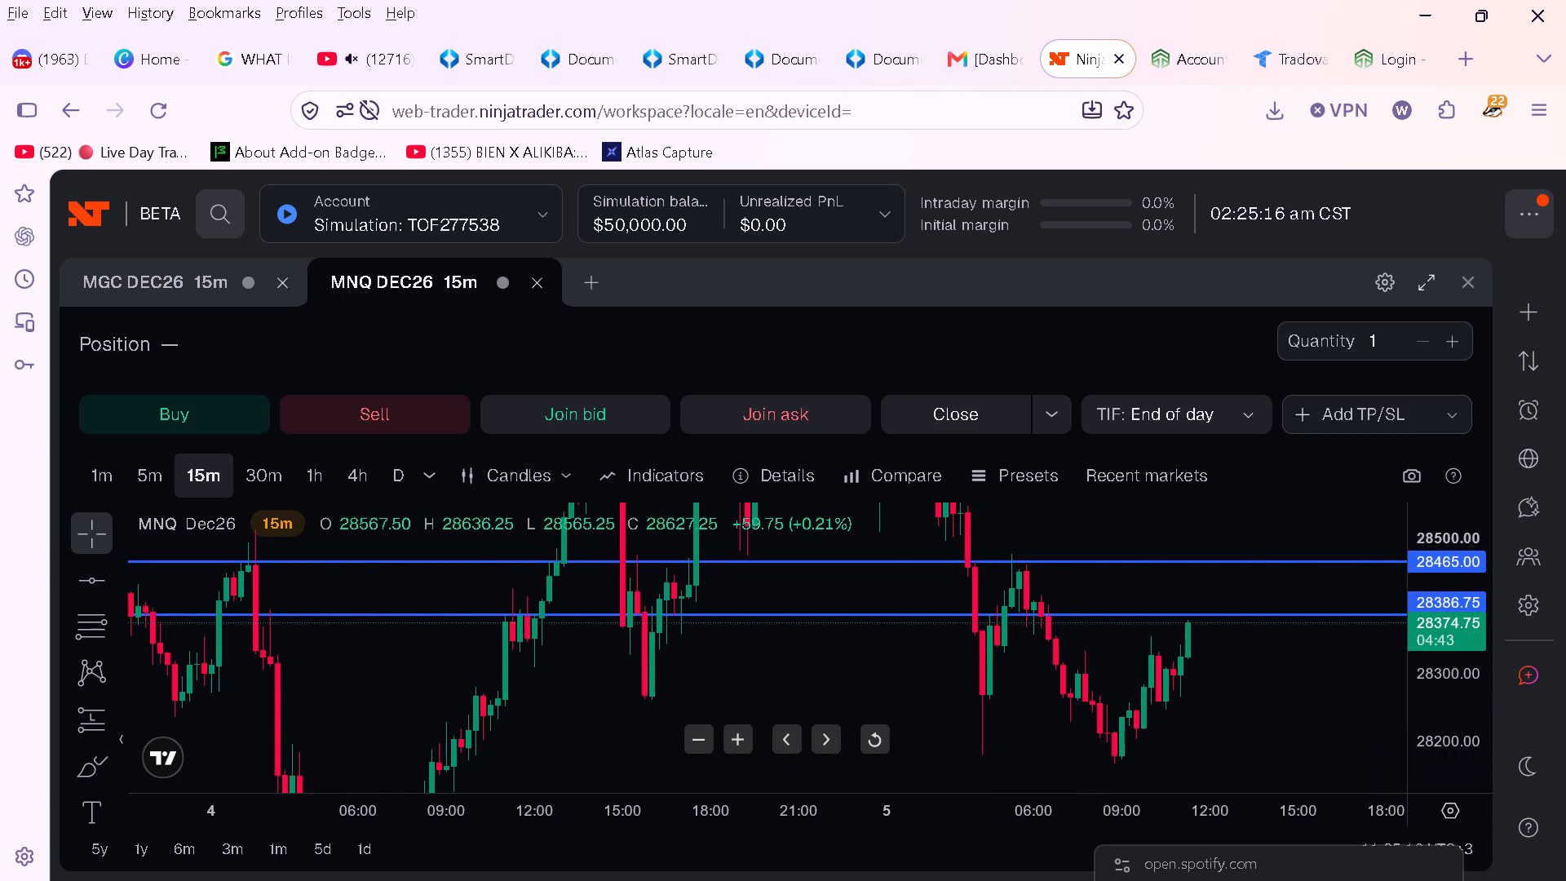
left_click_drag(891, 815, 995, 815)
left_click_drag(983, 560, 1003, 565)
left_click(961, 692)
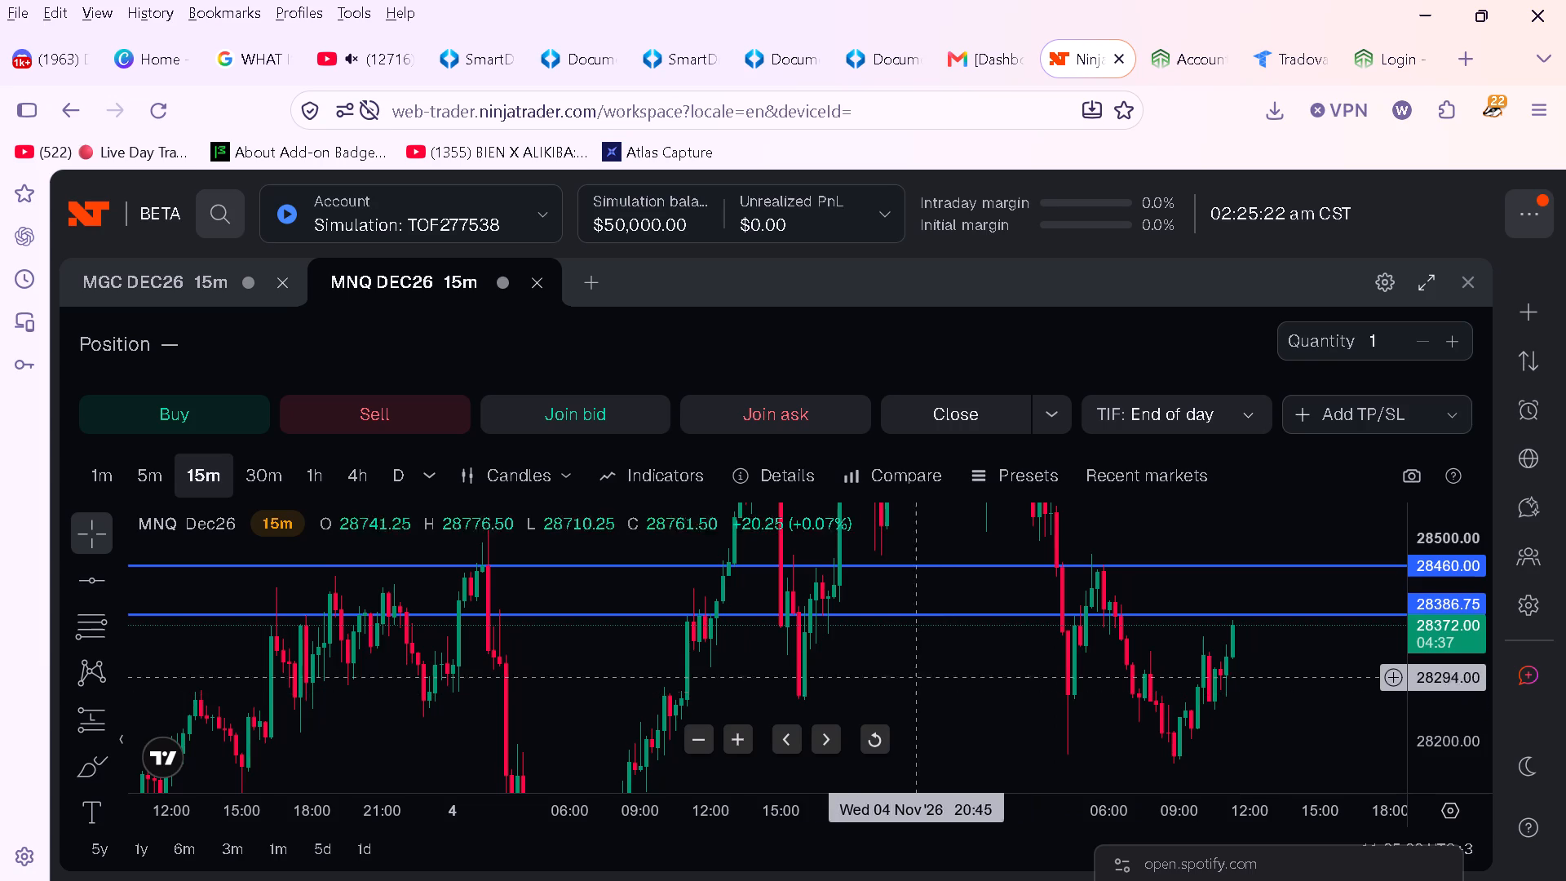
Check the earlier 15m candles and fine-tune the lower horizontal line to 28395.00.
left_click_drag(913, 702, 1114, 698)
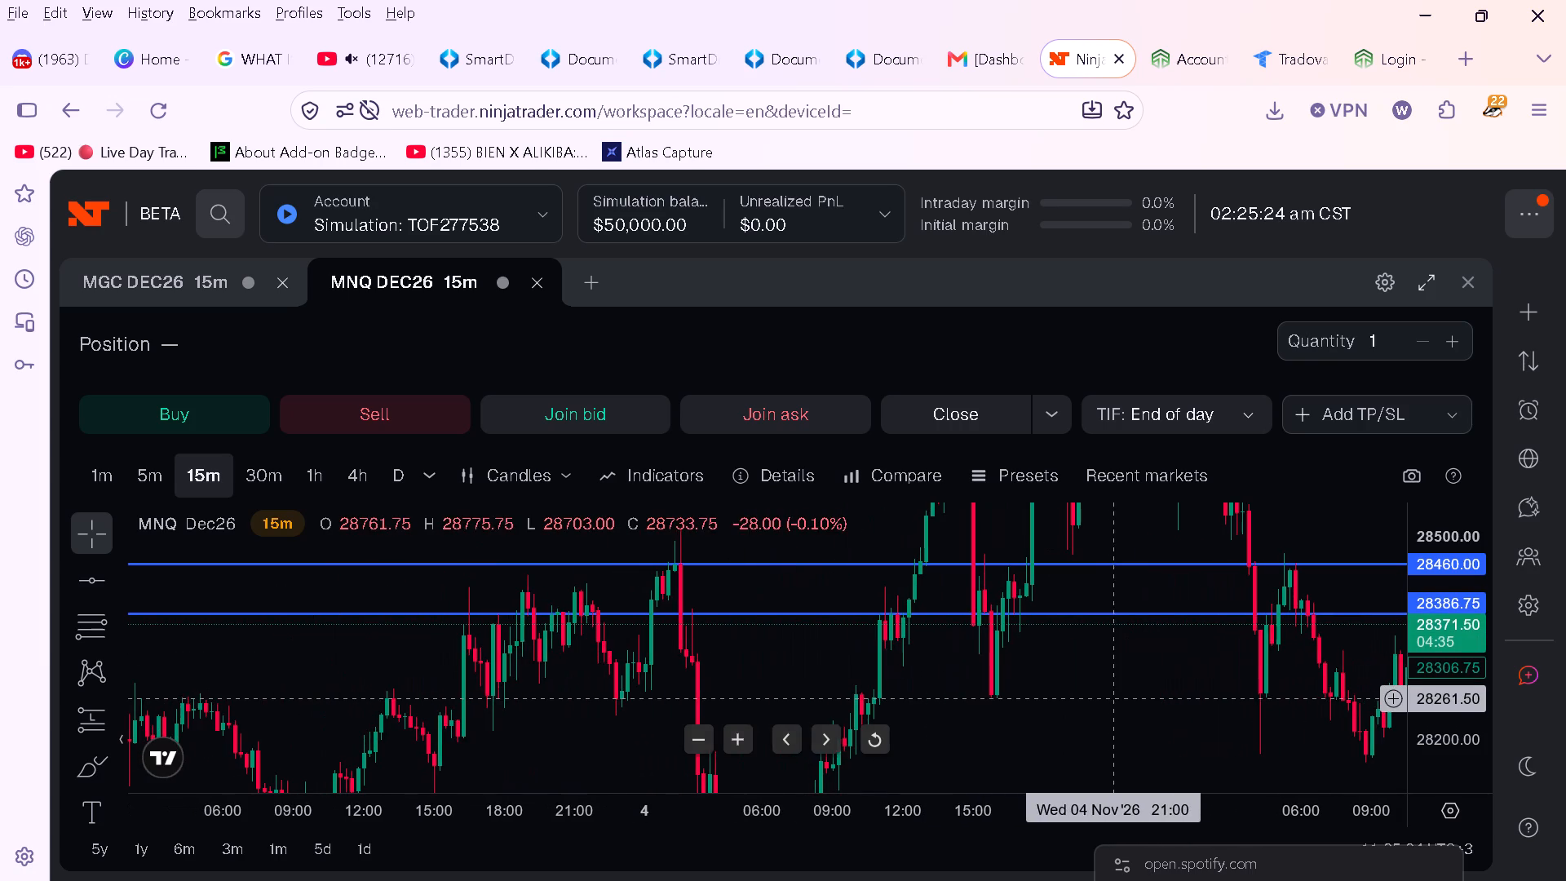
left_click_drag(1051, 612, 1053, 609)
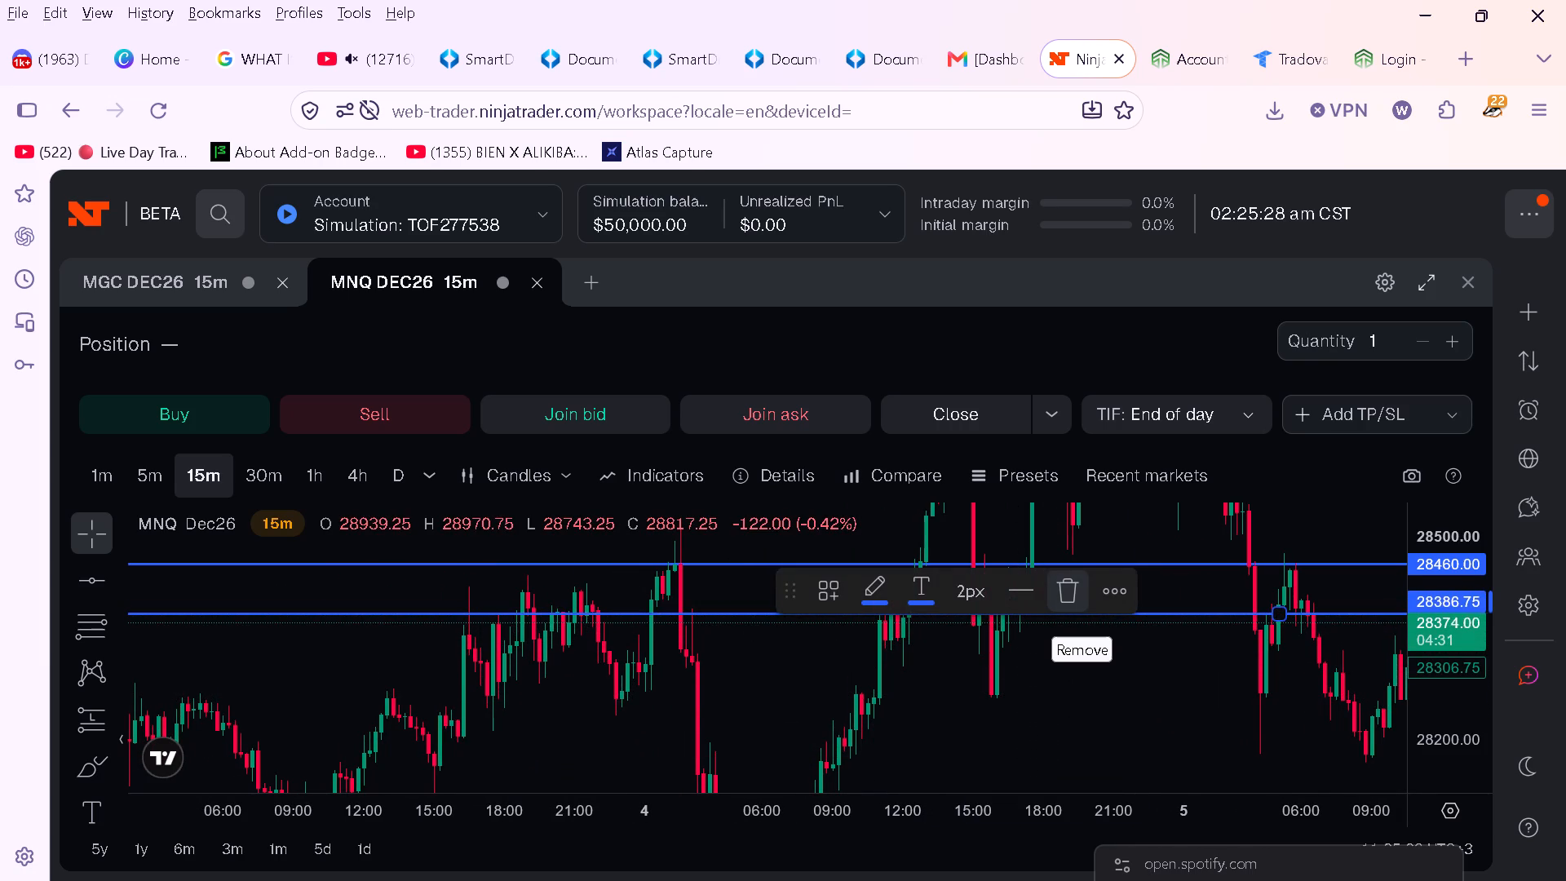
left_click_drag(1053, 609, 1061, 608)
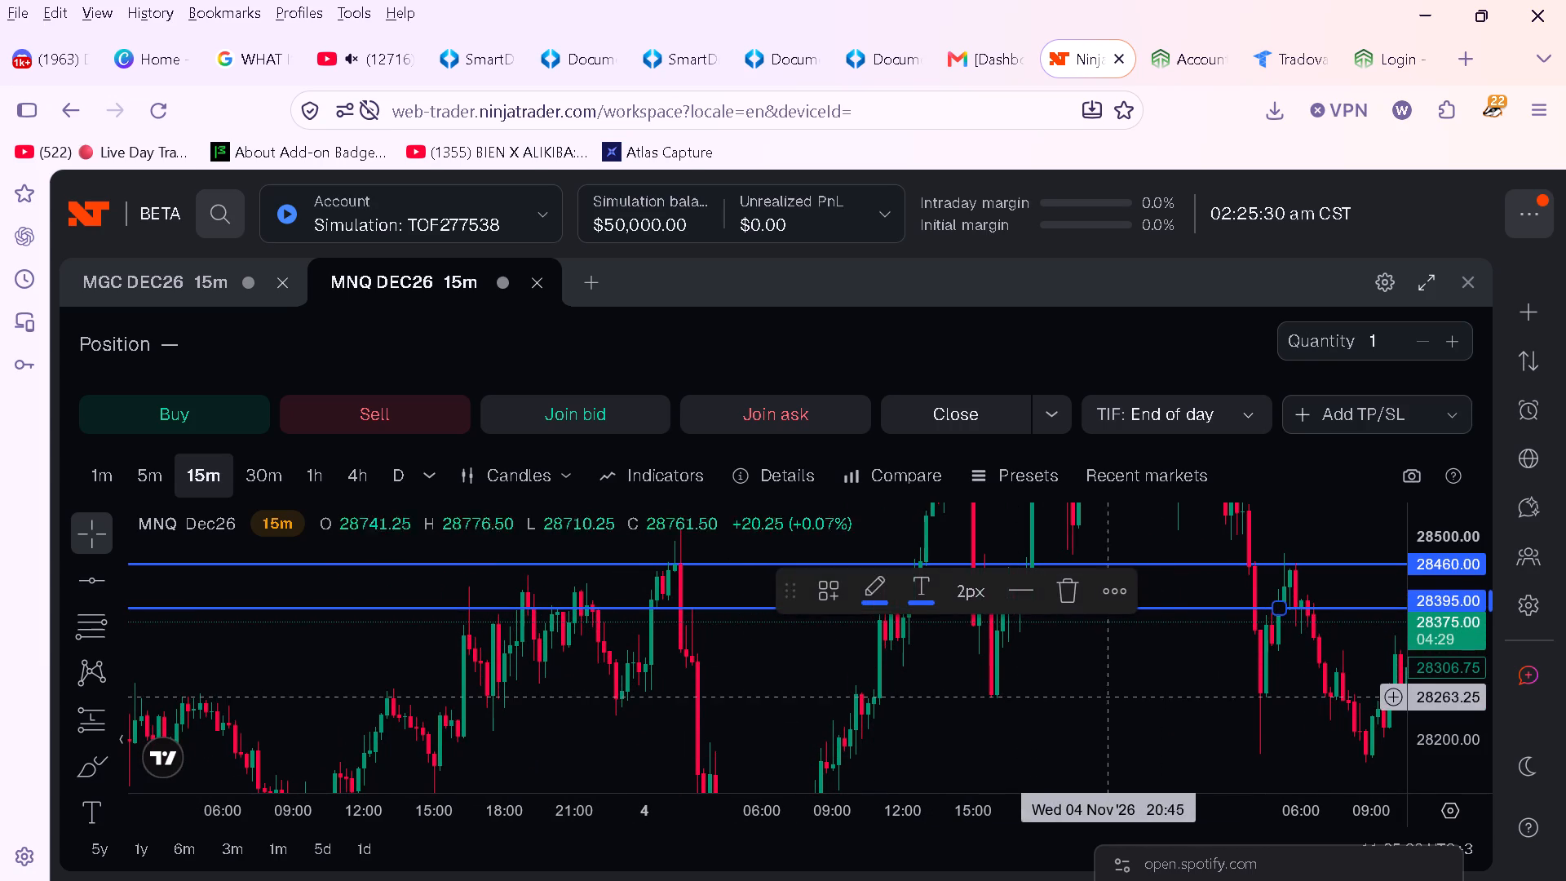
Lower the bottom horizontal line on the MNQ Dec26 15m chart to 28380.75.
left_click_drag(1117, 688, 980, 688)
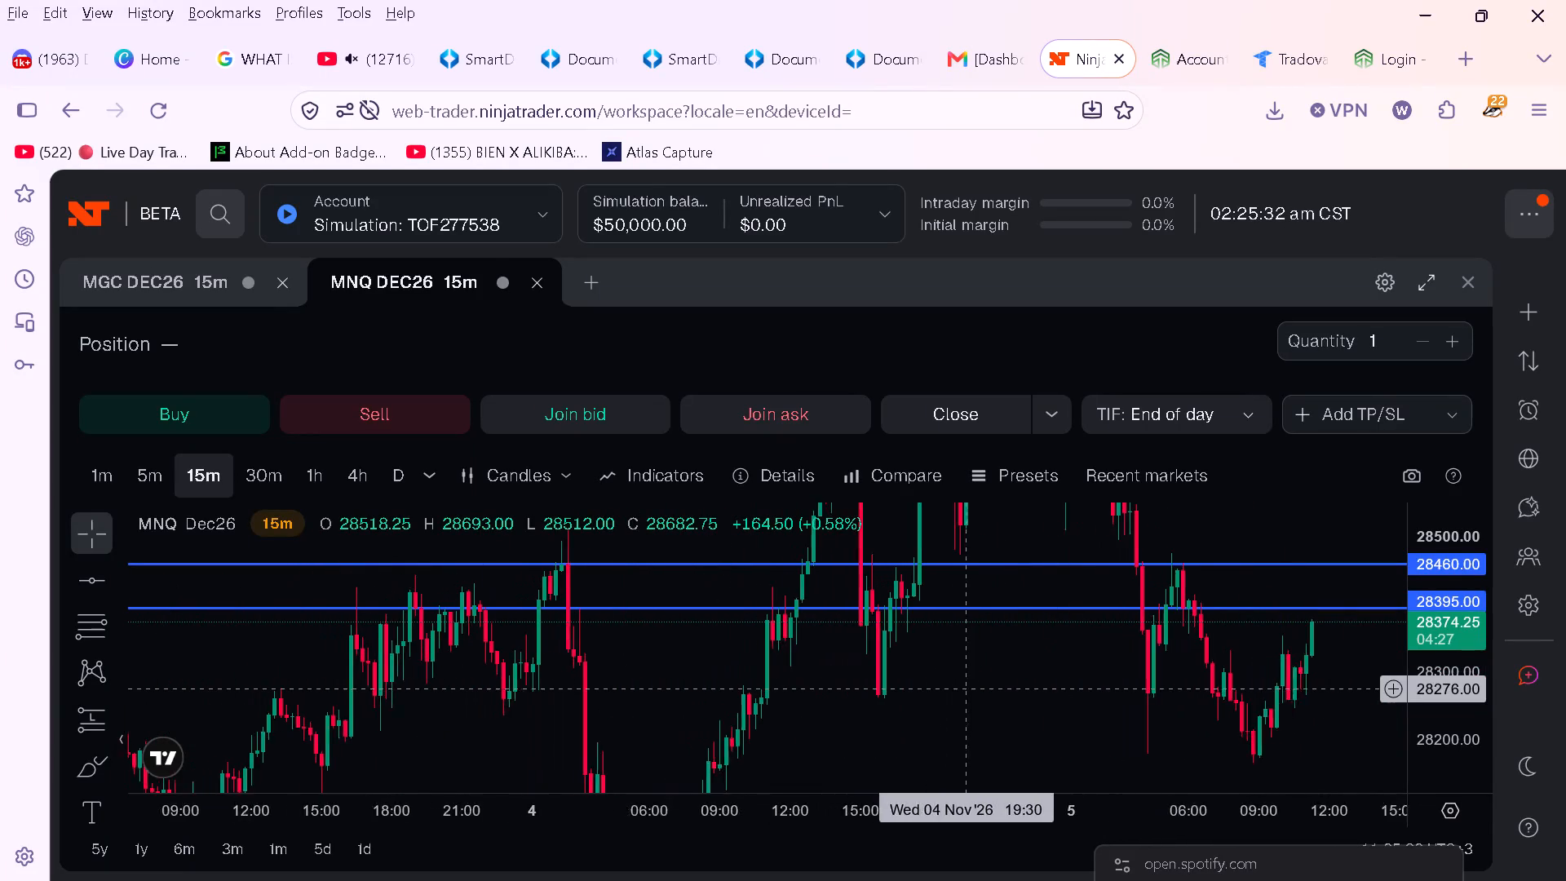
left_click_drag(980, 688, 1068, 685)
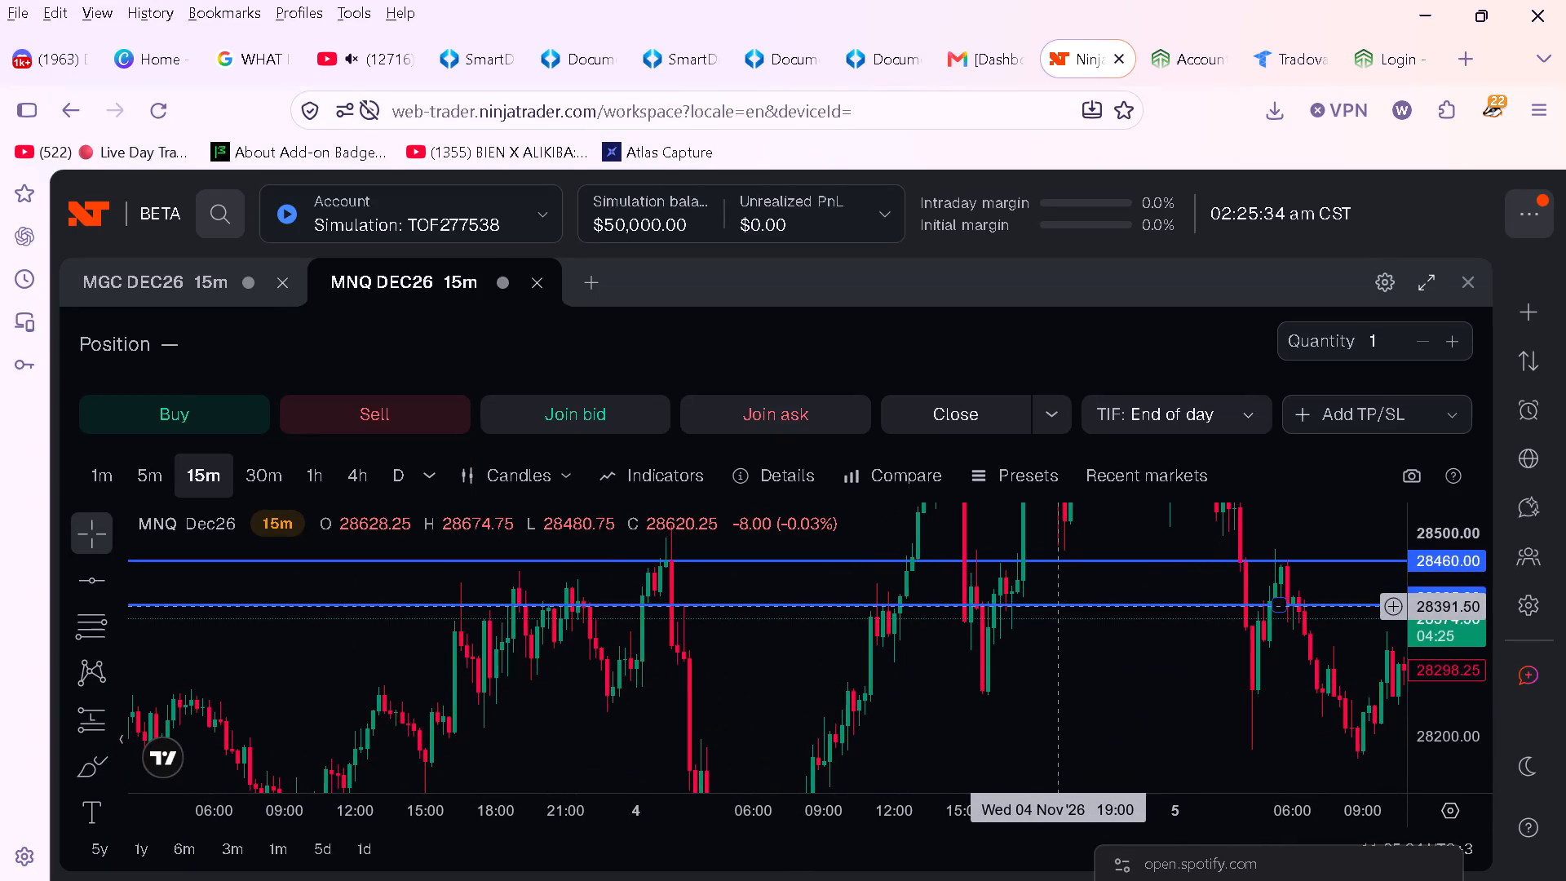
left_click_drag(1059, 608, 1067, 613)
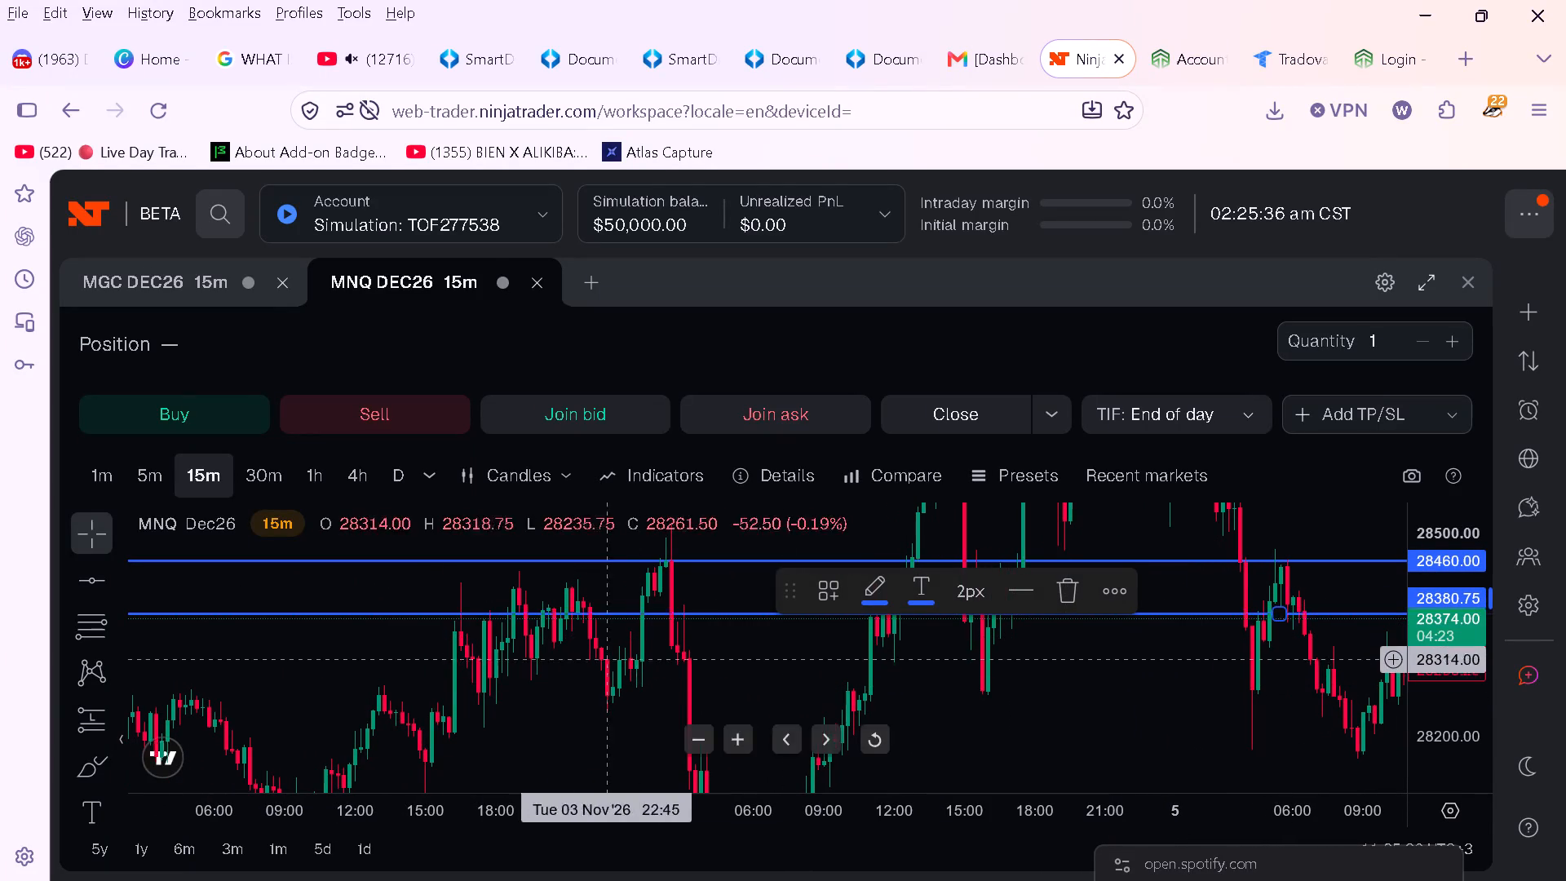
Examine the earlier and latest MNQ Dec26 15m candles around the 28460.00 and 28380.75 lines.
left_click_drag(361, 663, 389, 653)
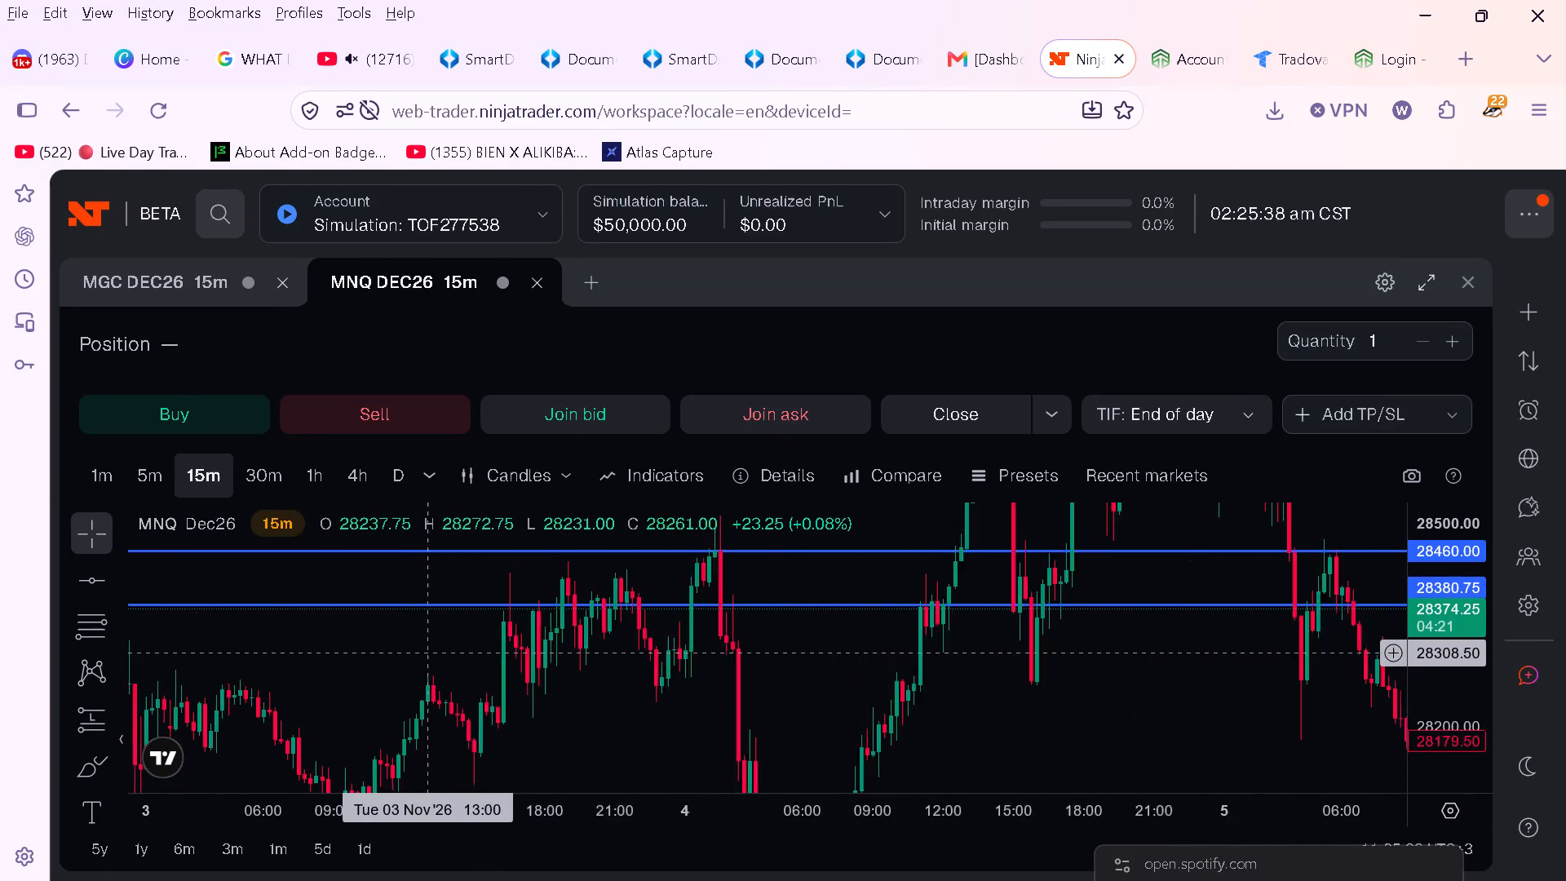
left_click_drag(389, 653, 305, 659)
left_click_drag(1033, 671, 541, 671)
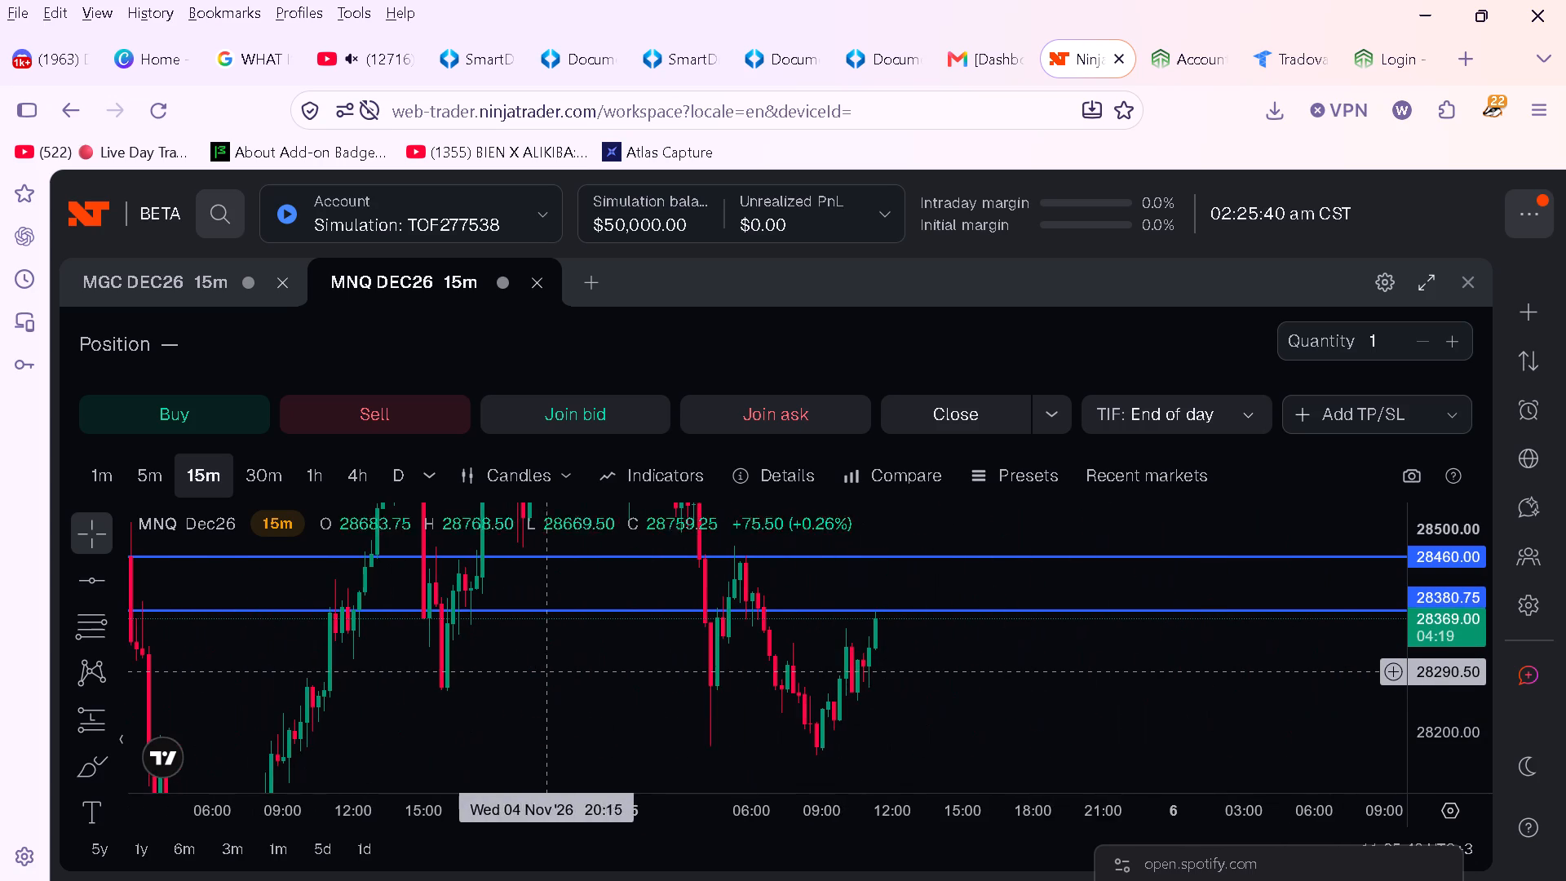
left_click_drag(1412, 679, 1422, 710)
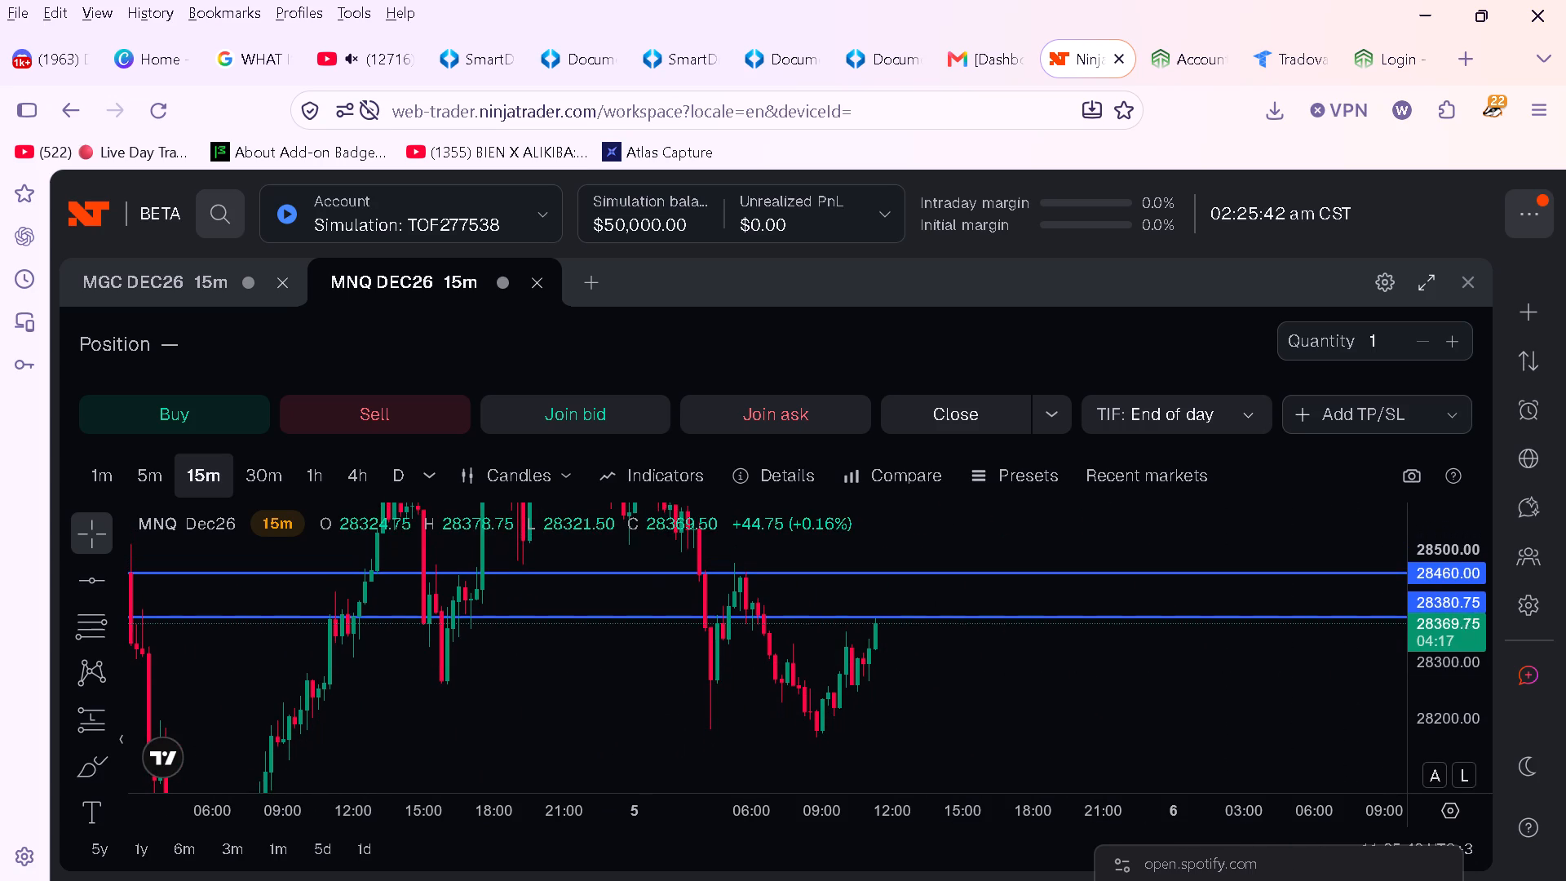
left_click_drag(1422, 710, 1429, 730)
left_click_drag(1050, 680, 1101, 735)
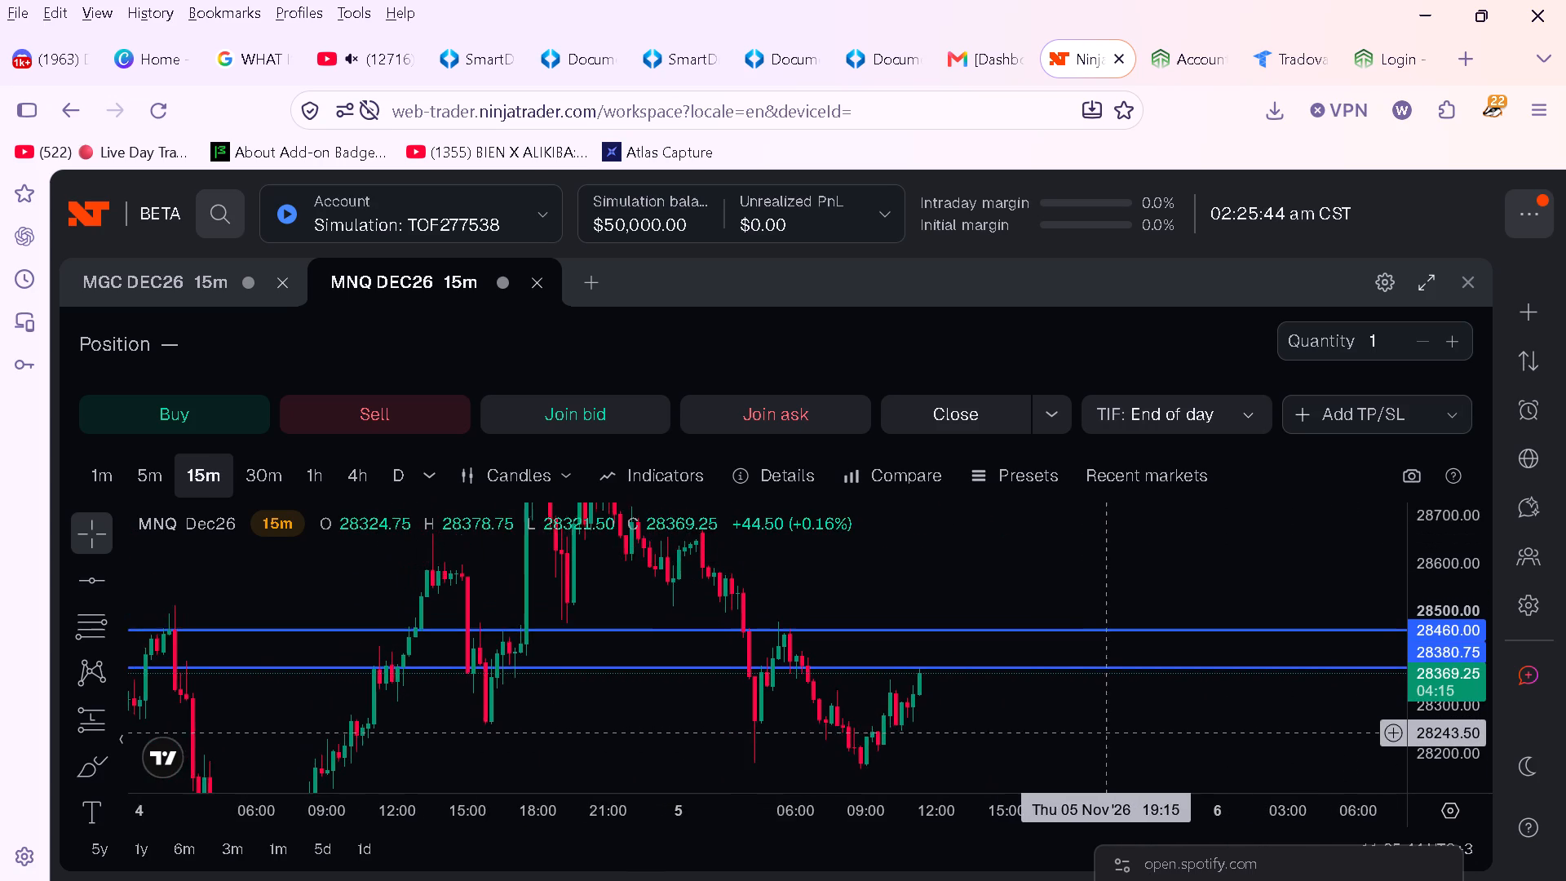
left_click_drag(1101, 735, 1016, 712)
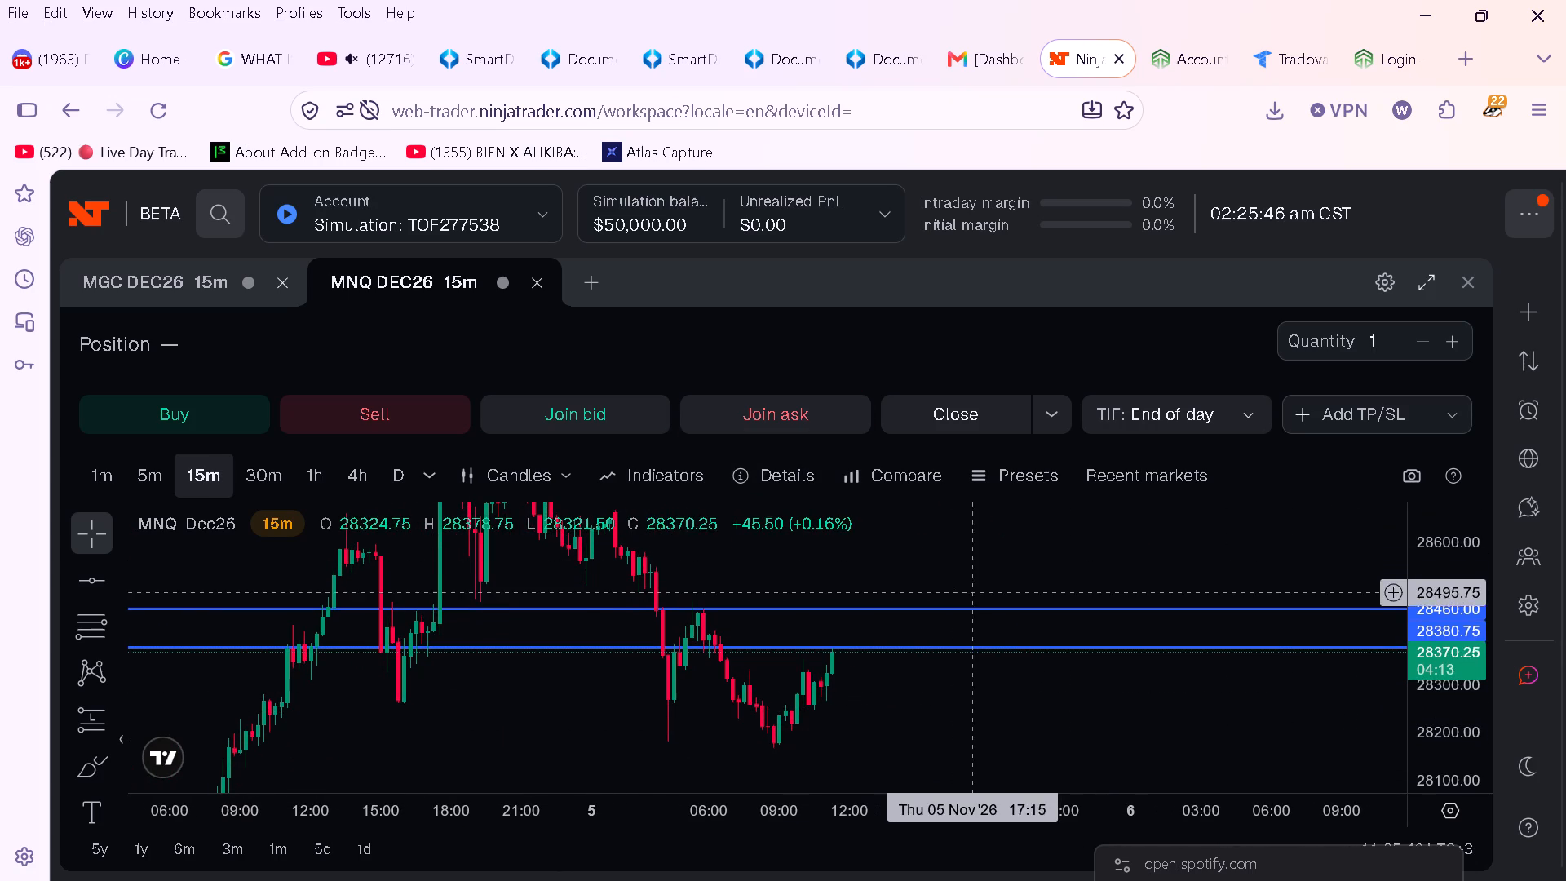
left_click_drag(976, 572, 1064, 618)
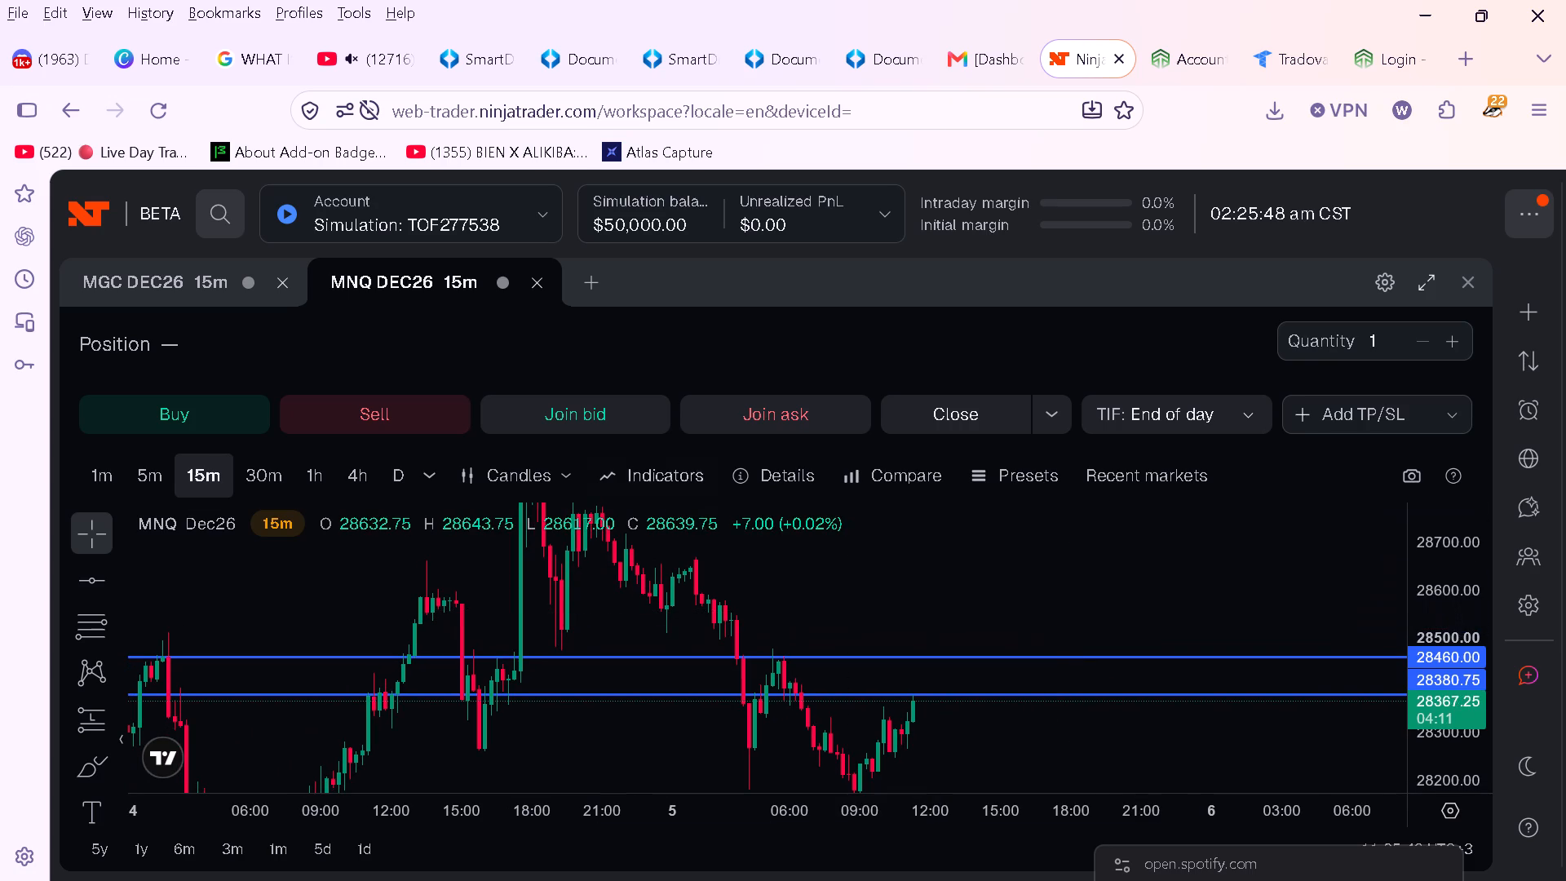
Switch to the MGC Dec26 15m chart and review the latest candles around the 4137.0 and 4123.6 lines.
left_click(187, 284)
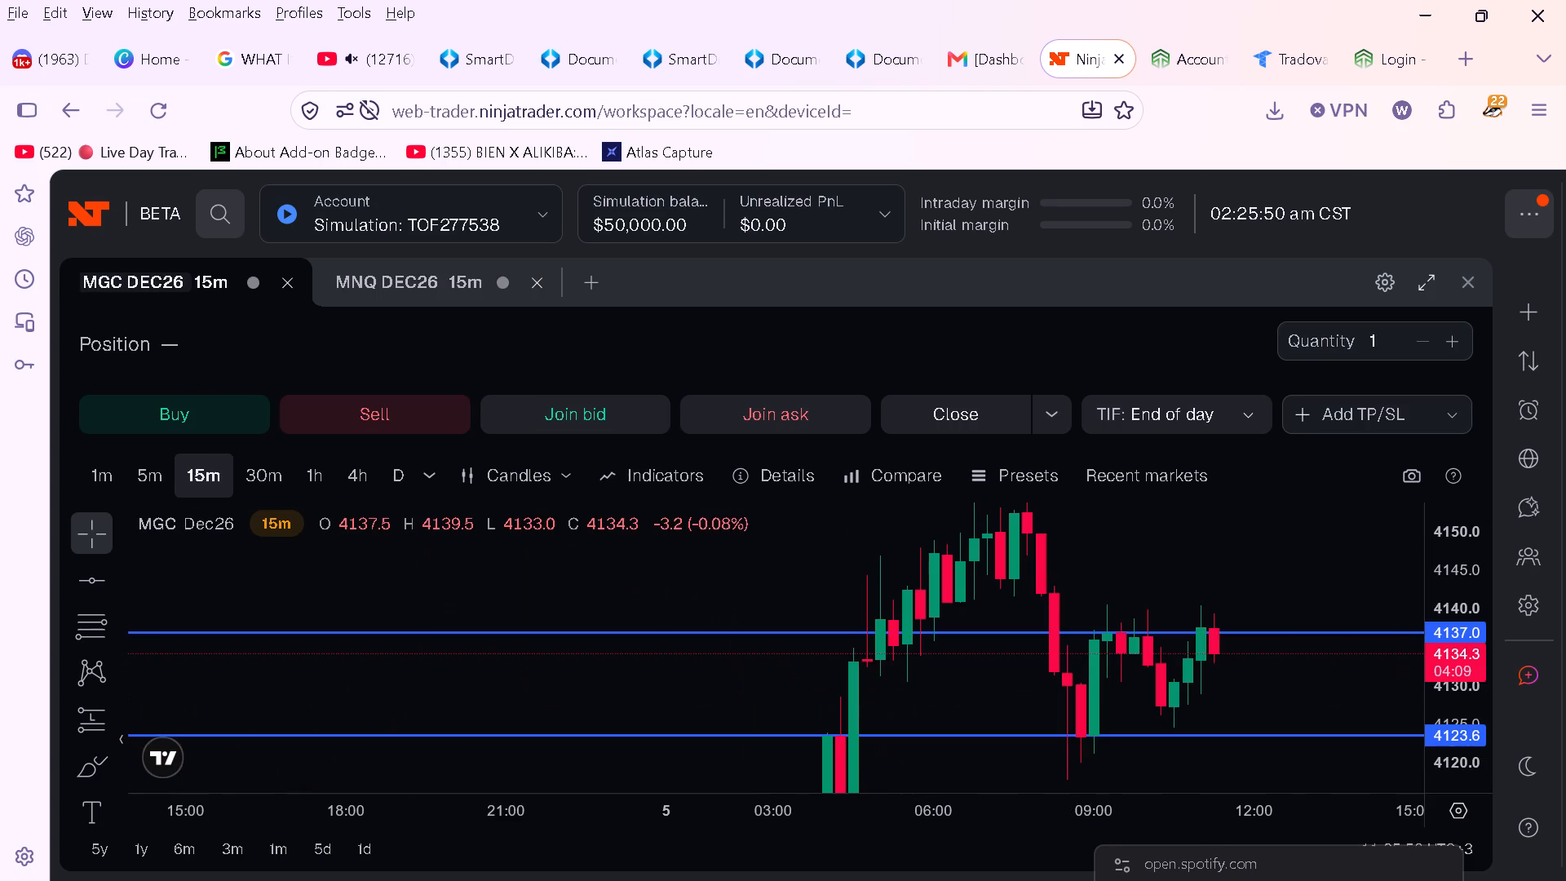
left_click_drag(1267, 537, 985, 549)
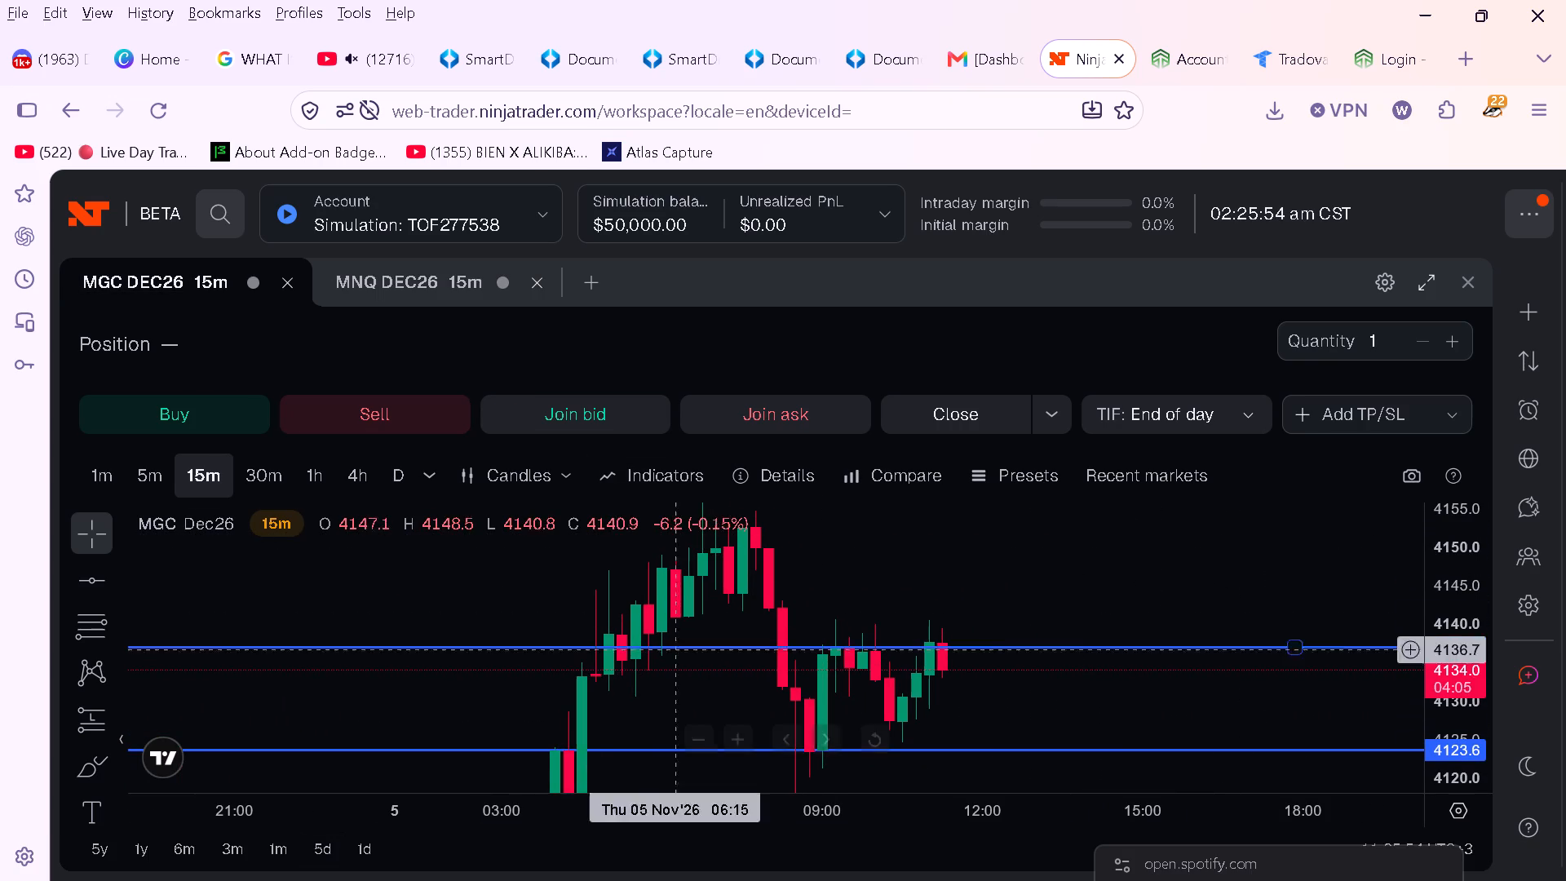
left_click_drag(1082, 572, 1080, 592)
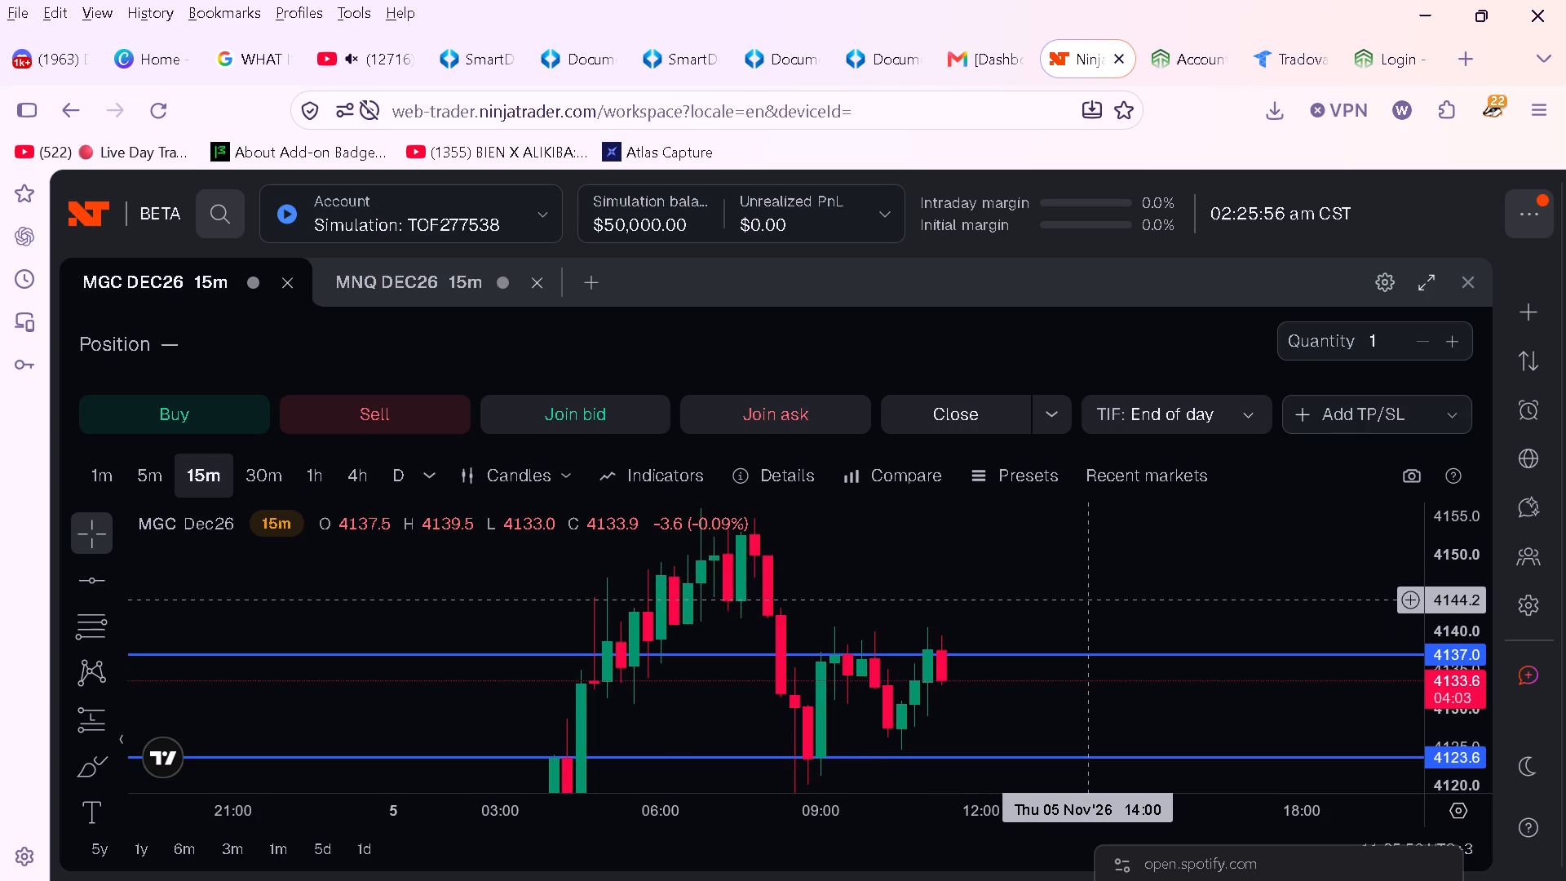
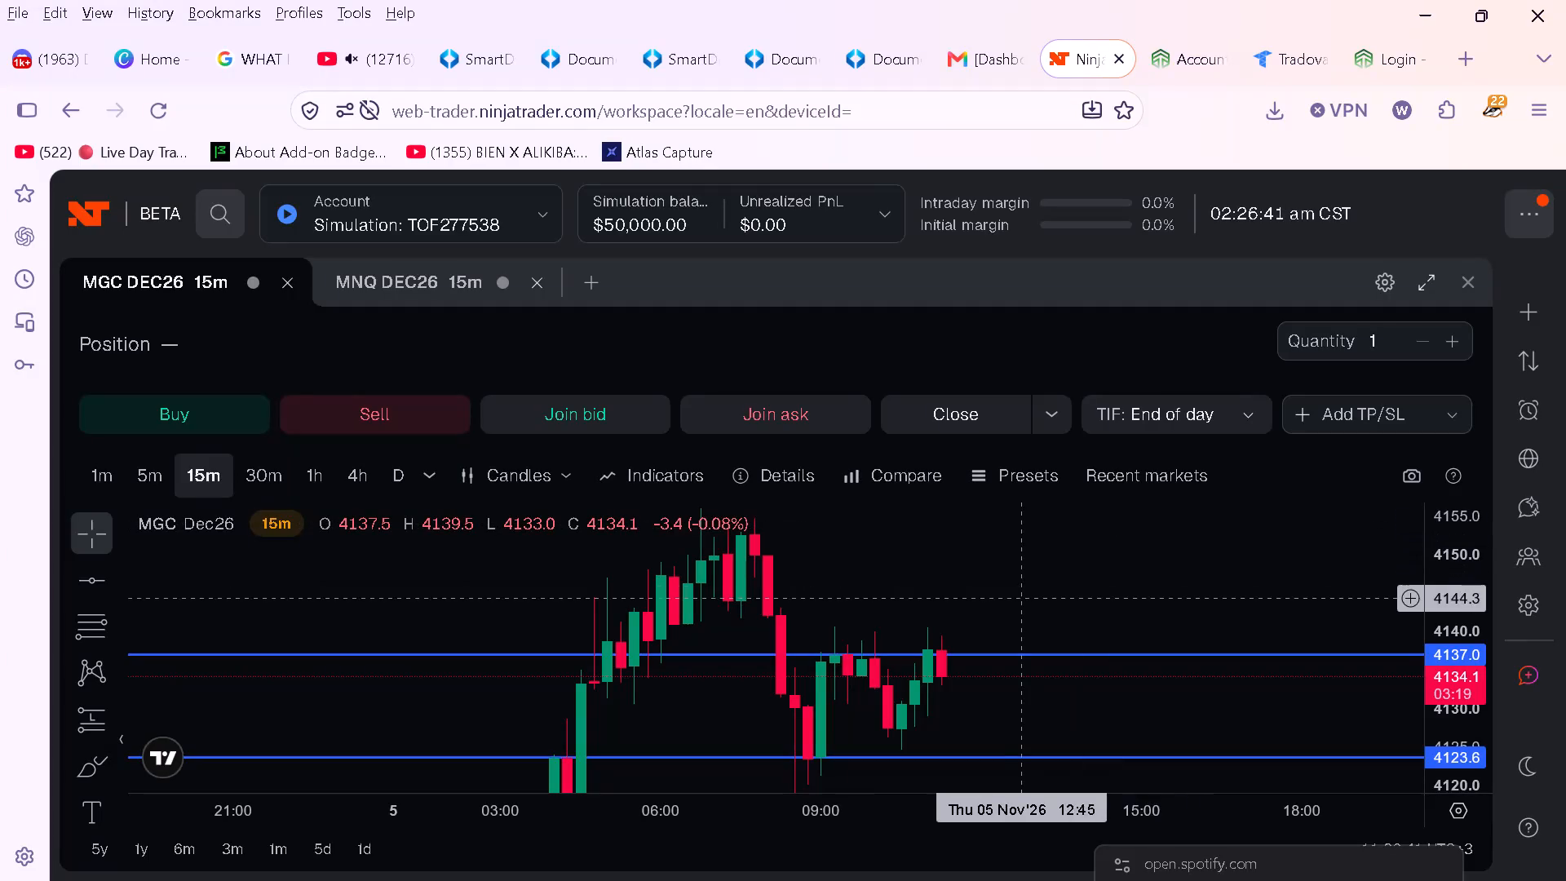
Show the workspace with the MGC Dec26 15m chart in full screen.
left_click_drag(1111, 549, 1037, 533)
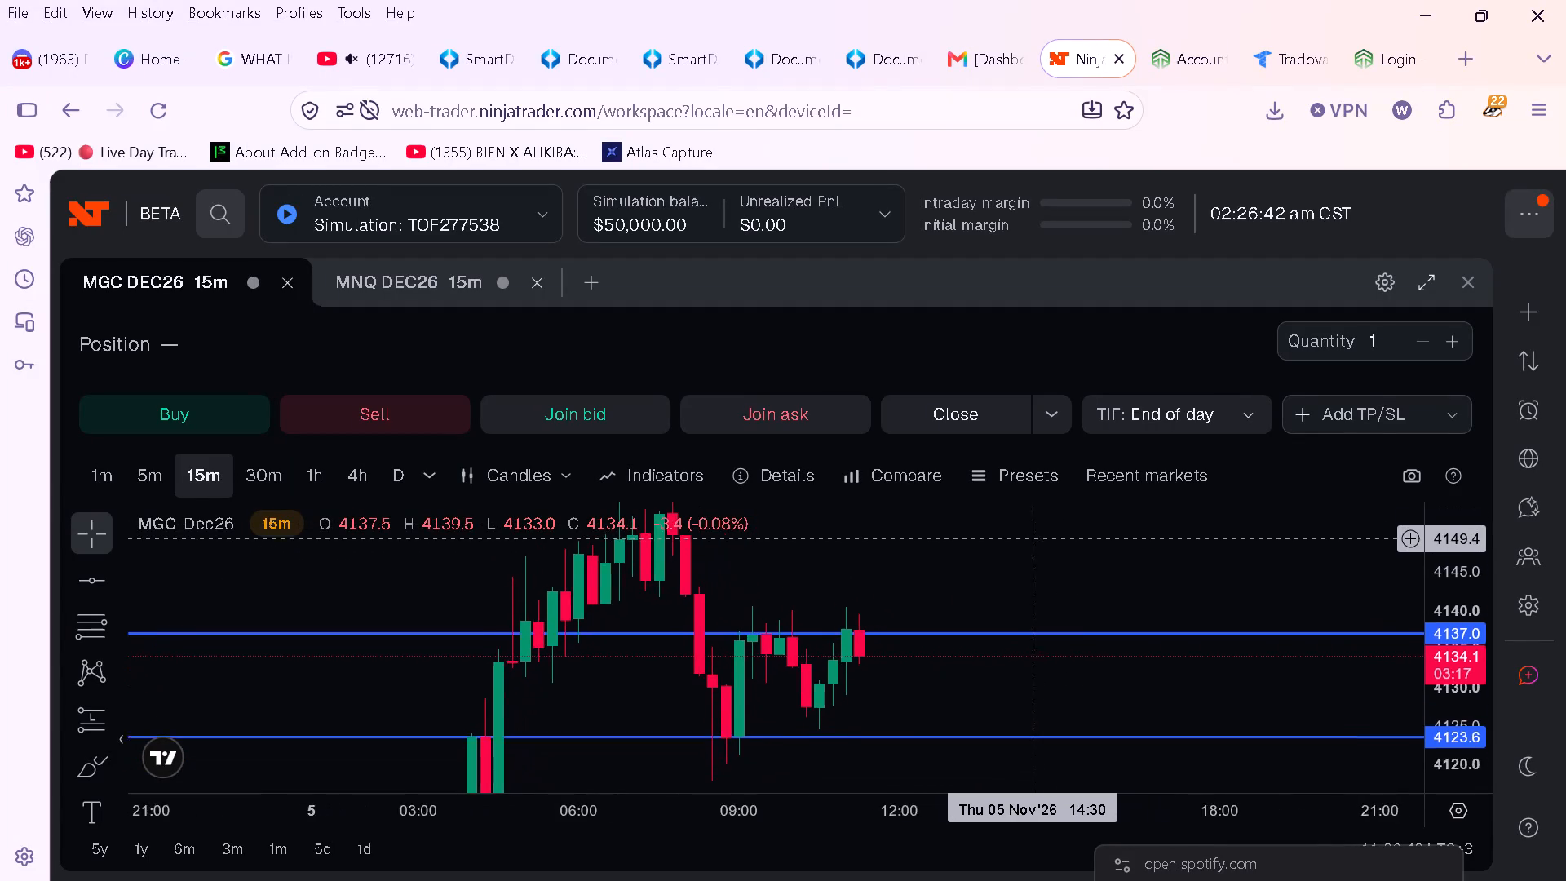
left_click_drag(1037, 533, 1052, 530)
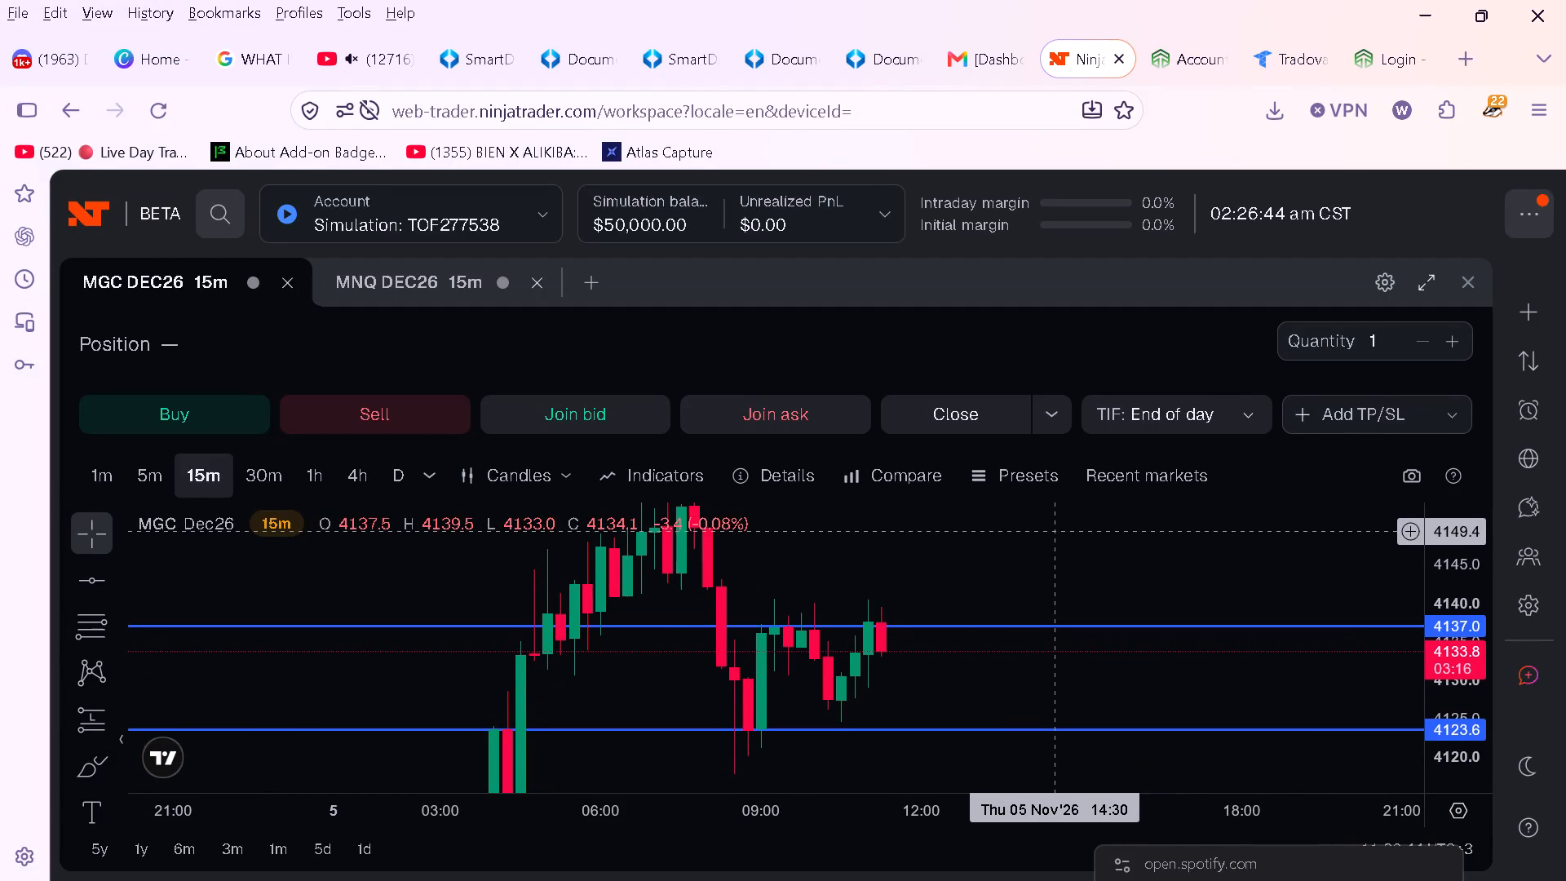
key("F11")
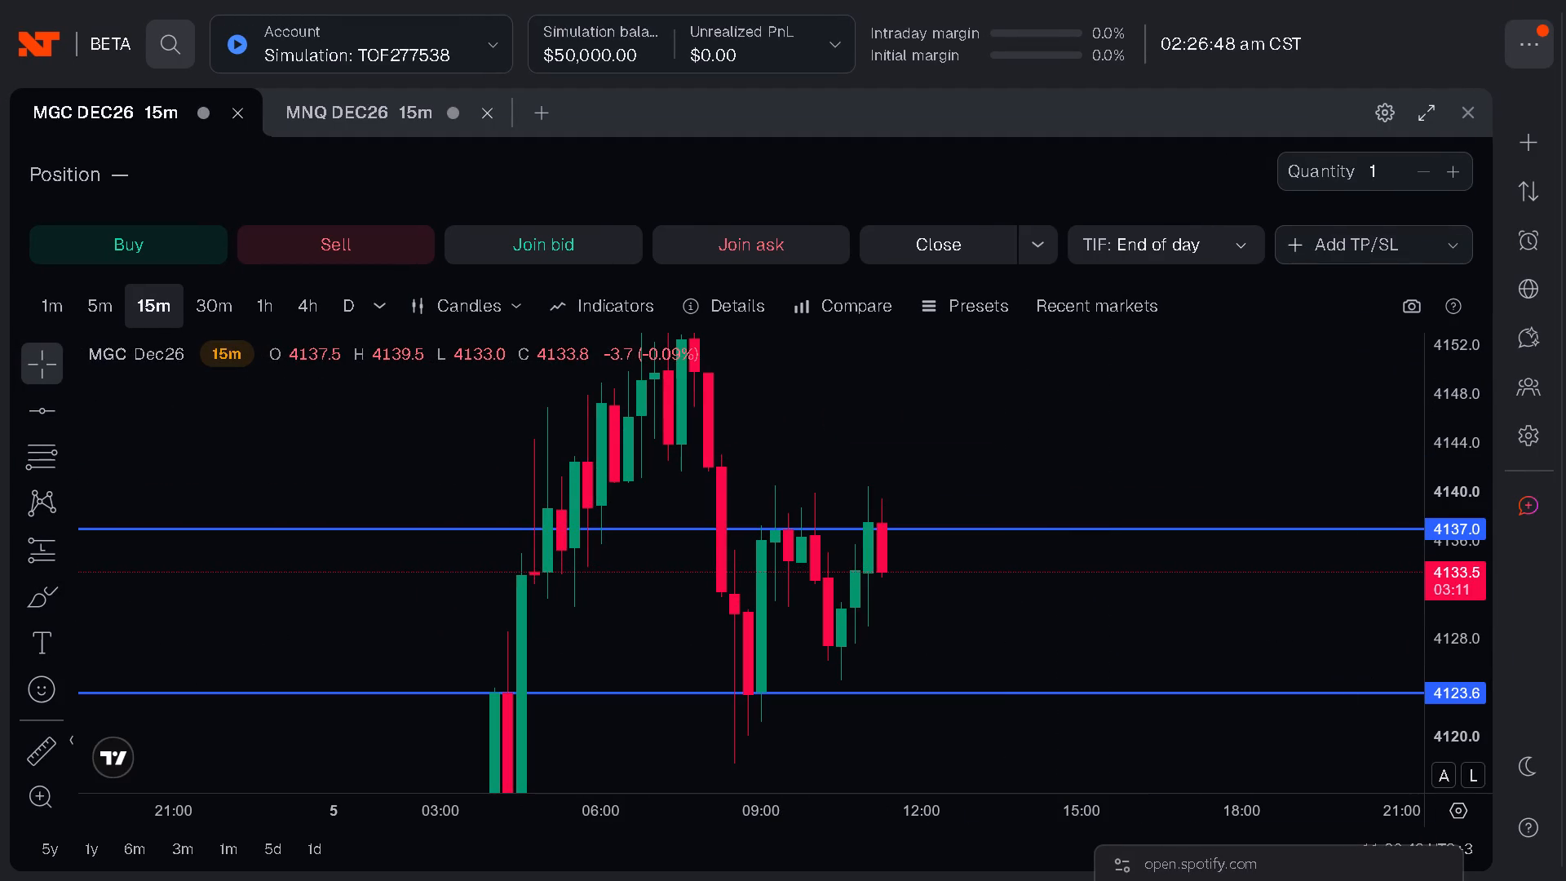
Examine the MGC Dec26 15m candles around the 4137.0 and 4123.6 horizontal lines at several price and time scales.
left_click_drag(1460, 389, 1450, 515)
left_click_drag(1174, 427, 1167, 475)
left_click_drag(1476, 405, 1468, 473)
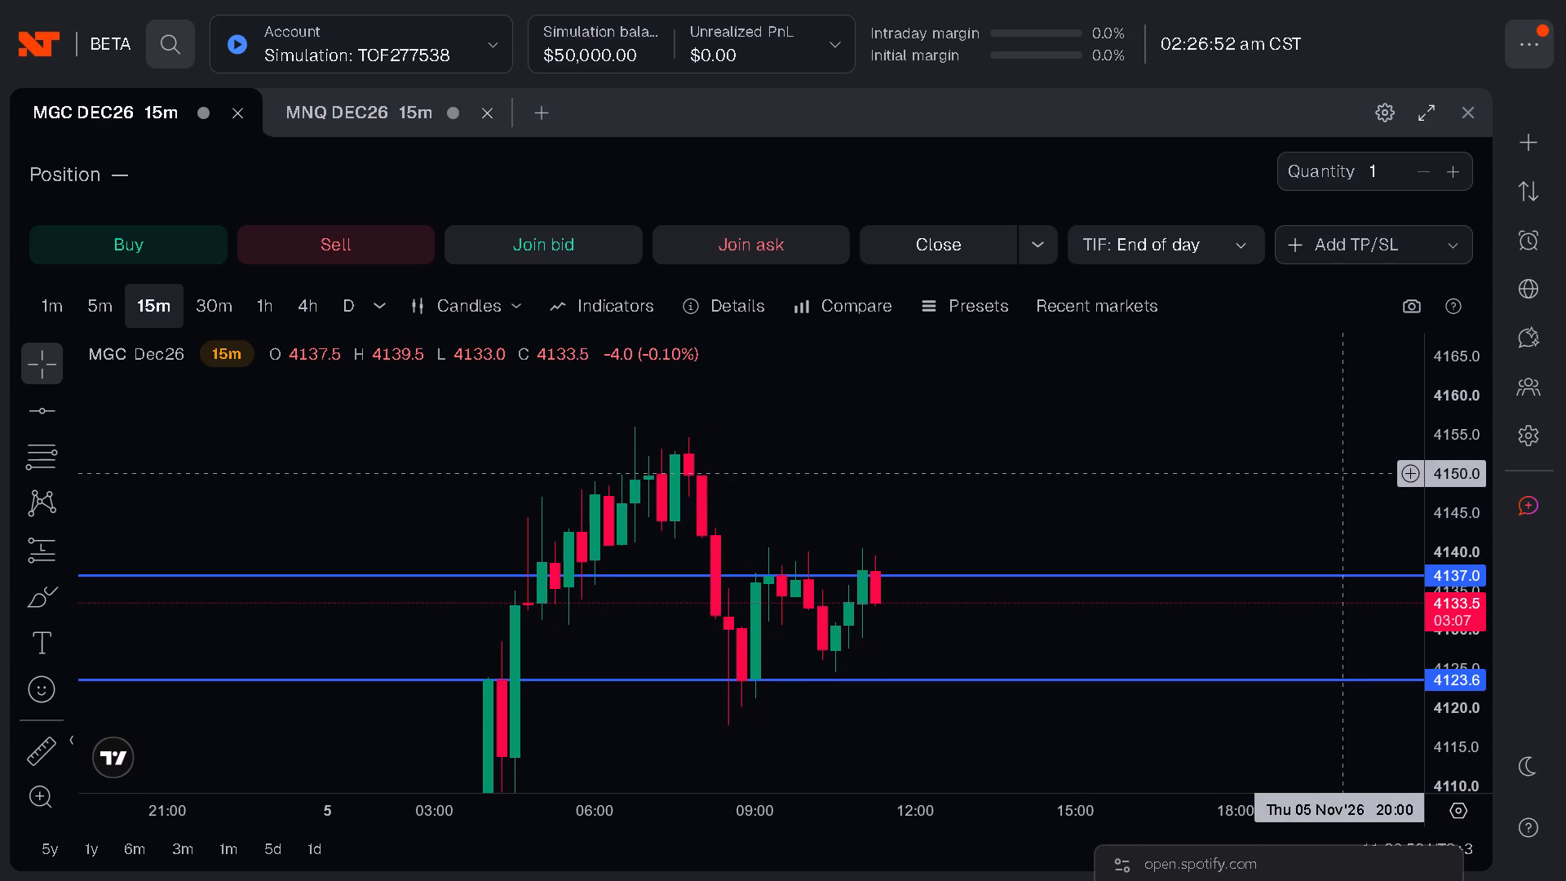
left_click_drag(1095, 494, 1121, 450)
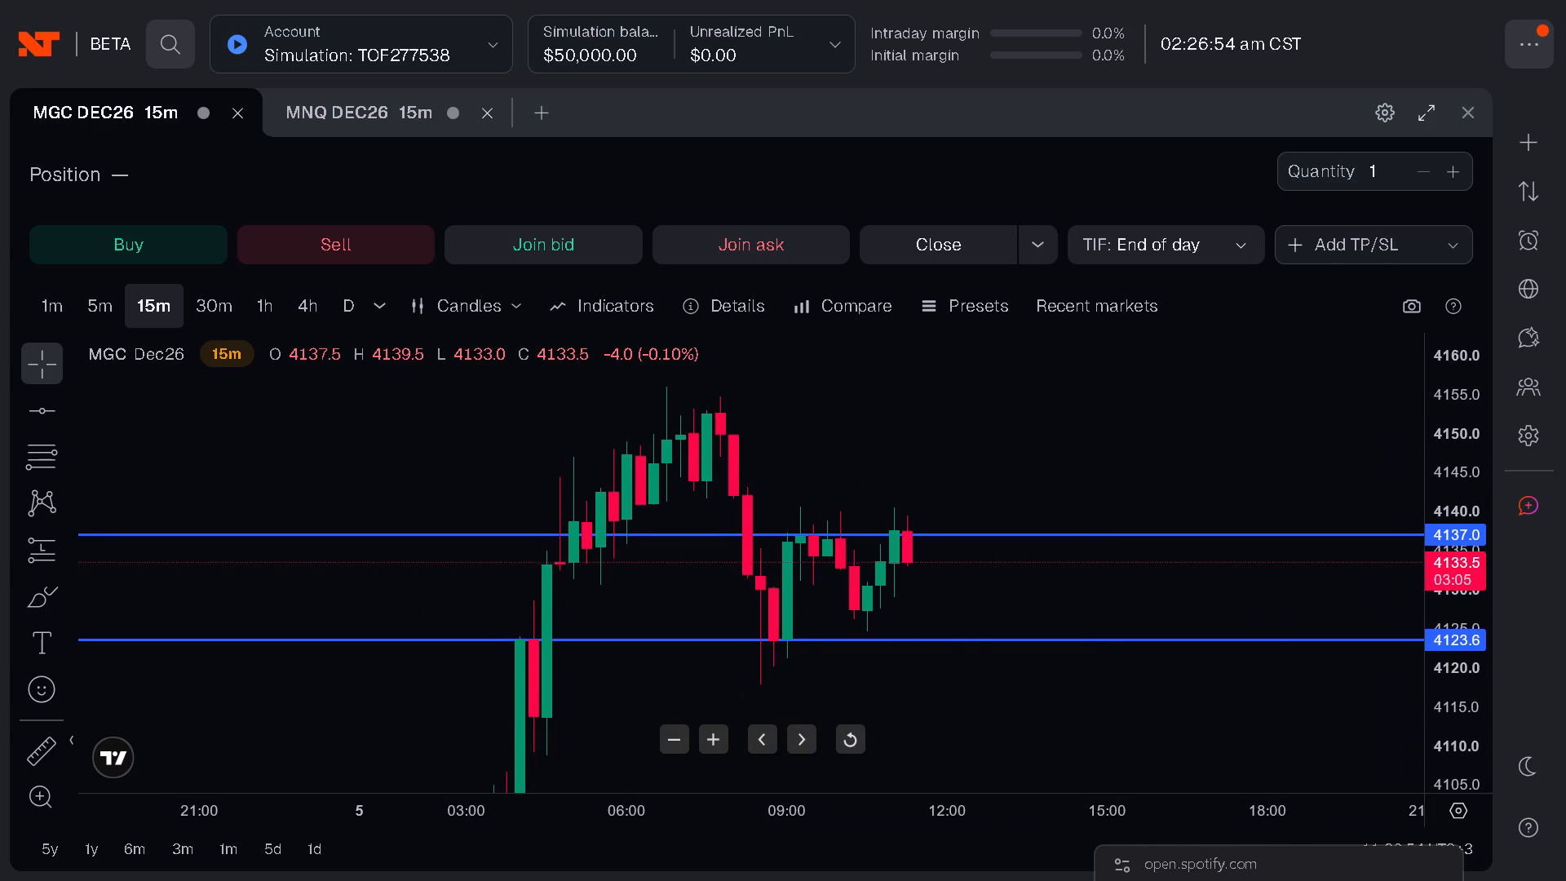
left_click_drag(962, 808, 931, 805)
left_click_drag(986, 723, 1122, 732)
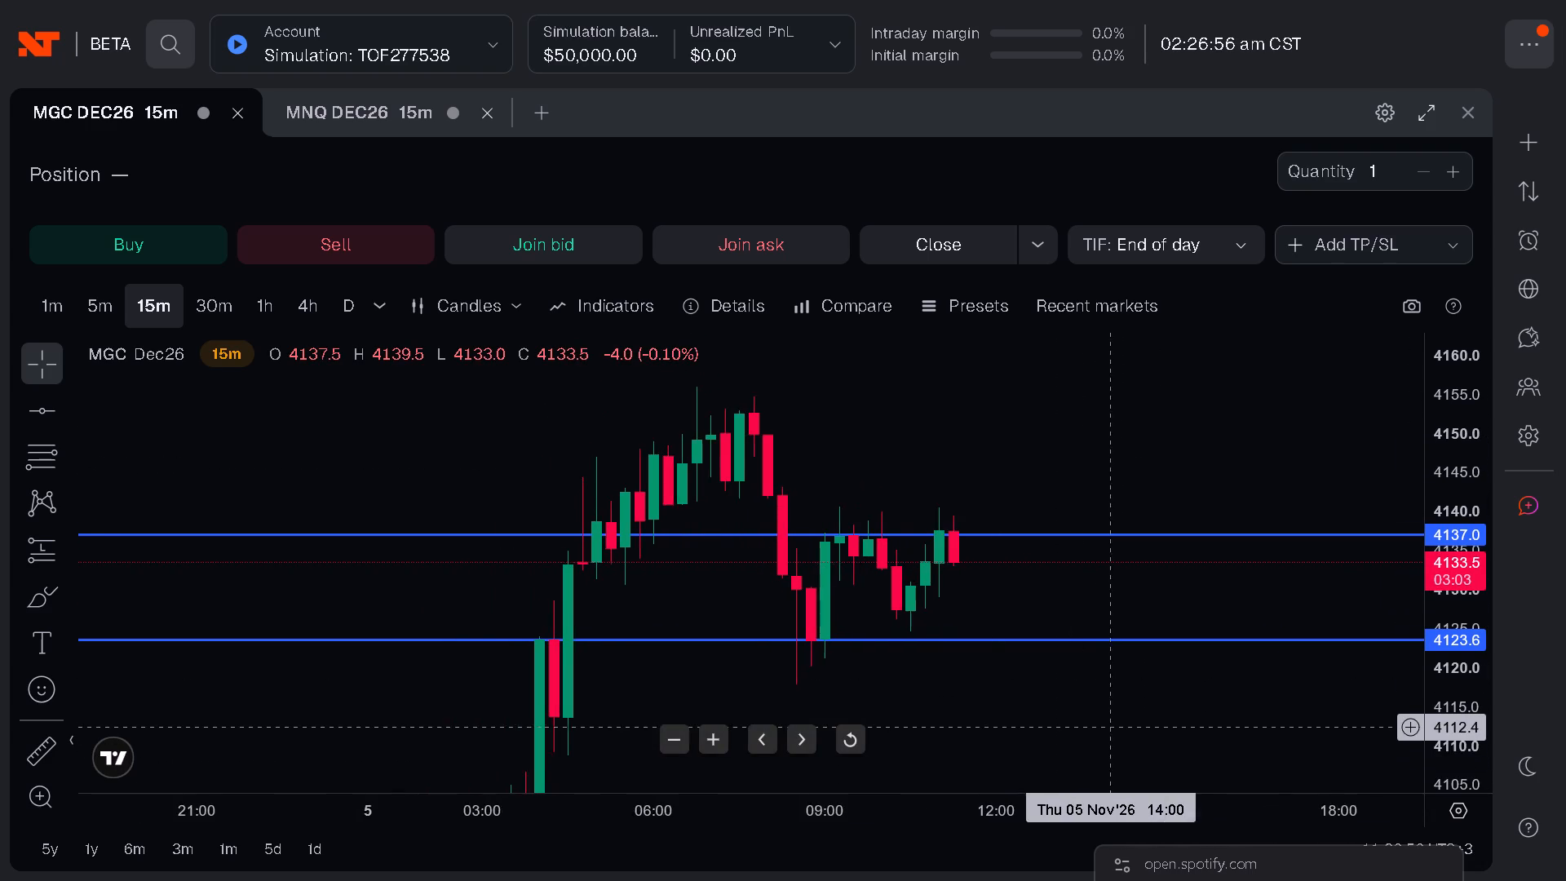
left_click_drag(1122, 732, 1132, 728)
left_click_drag(1455, 715, 1455, 728)
left_click_drag(1212, 721, 1139, 750)
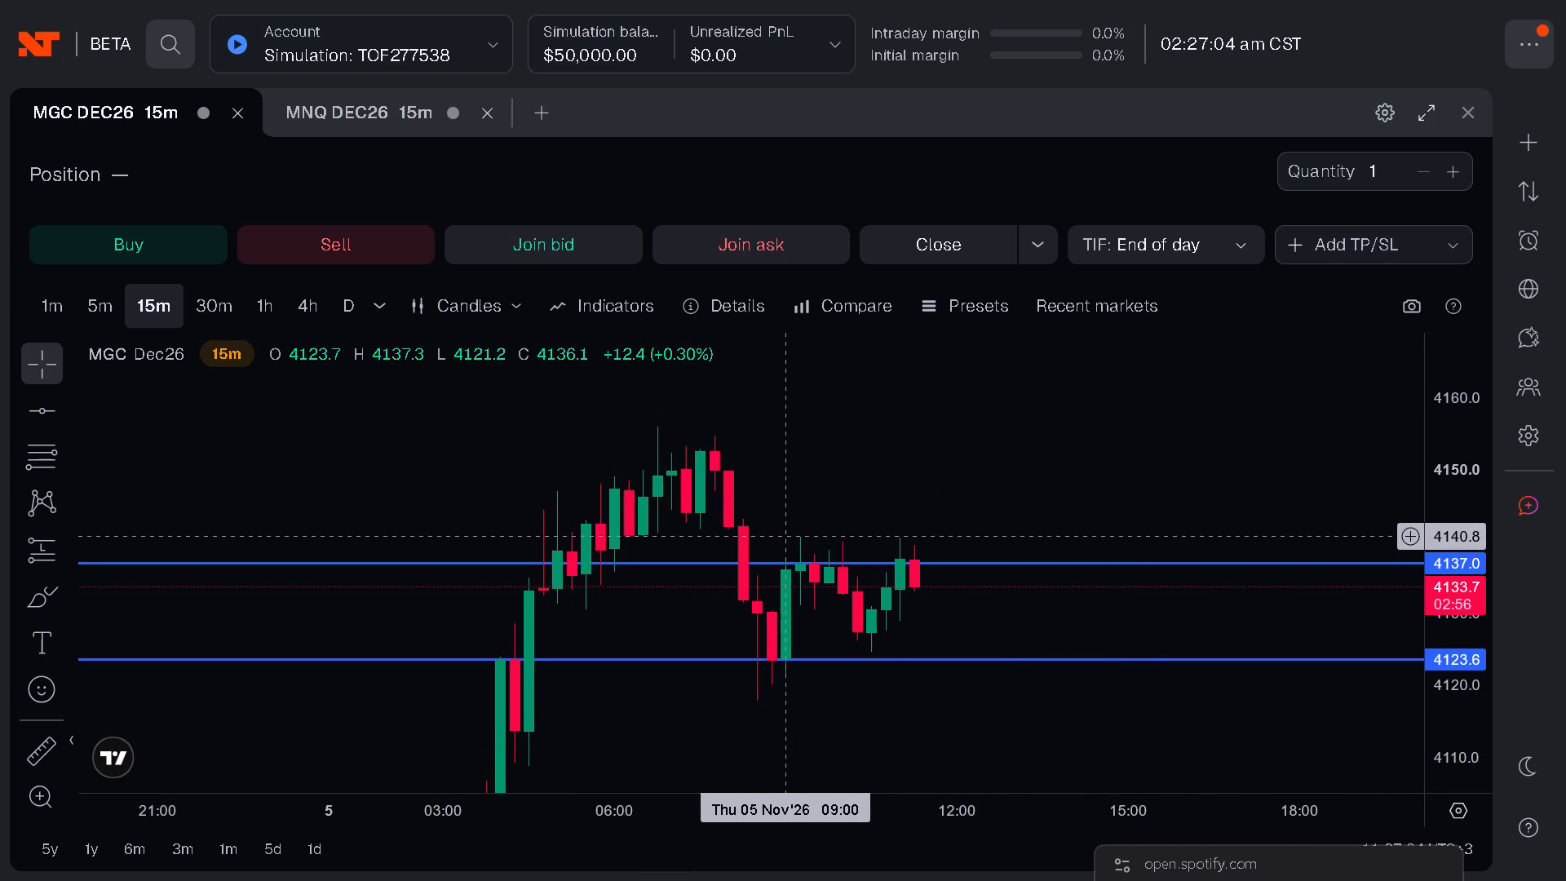
left_click_drag(781, 537, 813, 492)
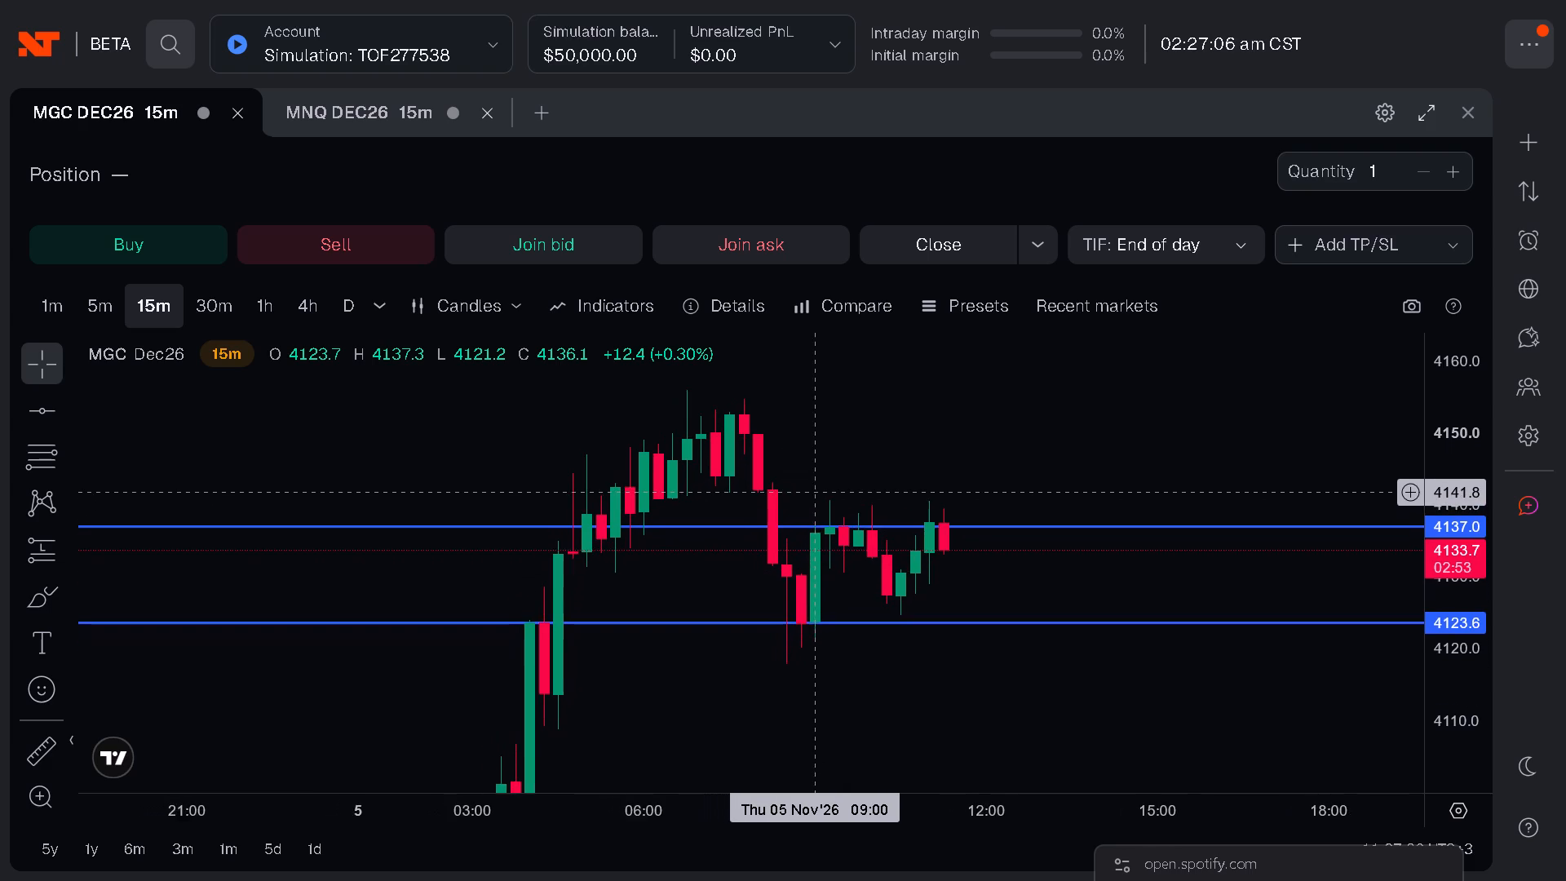
left_click_drag(813, 492, 771, 513)
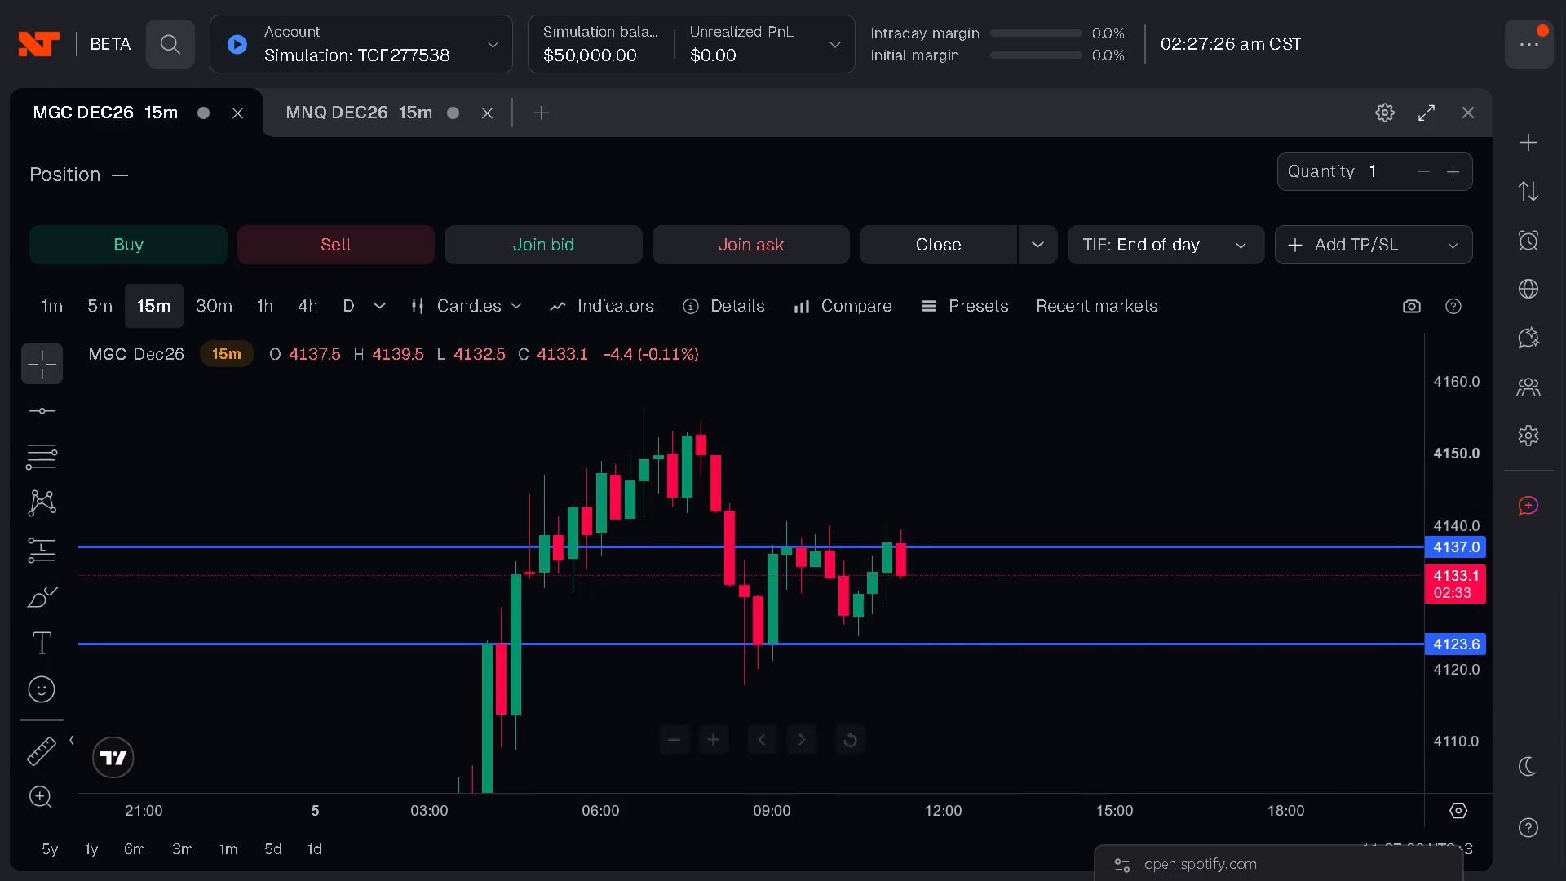
left_click_drag(815, 808, 867, 796)
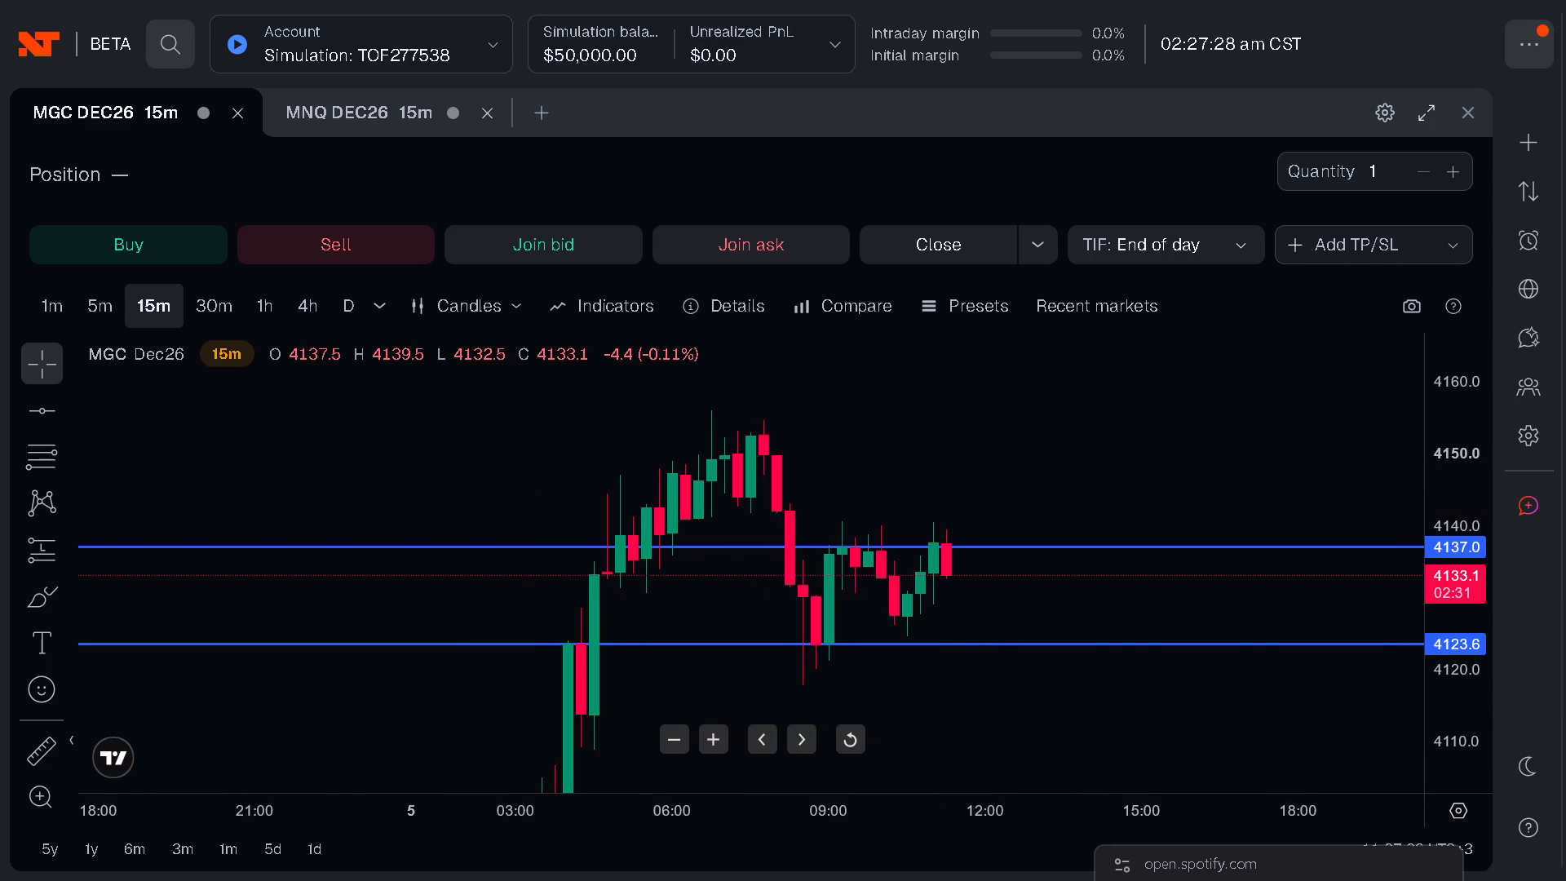
left_click_drag(1157, 702, 1015, 682)
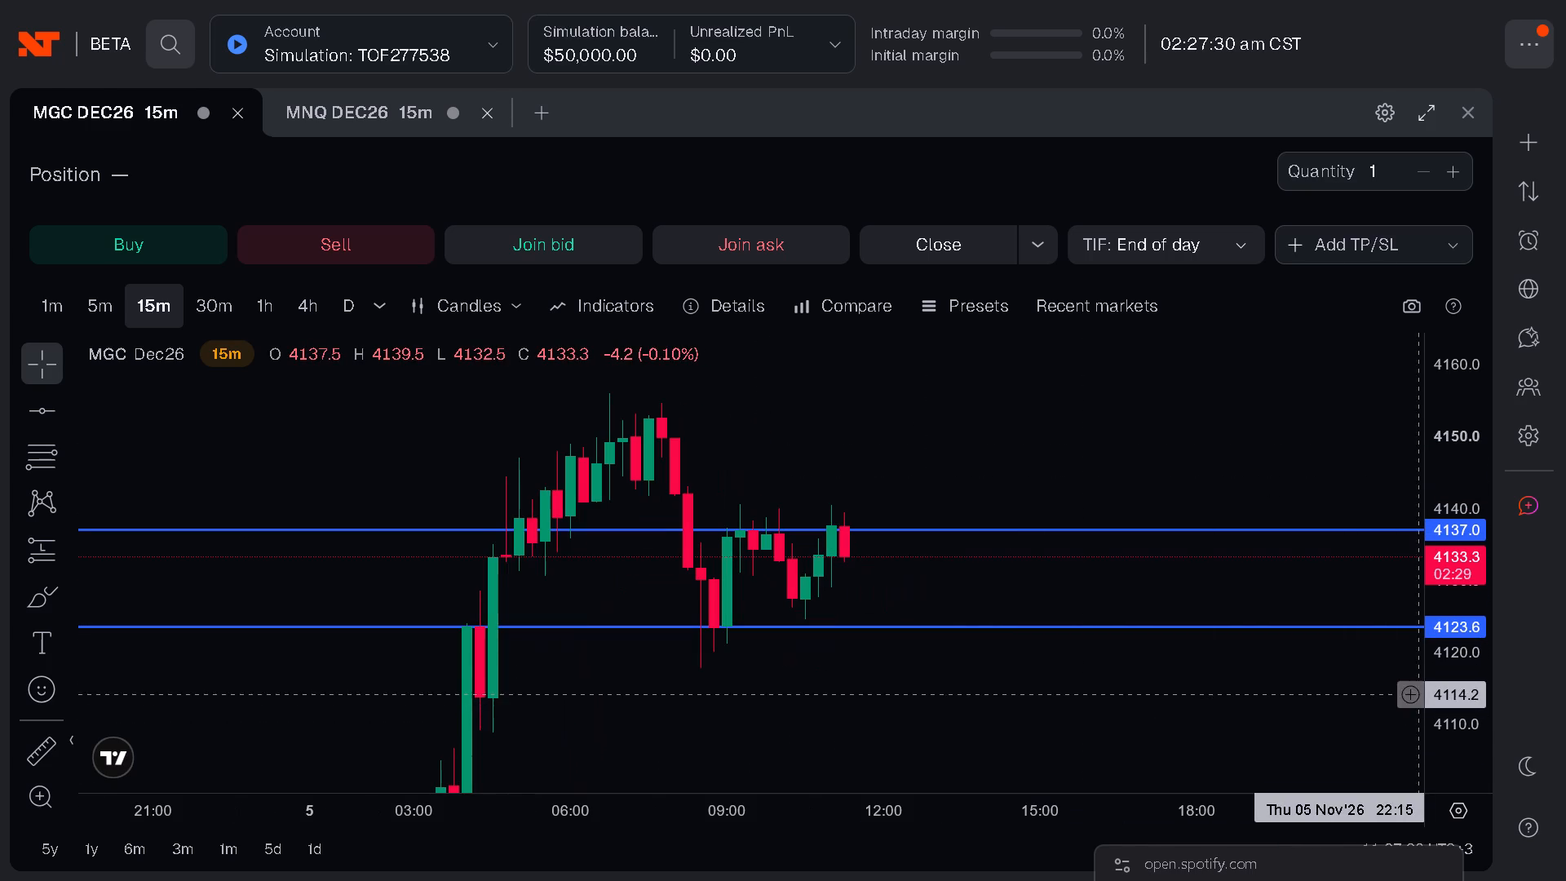
left_click_drag(1449, 693, 1448, 733)
left_click_drag(1124, 719, 1071, 719)
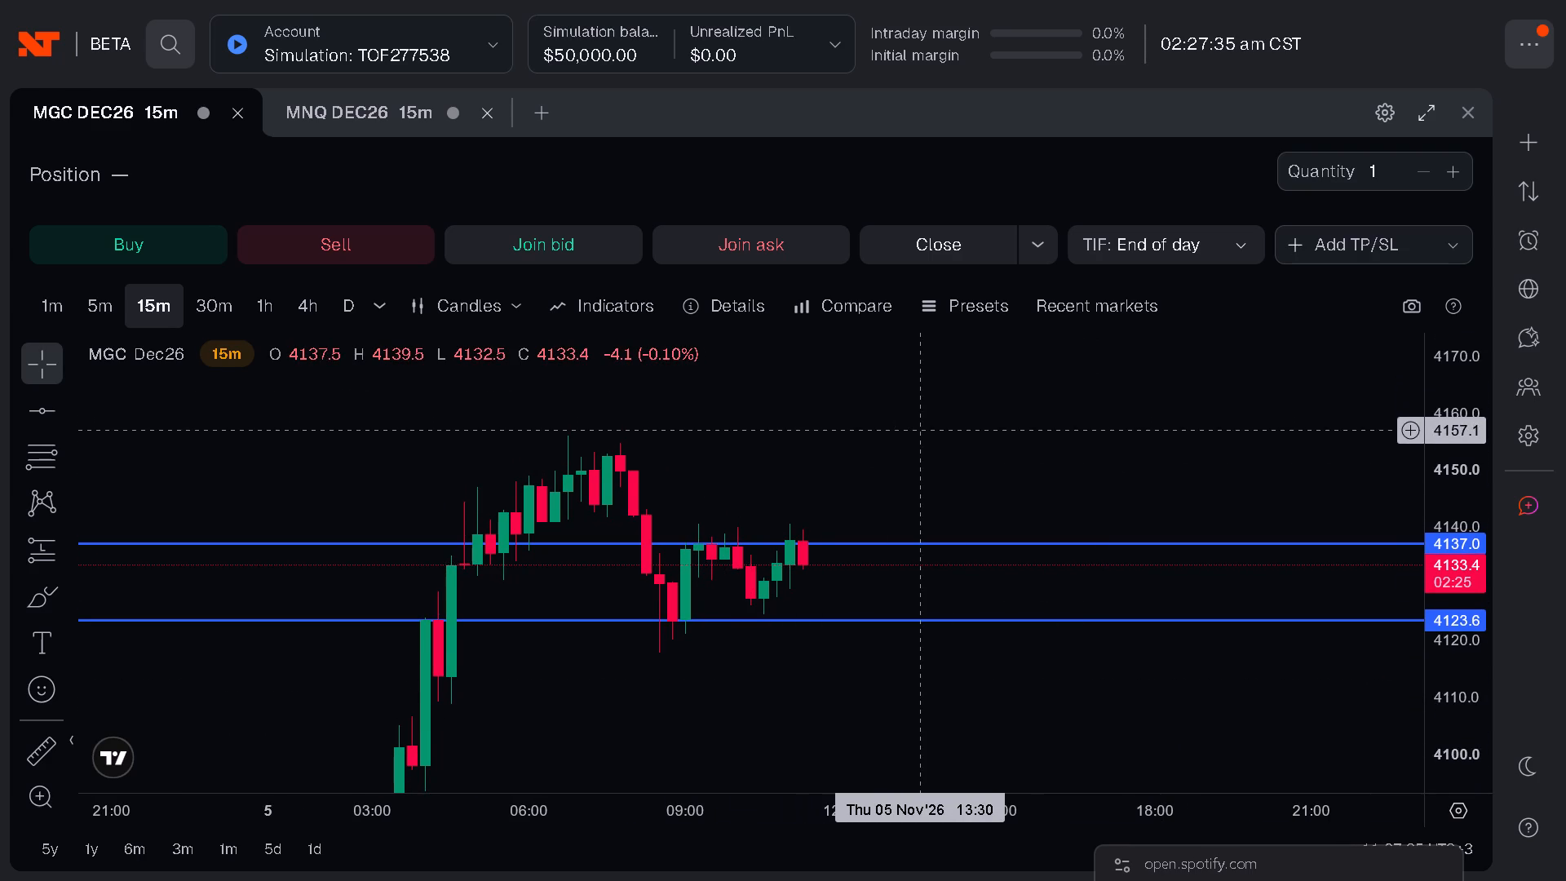
left_click_drag(920, 436, 995, 434)
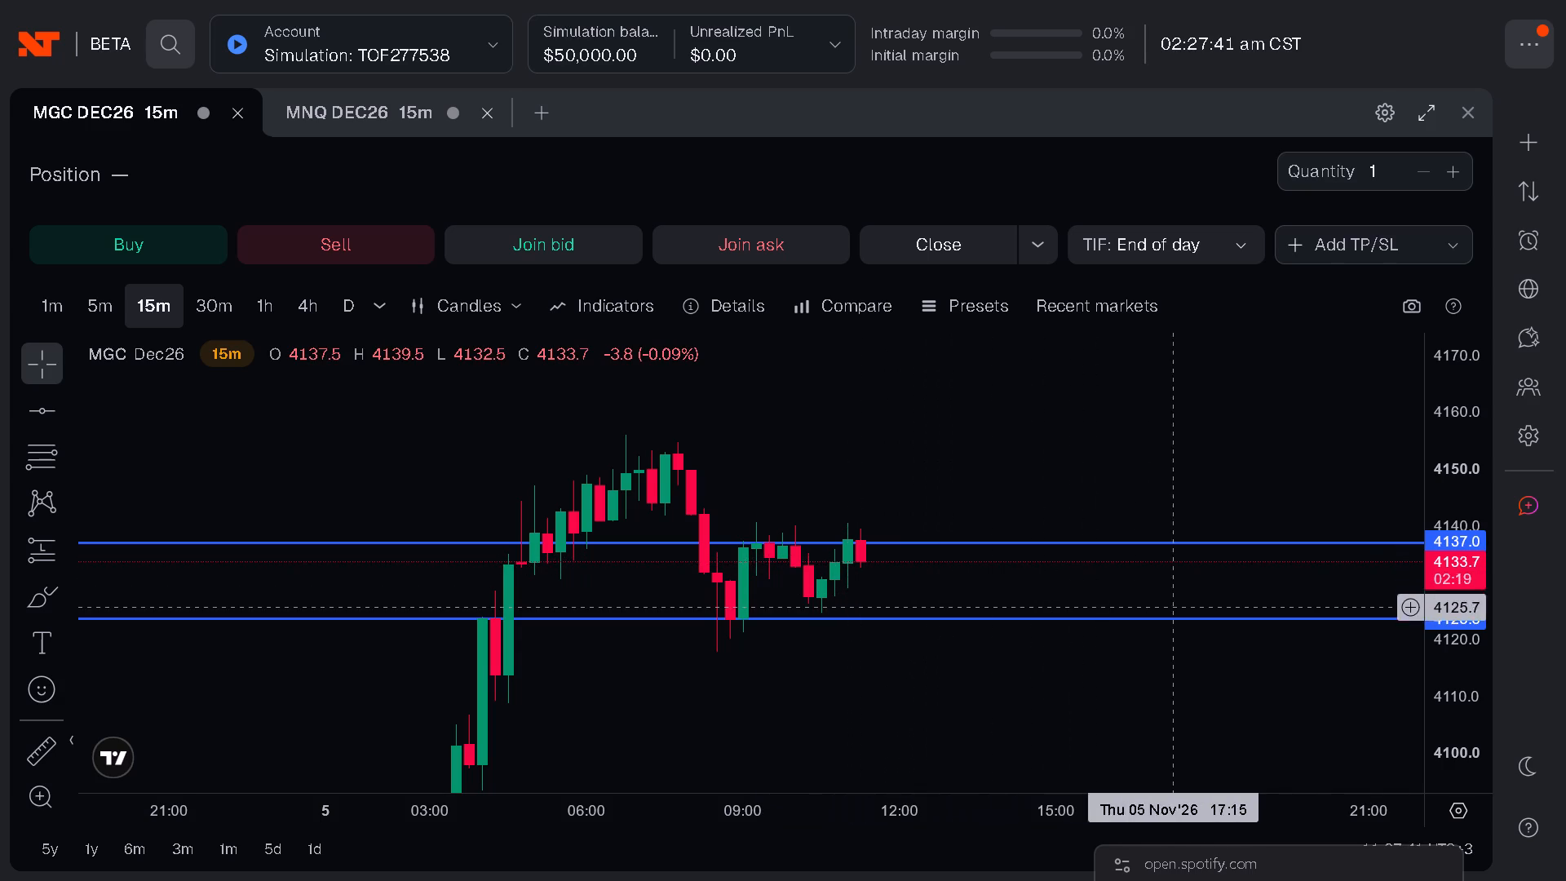
Raise the lower horizontal line on the MGC Dec26 15m chart to 4133.0.
left_click_drag(1442, 674, 1458, 544)
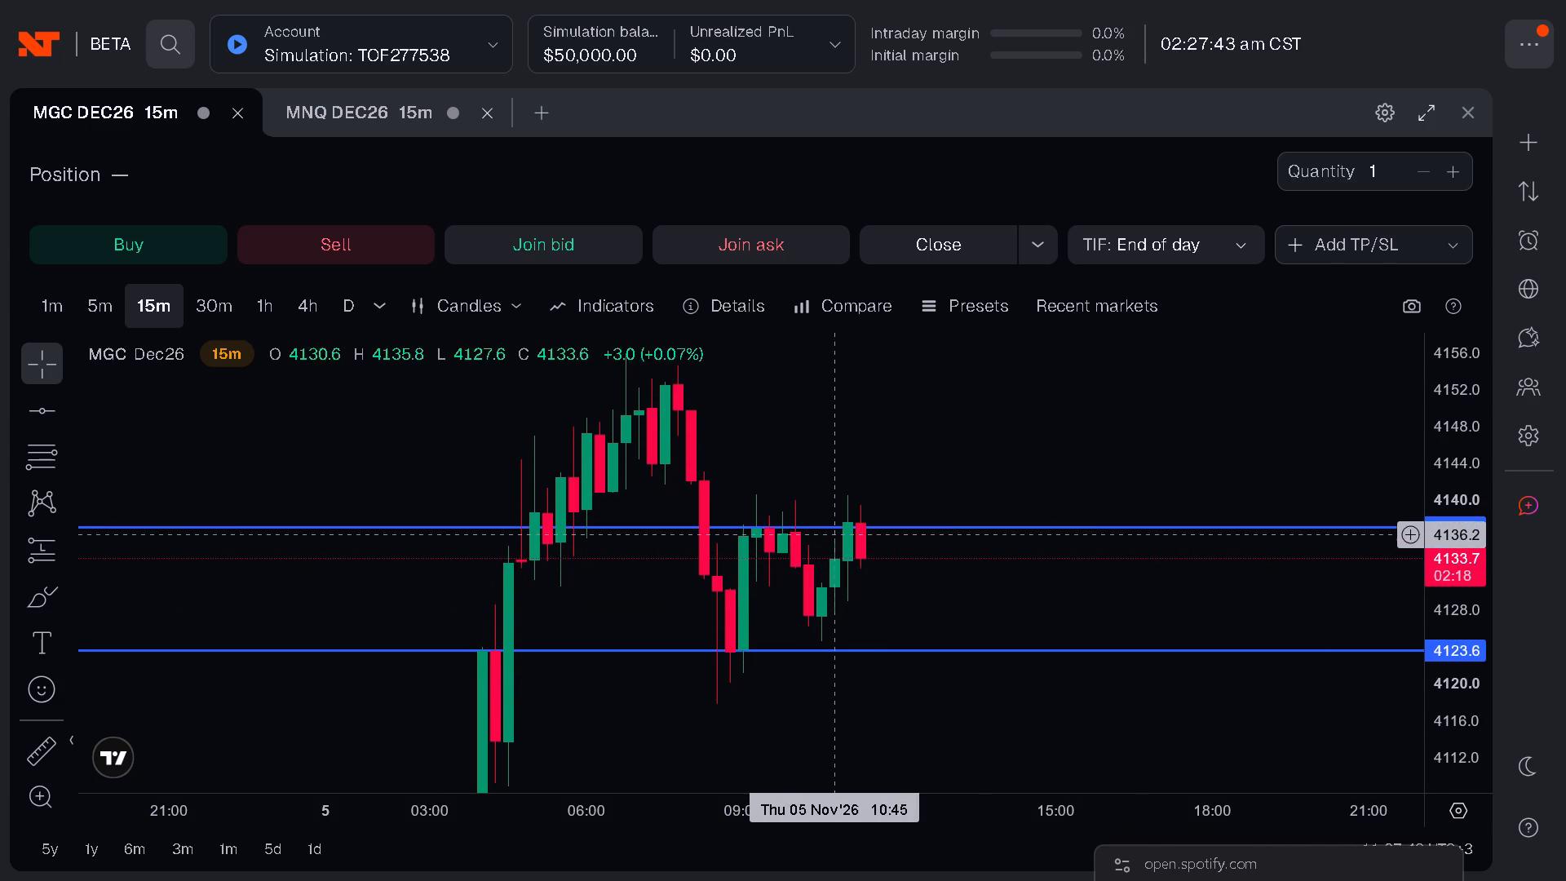
left_click_drag(900, 653, 910, 580)
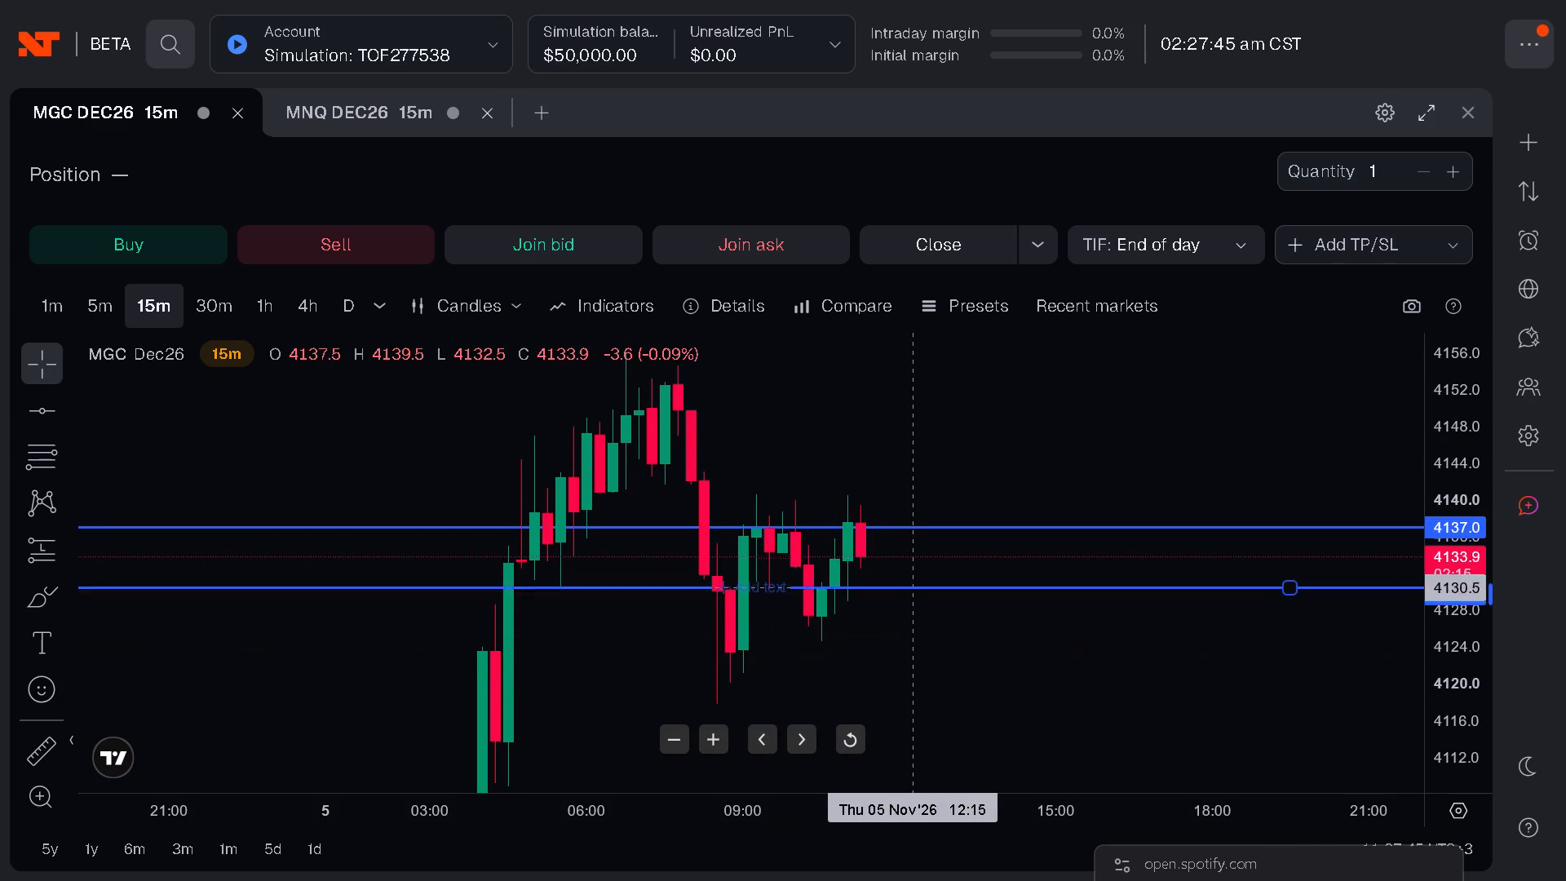
left_click_drag(910, 580, 928, 564)
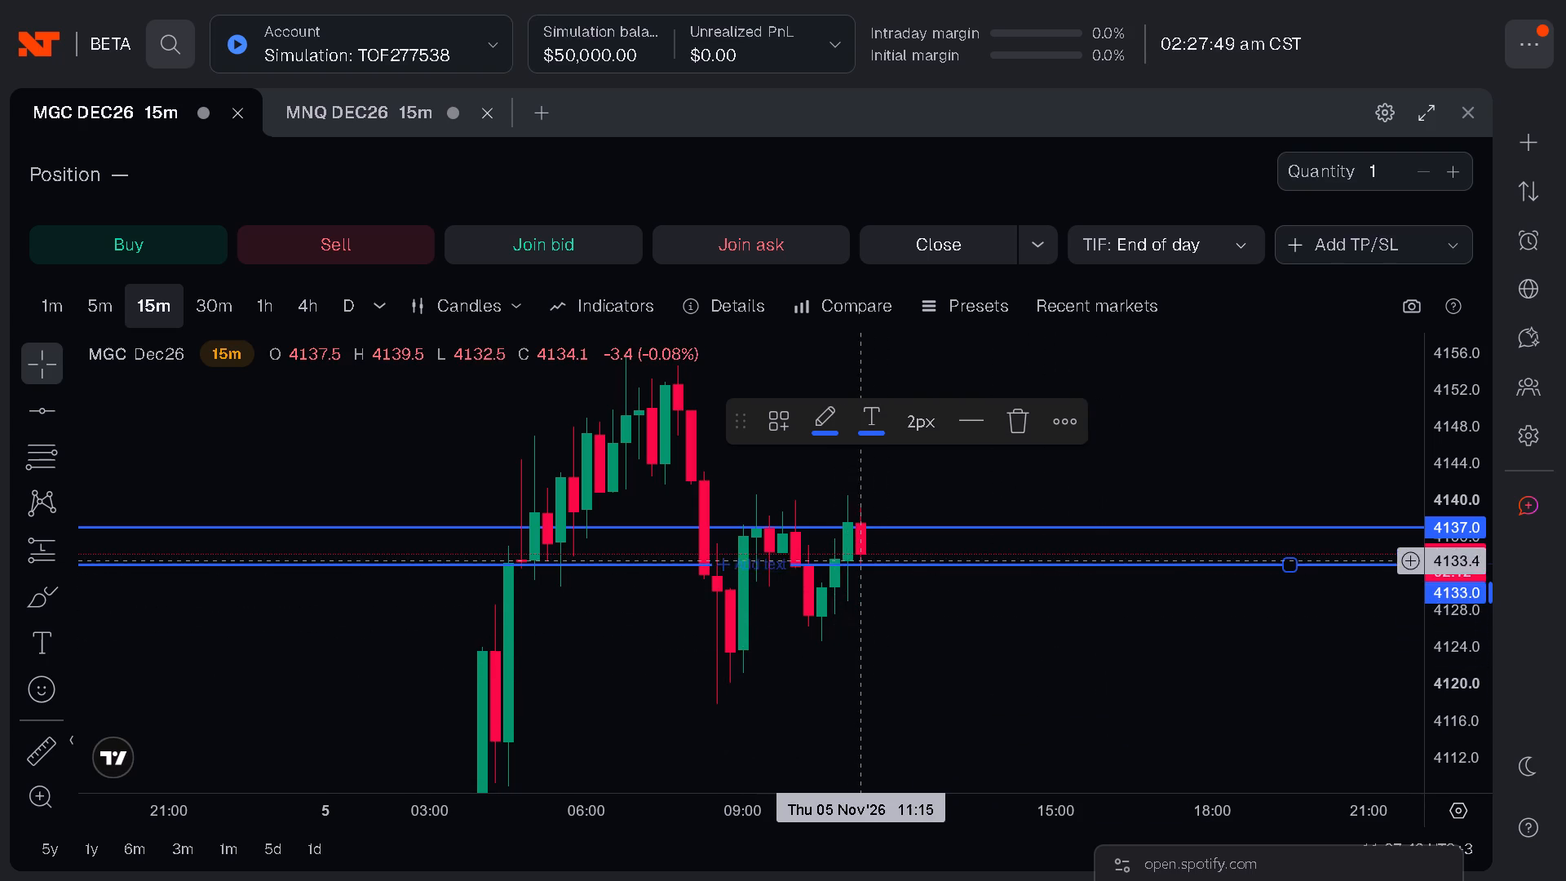
left_click(816, 529)
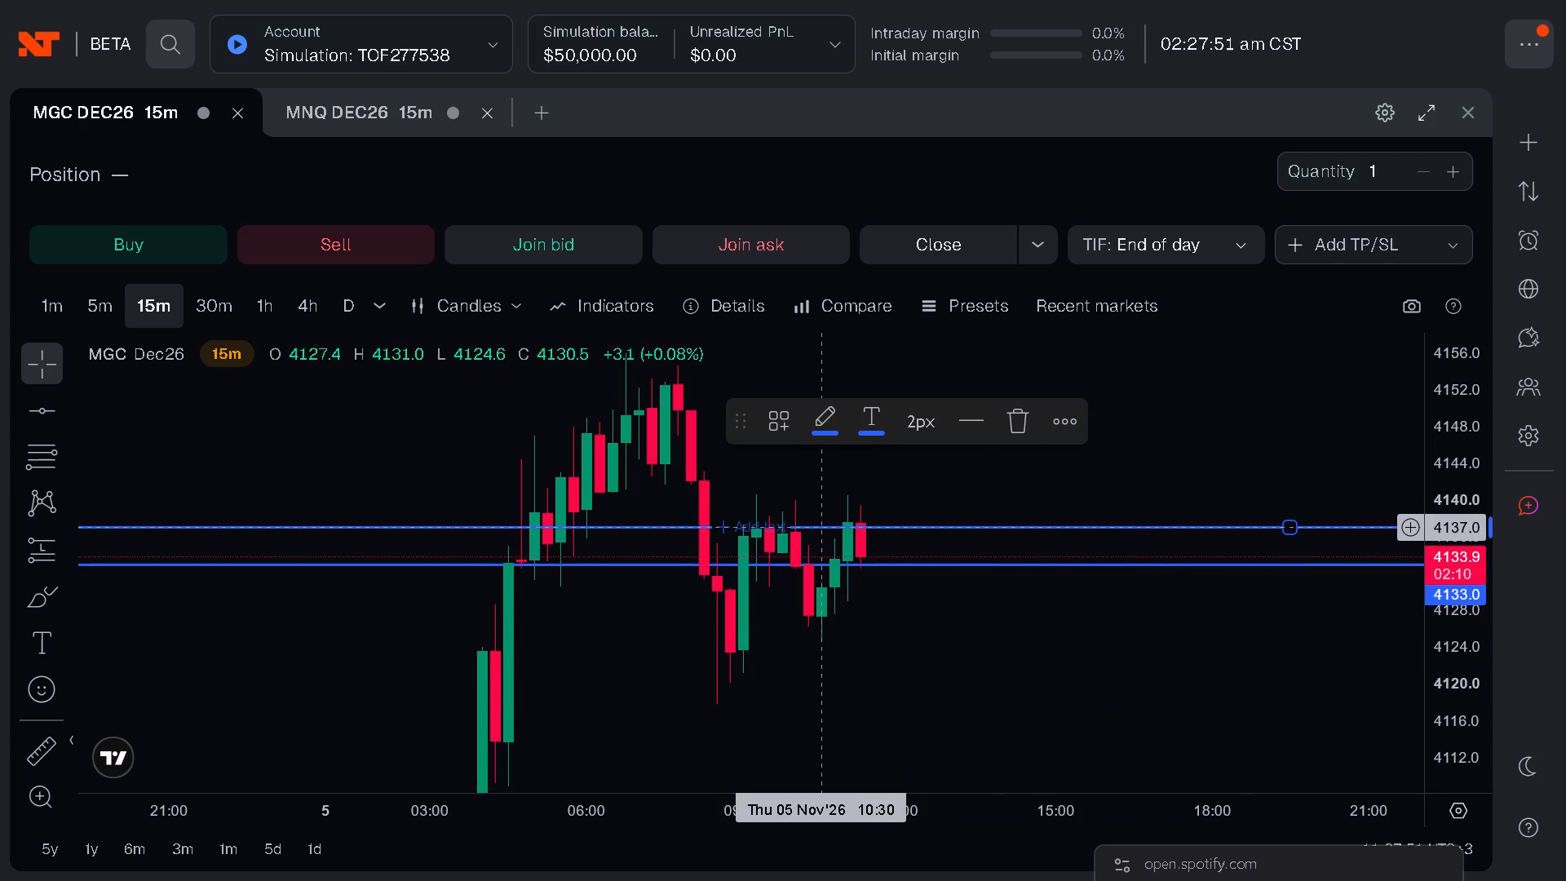
Examine the latest MGC Dec26 15m candles against the 4137.0 and 4133.0 horizontal lines.
left_click_drag(994, 620, 1005, 640)
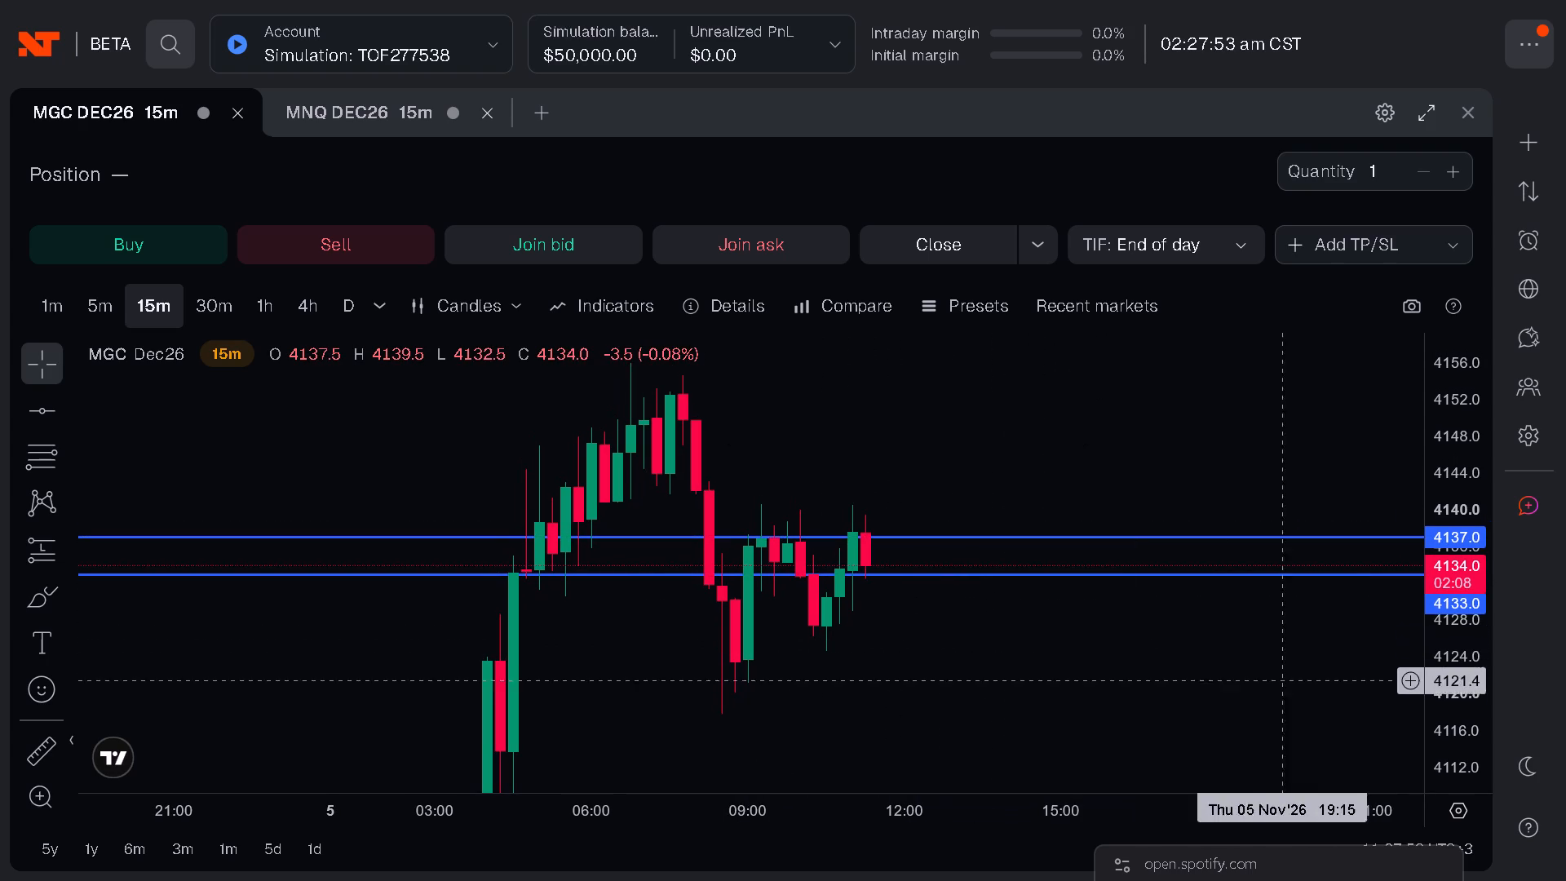
left_click_drag(1443, 662, 1447, 684)
left_click_drag(1113, 654, 1097, 653)
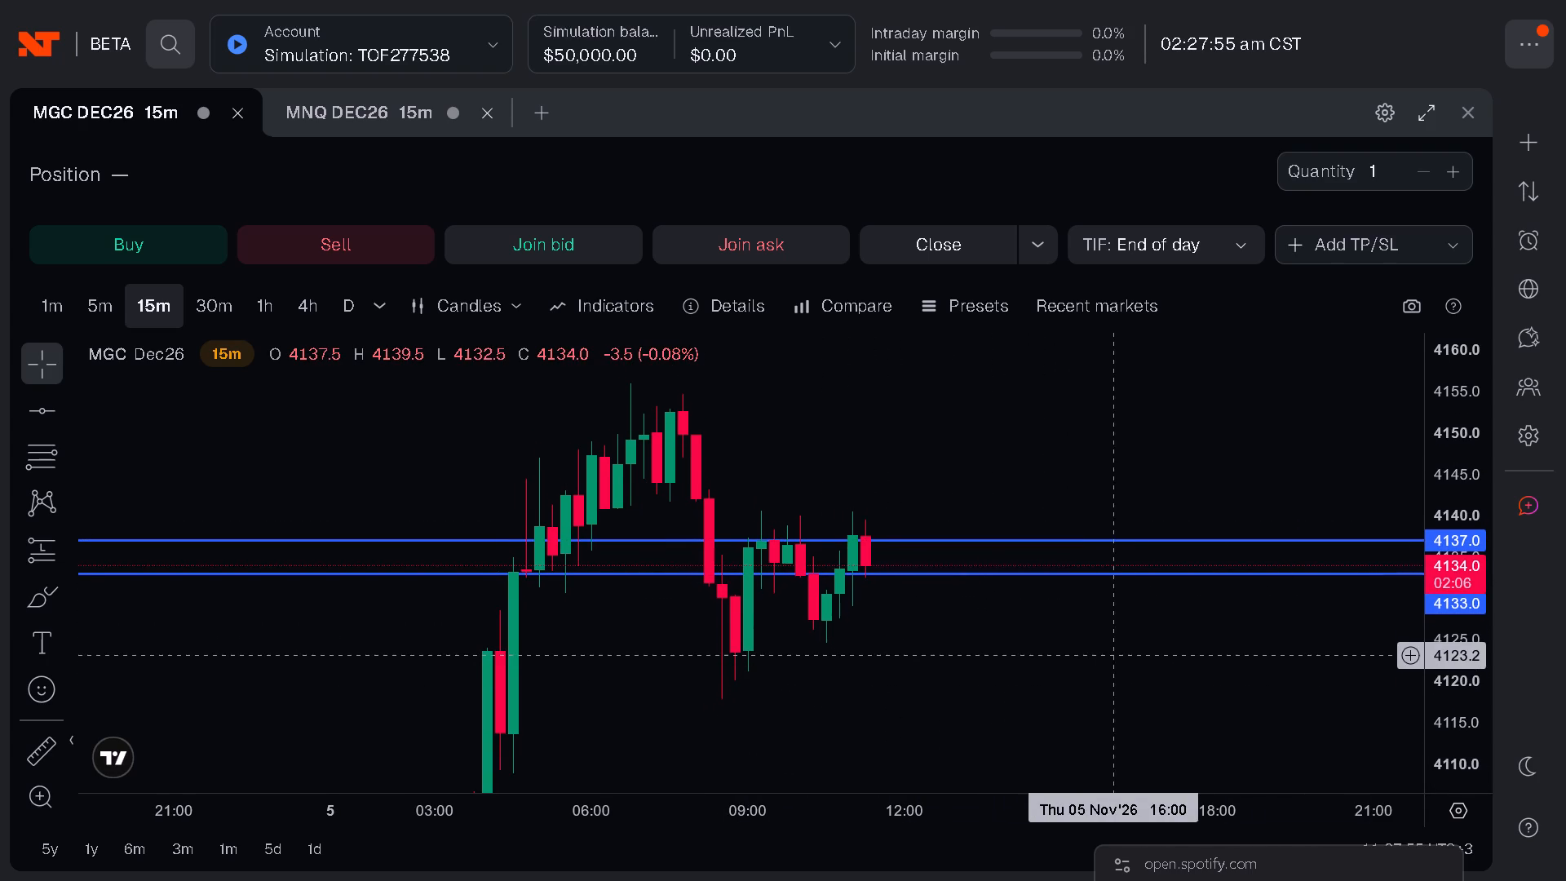
left_click_drag(1097, 653, 1029, 595)
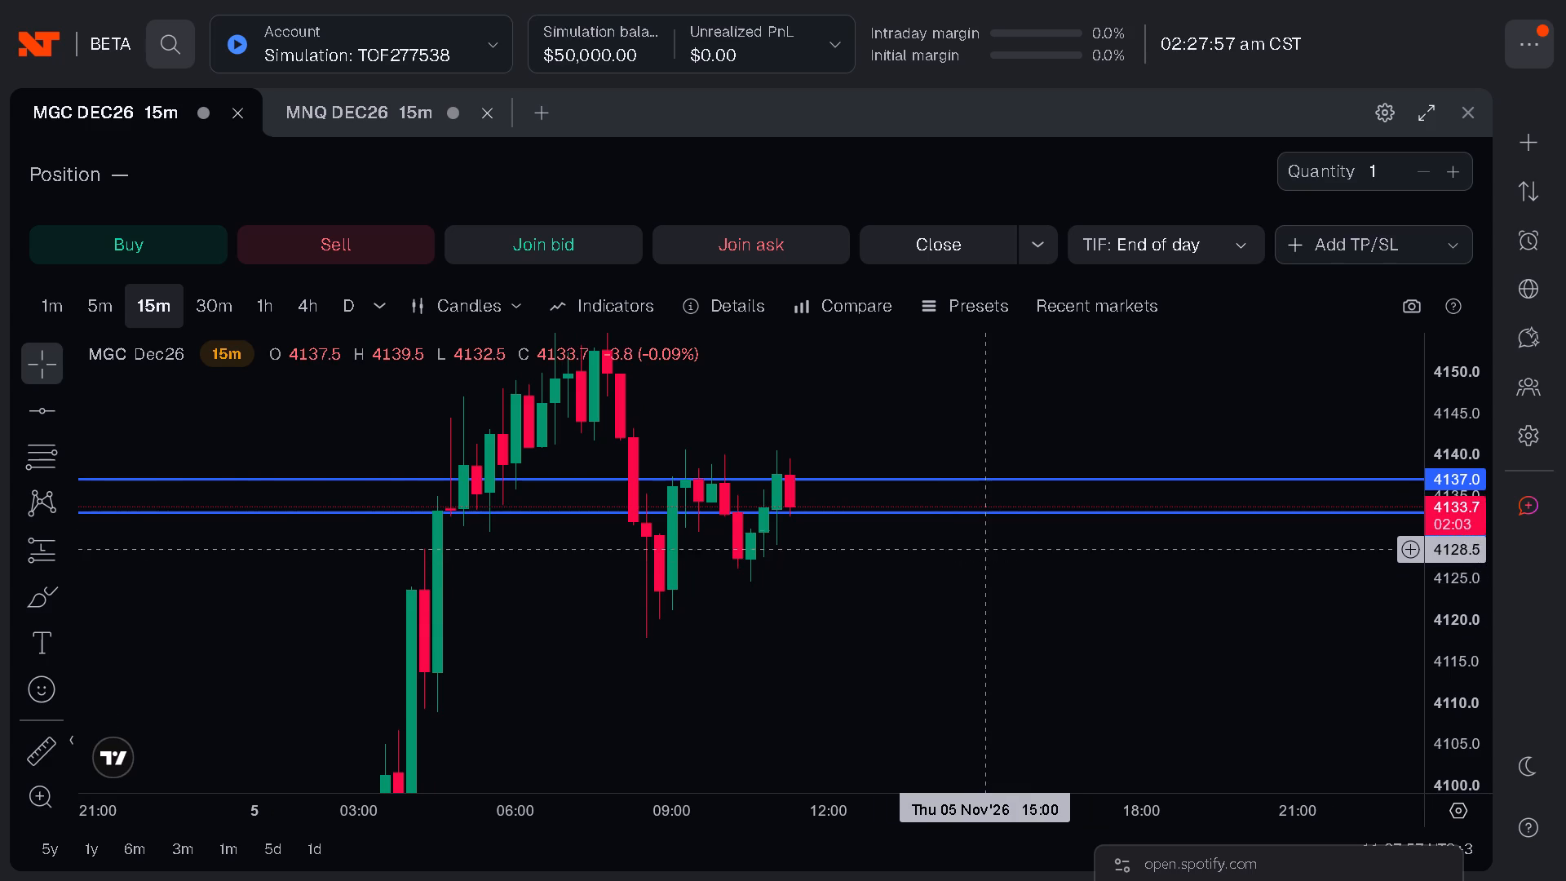
left_click_drag(922, 414, 955, 457)
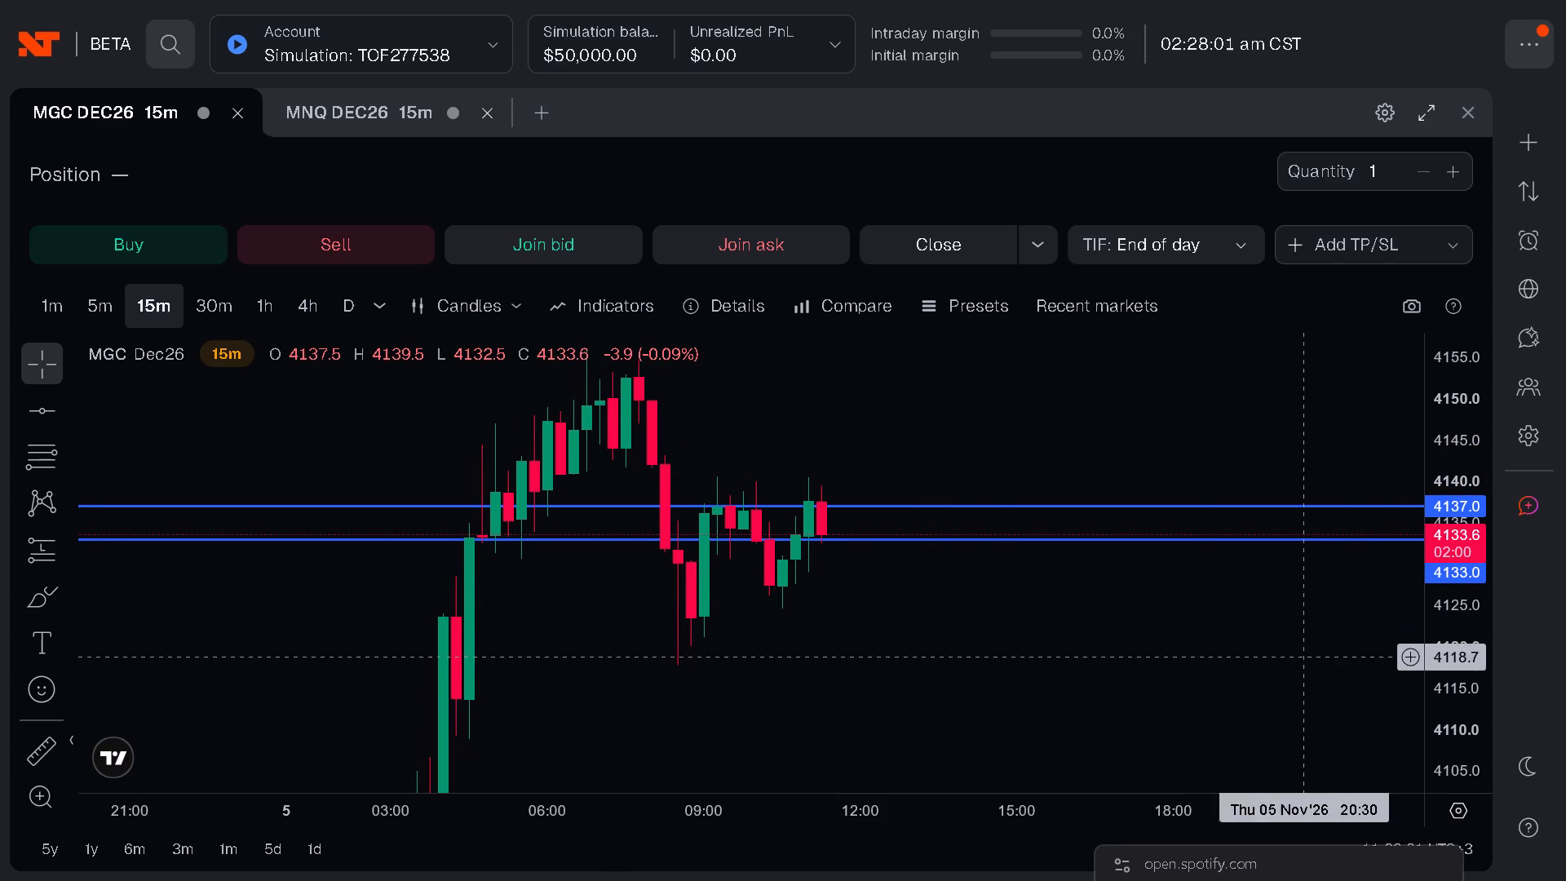
left_click_drag(1435, 648, 1450, 558)
left_click_drag(1046, 649, 1050, 718)
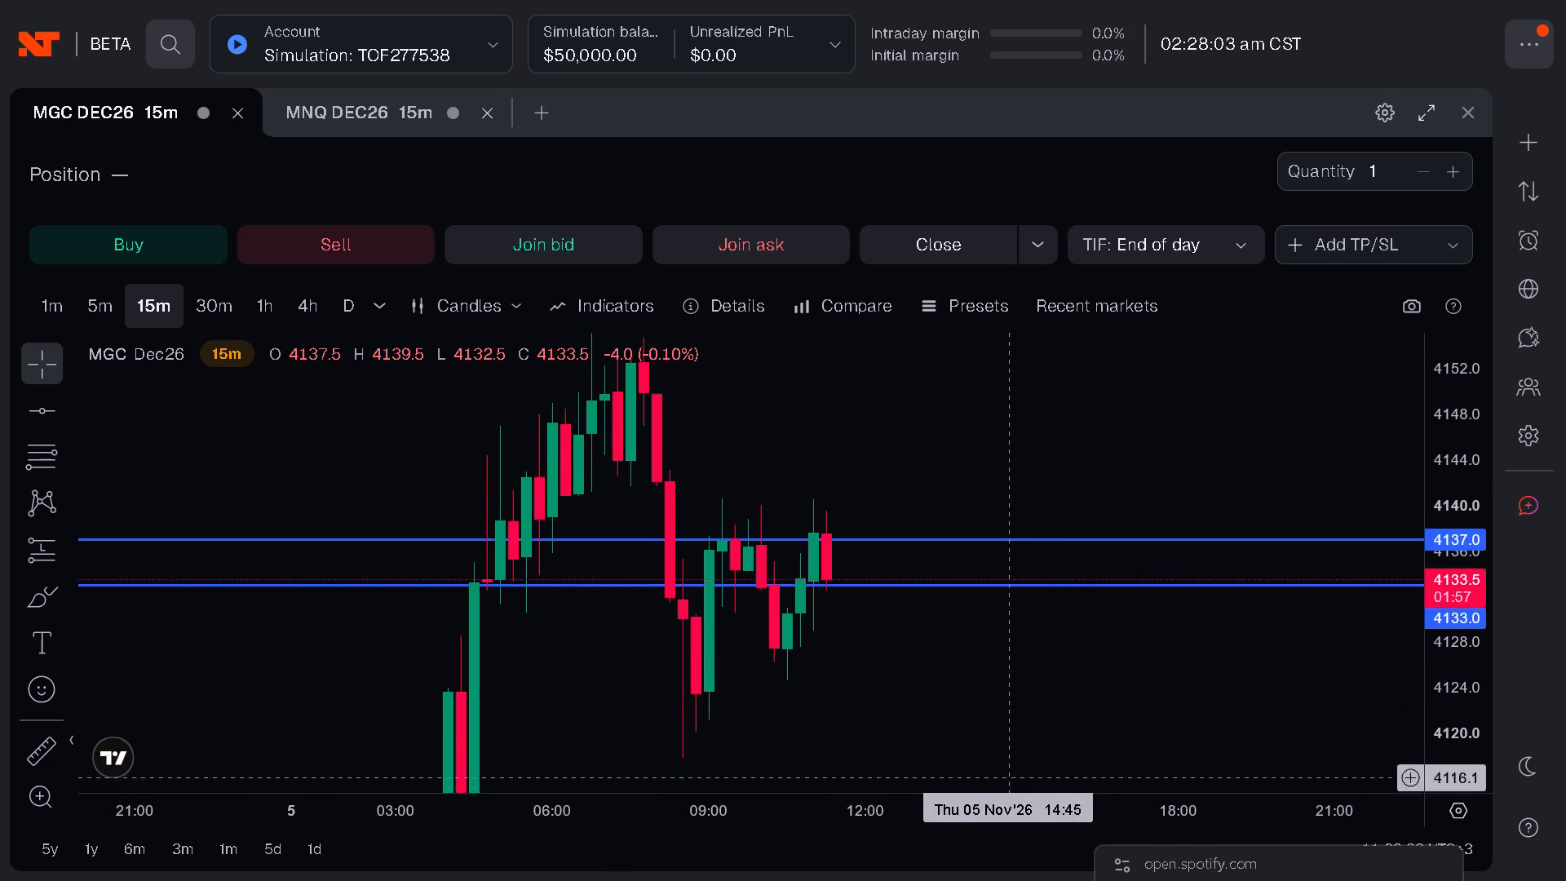
left_click_drag(963, 812, 906, 802)
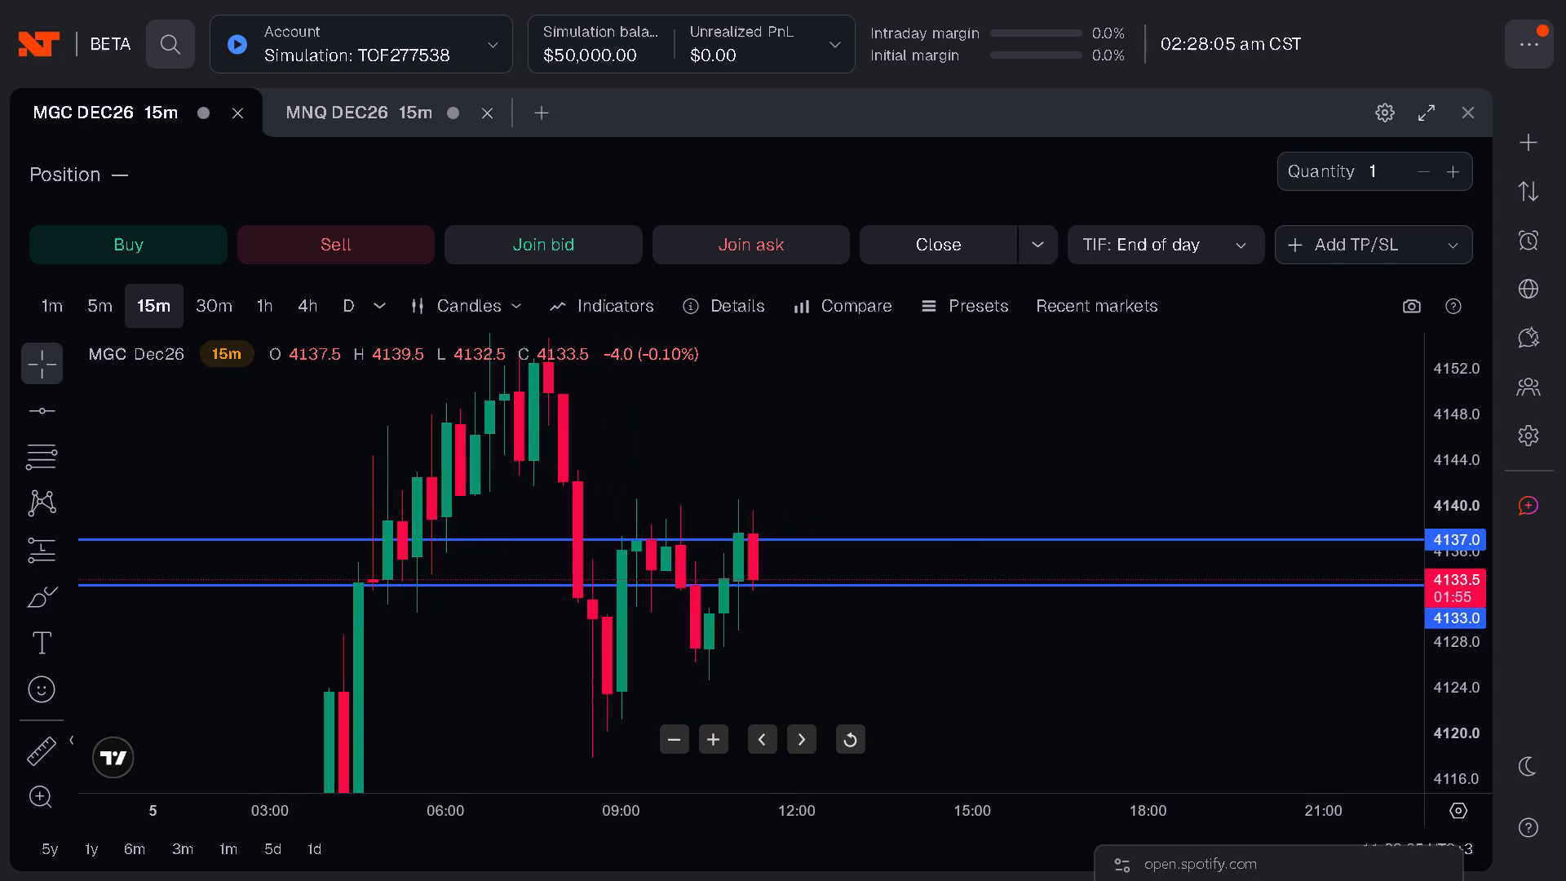
left_click_drag(906, 802, 905, 800)
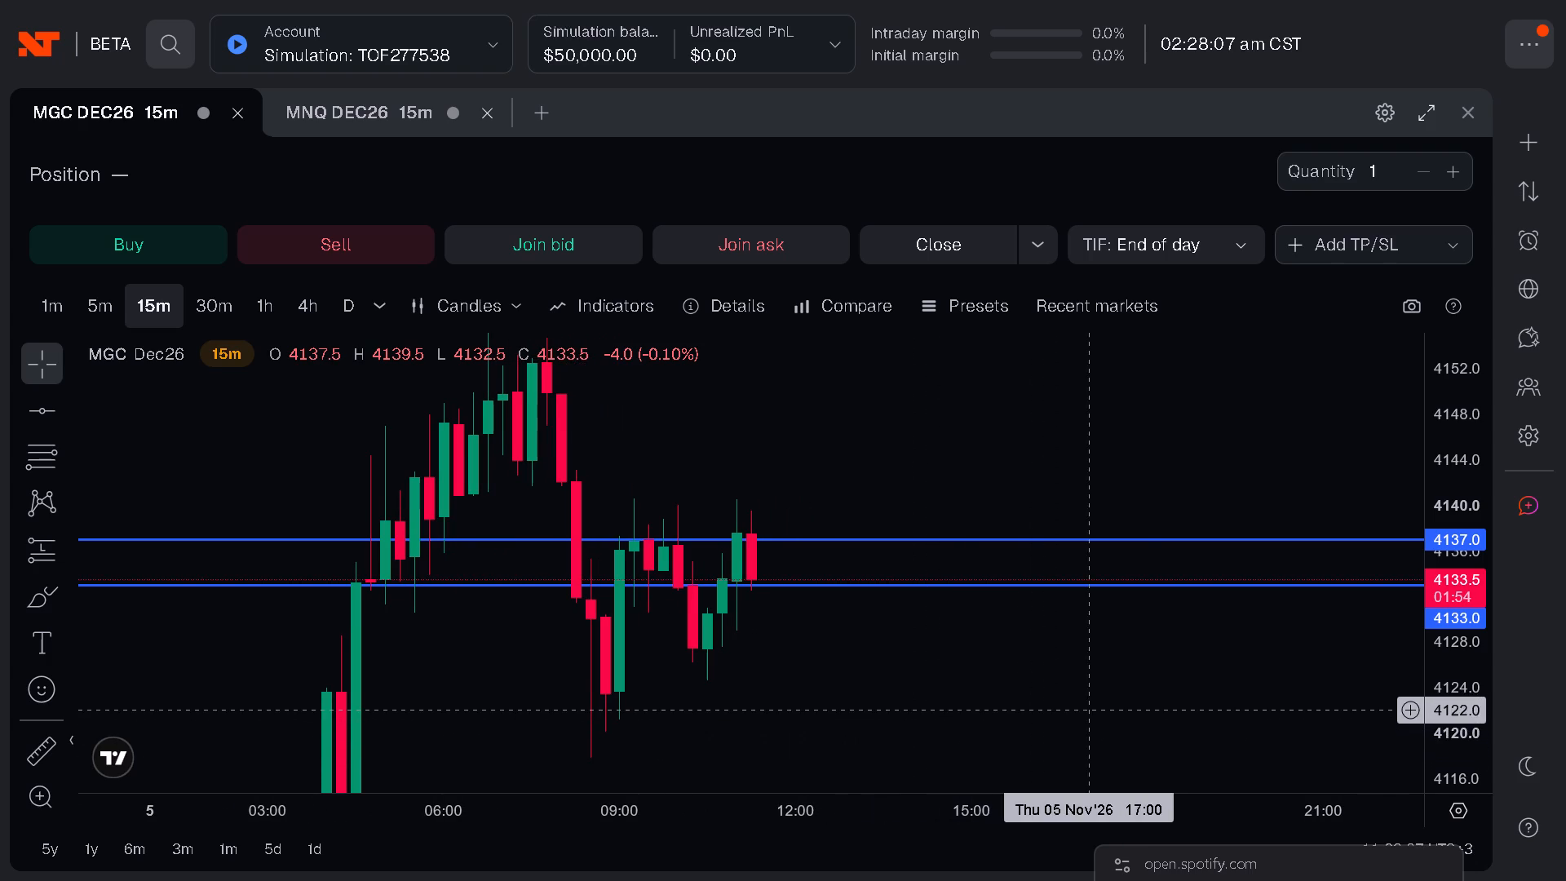
left_click_drag(1446, 684, 1449, 702)
left_click_drag(1042, 455, 1051, 507)
On the MNQ Dec26 15m chart, raise the lower horizontal line to 28402.75.
left_click(337, 118)
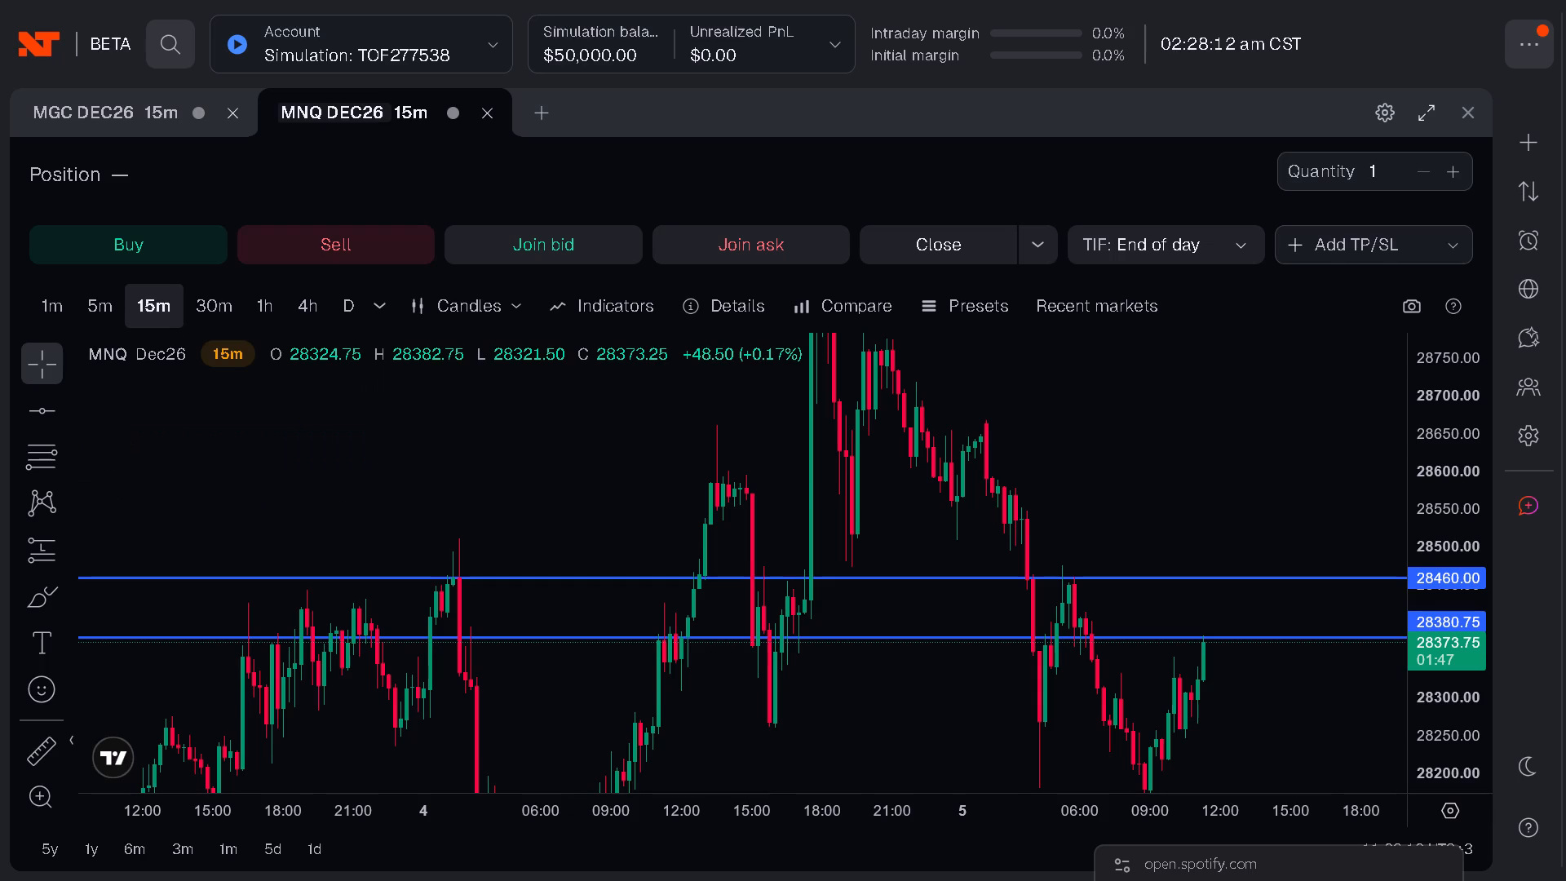
left_click_drag(1436, 468, 1435, 533)
left_click_drag(968, 806, 929, 806)
left_click_drag(1130, 508, 1088, 431)
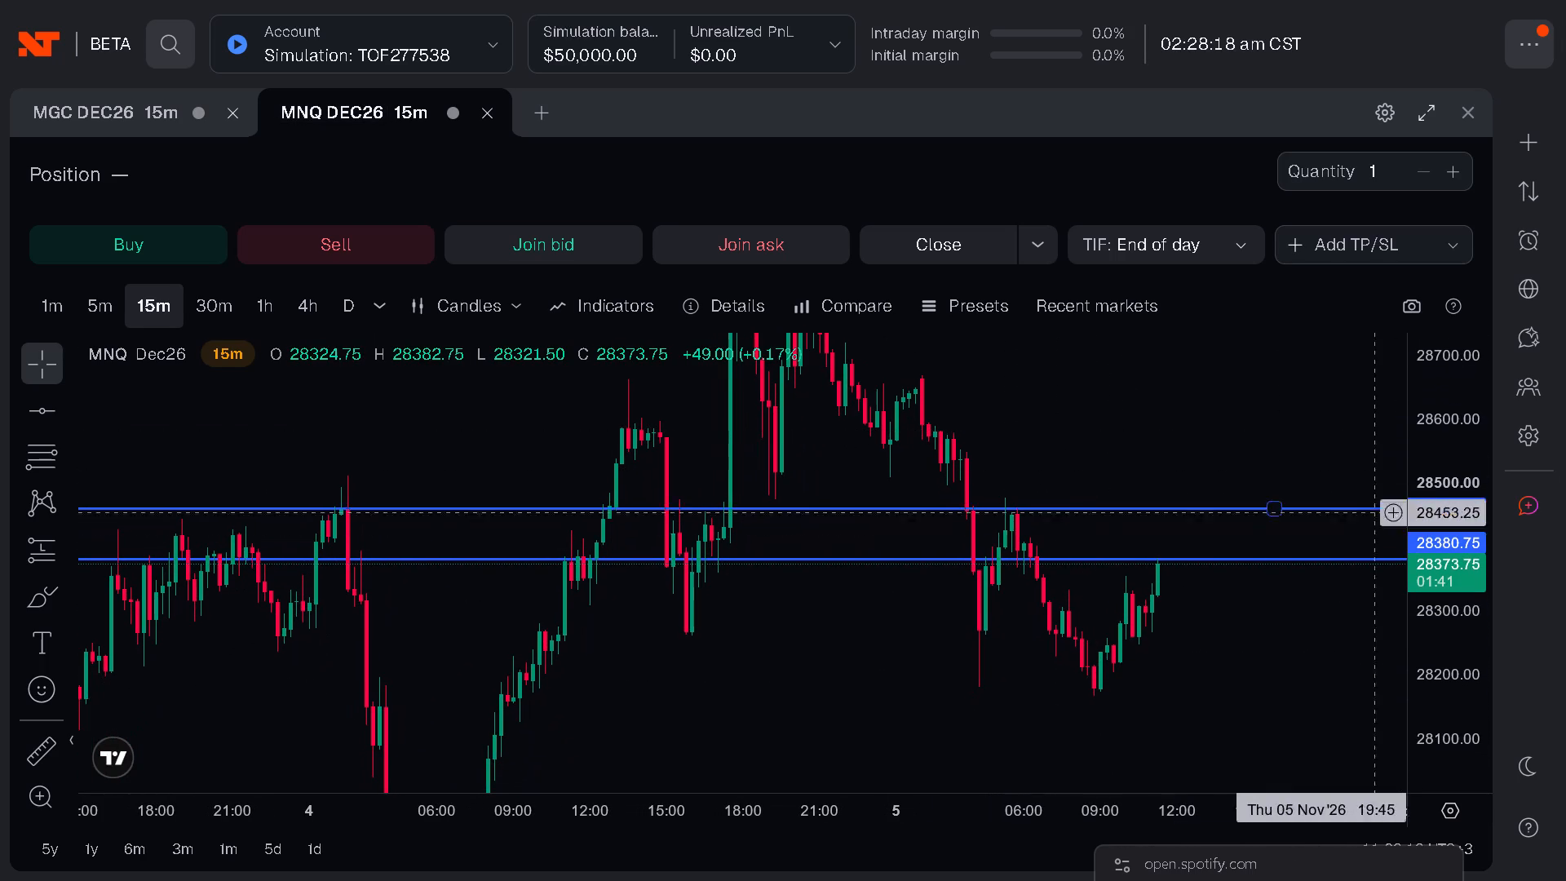
left_click_drag(1445, 635, 1453, 672)
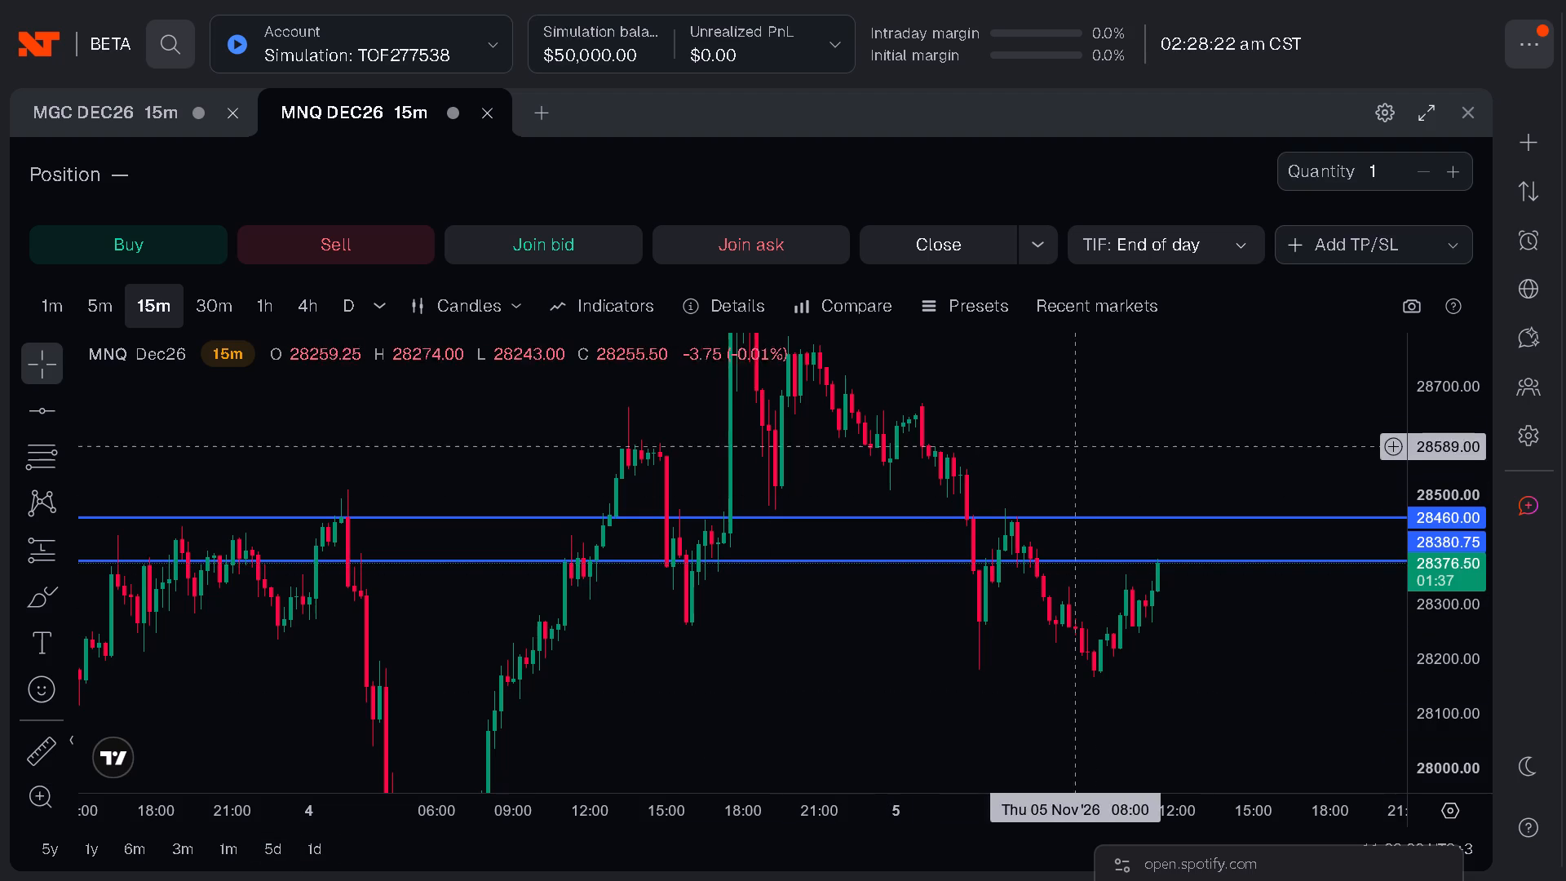
left_click_drag(1110, 427, 1026, 473)
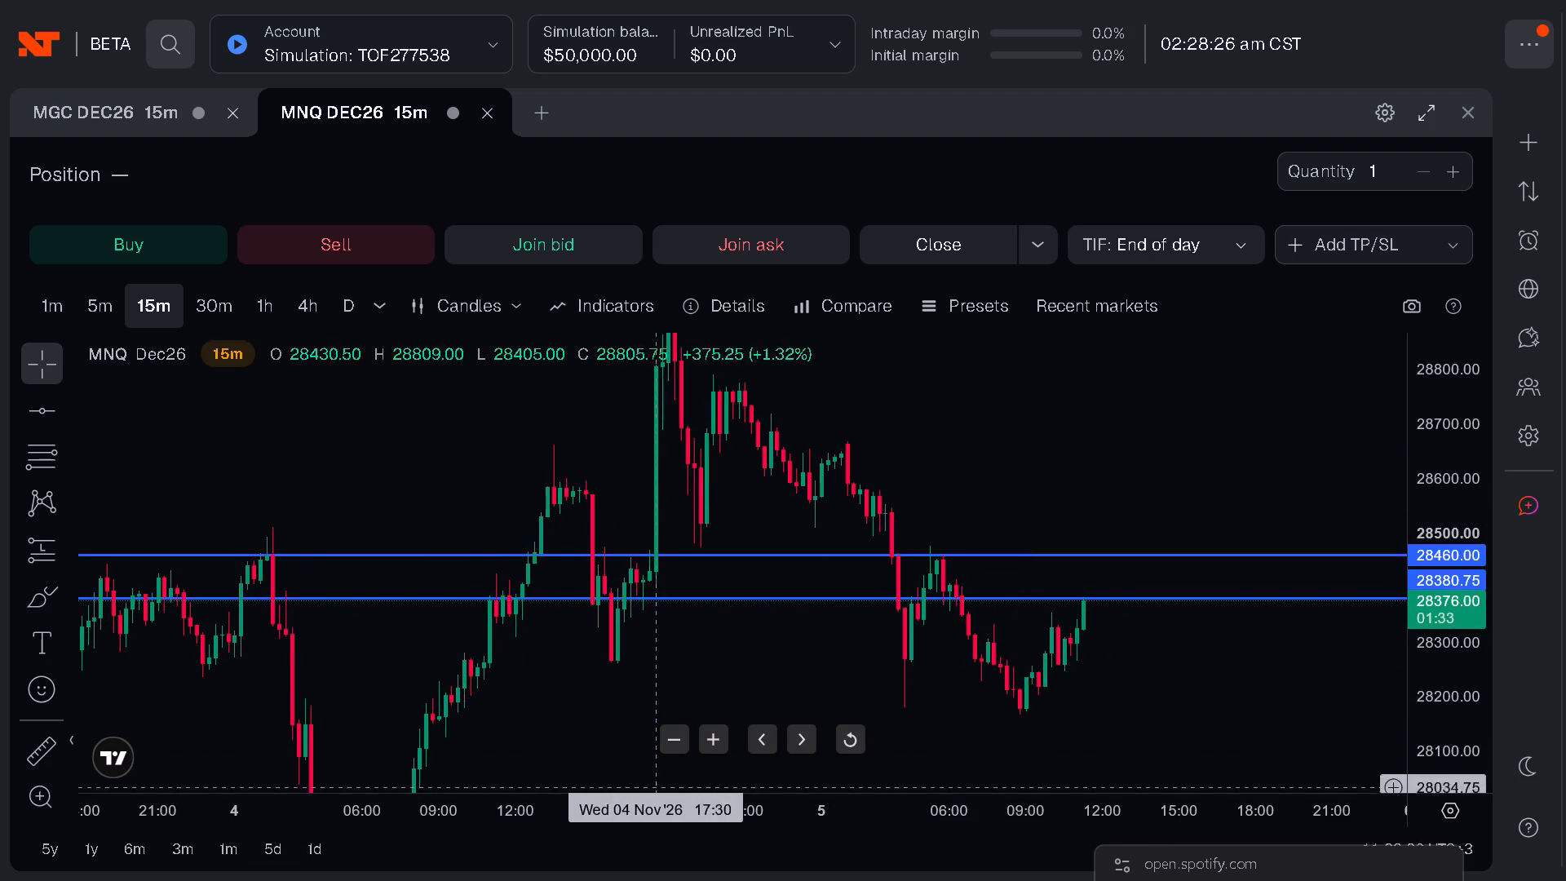
left_click_drag(608, 812, 776, 802)
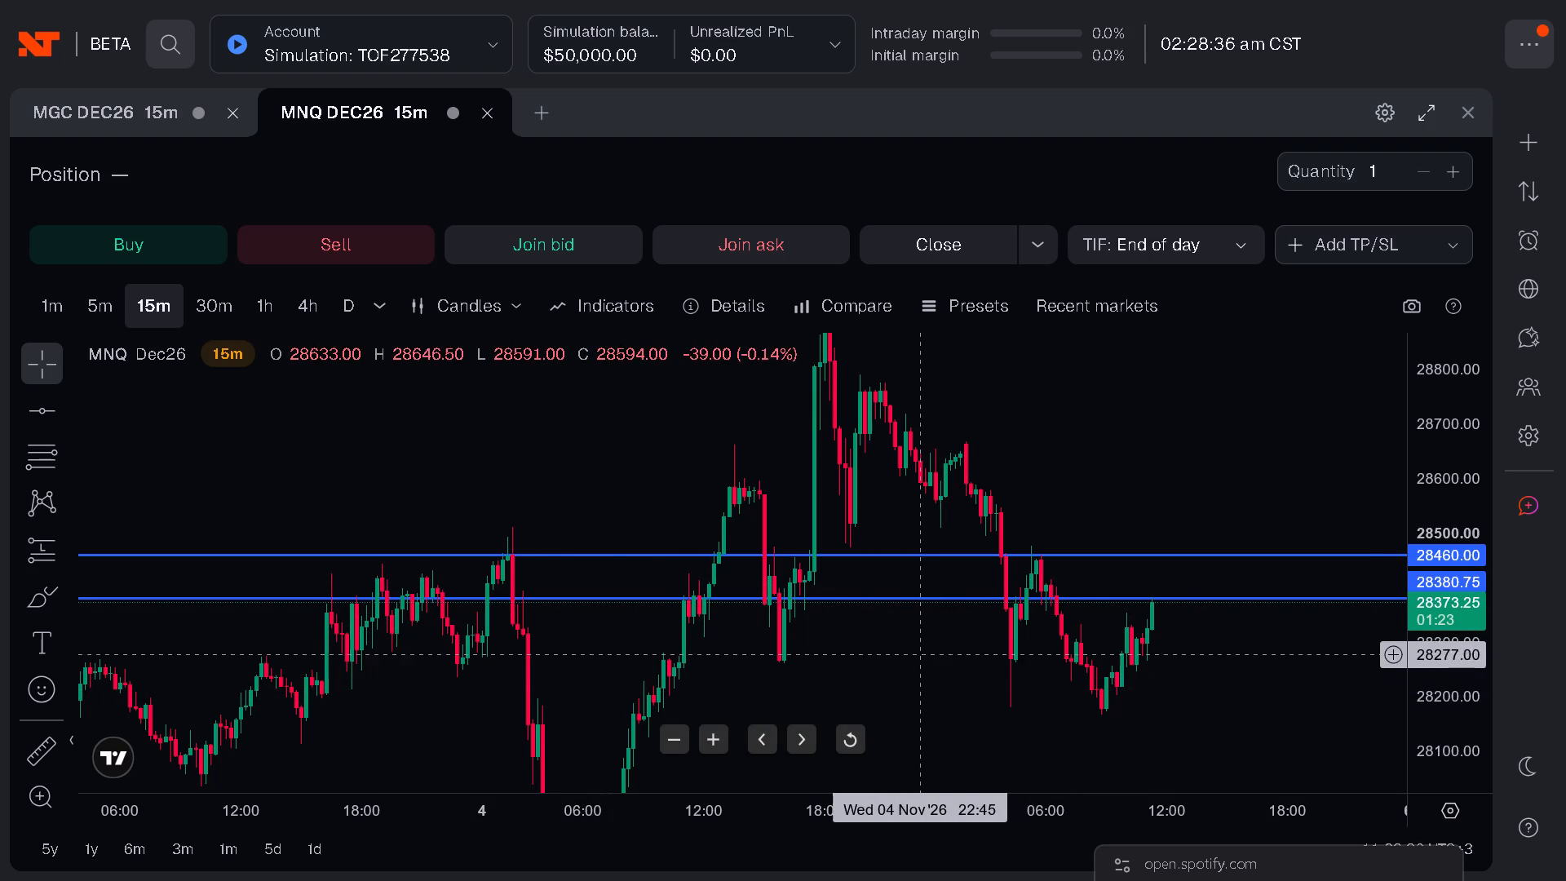
left_click_drag(925, 606, 928, 591)
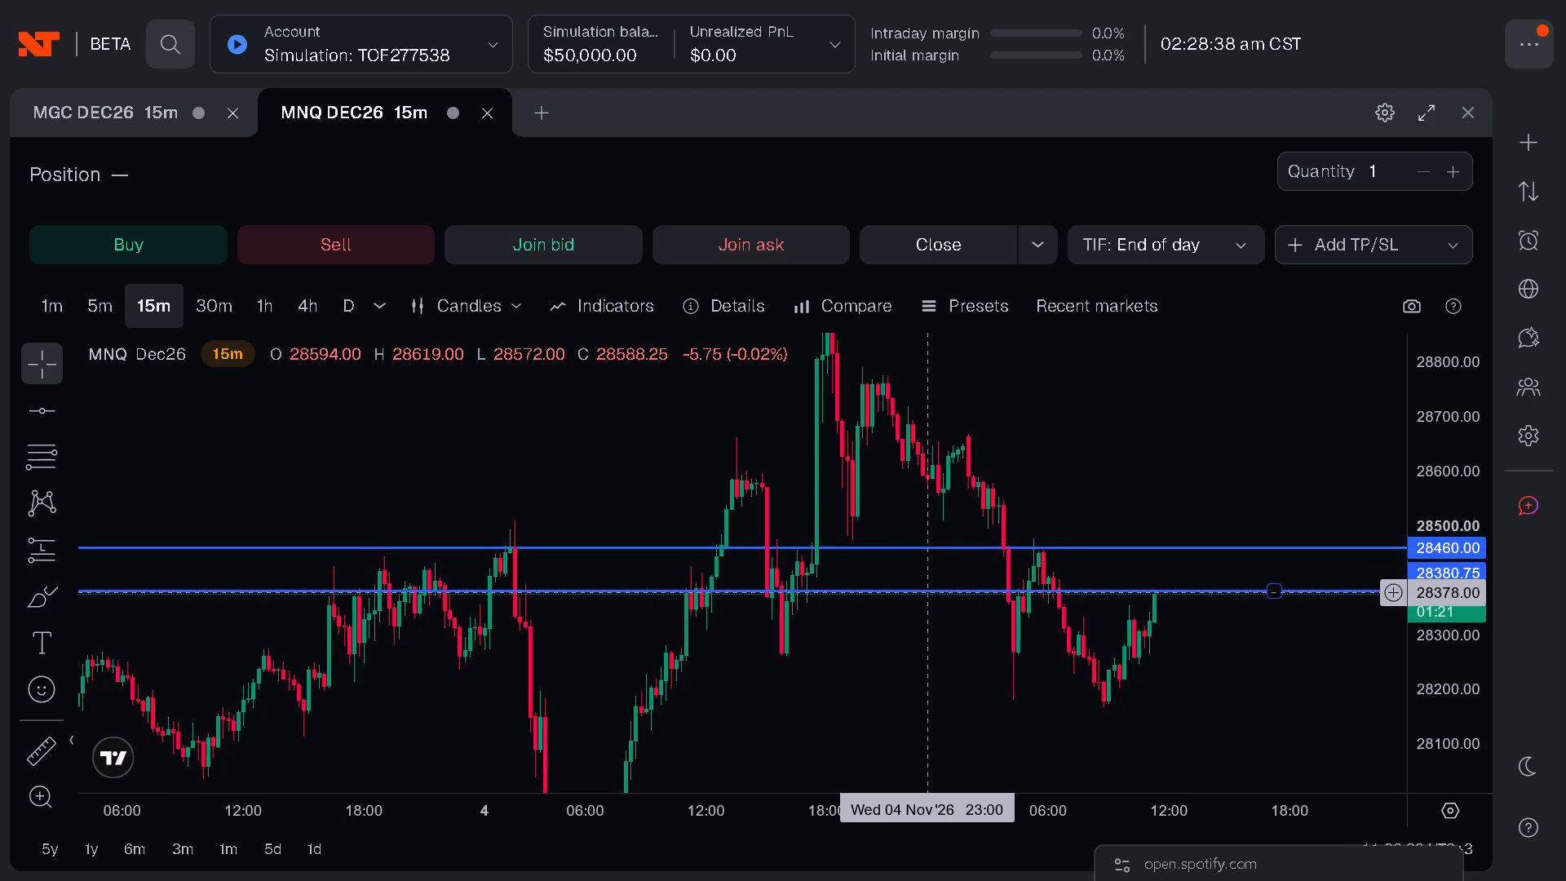
left_click_drag(932, 589, 940, 579)
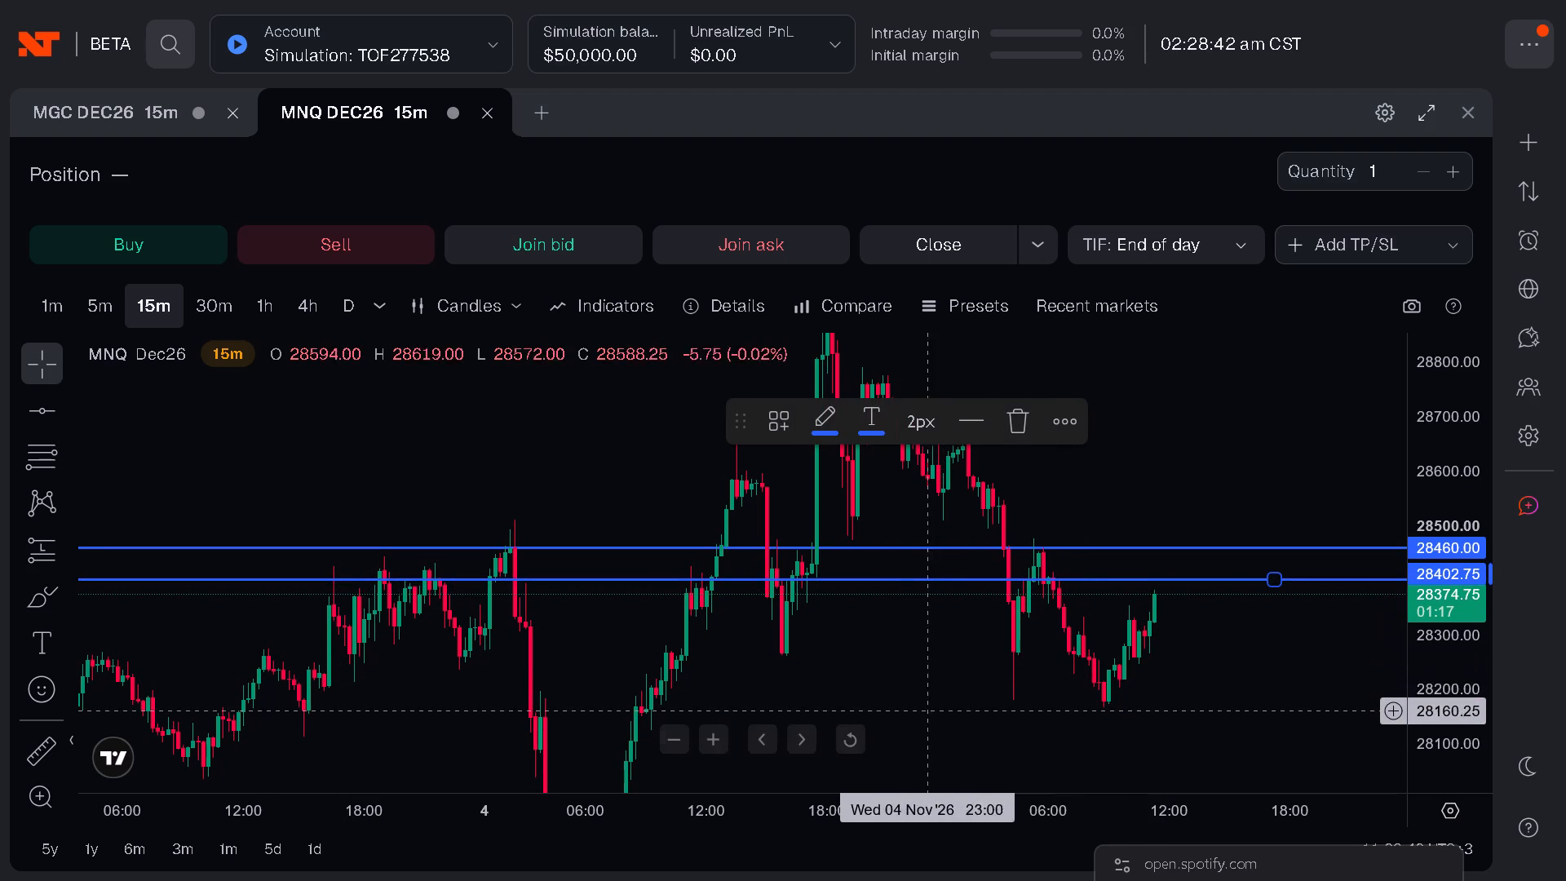
left_click(879, 652)
Set the MNQ Dec26 chart to the 30m timeframe and raise its lower horizontal line to 28410.25.
left_click_drag(1444, 688, 1444, 702)
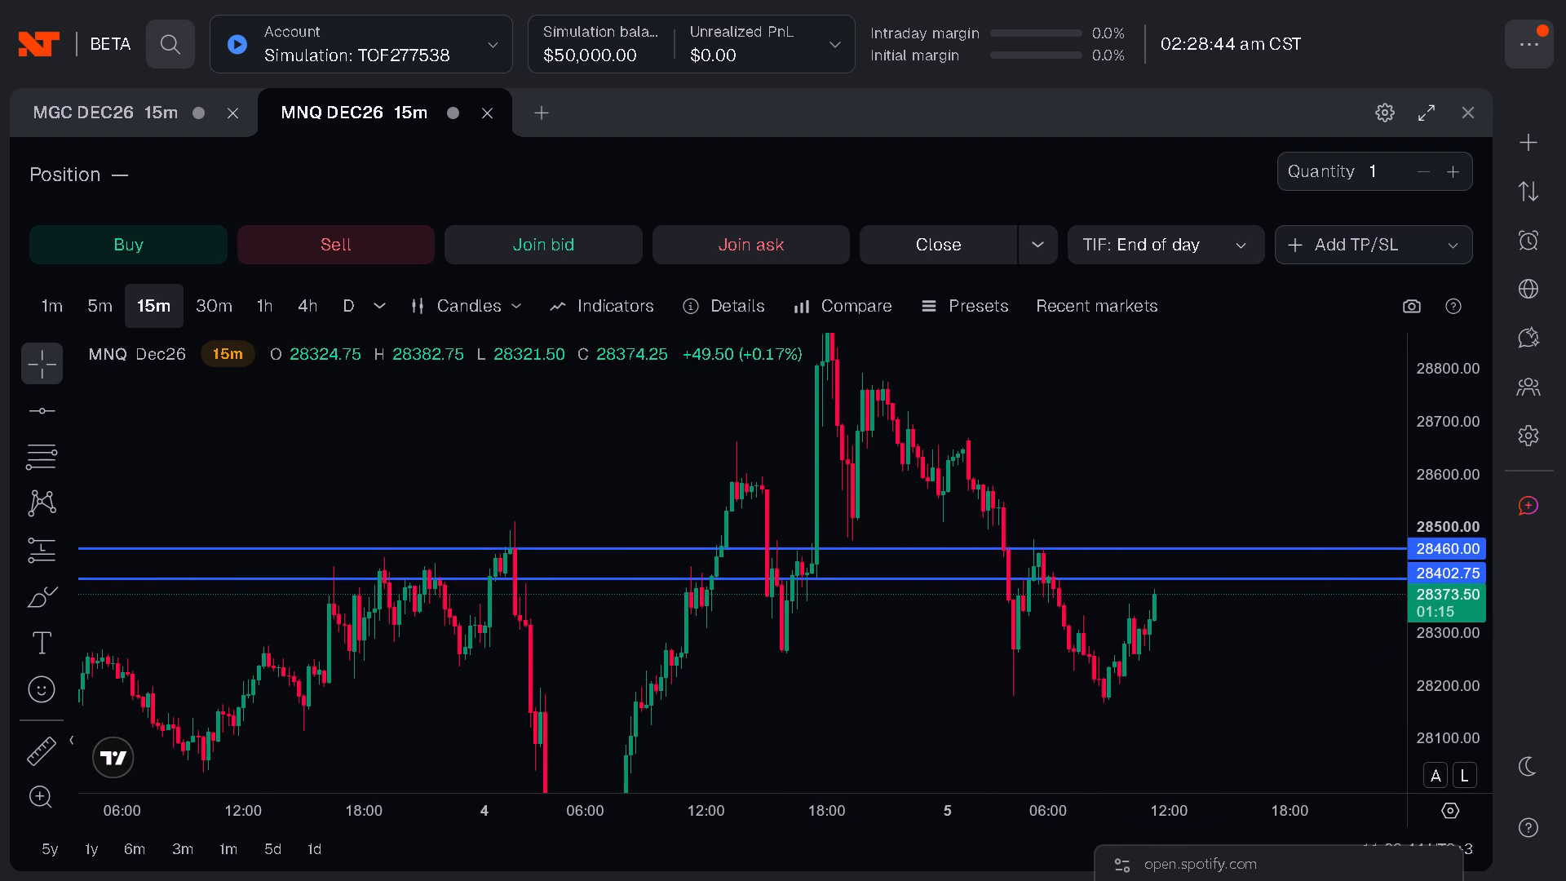
left_click_drag(1444, 702, 1445, 707)
left_click_drag(1077, 811, 1046, 813)
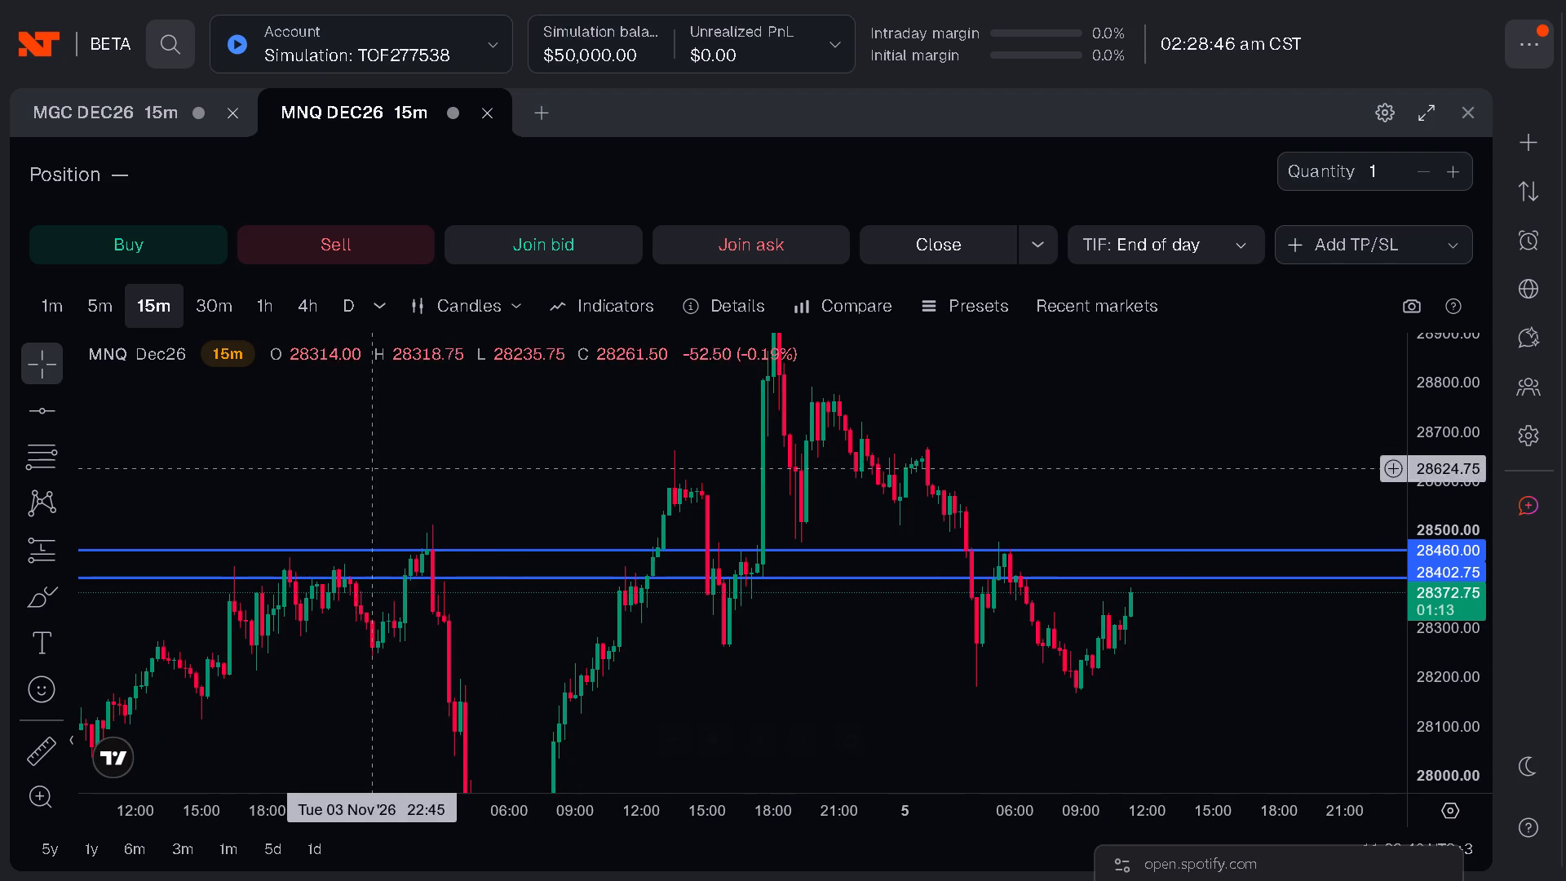
left_click(220, 312)
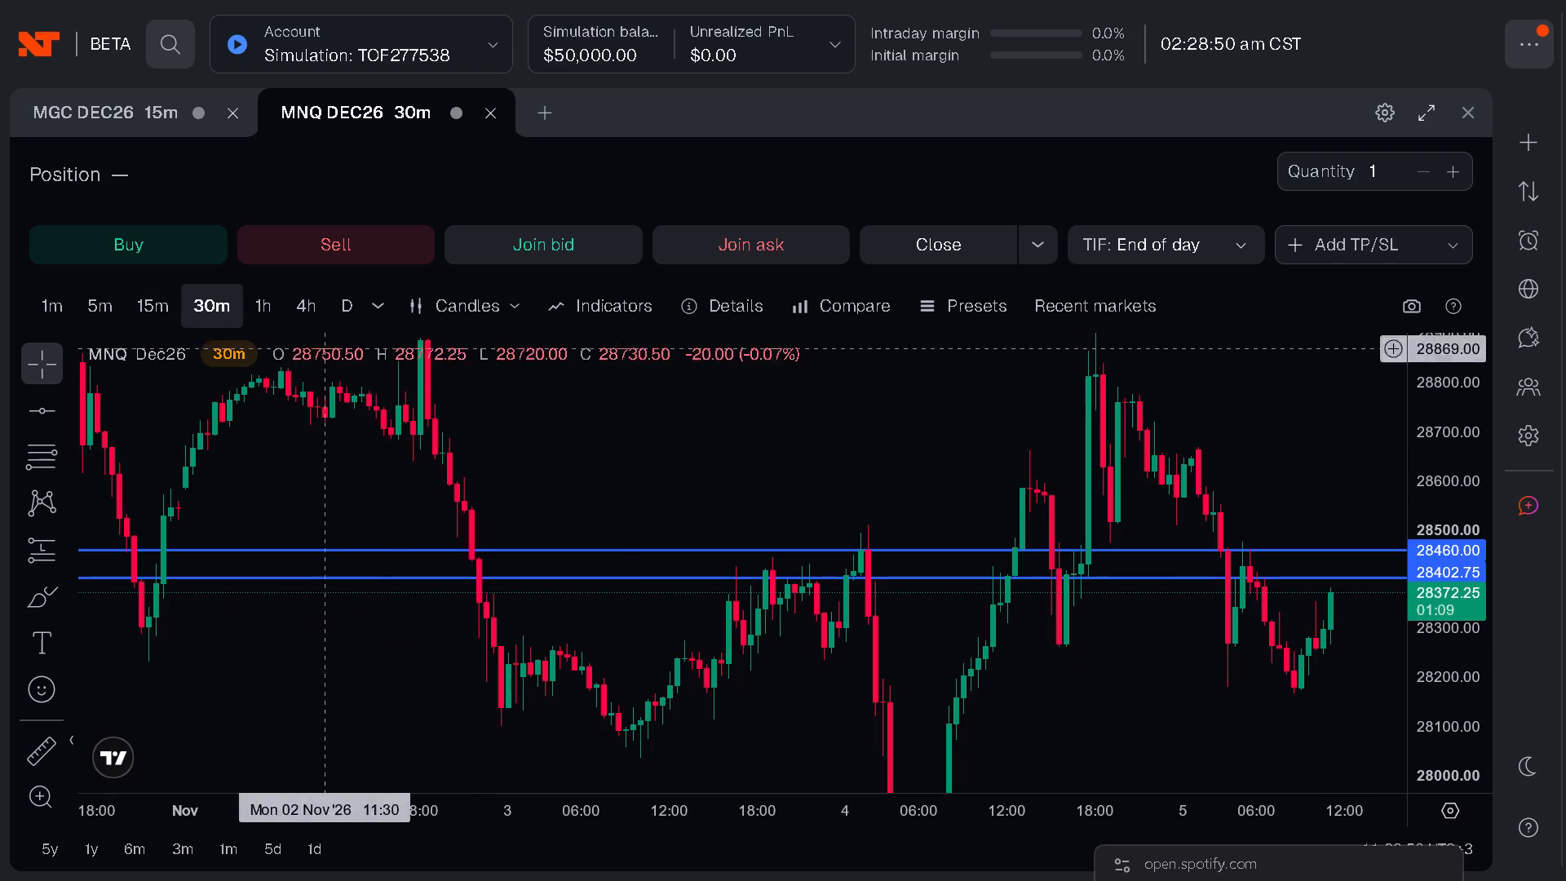
left_click_drag(896, 576, 914, 574)
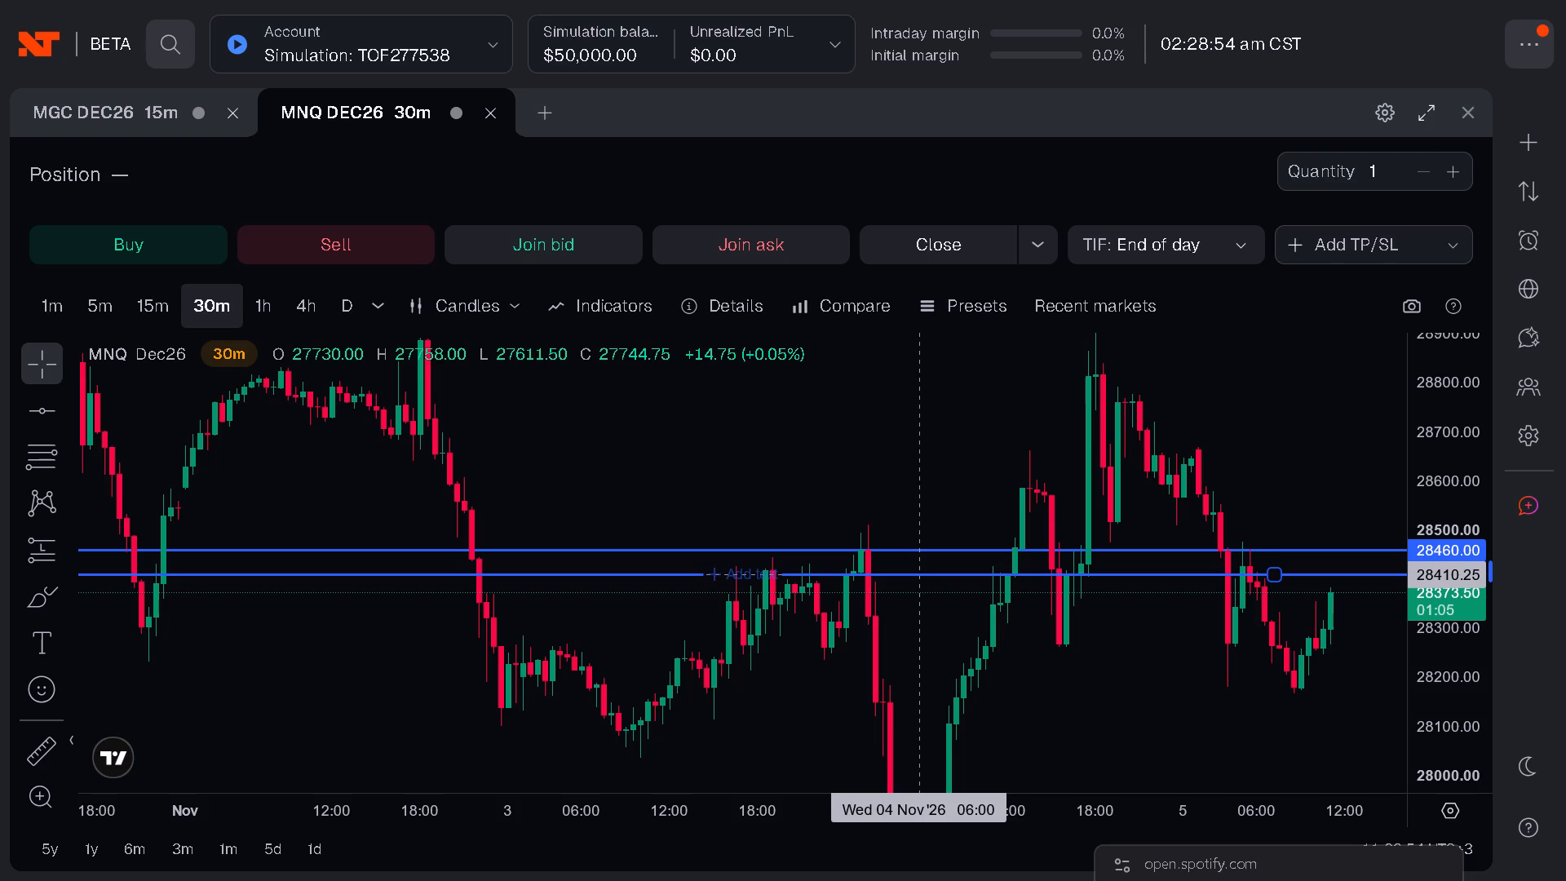
Raise the lower horizontal line on the MNQ Dec26 30m chart to 28425.25.
left_click_drag(914, 574, 923, 566)
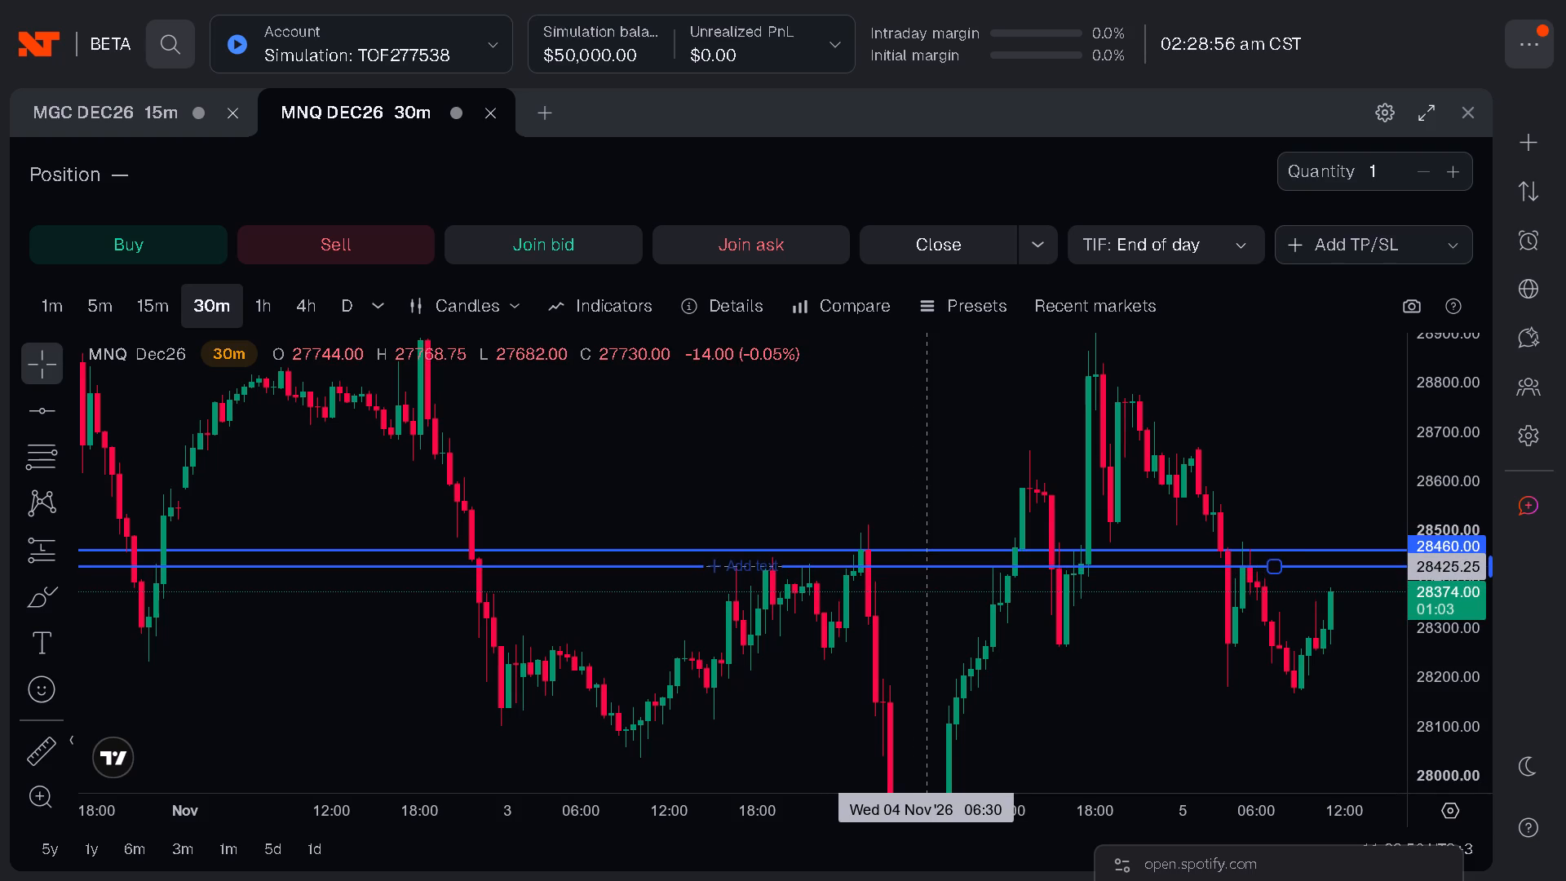
left_click_drag(923, 566, 923, 567)
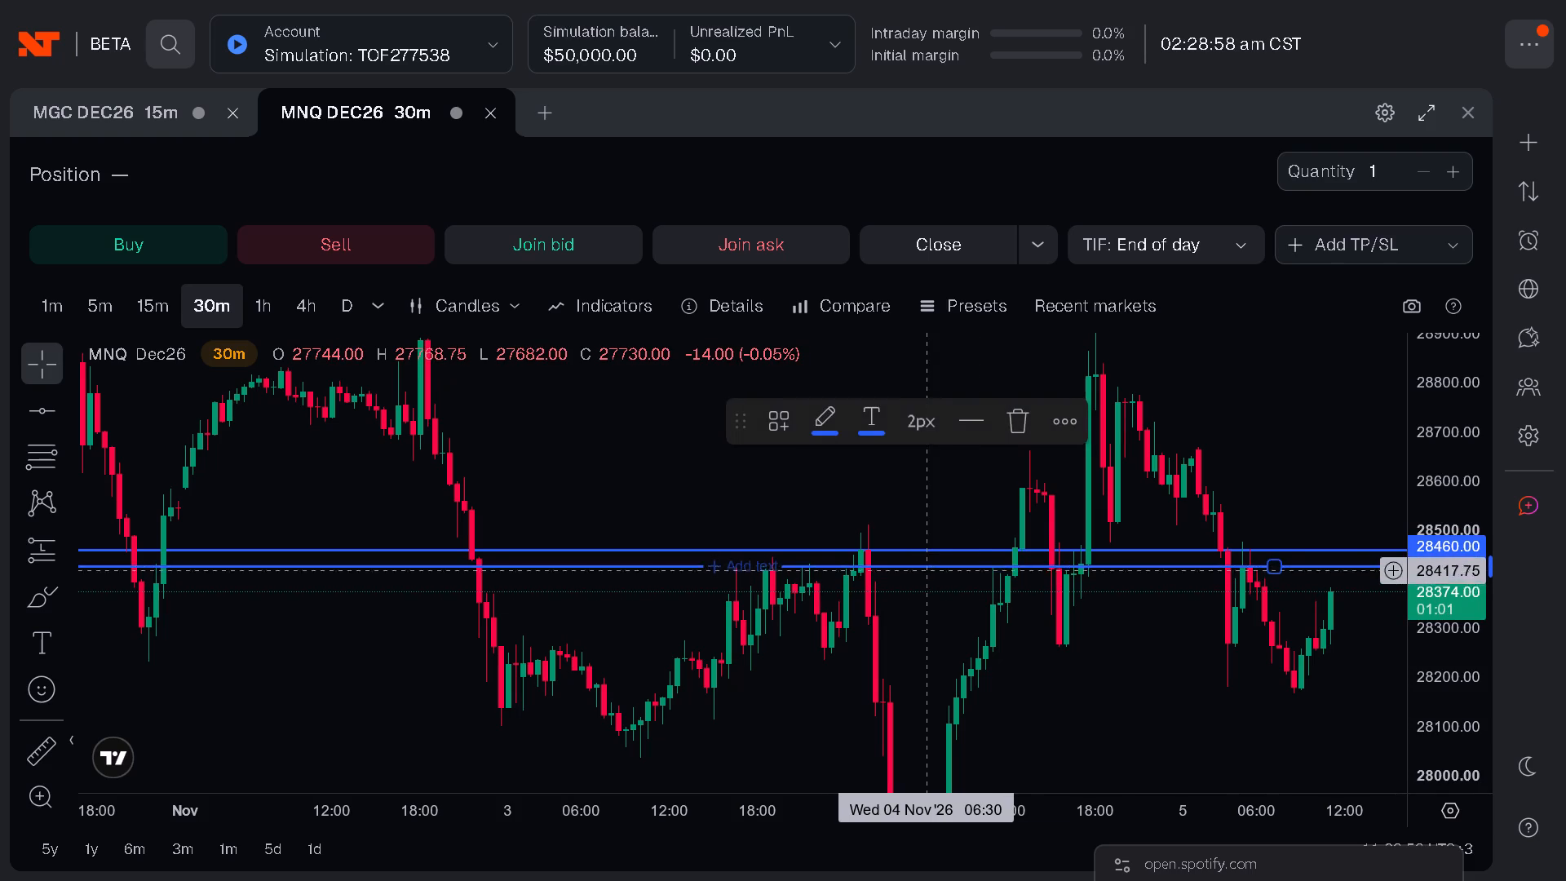
left_click(1157, 669)
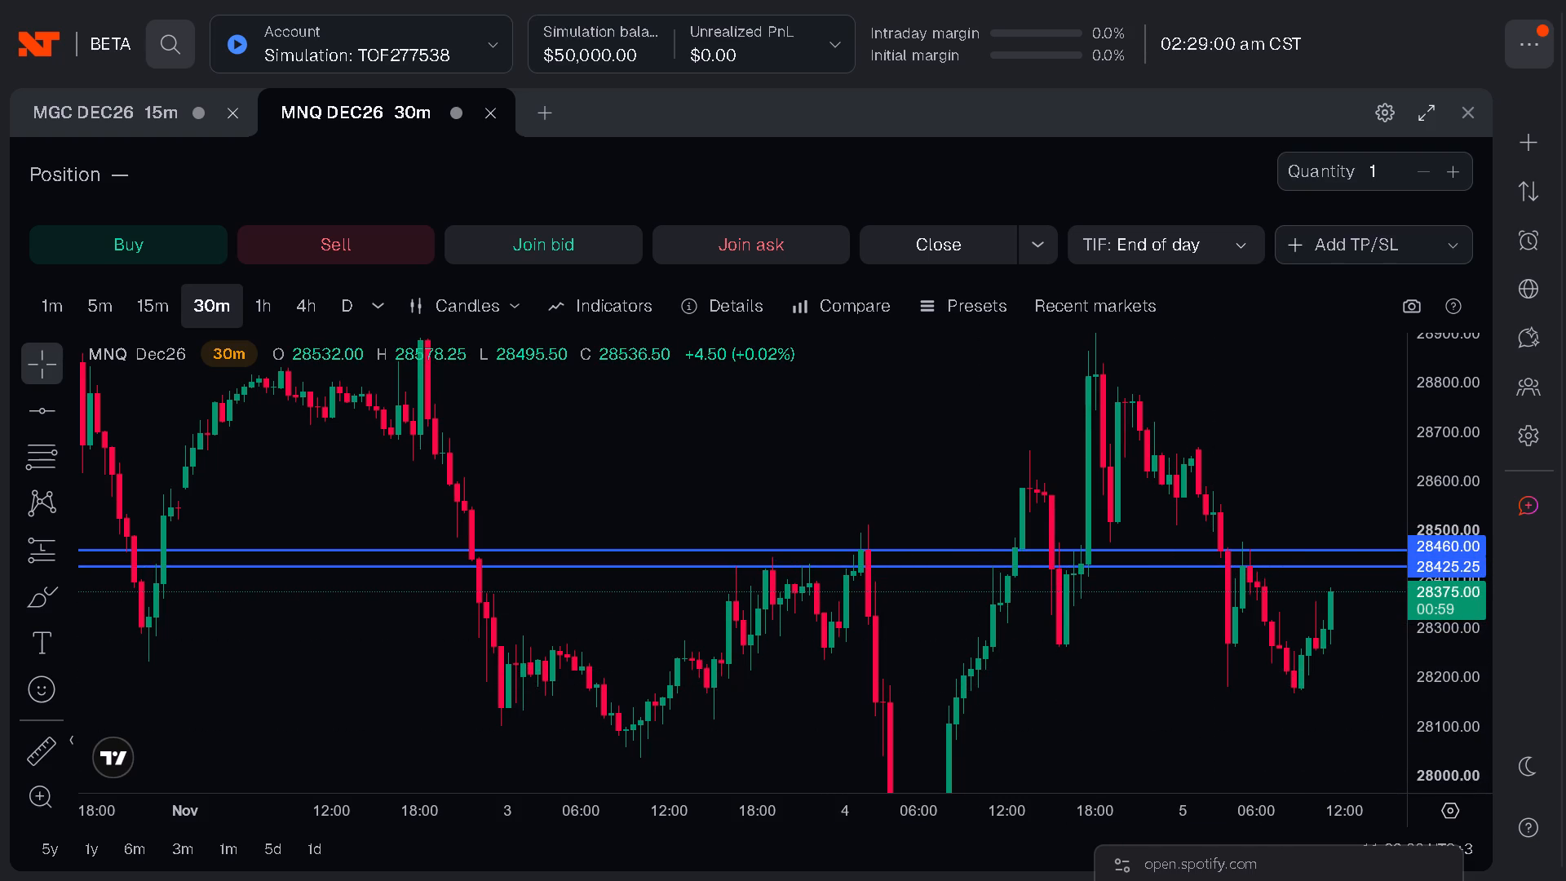
Examine the recent MNQ Dec26 30m candles against the 28460.00 and 28425.25 horizontal lines.
left_click_drag(1106, 810, 1082, 806)
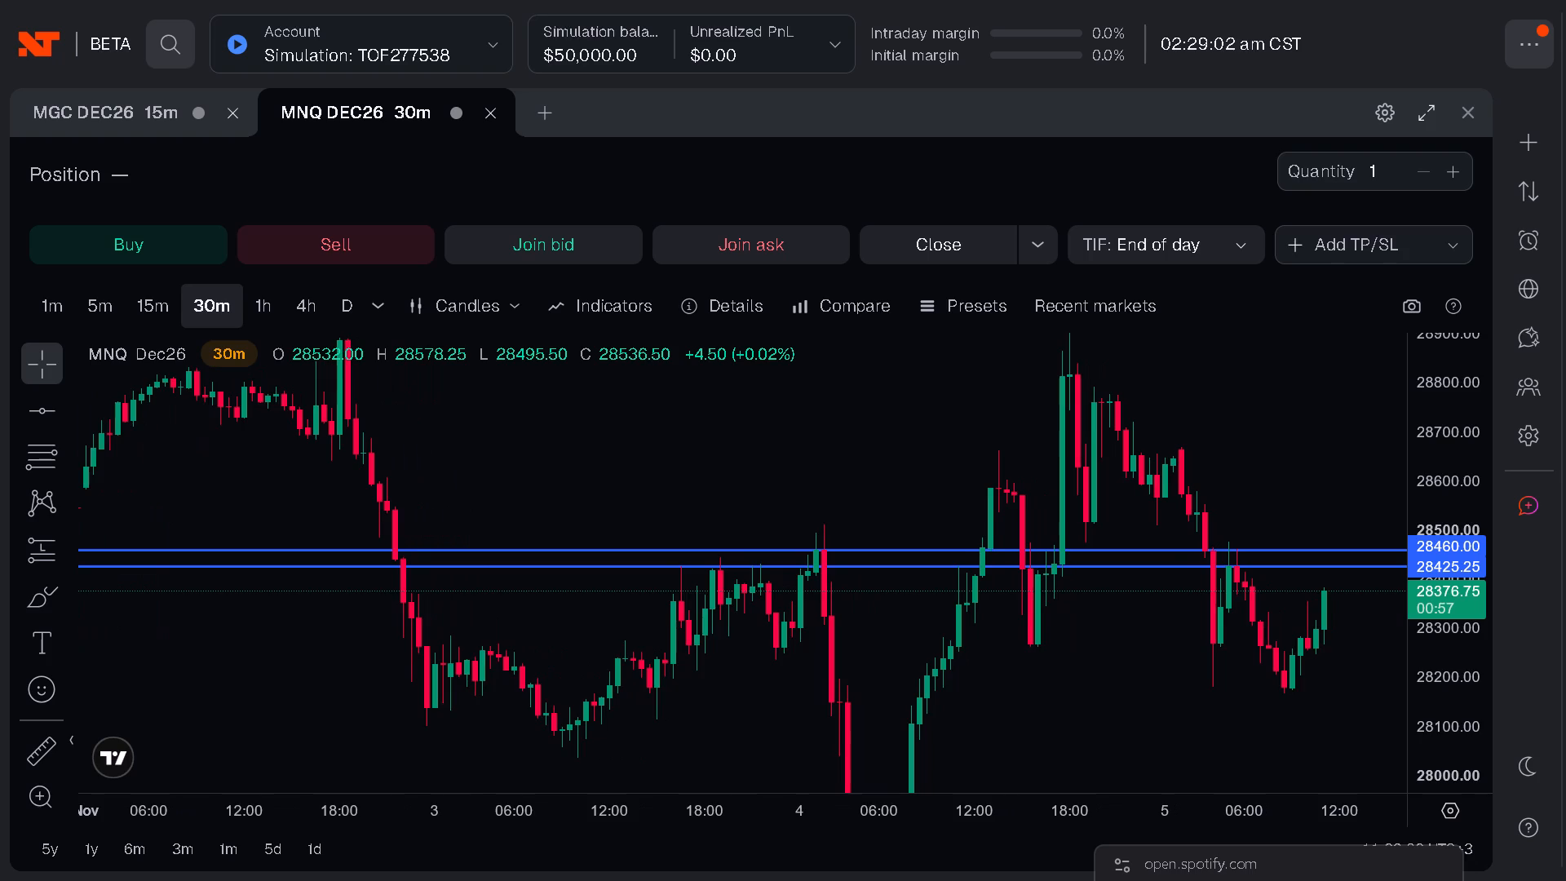
left_click_drag(1082, 806, 1044, 799)
left_click_drag(1059, 691, 724, 666)
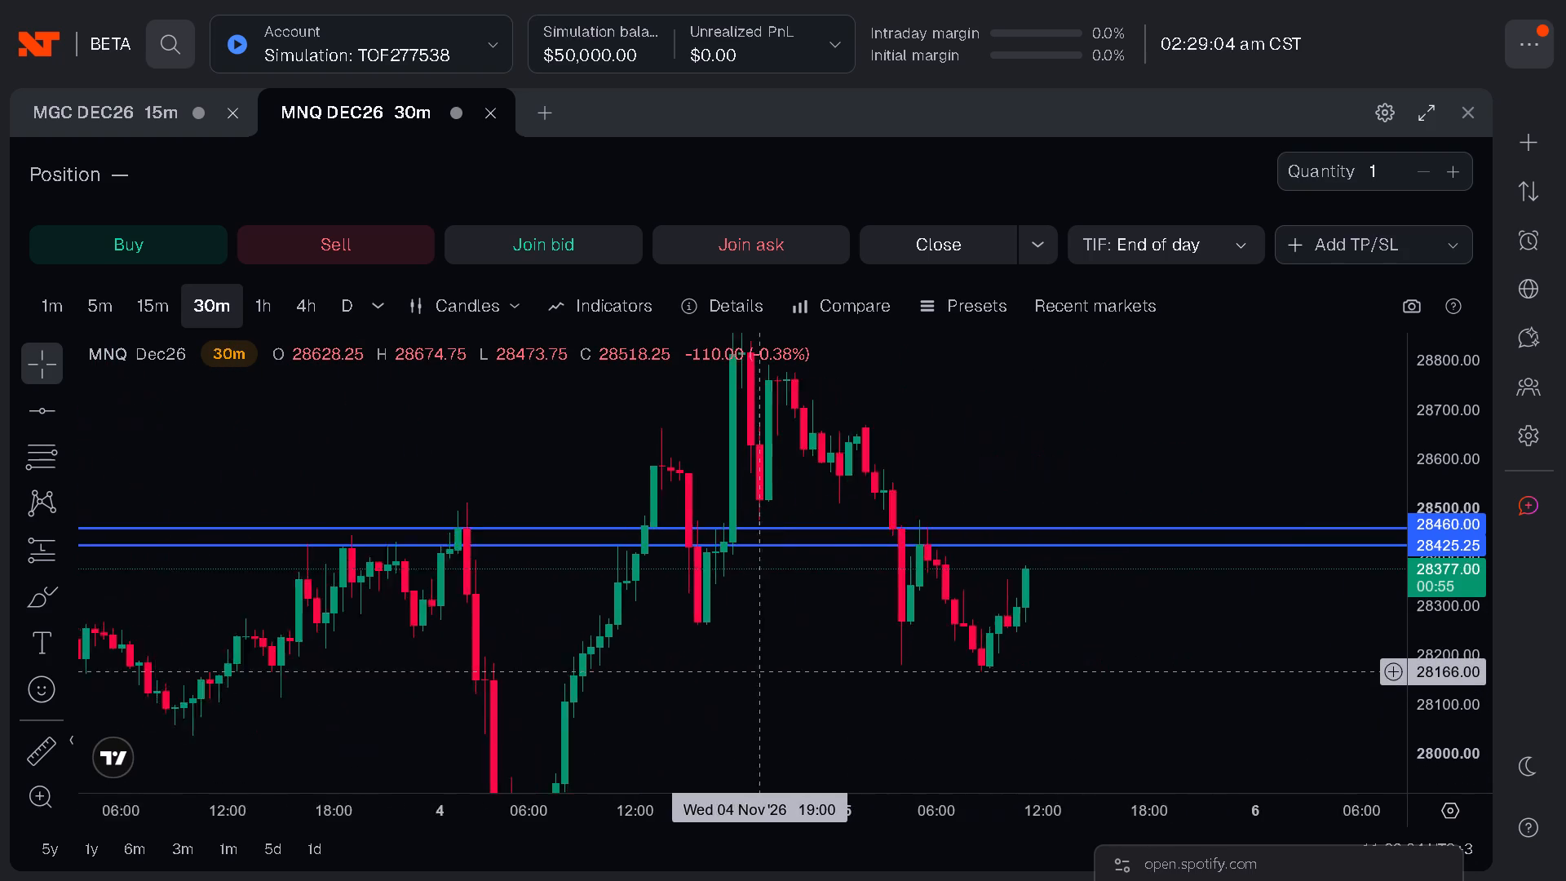
left_click_drag(724, 666, 576, 647)
left_click_drag(1454, 620, 1456, 671)
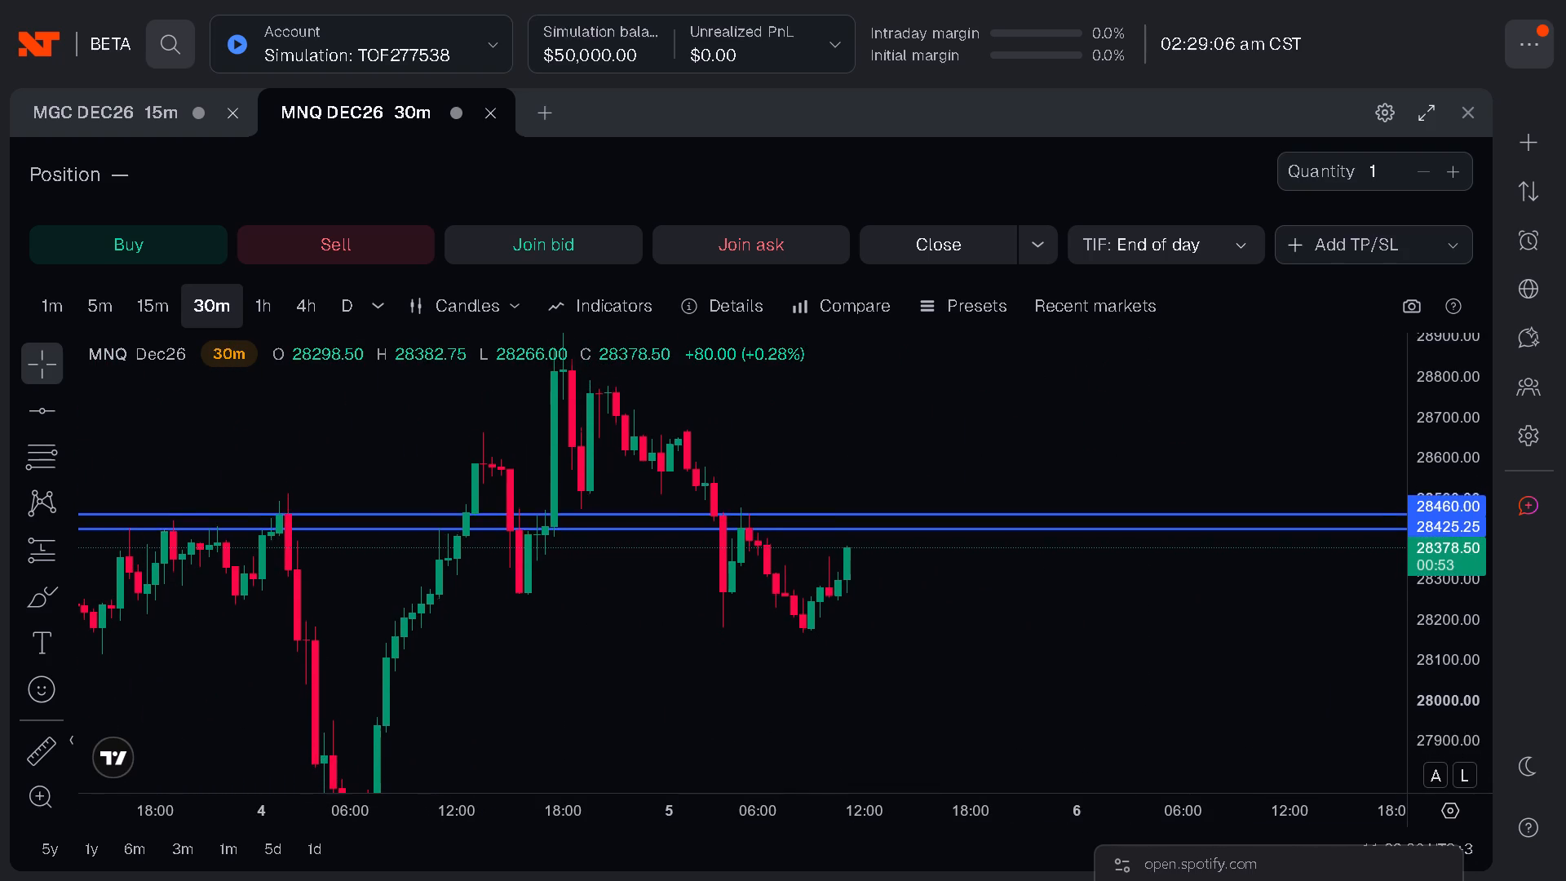
left_click_drag(1456, 671, 1458, 688)
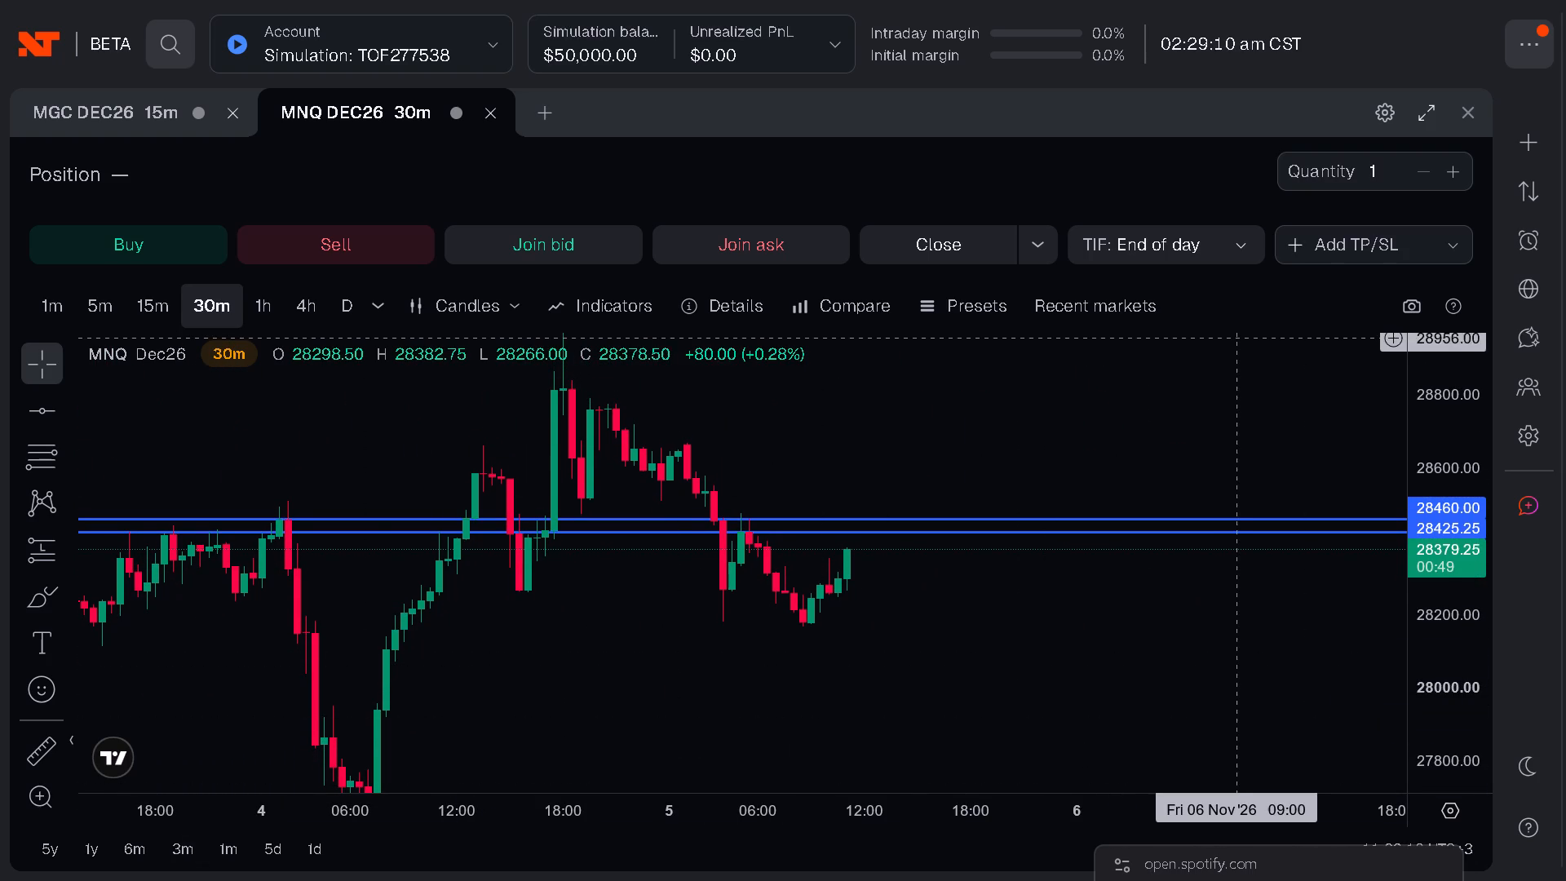
Leave full-screen view and switch to the TradingView NAS100 30m chart in Brave.
key("F11")
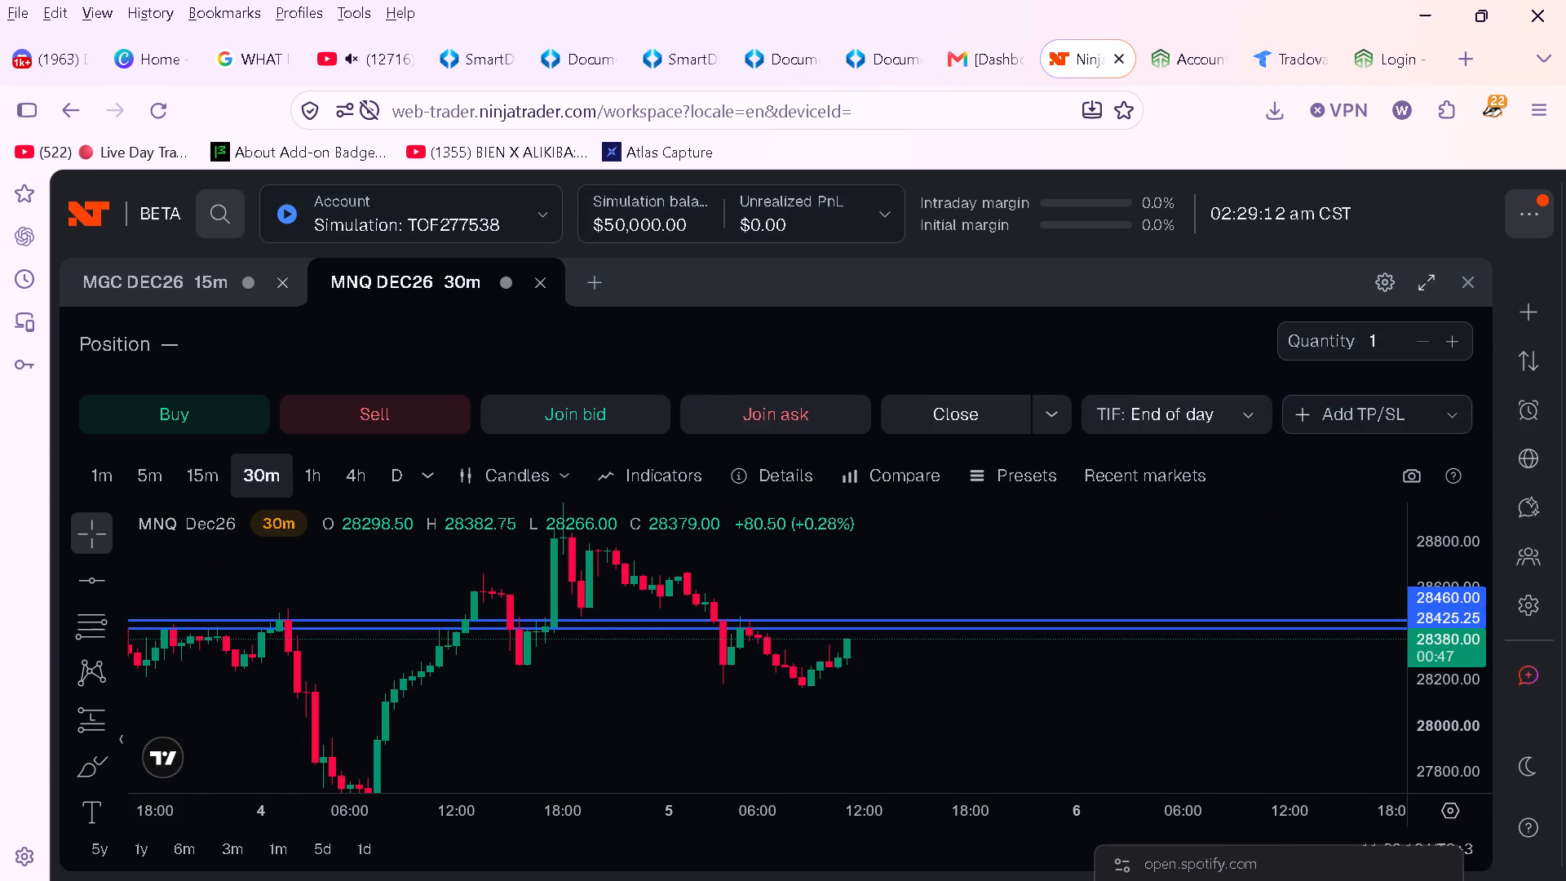
left_click(233, 770)
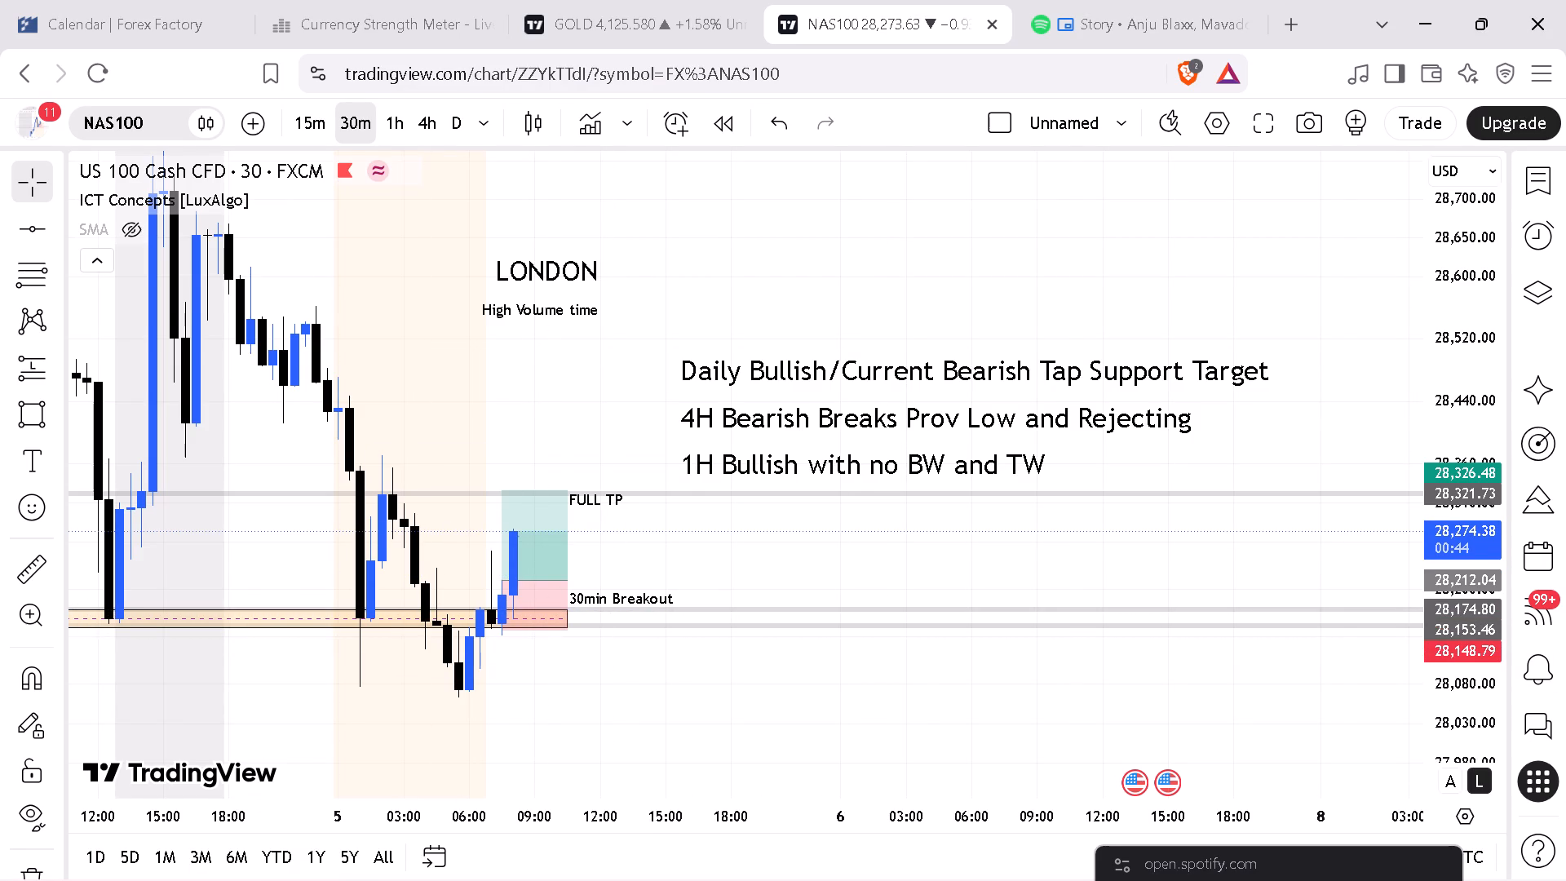
left_click_drag(1456, 719, 1466, 677)
left_click_drag(764, 560, 885, 600)
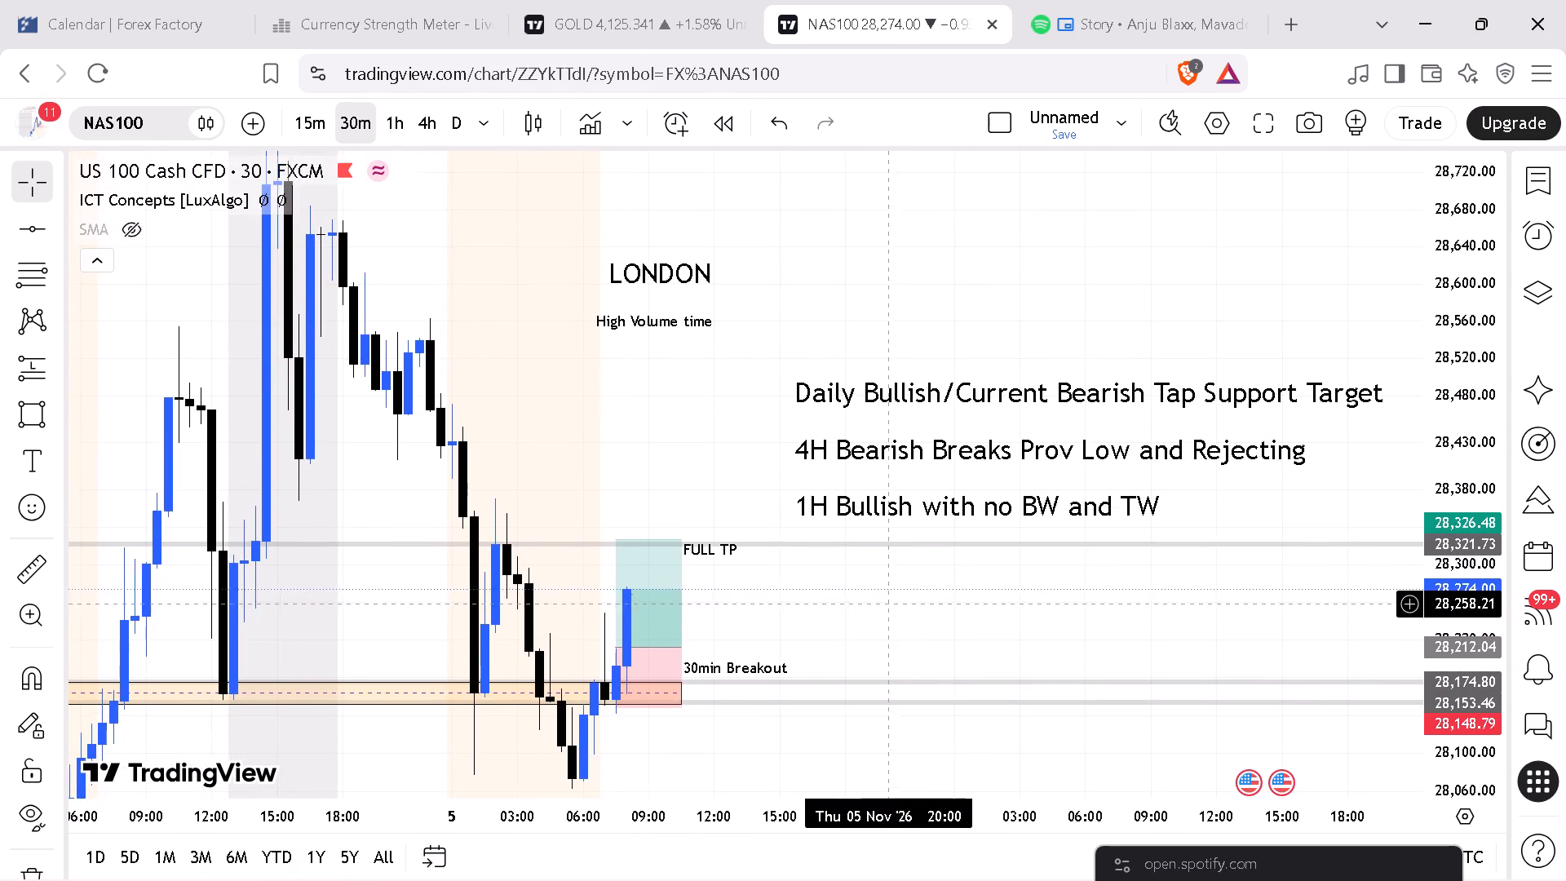
Reposition the chart labels: FULL TP up to about 28,338, High Volume time down to about 28,559, and LONDON slightly lower above it.
left_click_drag(709, 550, 718, 548)
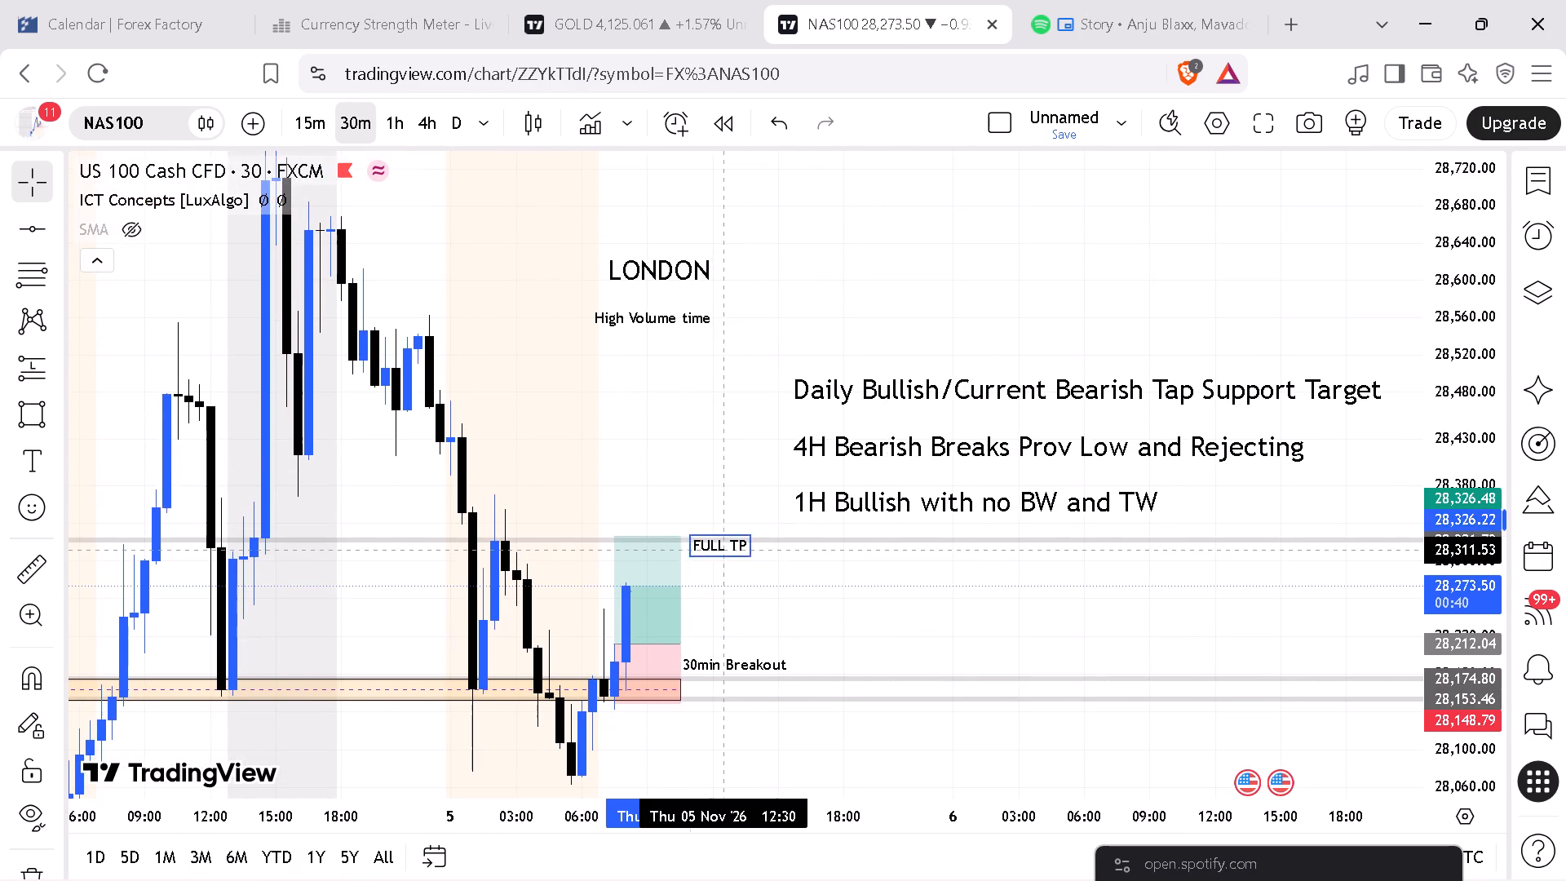
left_click_drag(718, 548, 732, 538)
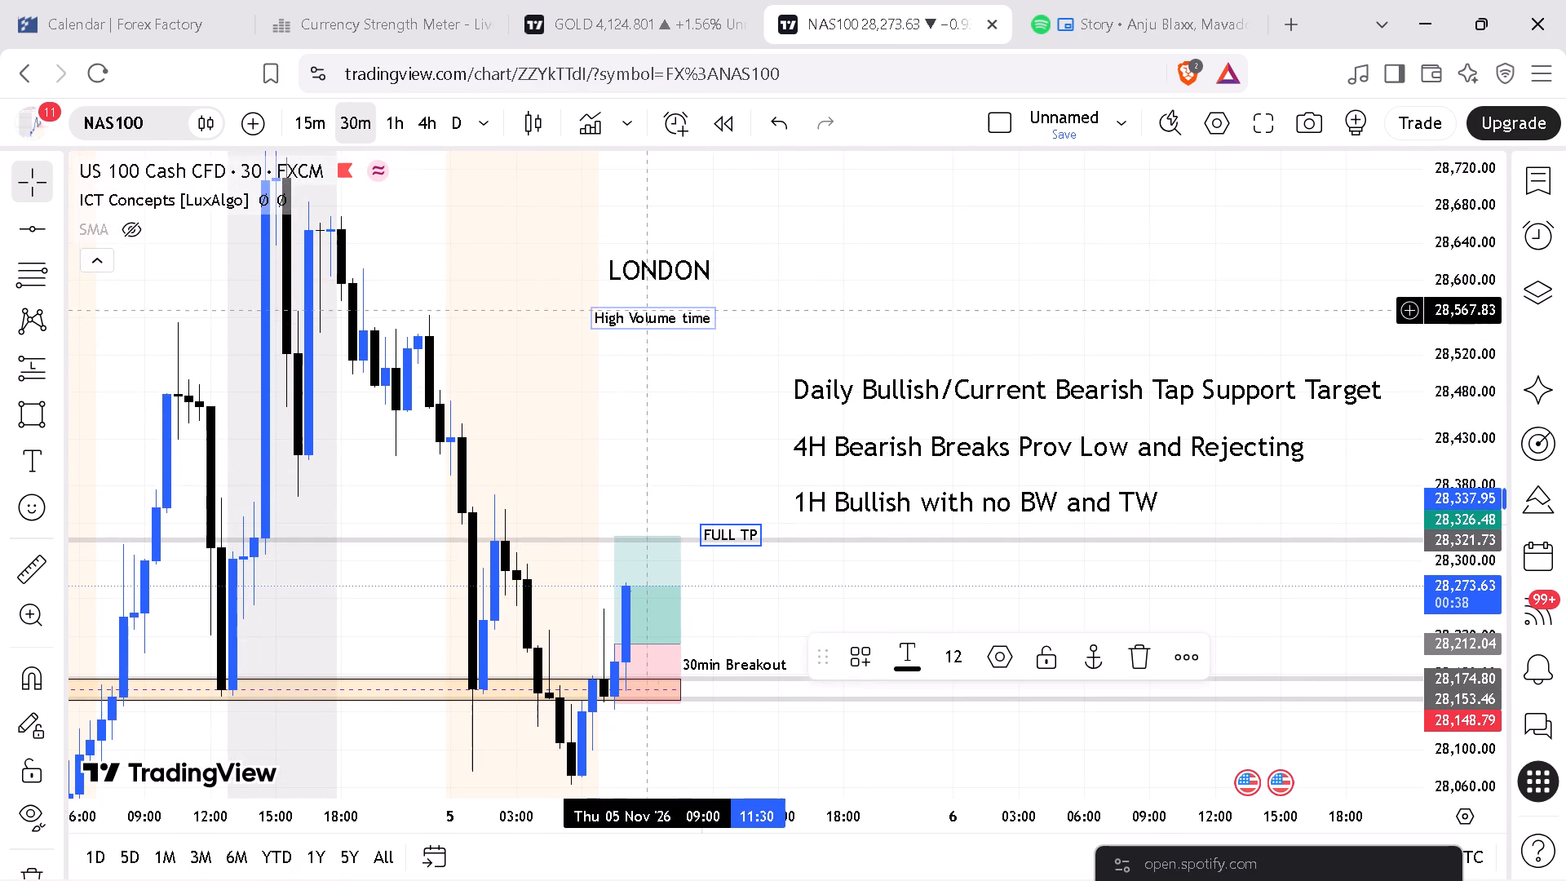
left_click_drag(637, 321, 639, 330)
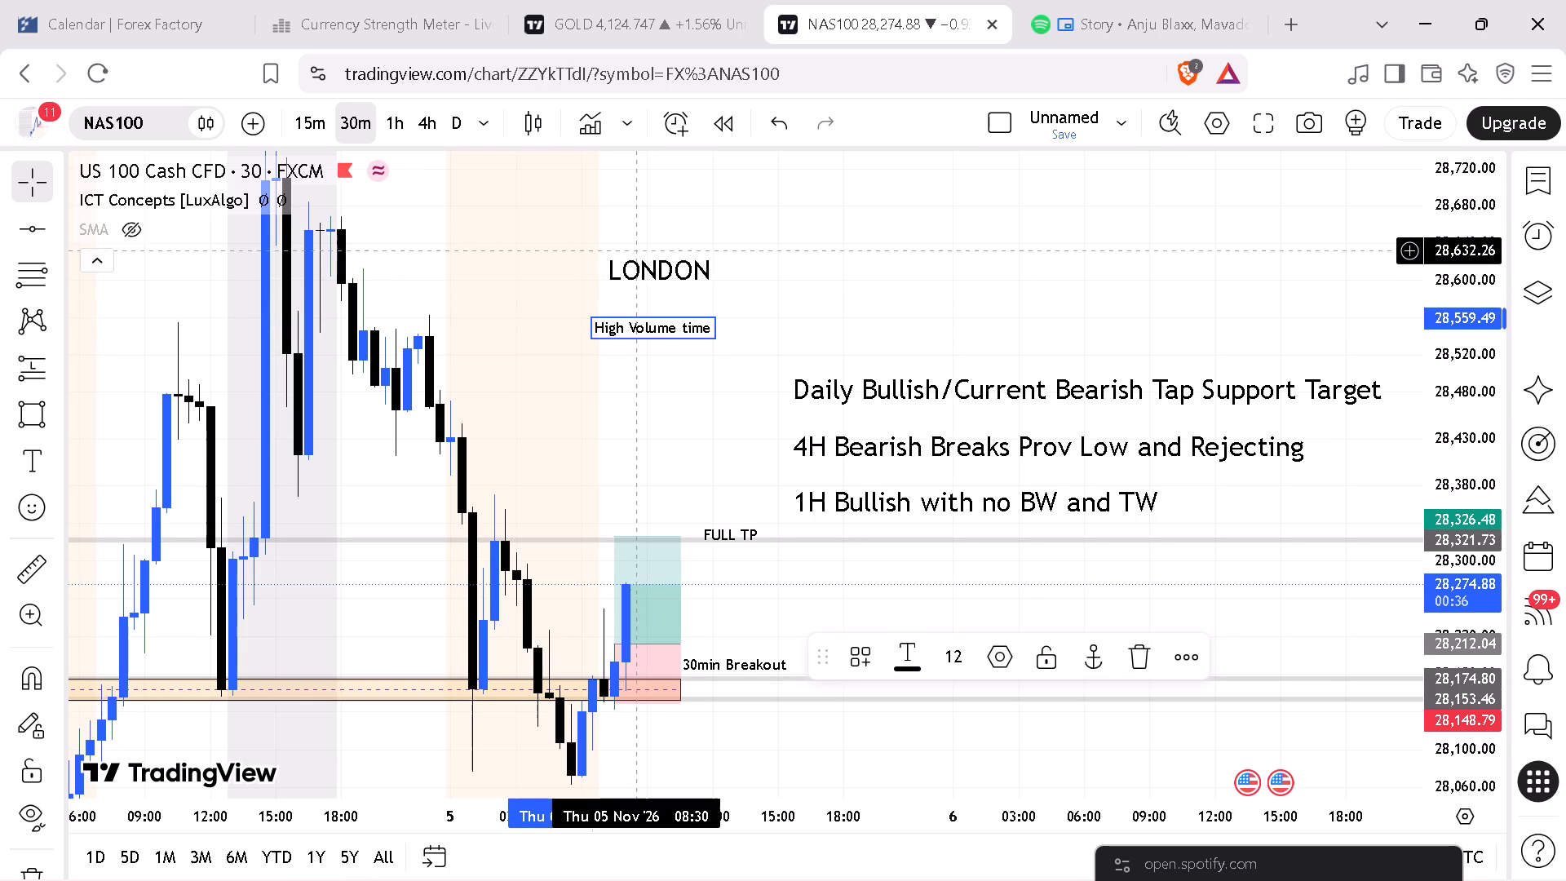
left_click_drag(637, 265, 630, 285)
Add a "W TRADE" text label at size 24 beside the position box, between the FULL TP and 30min Breakout labels.
left_click_drag(765, 614, 798, 613)
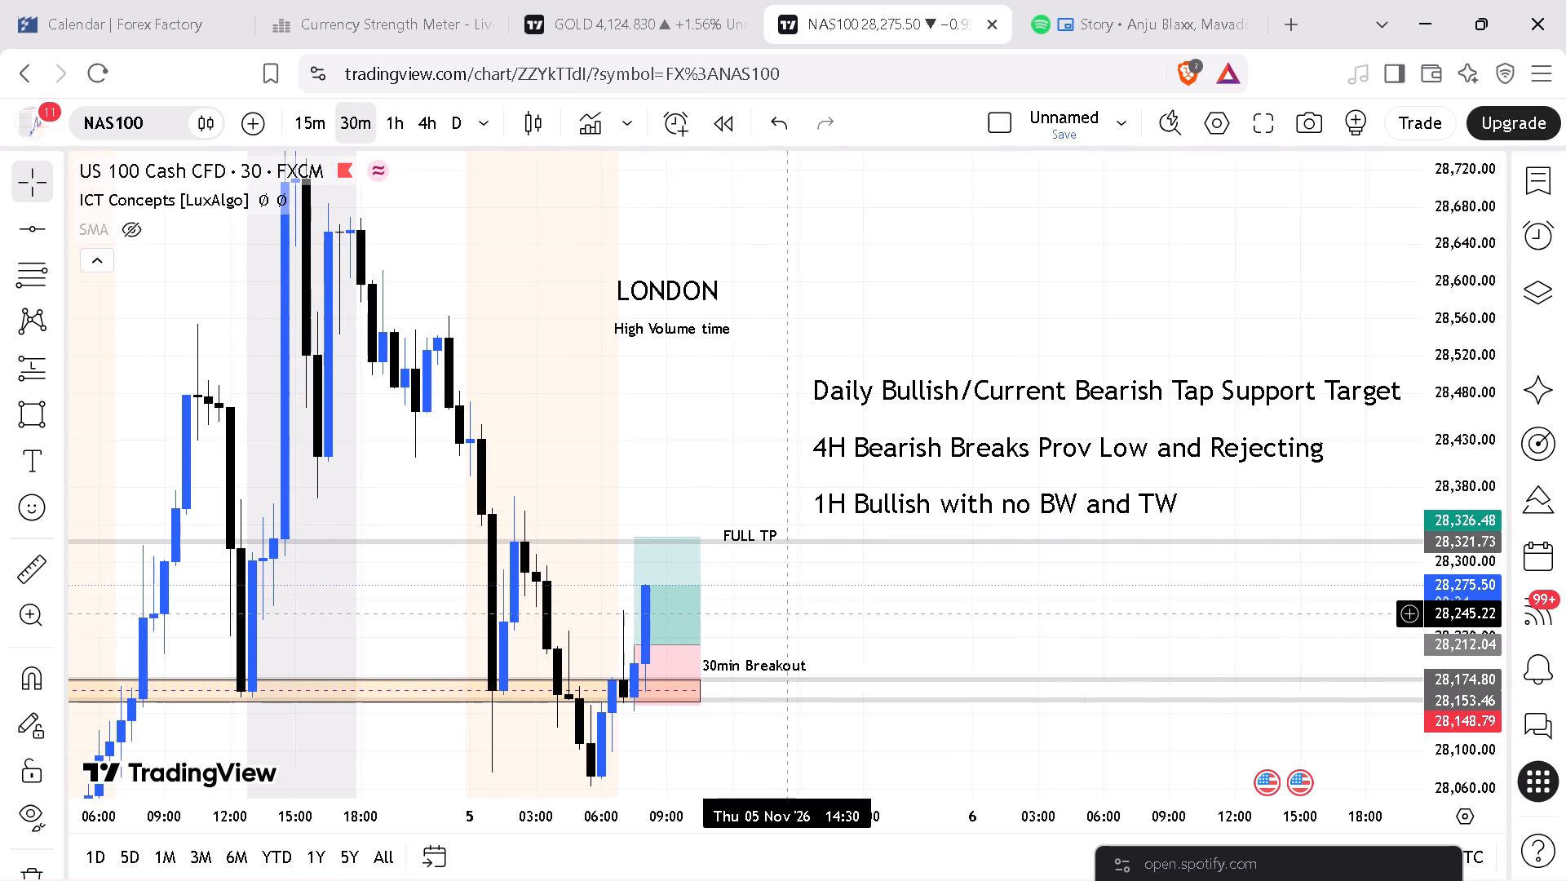
left_click_drag(798, 613, 793, 622)
left_click_drag(885, 825, 860, 820)
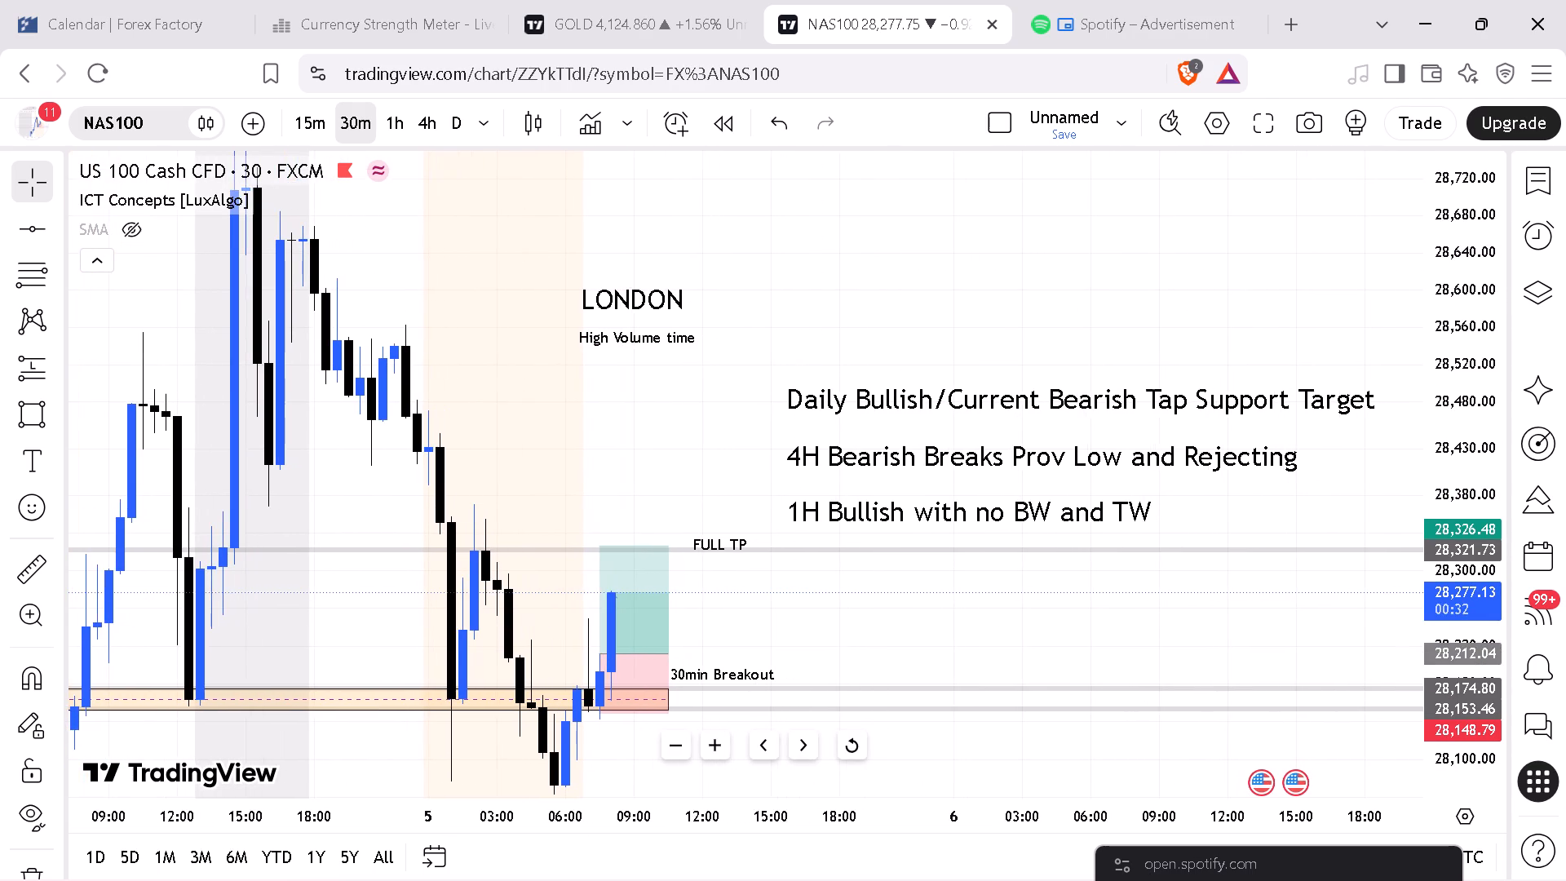
left_click_drag(876, 595, 805, 573)
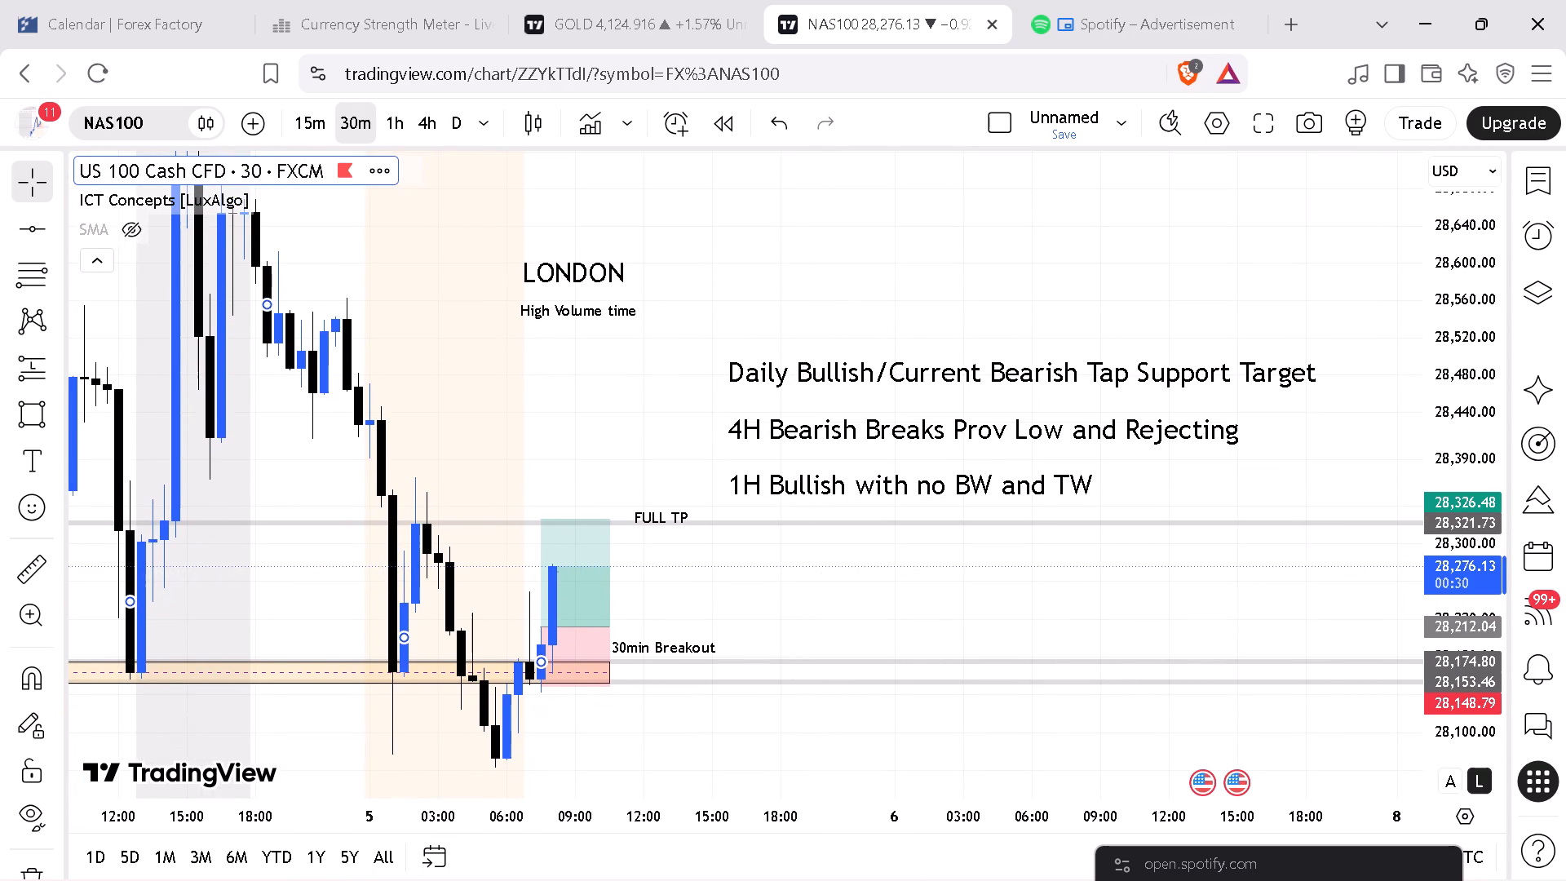
left_click_drag(1489, 388, 1478, 415)
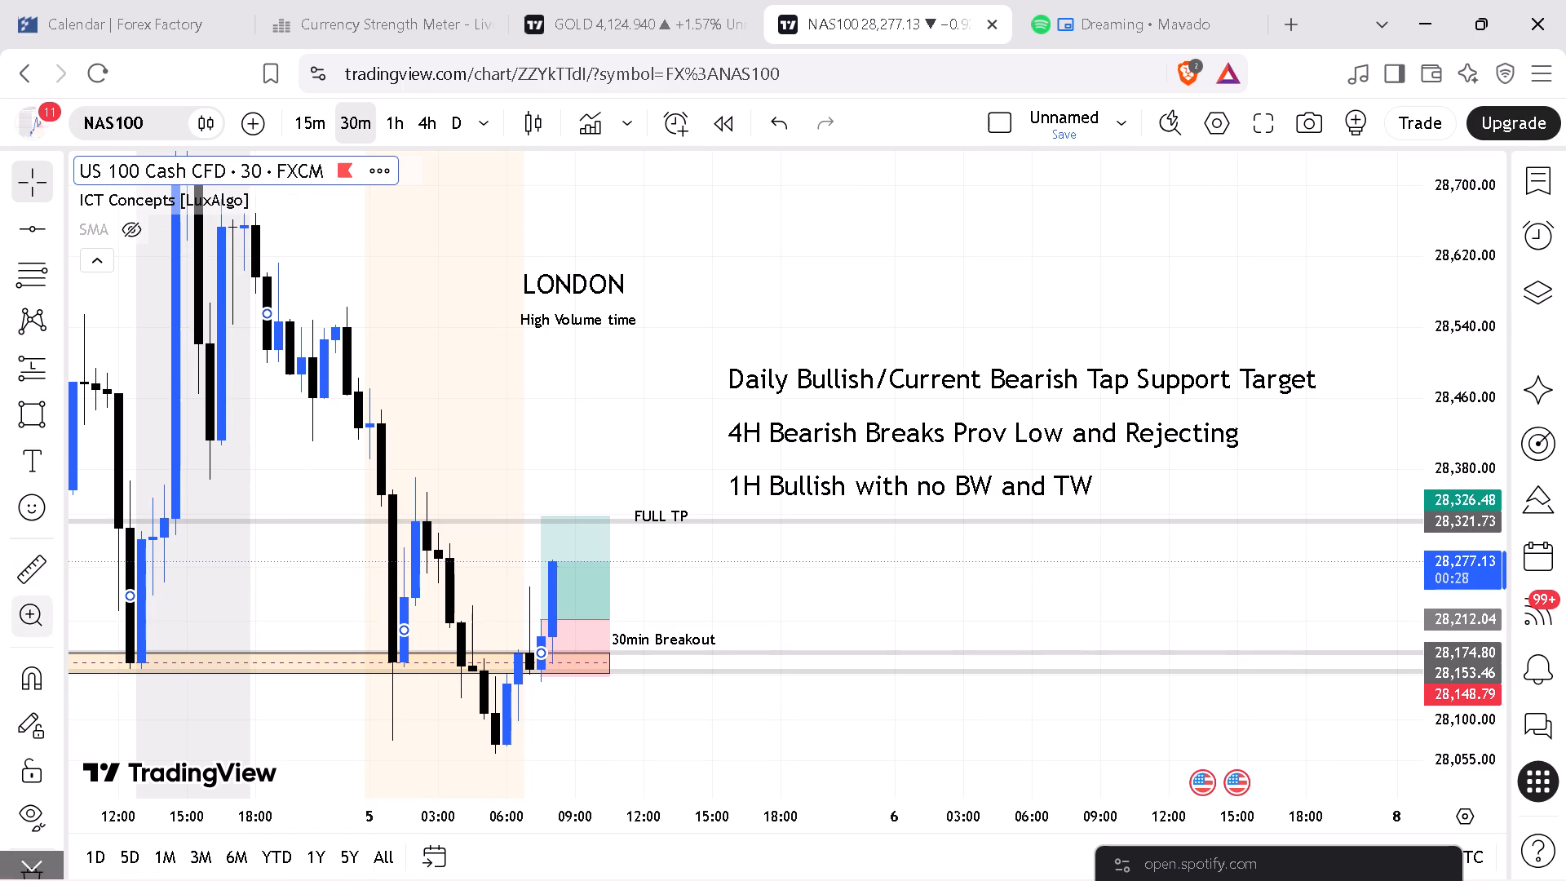
left_click(36, 452)
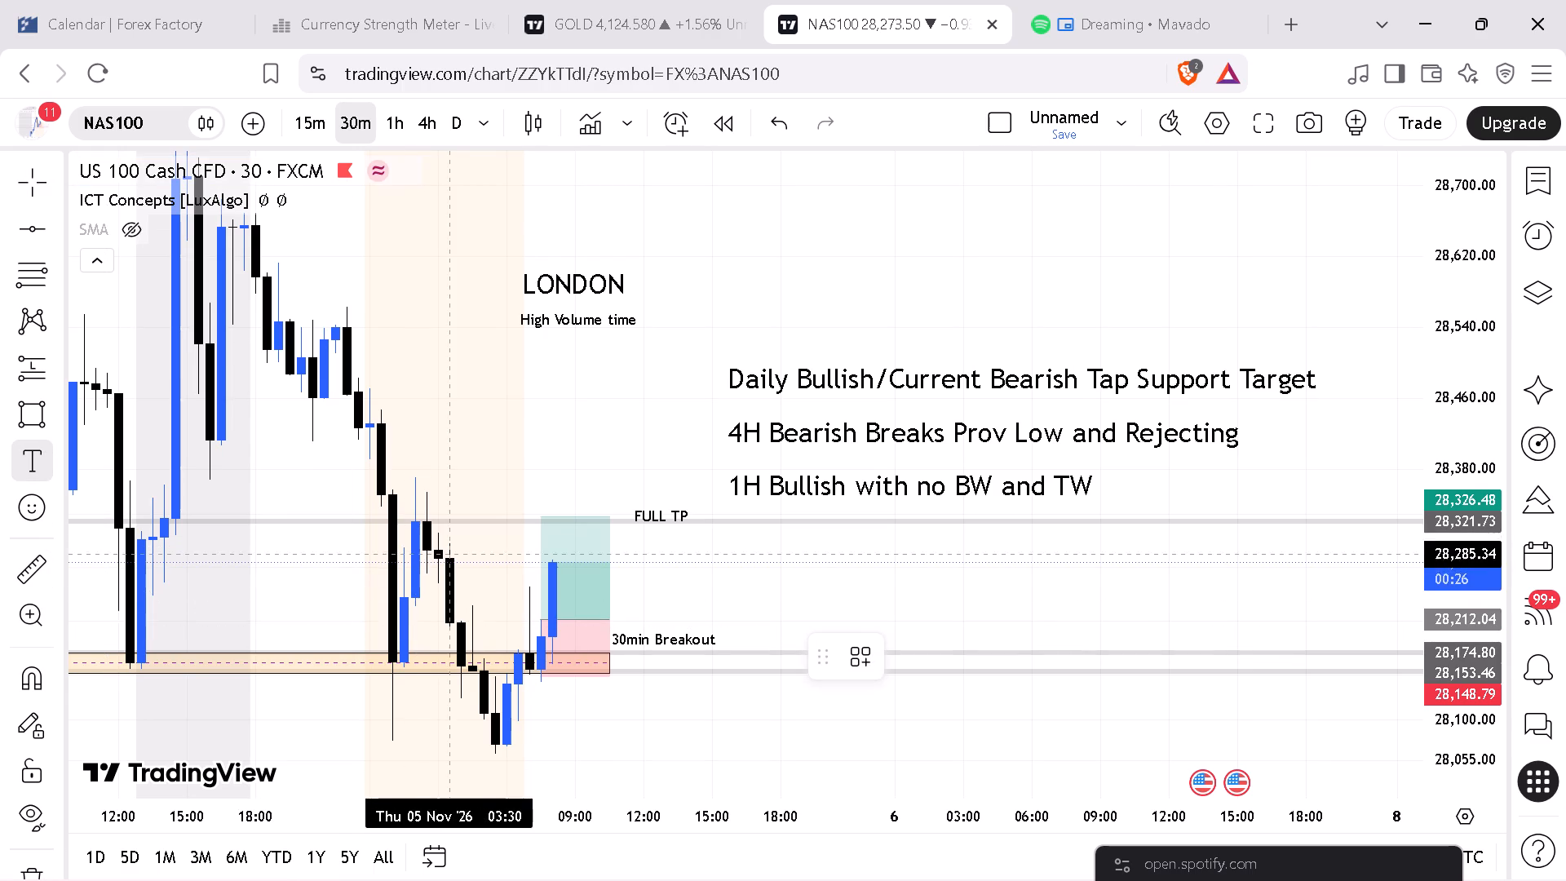
left_click(451, 554)
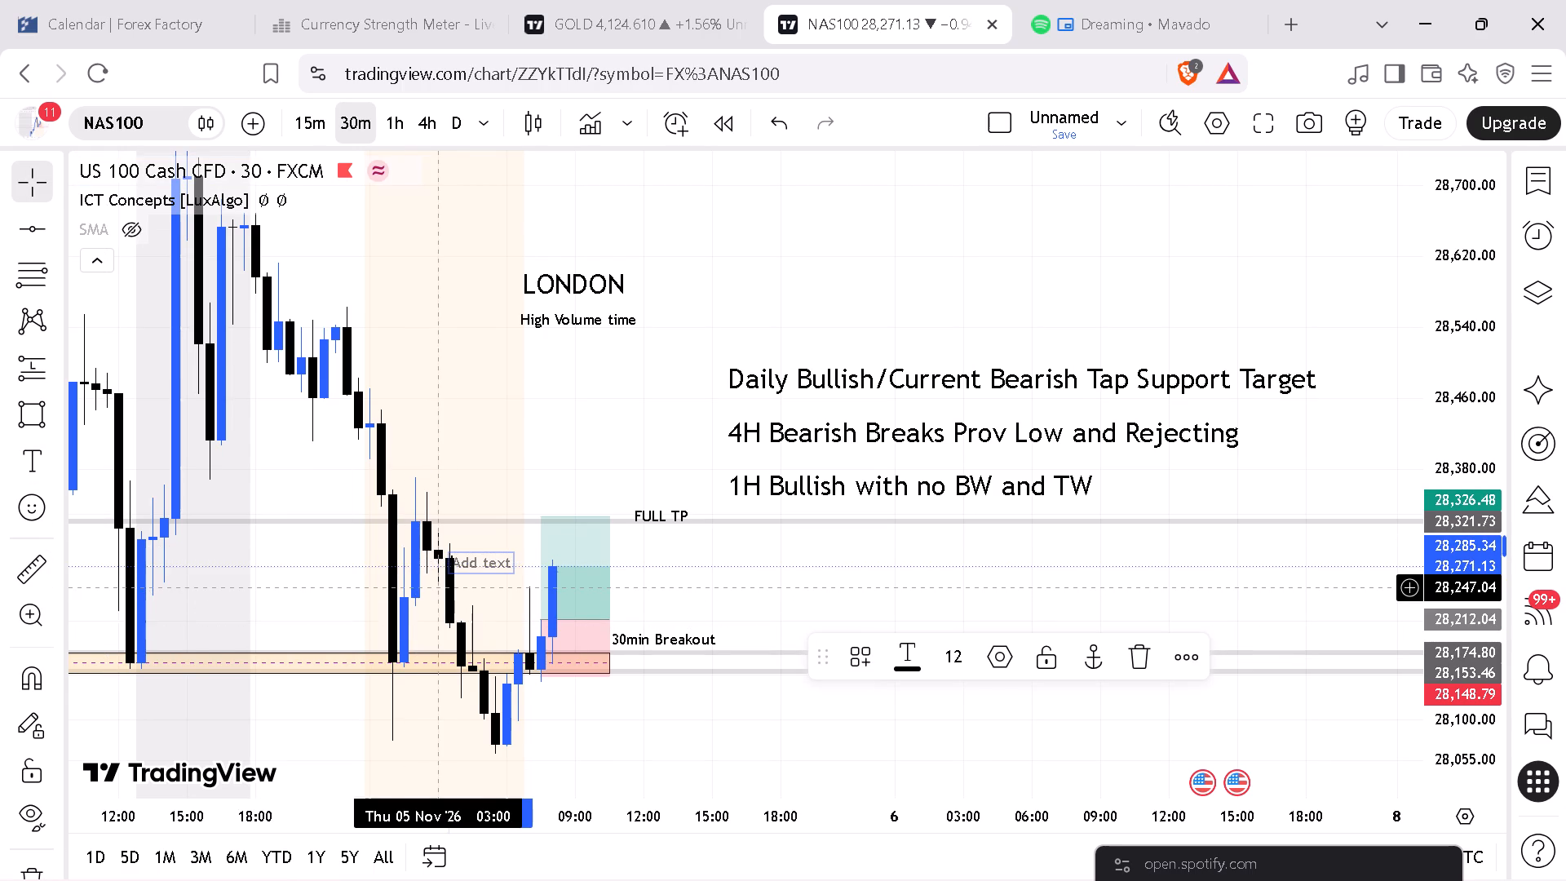
type("W TRADE")
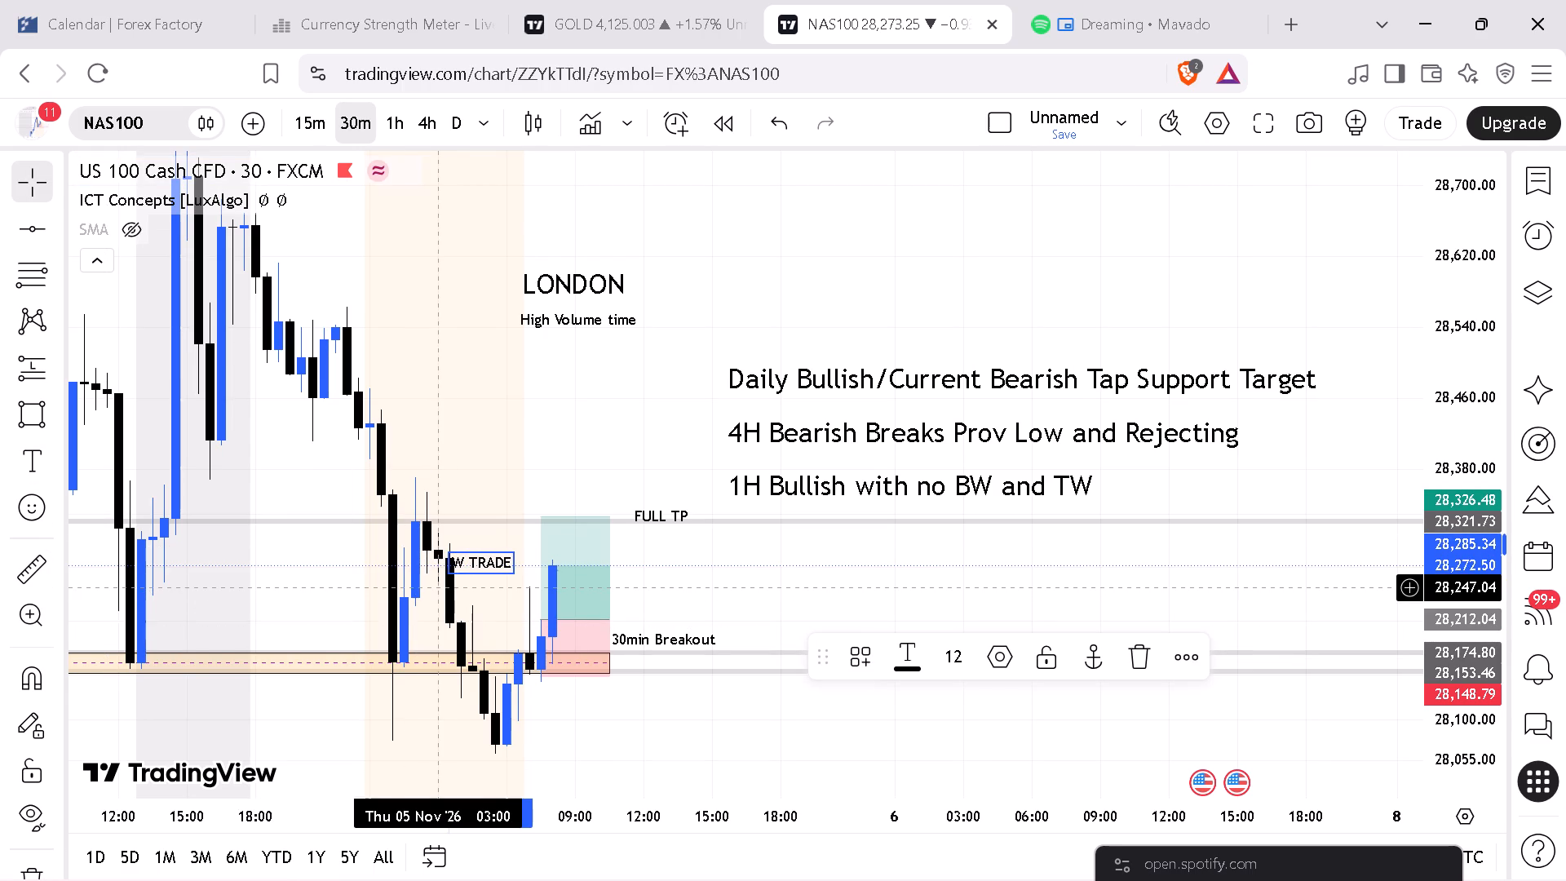
left_click(956, 656)
left_click(958, 744)
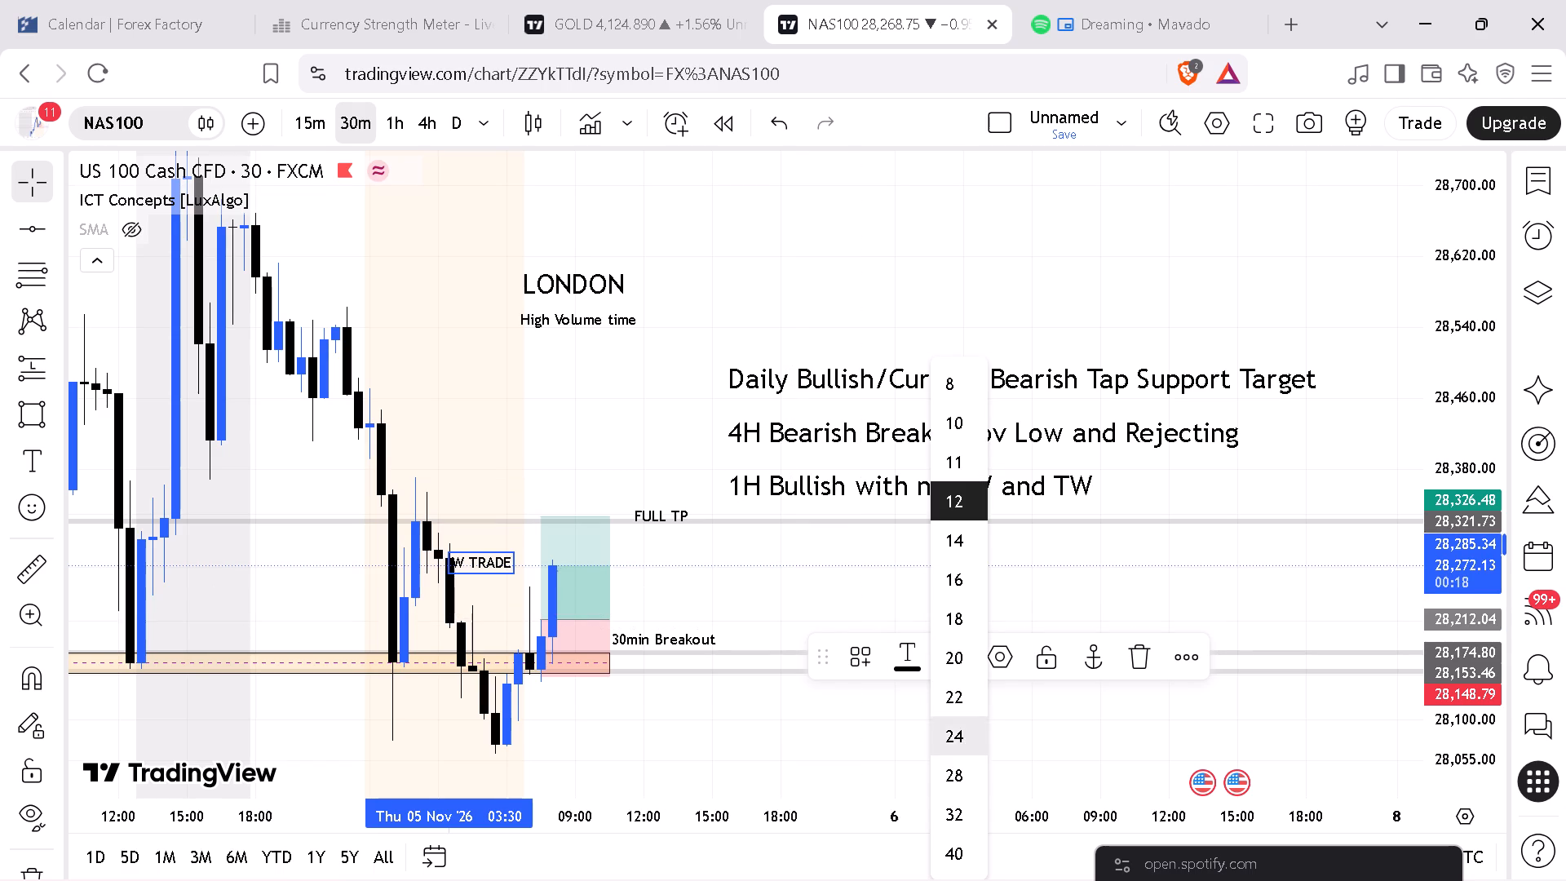
left_click(697, 558)
left_click_drag(490, 573, 467, 489)
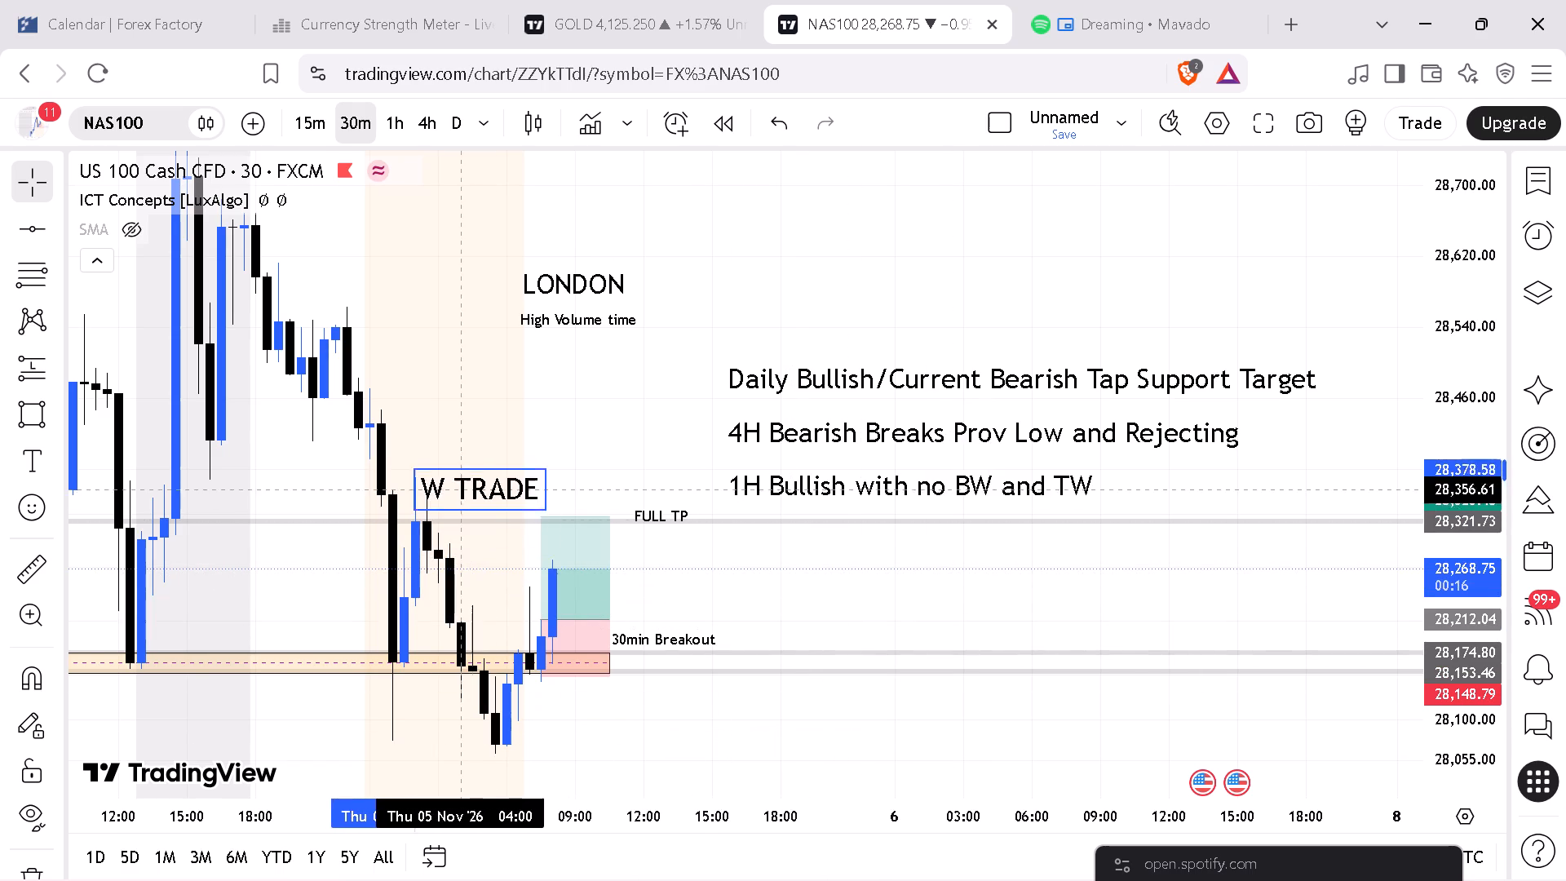
left_click_drag(467, 489, 670, 580)
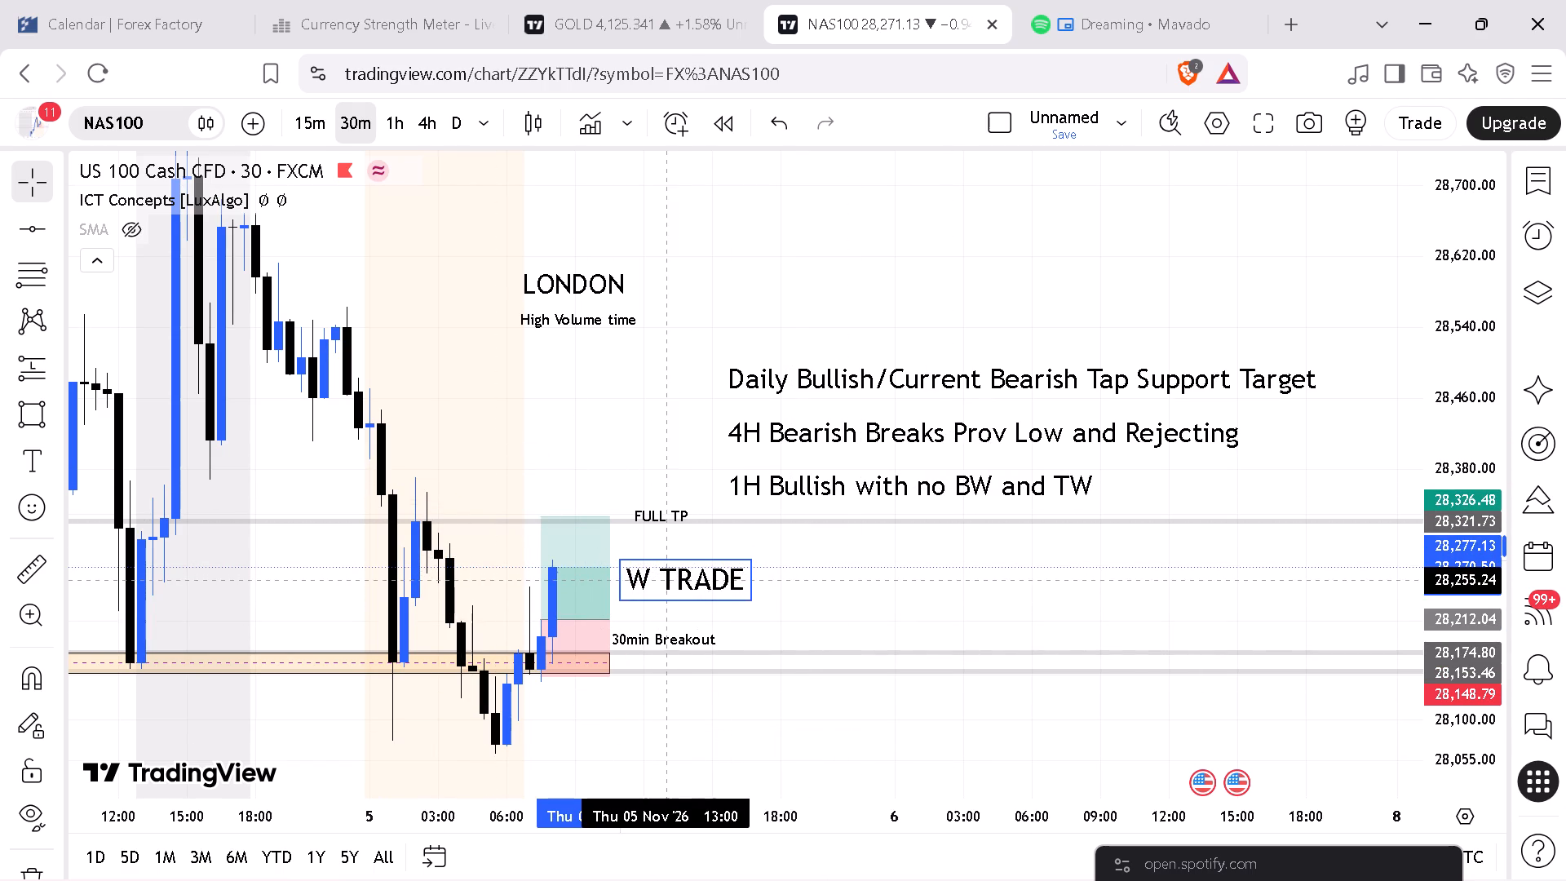
left_click_drag(670, 580, 672, 580)
Examine the current NAS100 30m candle and the marked trade against the FULL TP and breakout levels.
left_click_drag(977, 581, 984, 618)
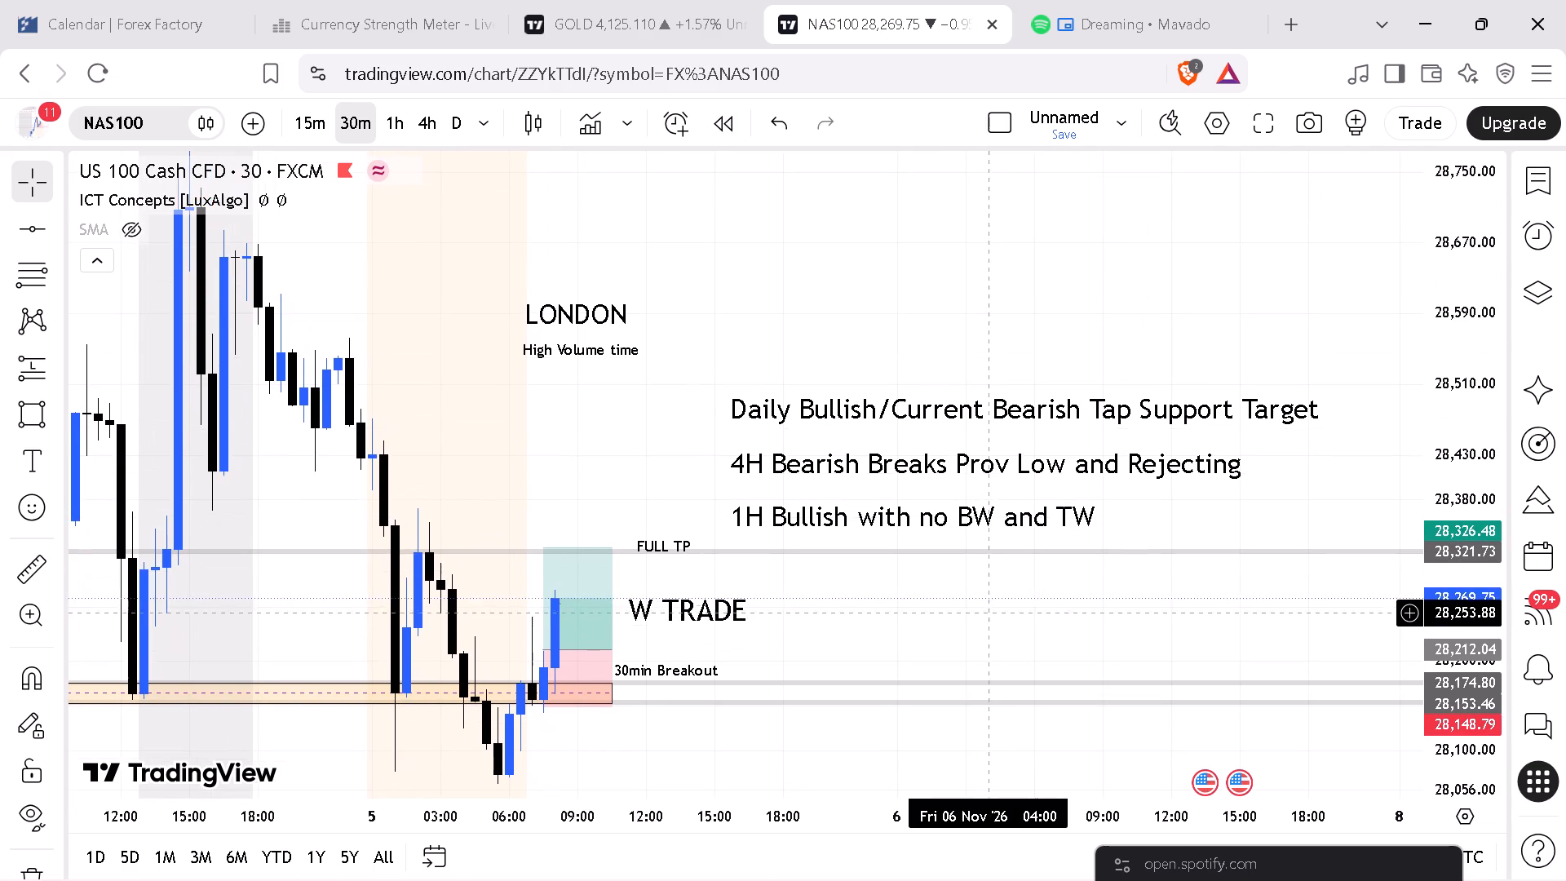
left_click_drag(1464, 628, 1462, 616)
left_click_drag(1073, 624, 1050, 614)
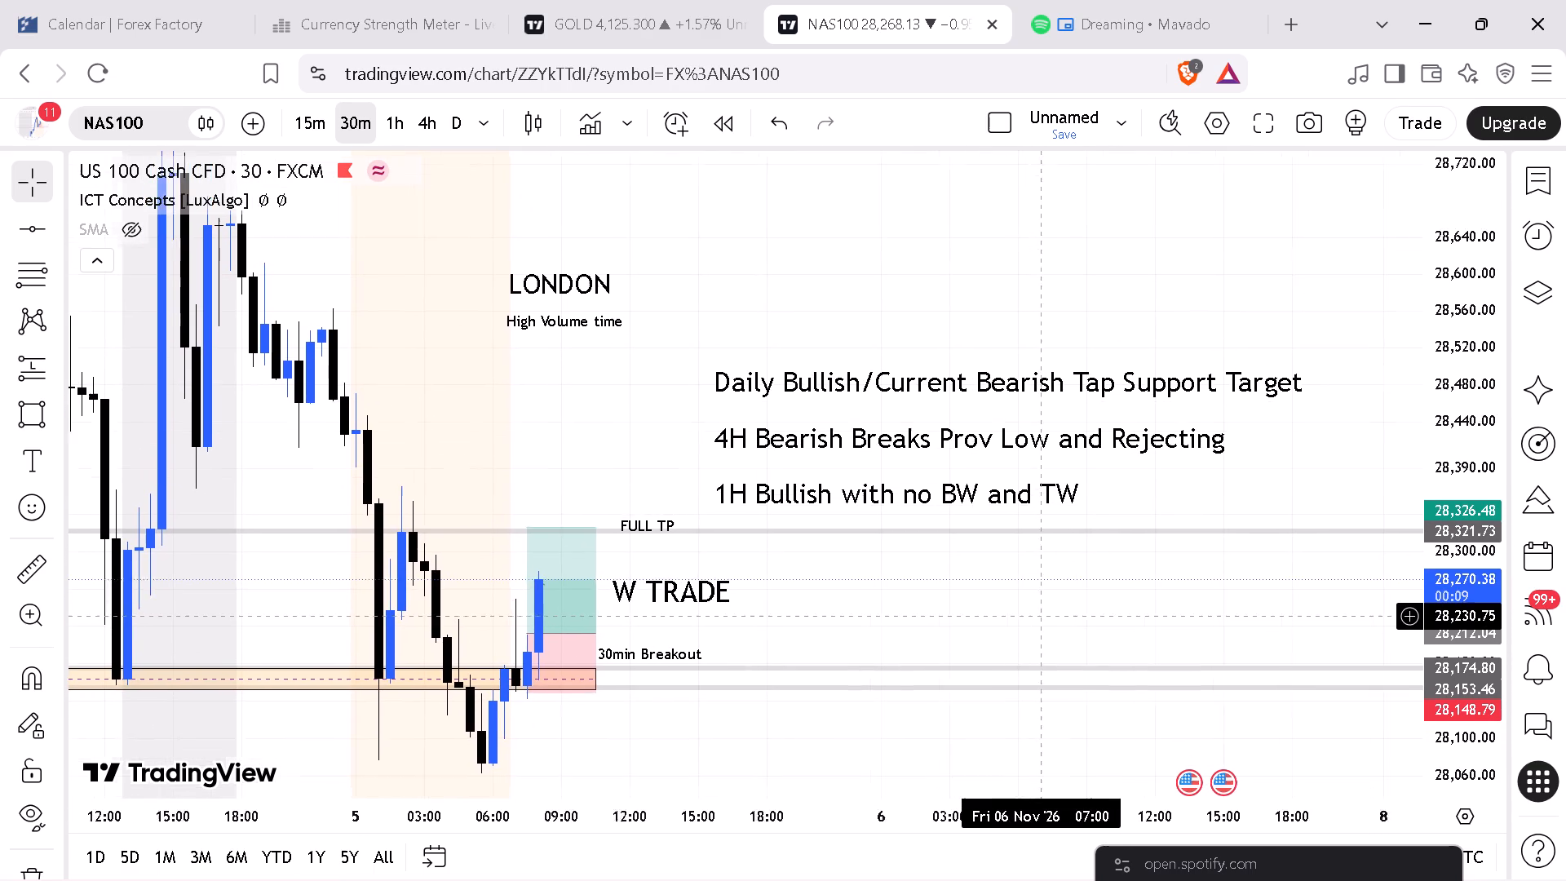
left_click_drag(1050, 614, 1044, 641)
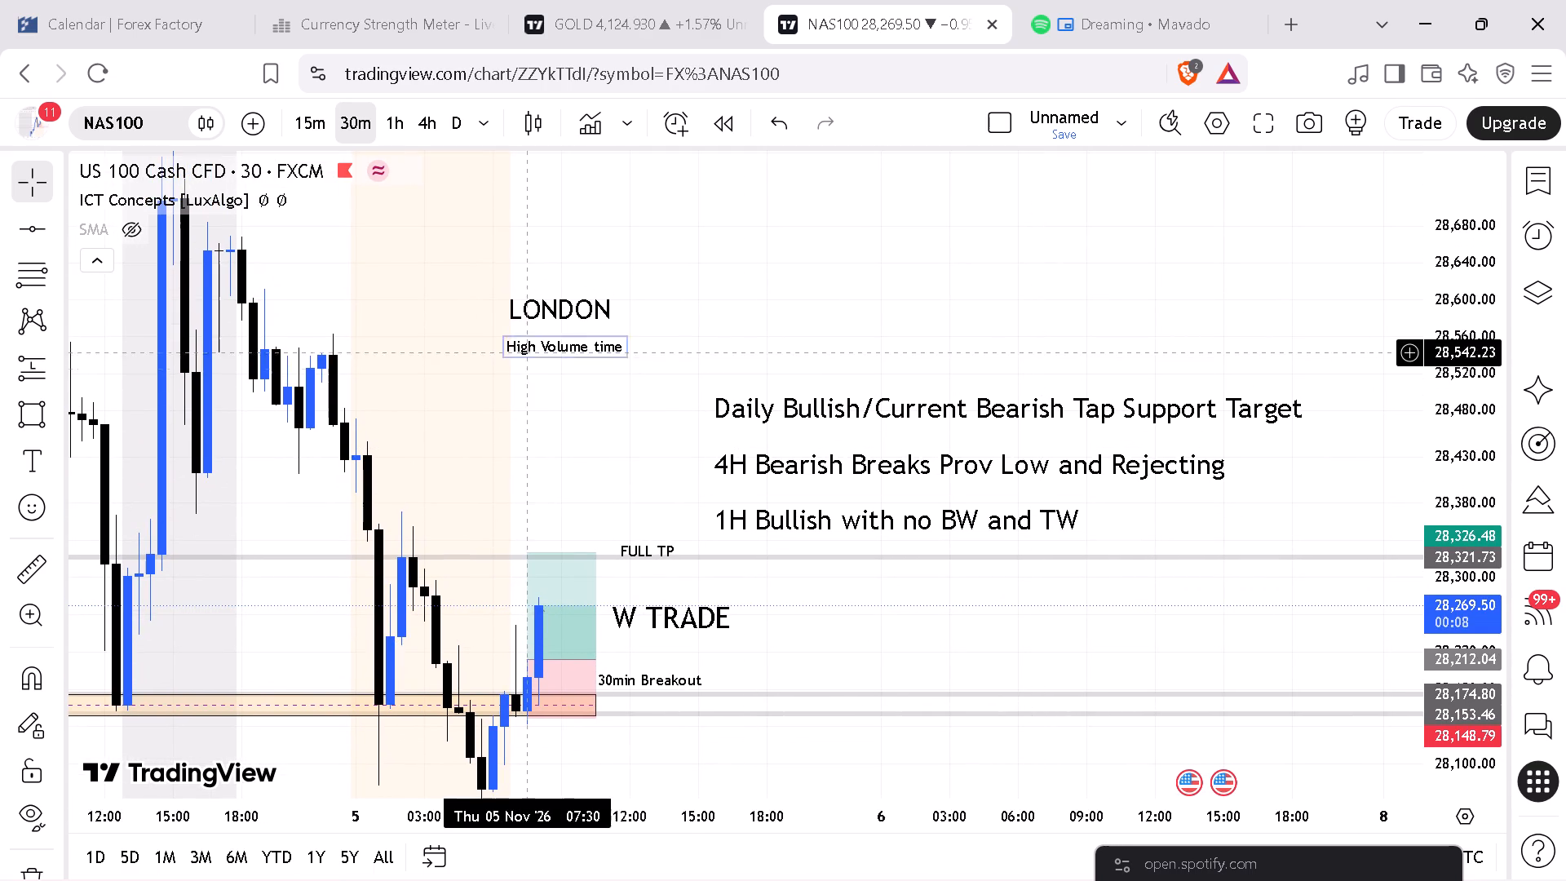
left_click(545, 304)
left_click_drag(790, 278, 808, 297)
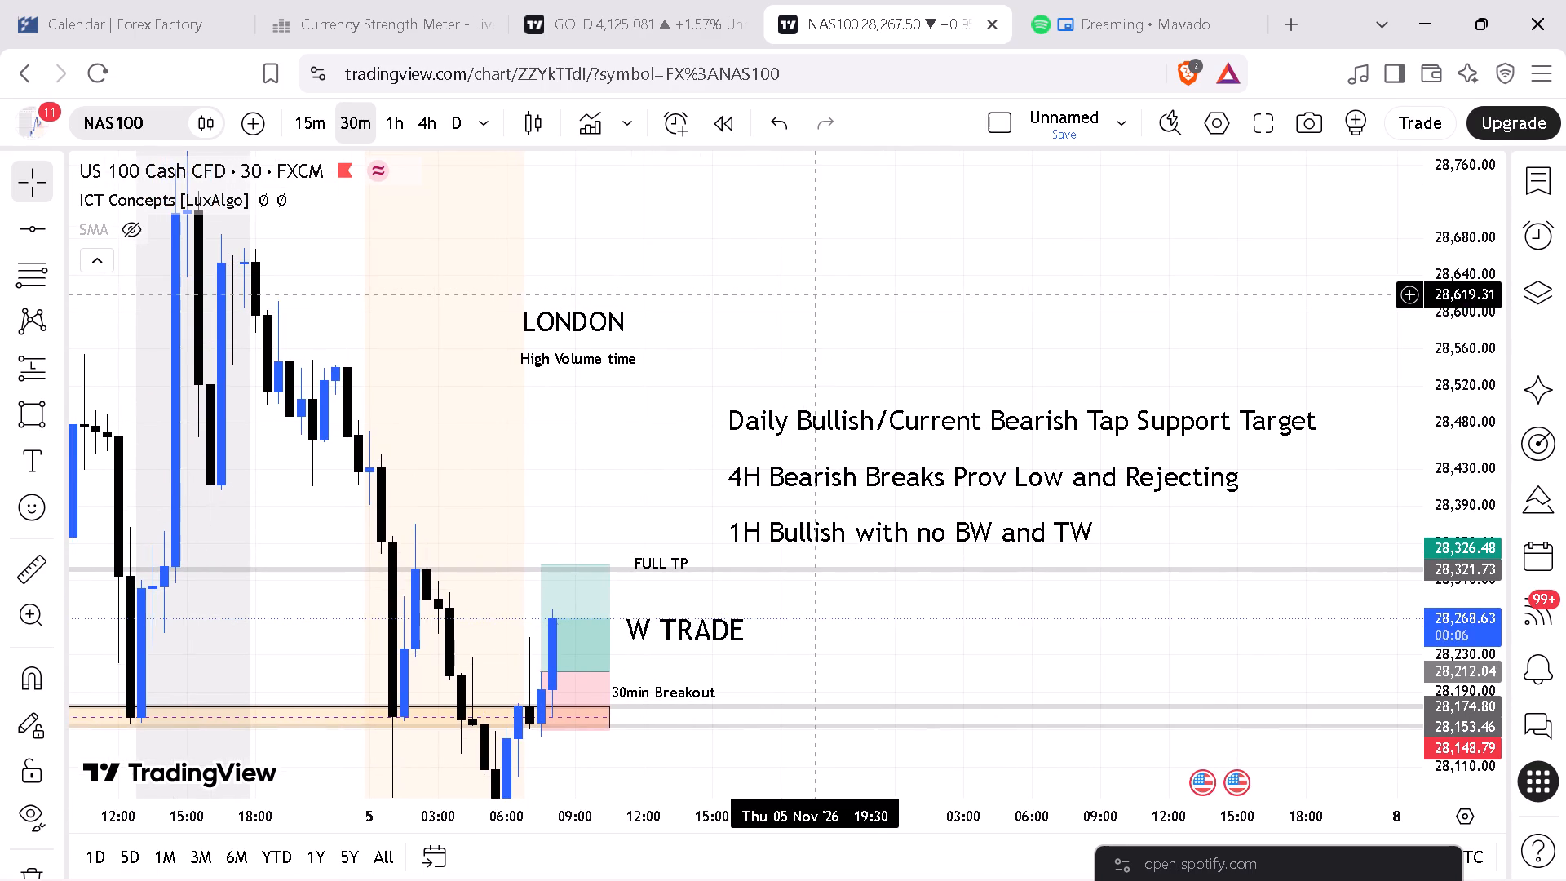
left_click_drag(820, 286, 927, 277)
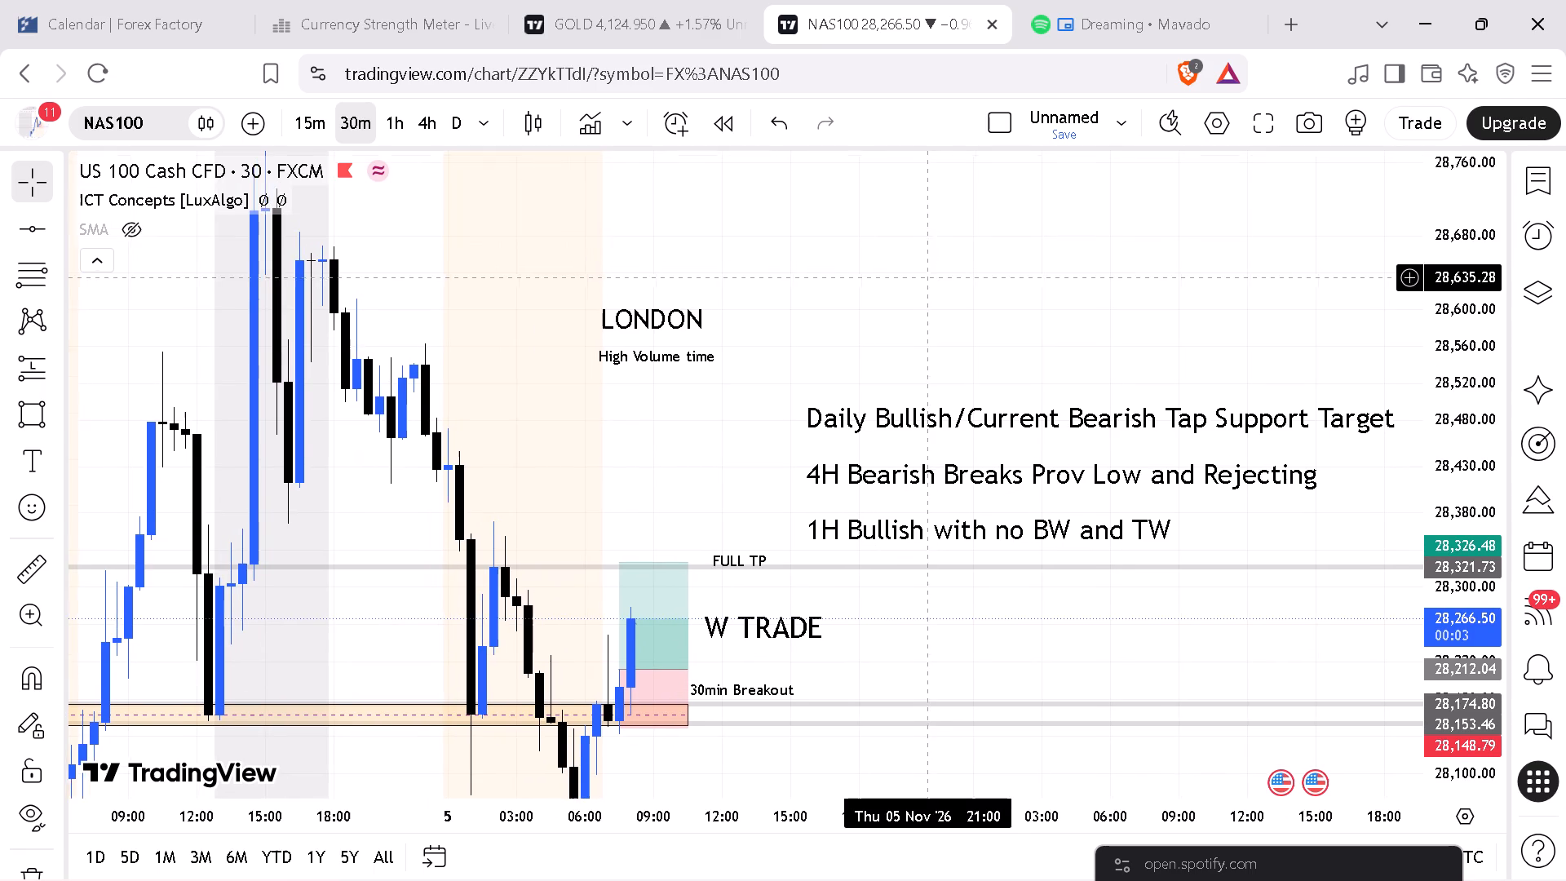
left_click_drag(927, 277, 926, 277)
left_click_drag(1480, 362, 1481, 392)
Add an "NQ" text label at size 40 above the LONDON label as the chart heading.
left_click(40, 449)
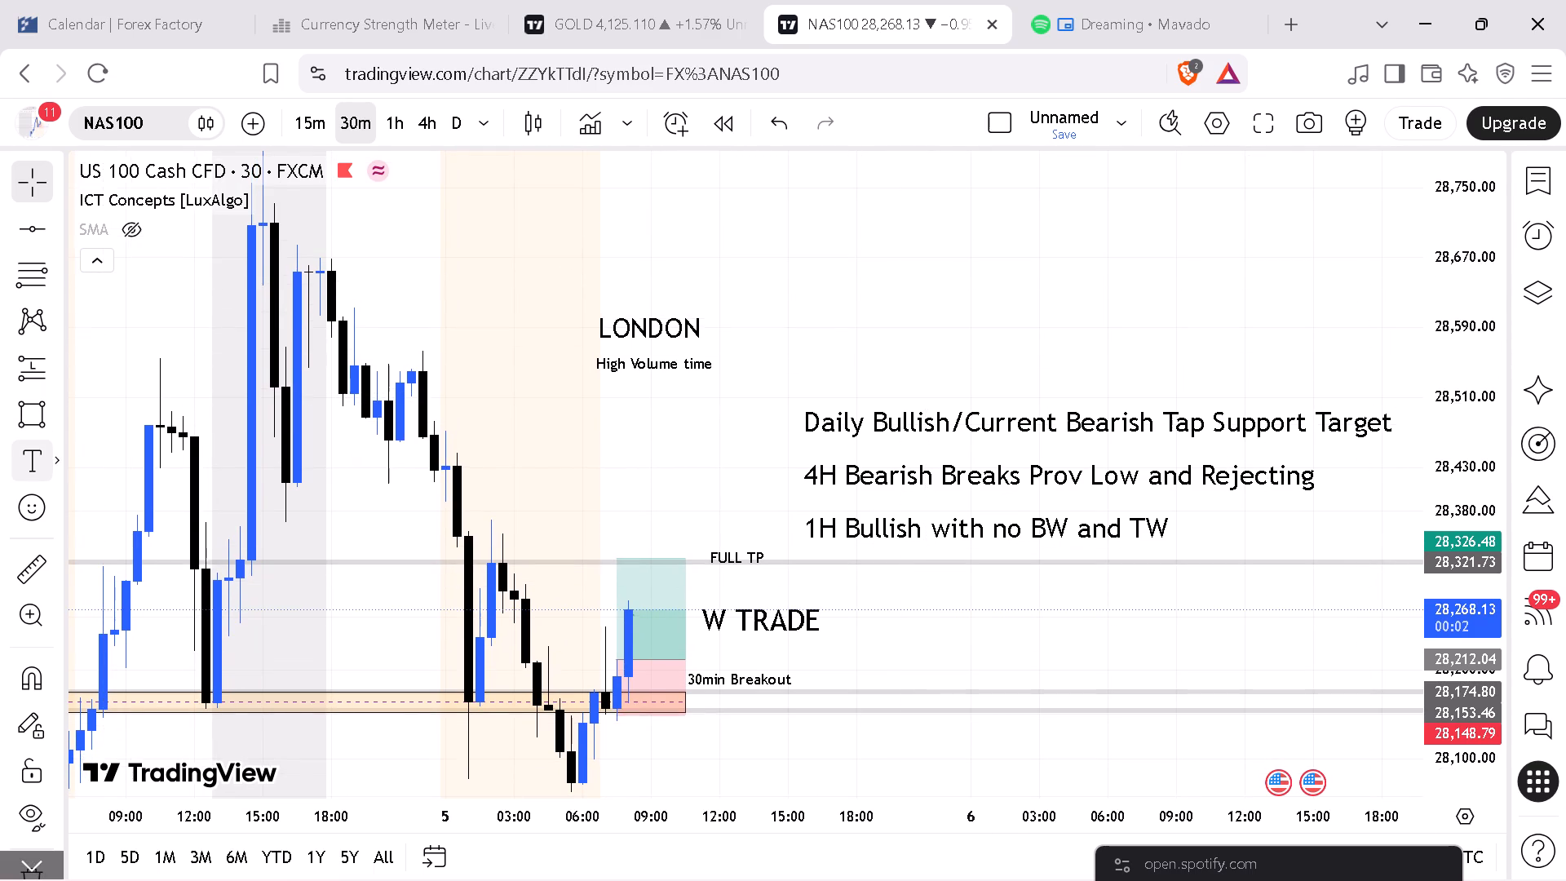
left_click(533, 228)
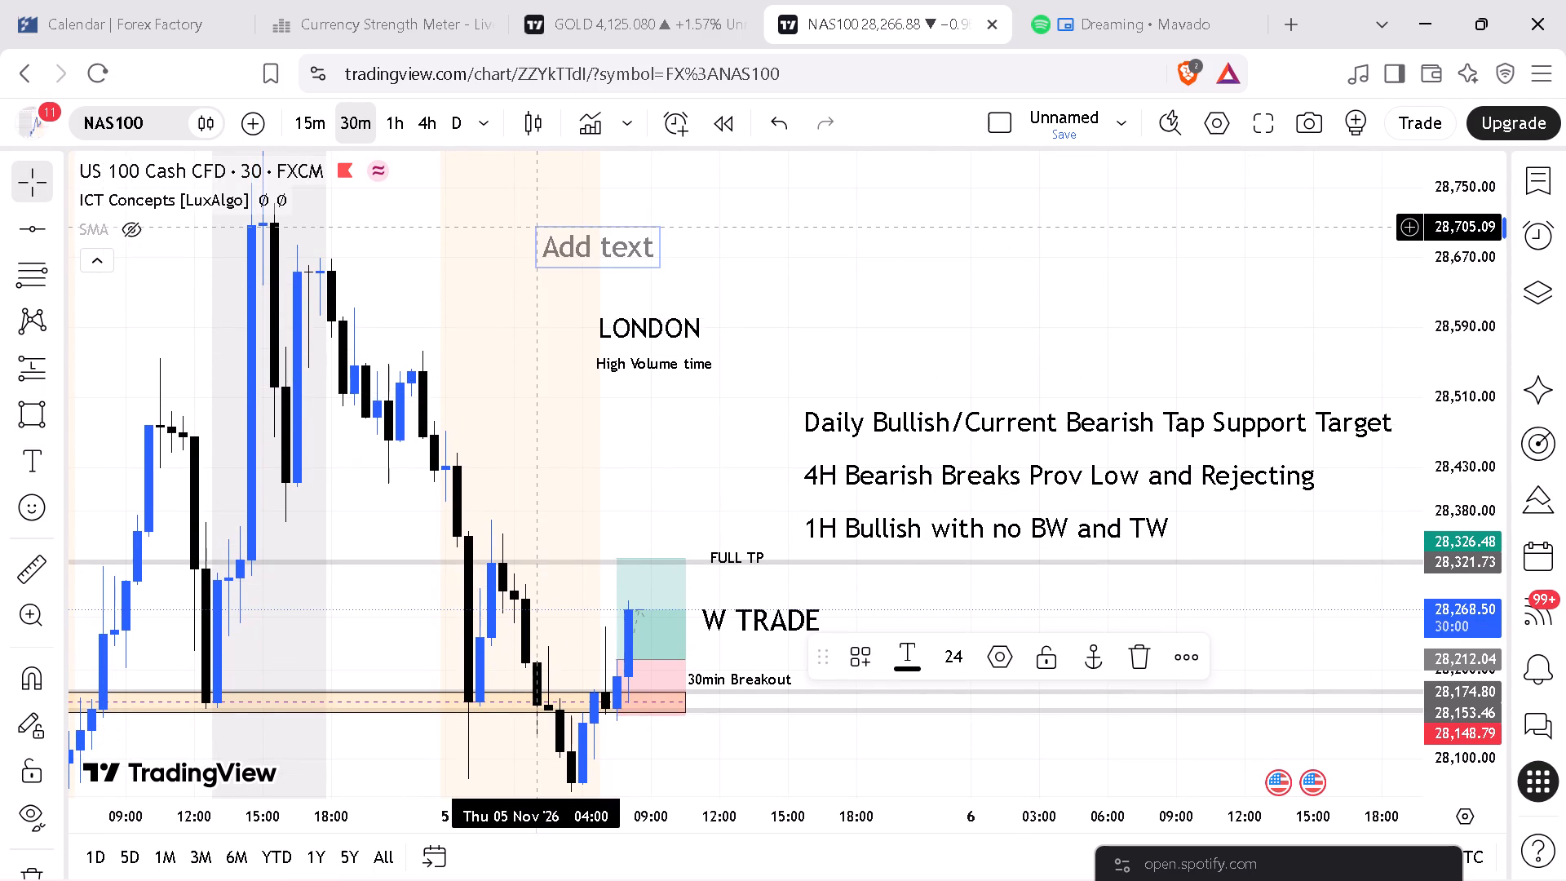
type("NQ")
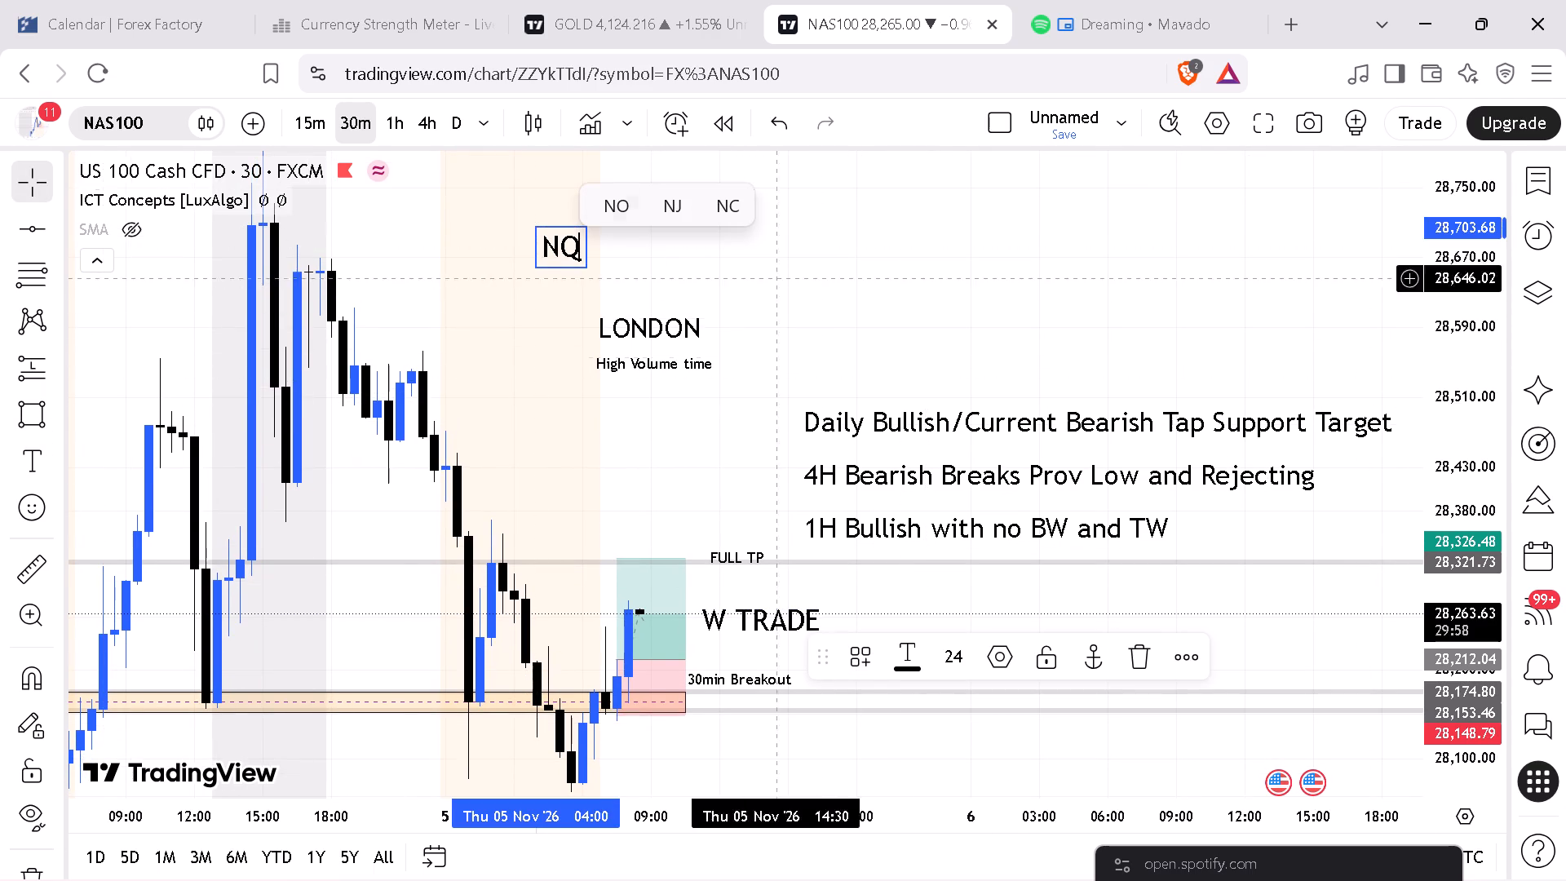
left_click(941, 666)
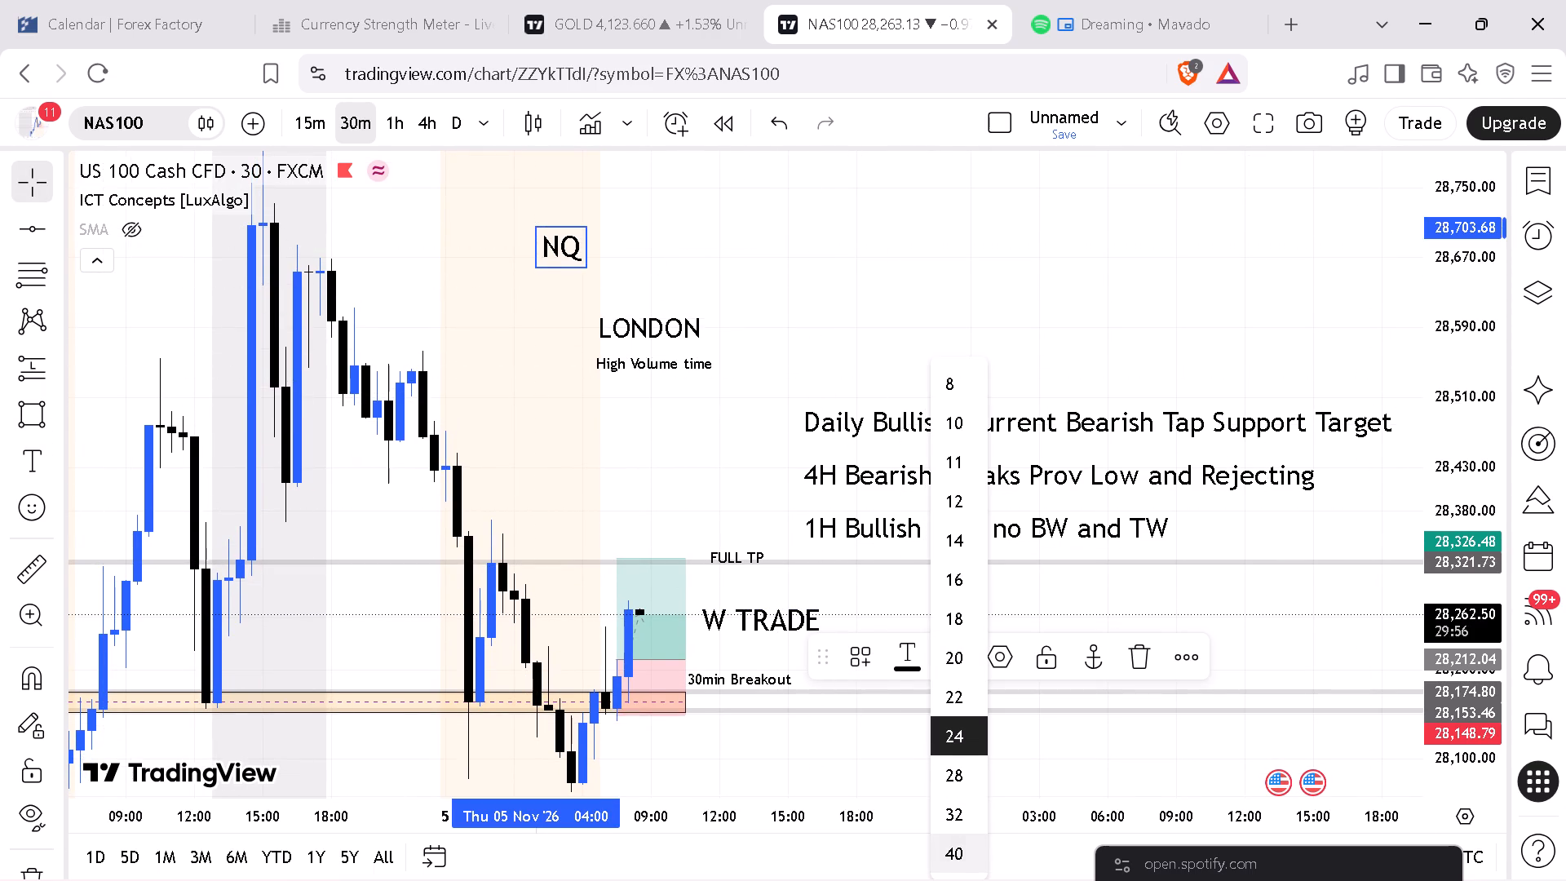
left_click(952, 849)
left_click(708, 245)
left_click_drag(589, 259, 691, 198)
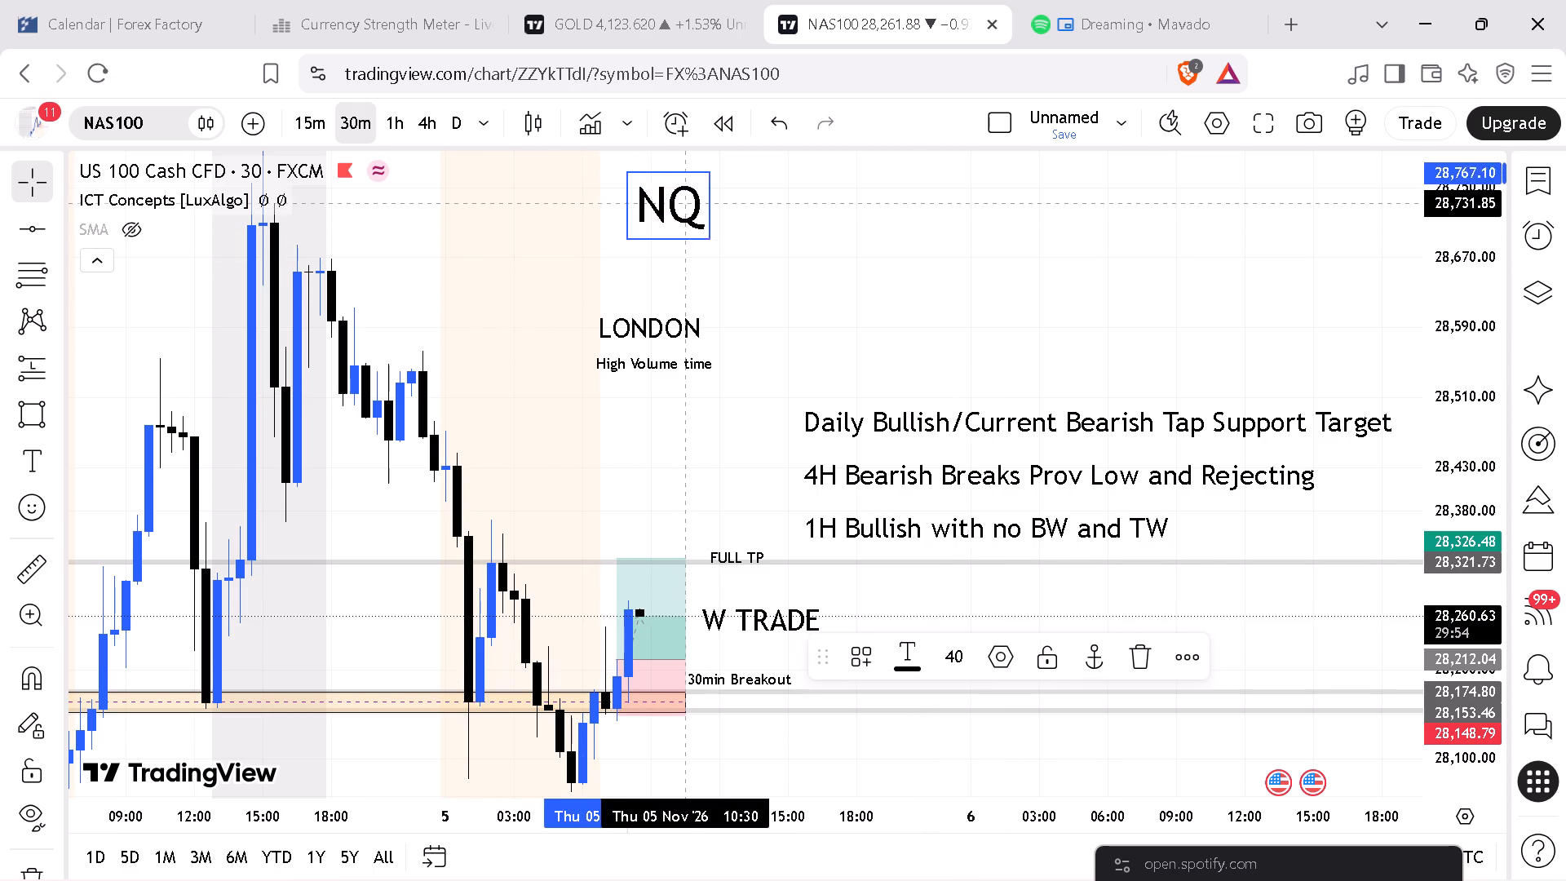
left_click_drag(691, 198, 683, 207)
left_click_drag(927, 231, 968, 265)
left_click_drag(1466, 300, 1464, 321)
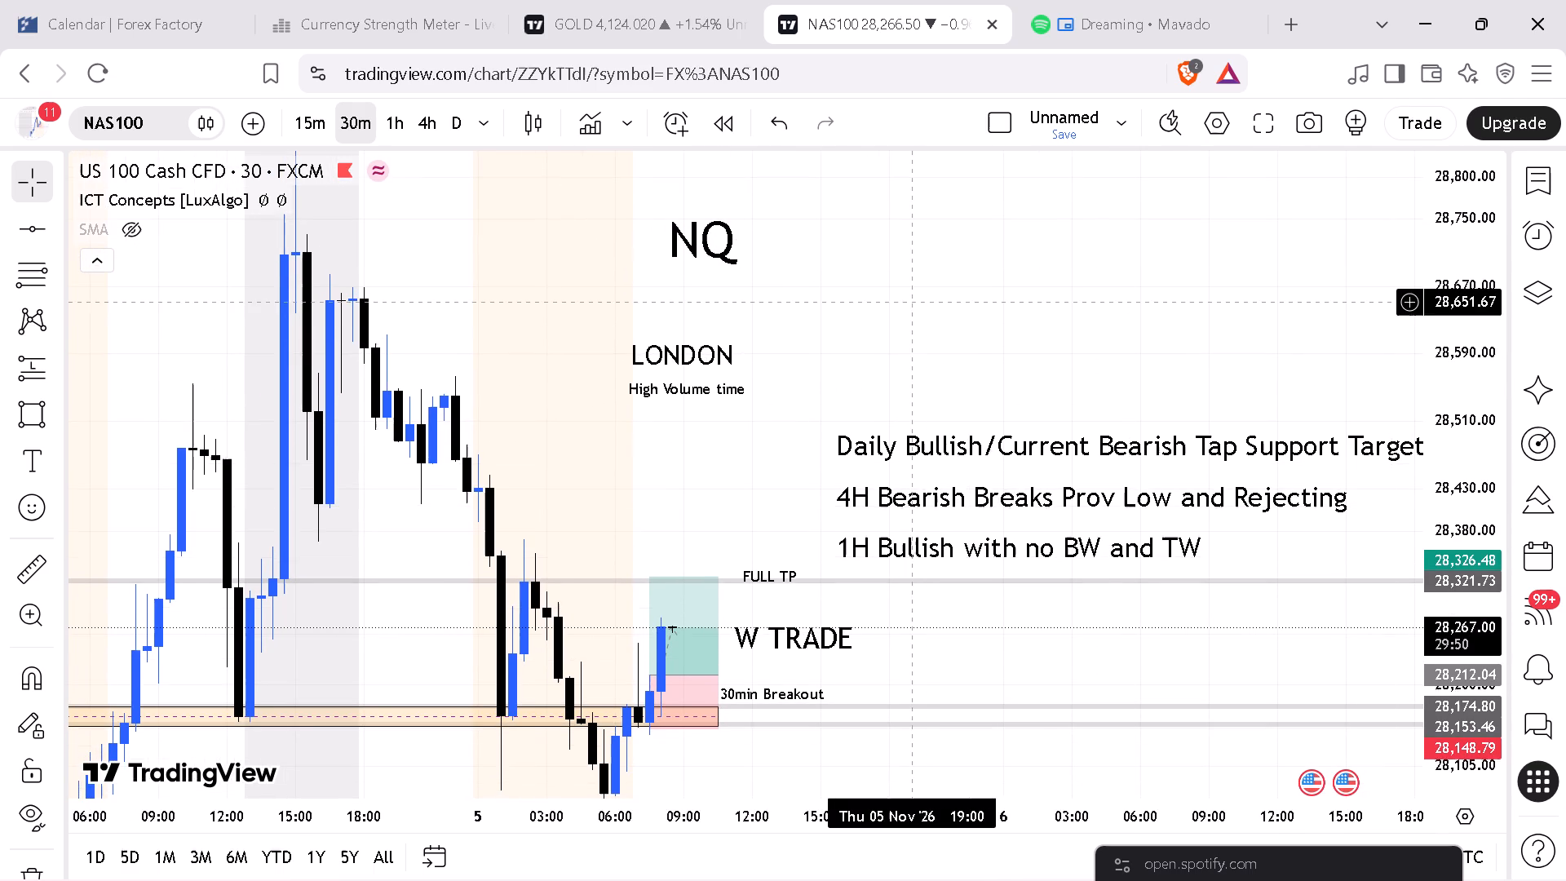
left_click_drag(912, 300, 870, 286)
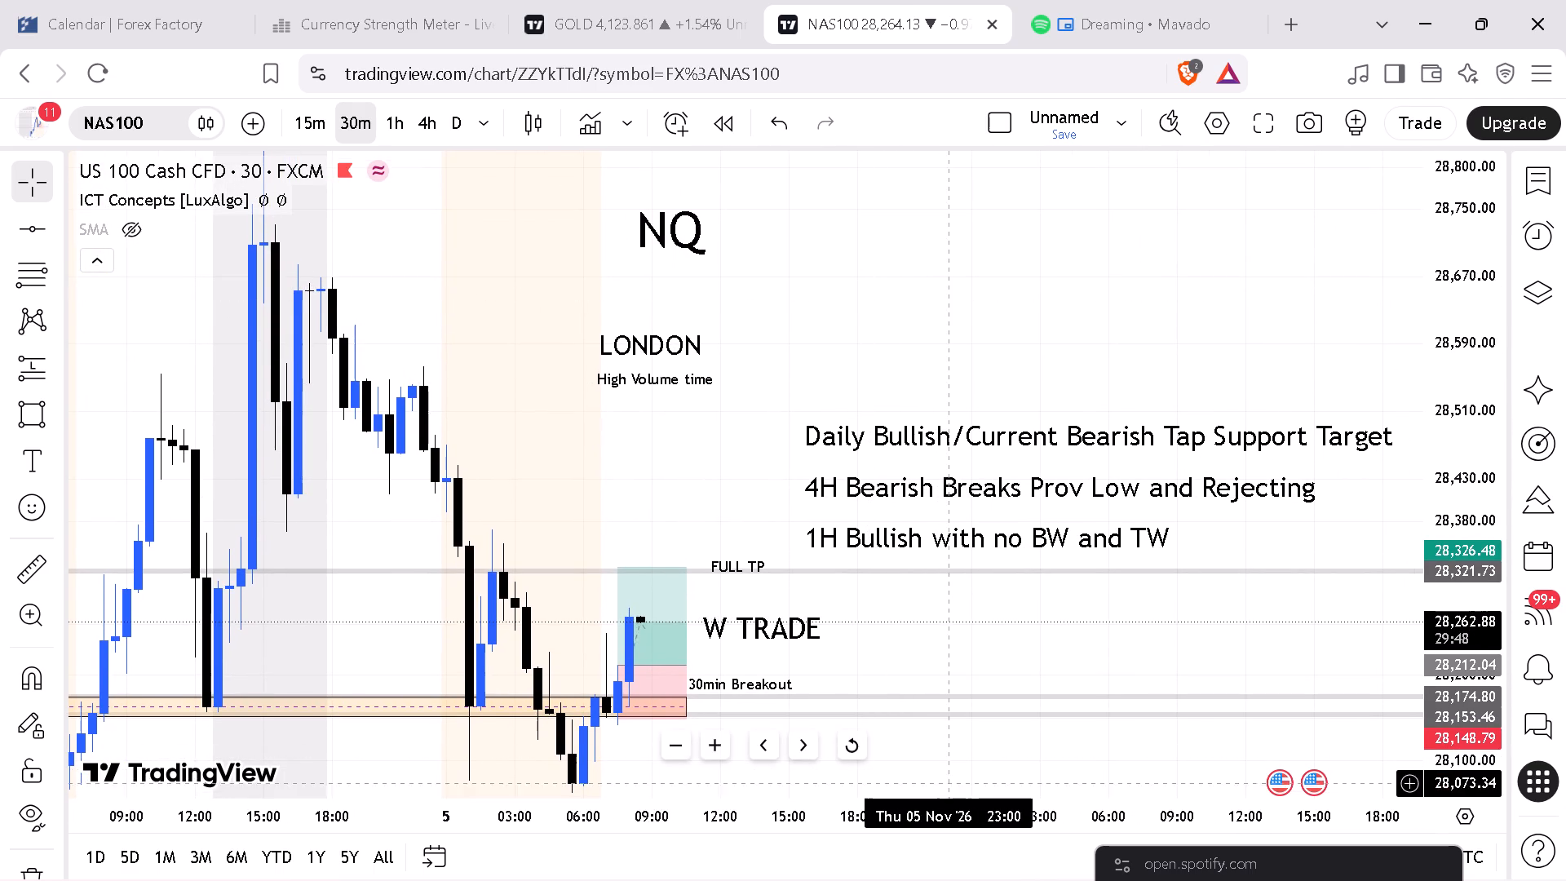
Capture a rectangular screen snip of the annotated NAS100 30m chart, covering the NQ heading, timeframe notes and W TRADE position.
left_click_drag(945, 817, 913, 798)
left_click_drag(749, 295, 798, 260)
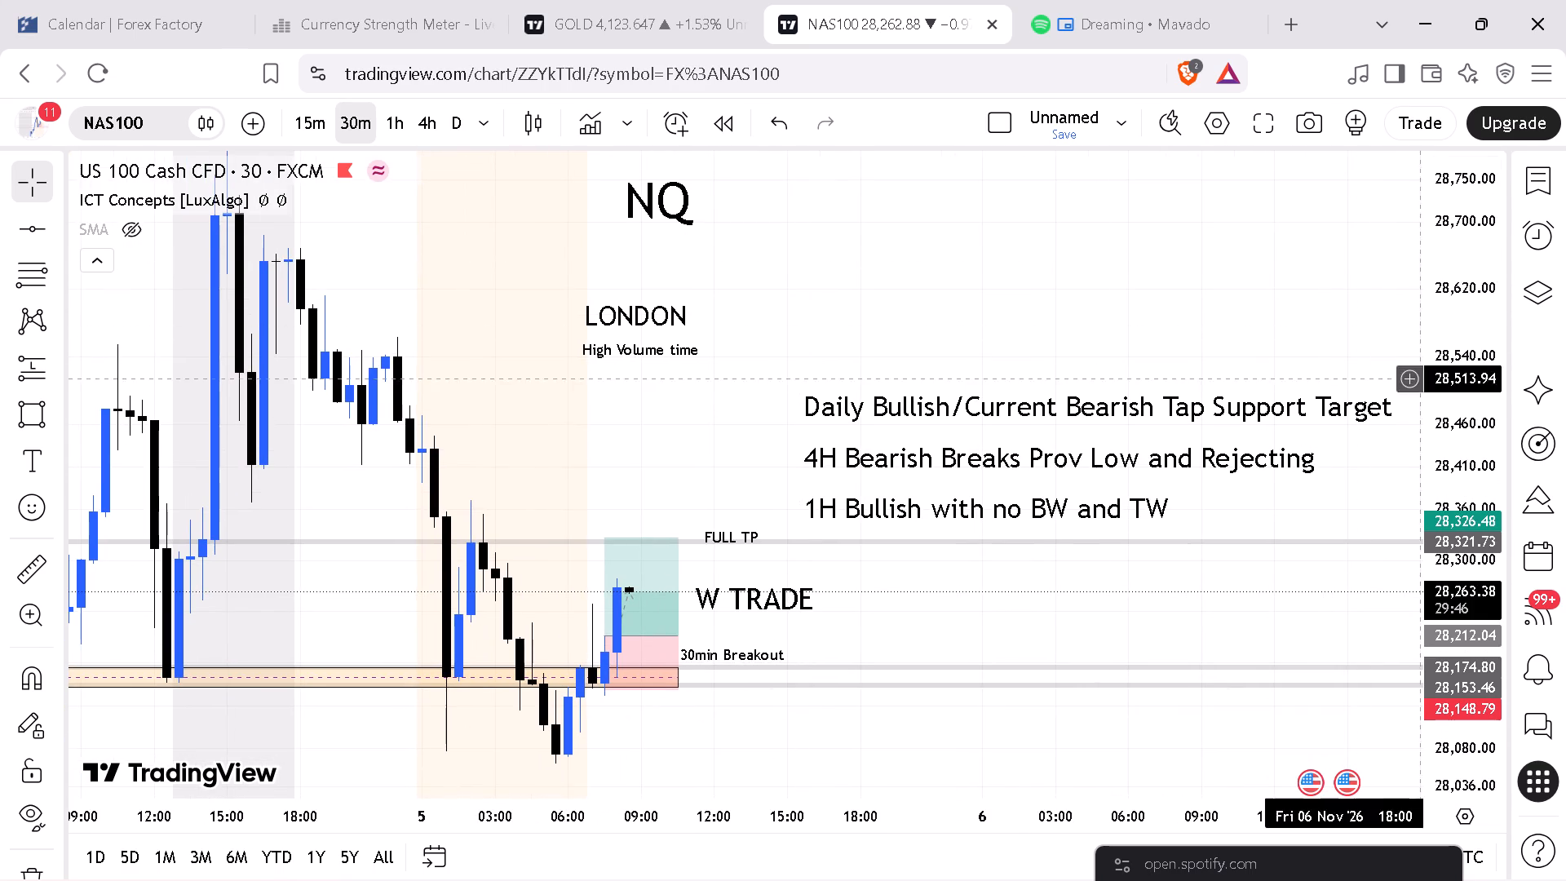
left_click_drag(1440, 306, 1444, 327)
left_click_drag(998, 275, 998, 305)
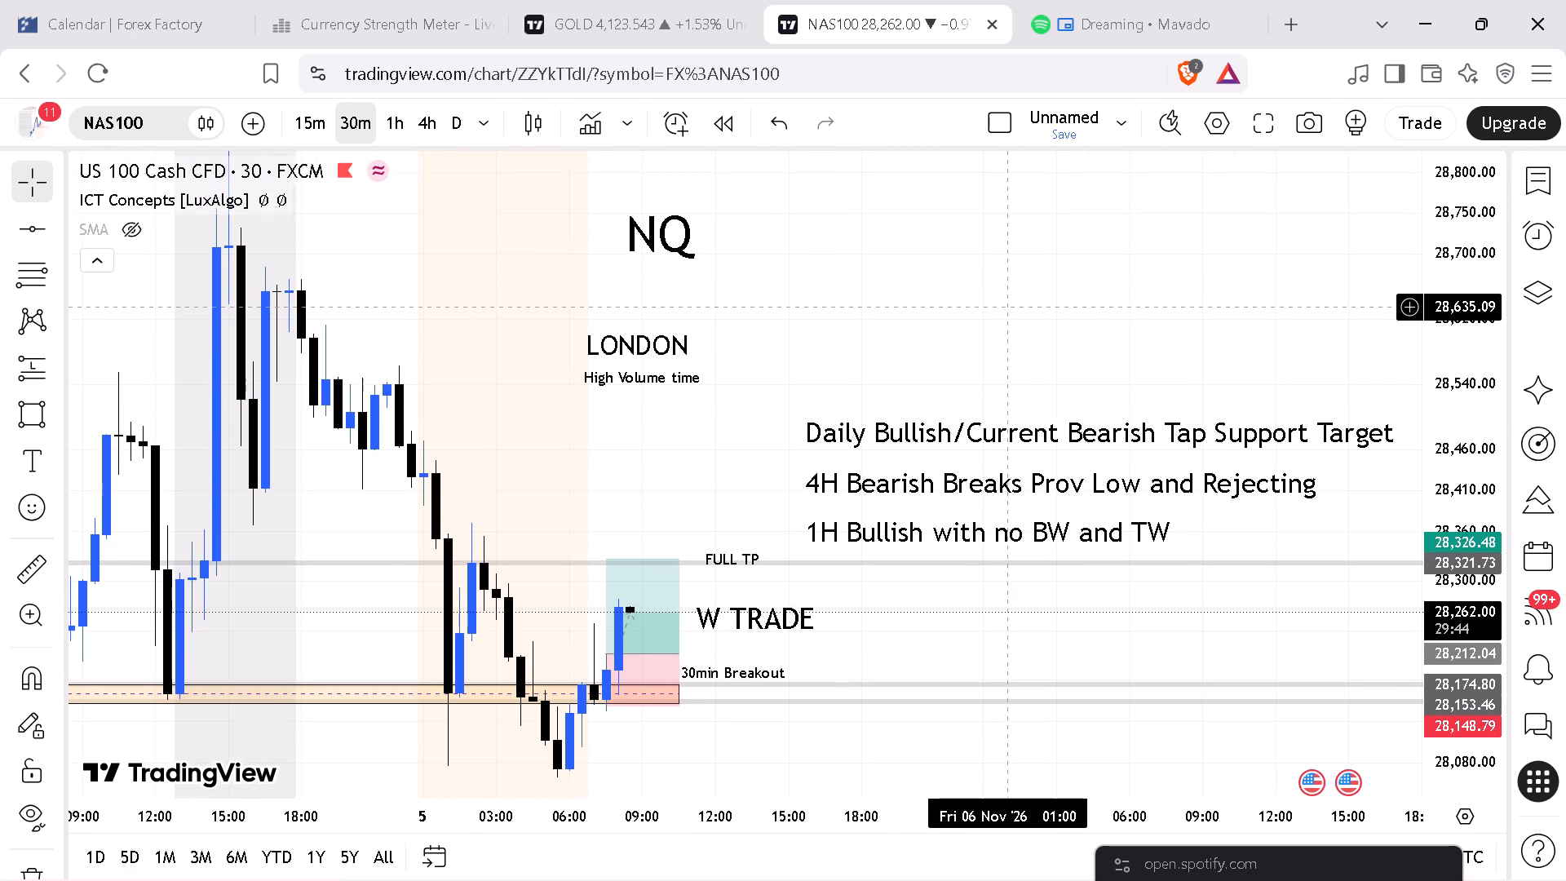
key("shift+super+s")
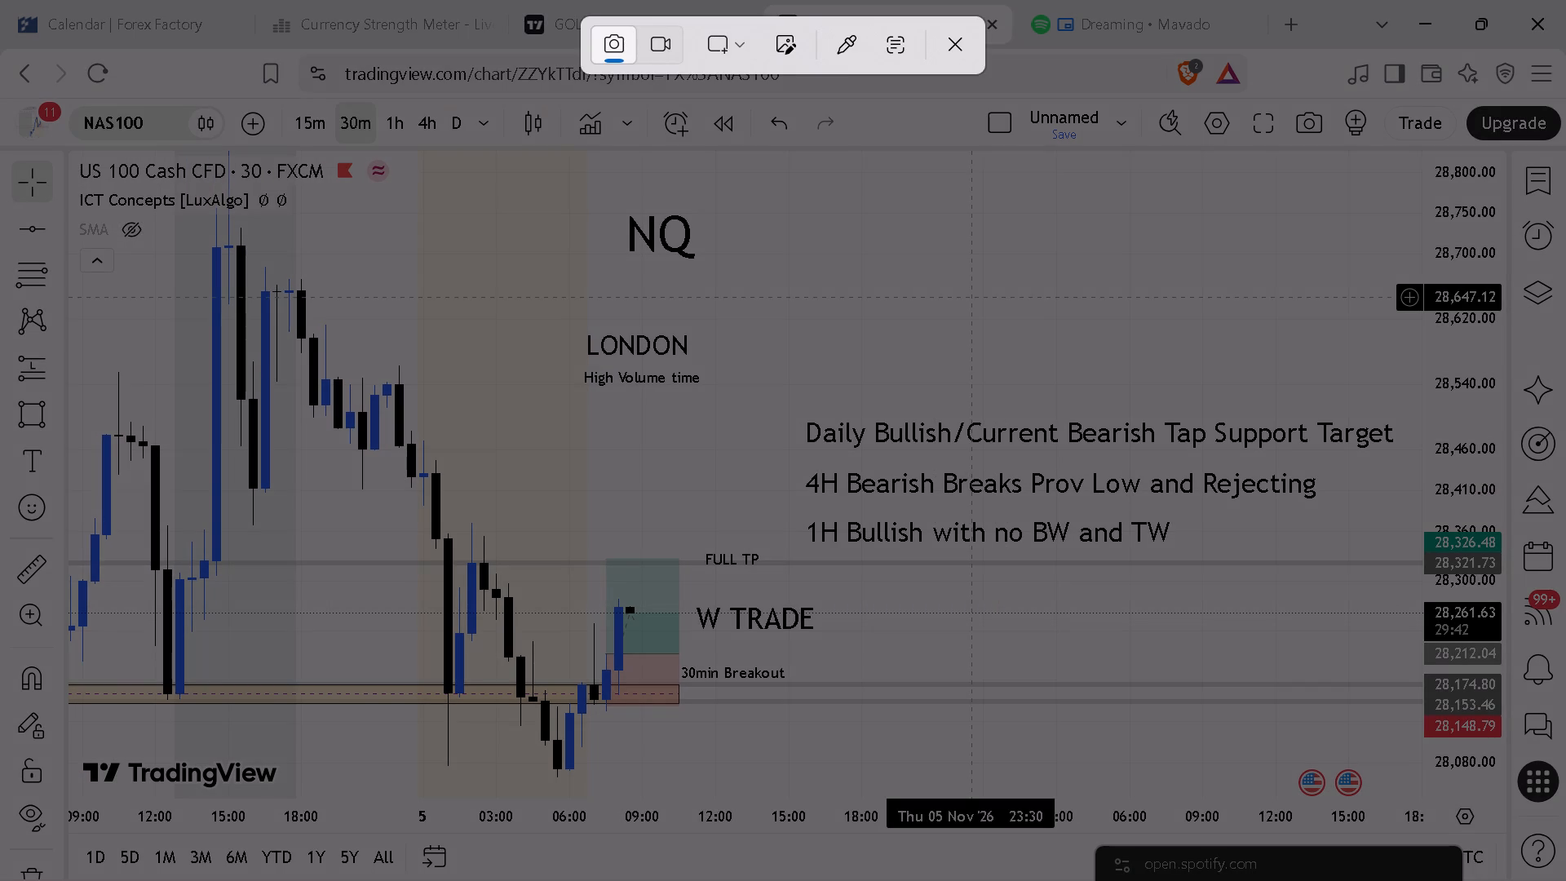
left_click(714, 51)
left_click(722, 53)
left_click_drag(342, 199, 1390, 565)
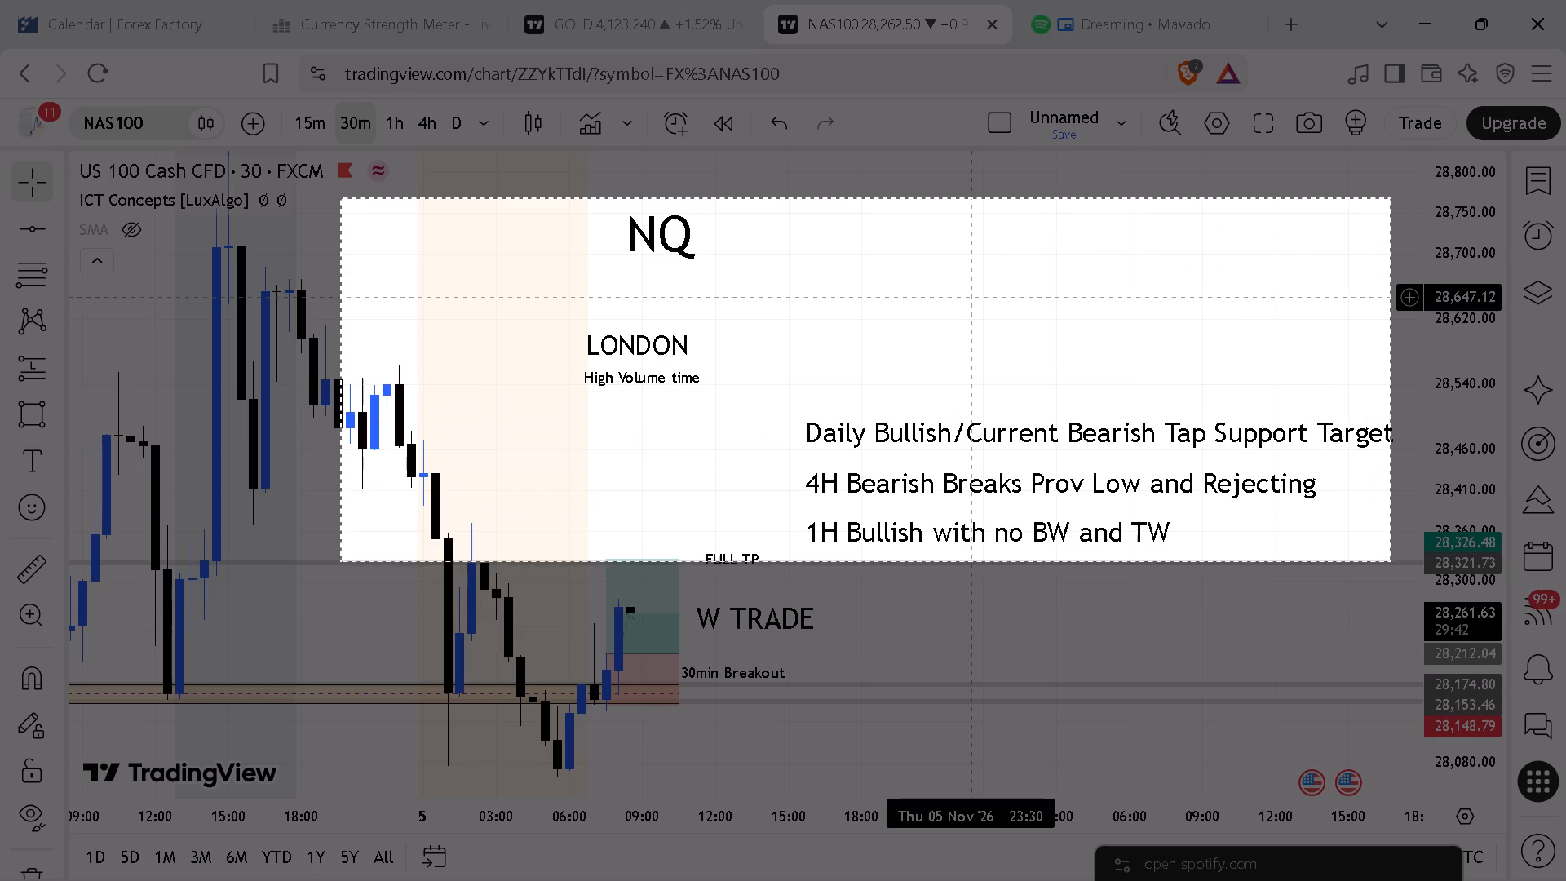
left_click_drag(1390, 565, 1401, 751)
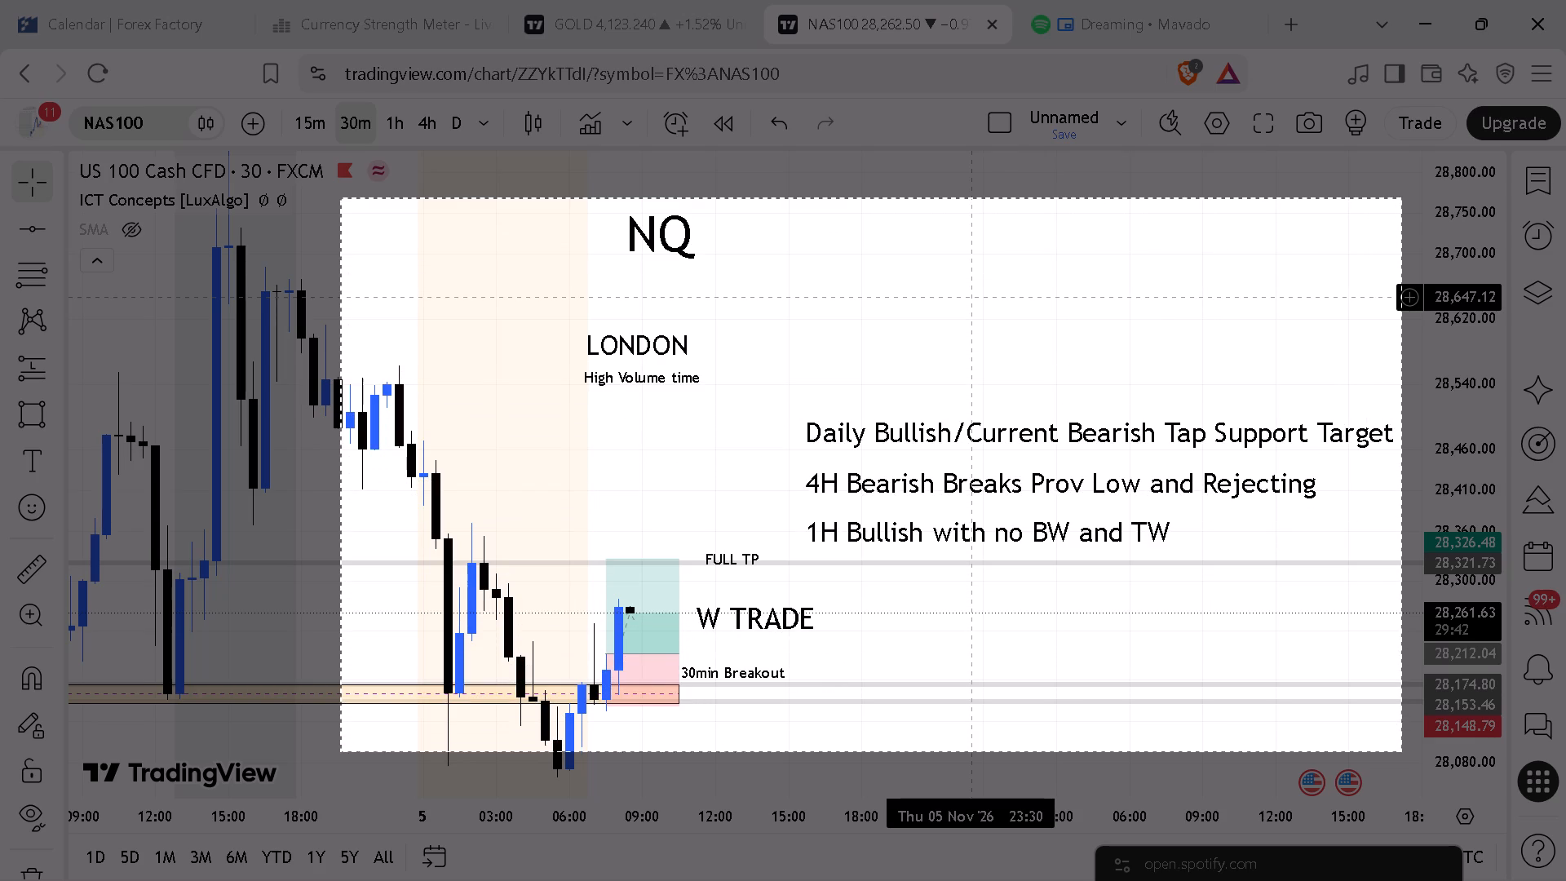
left_click_drag(1401, 751, 1396, 777)
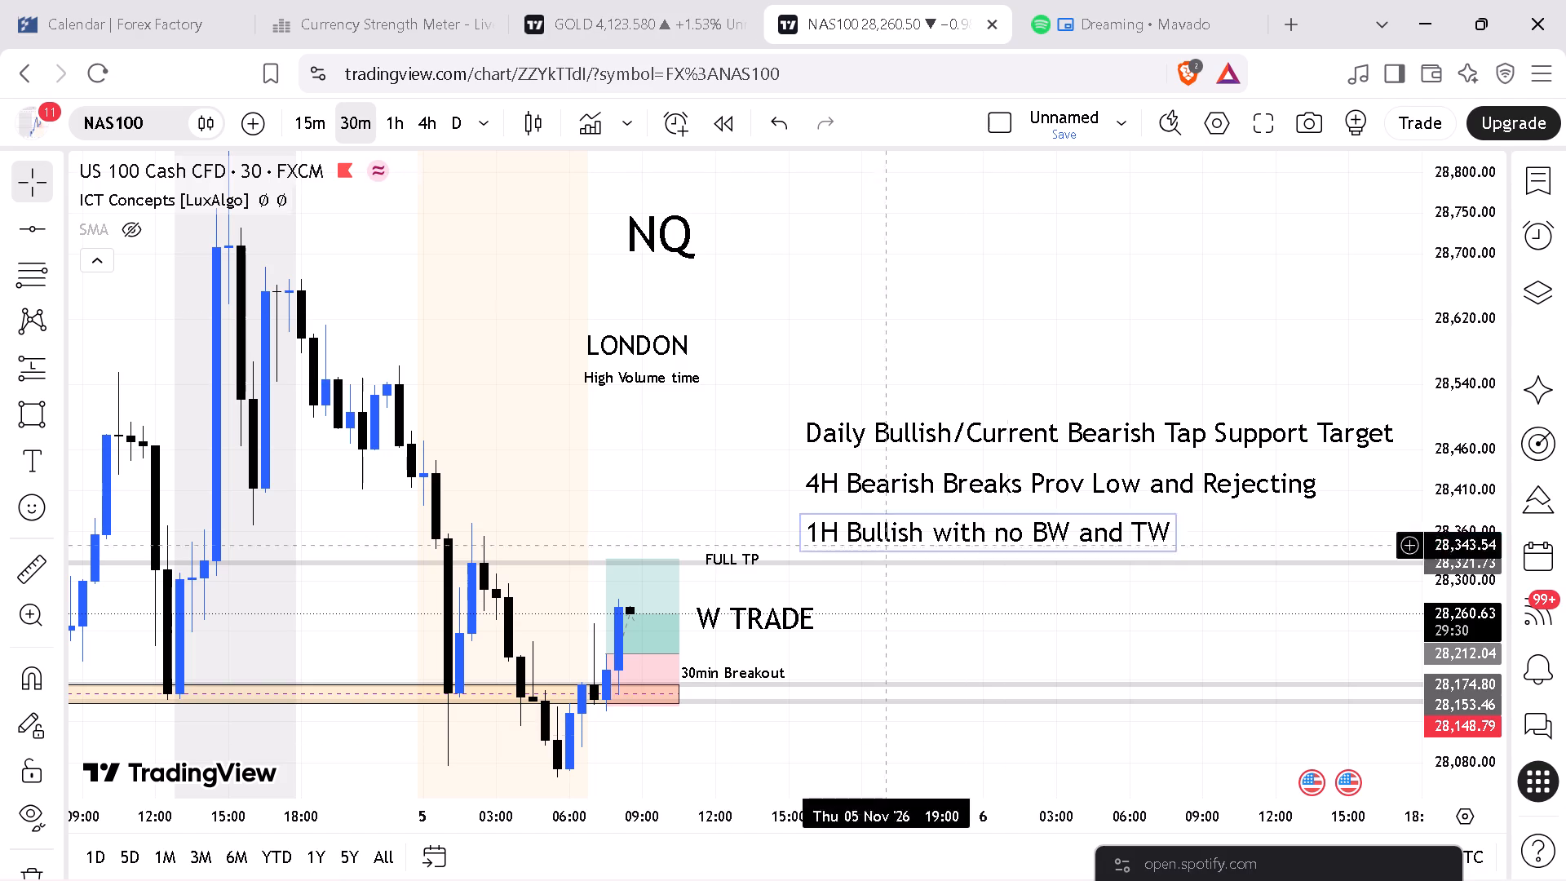
Switch to the Gold chart, check the 30m timeframe, and on 15m raise the horizontal level at the range bottom to about 4,123.77.
left_click(624, 16)
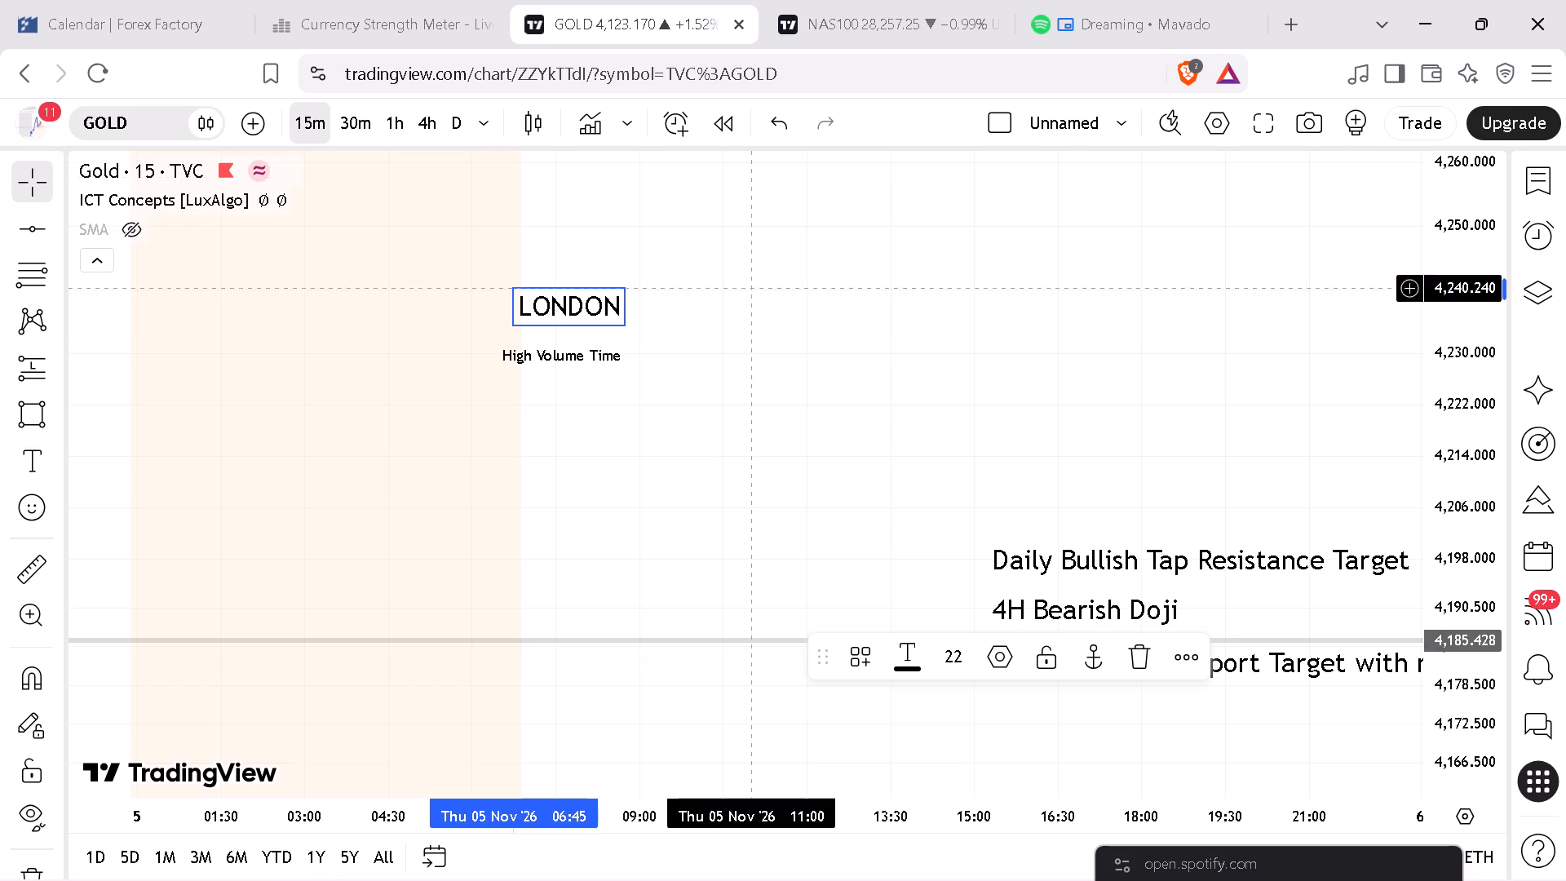
left_click_drag(741, 480, 821, 190)
left_click_drag(1427, 490, 1440, 543)
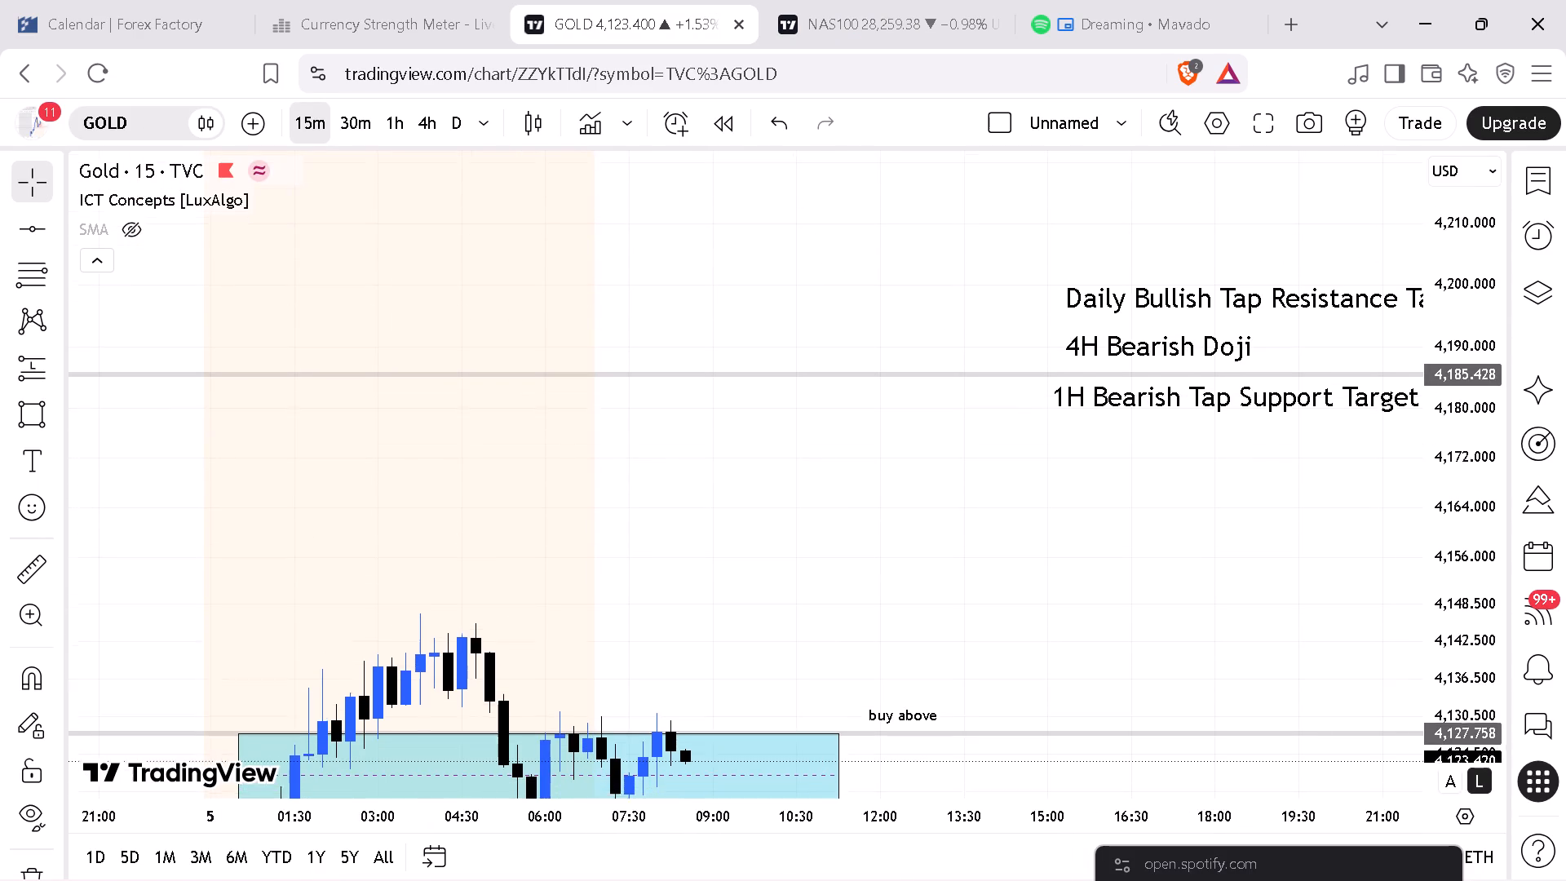
left_click_drag(1440, 543, 1451, 626)
left_click_drag(845, 804, 1052, 807)
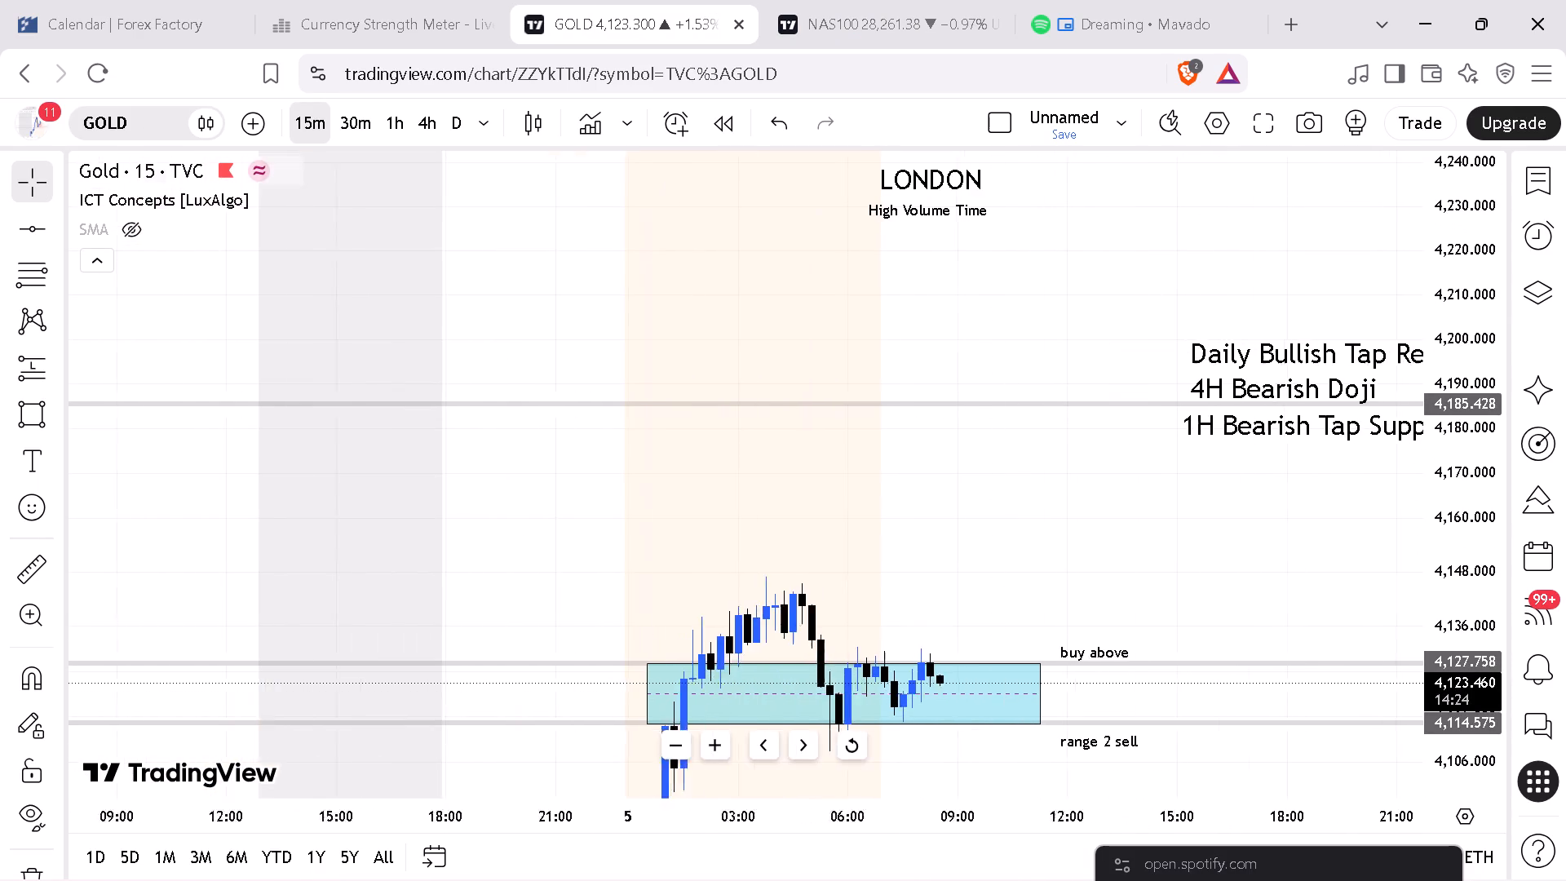
left_click_drag(1052, 807, 1064, 808)
left_click_drag(989, 585, 897, 517)
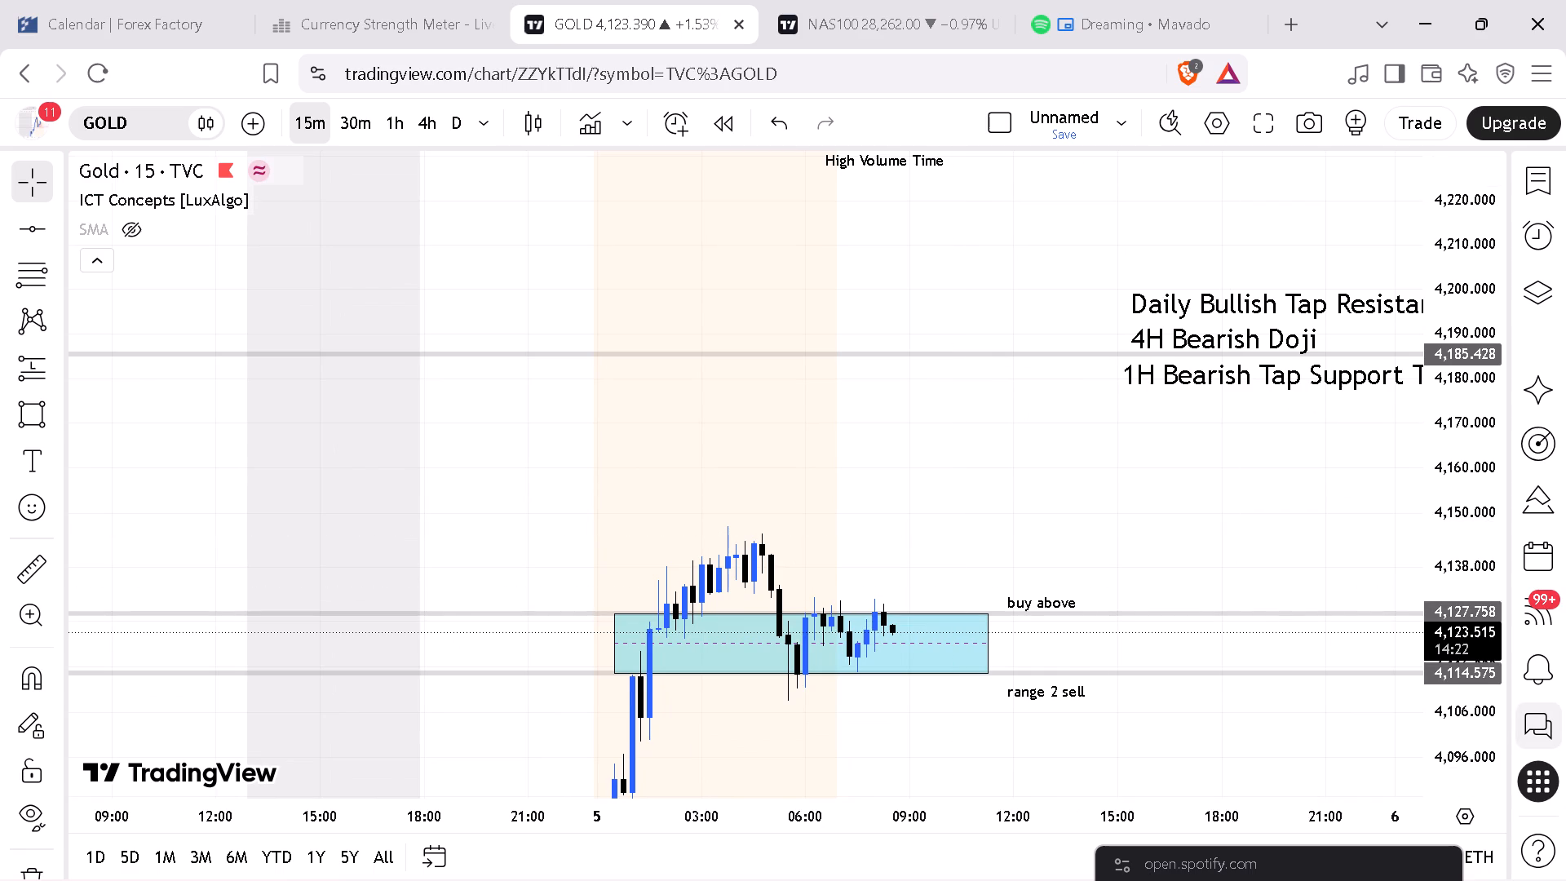
left_click_drag(1492, 752, 1485, 722)
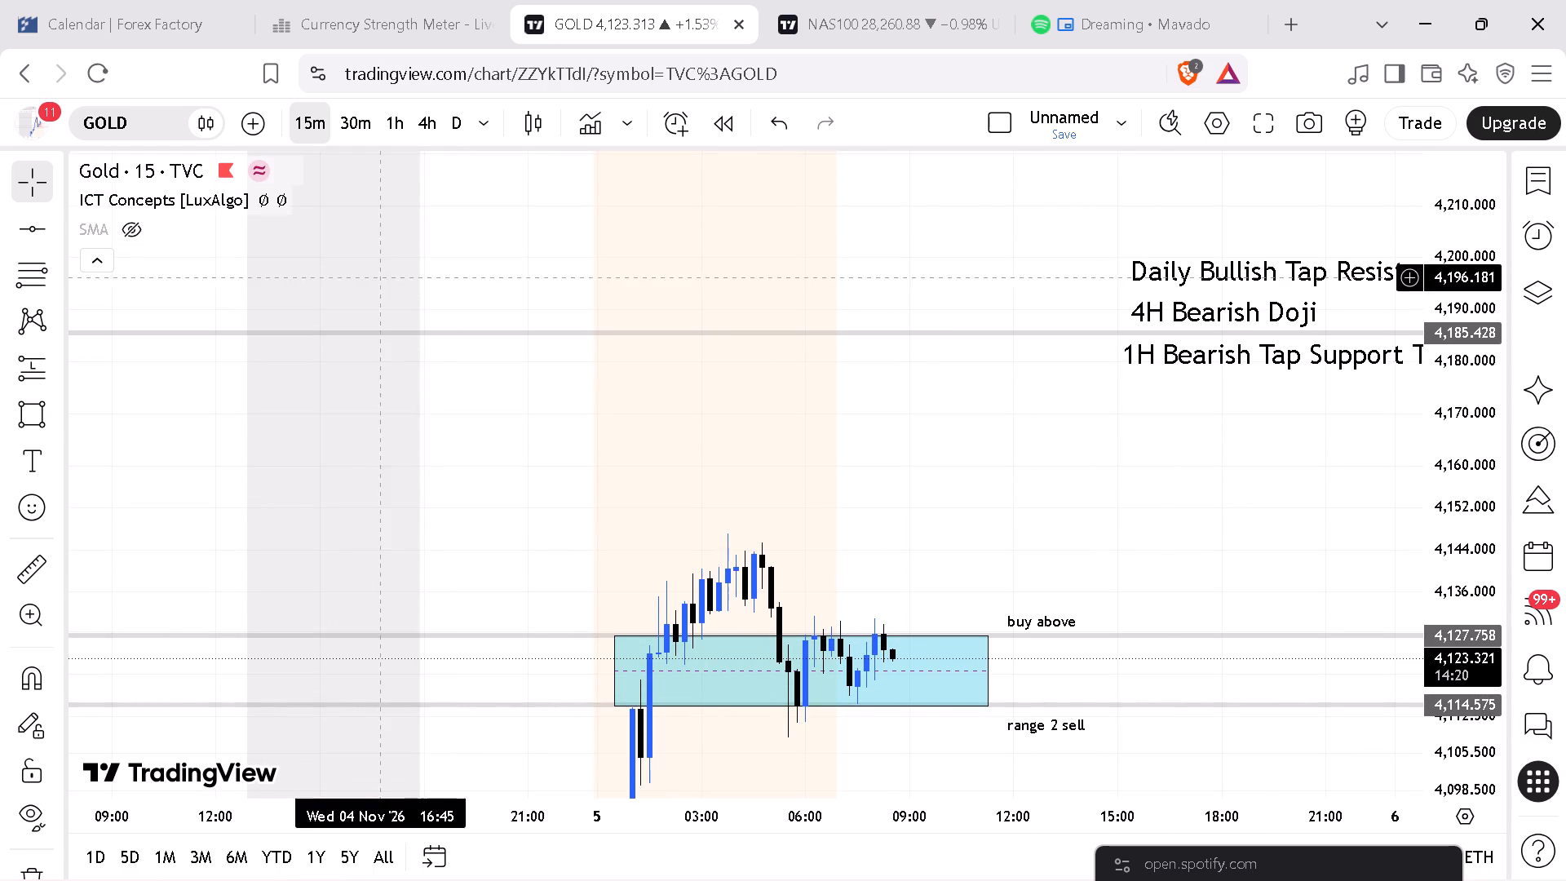
left_click(353, 124)
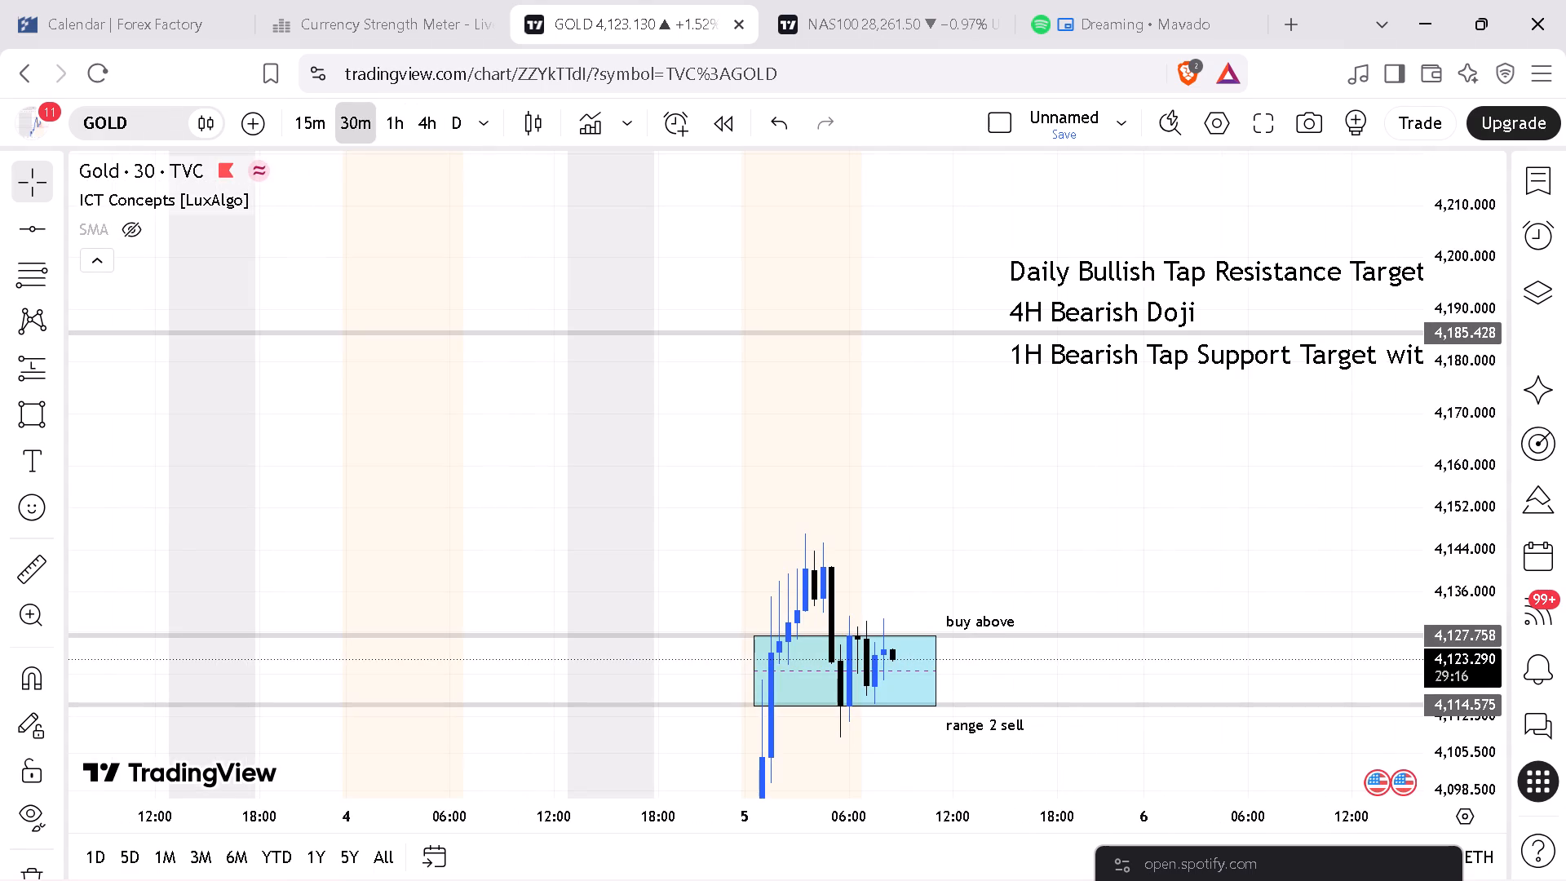
left_click(311, 124)
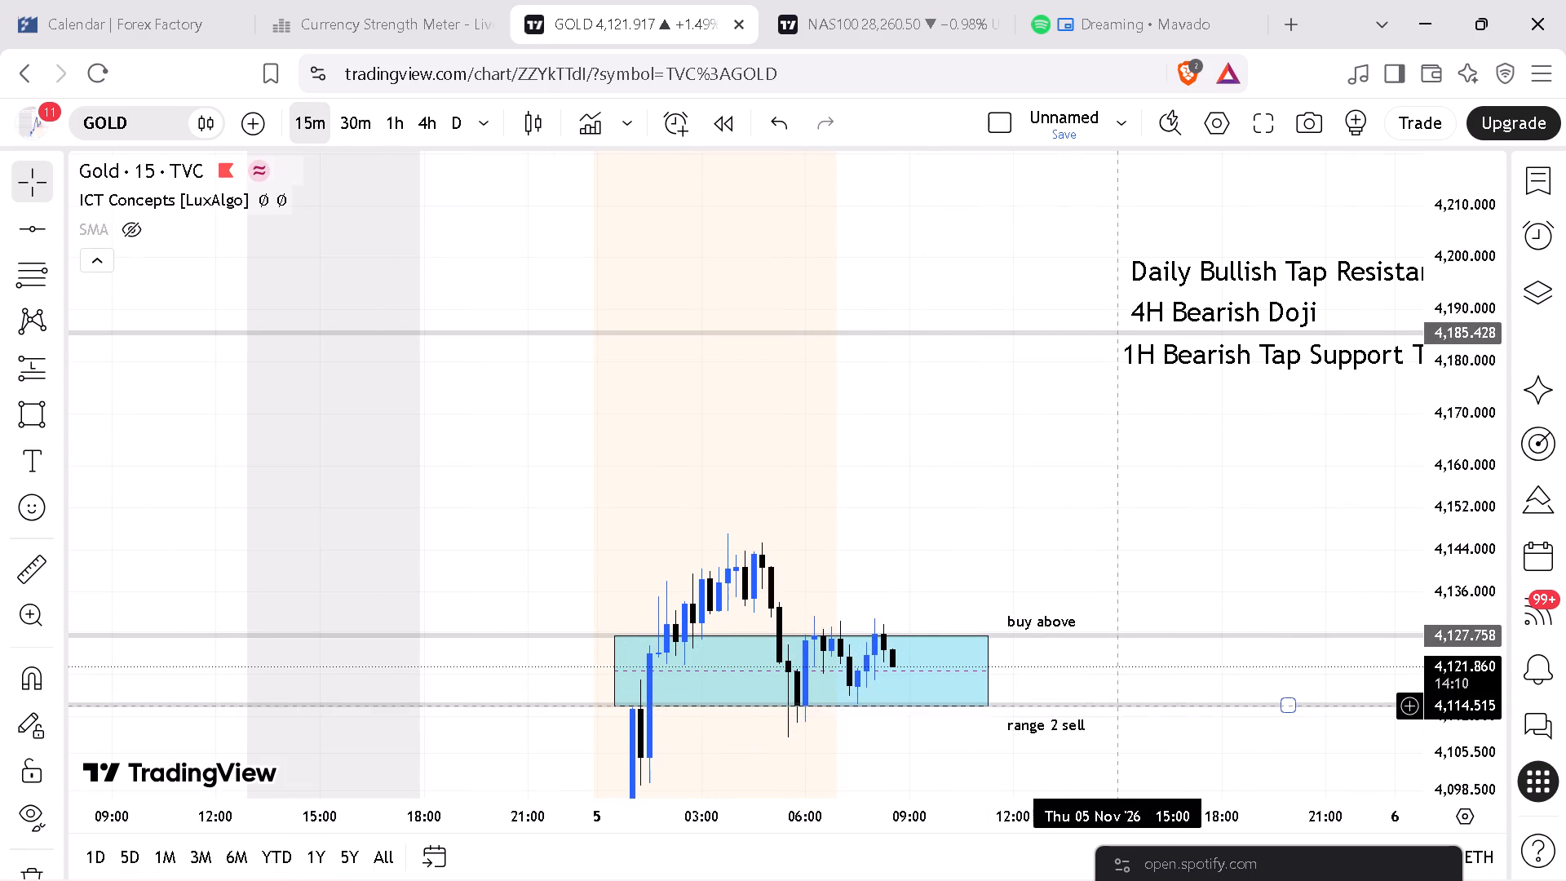
left_click_drag(1116, 705, 1132, 655)
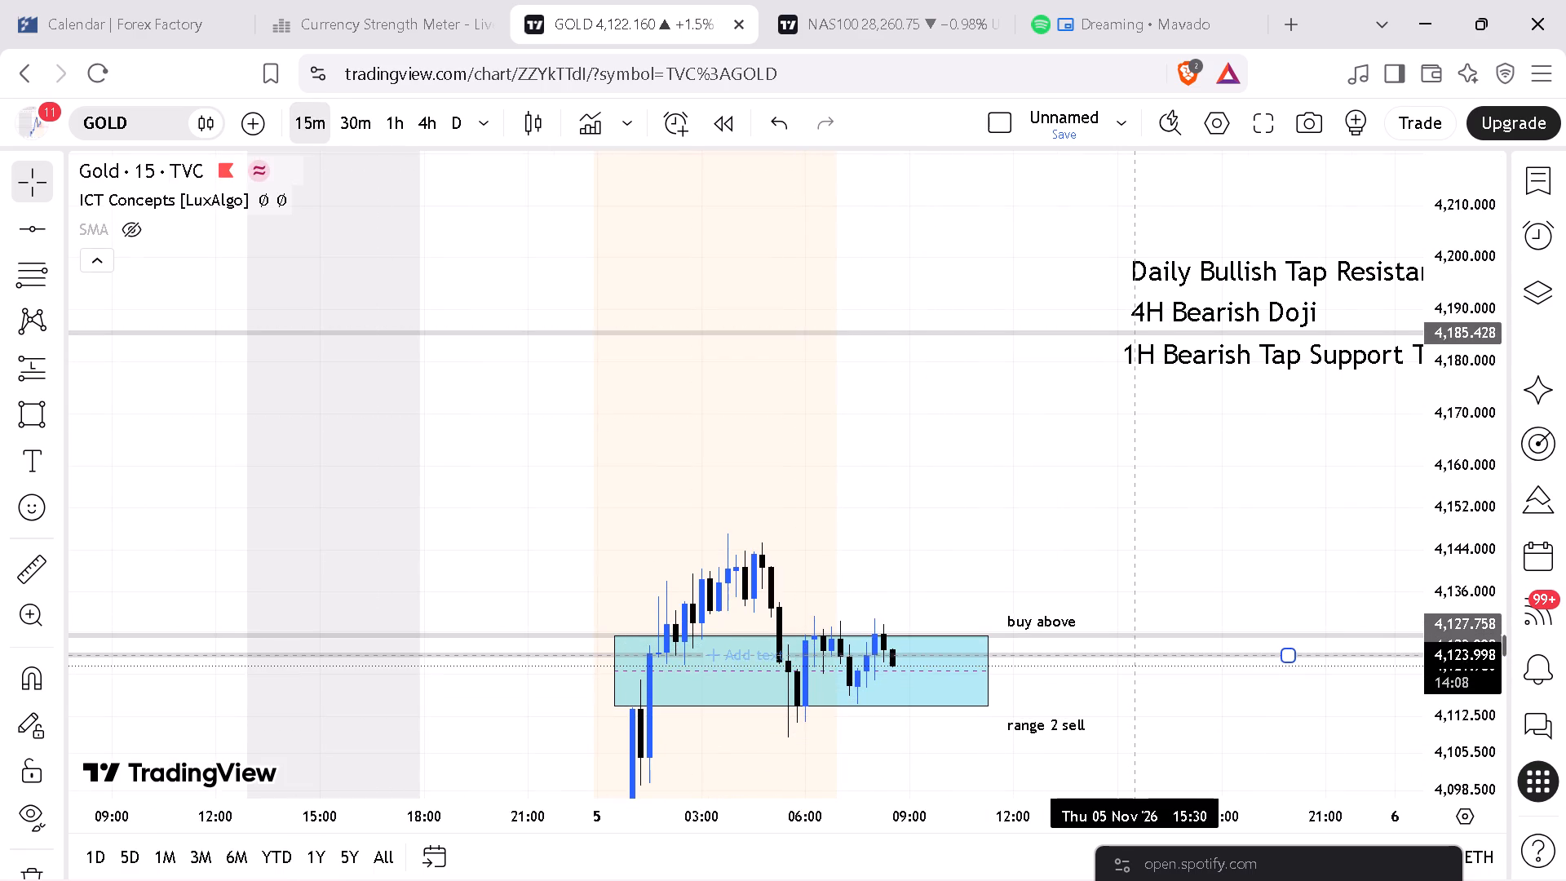
left_click_drag(1132, 655, 1135, 656)
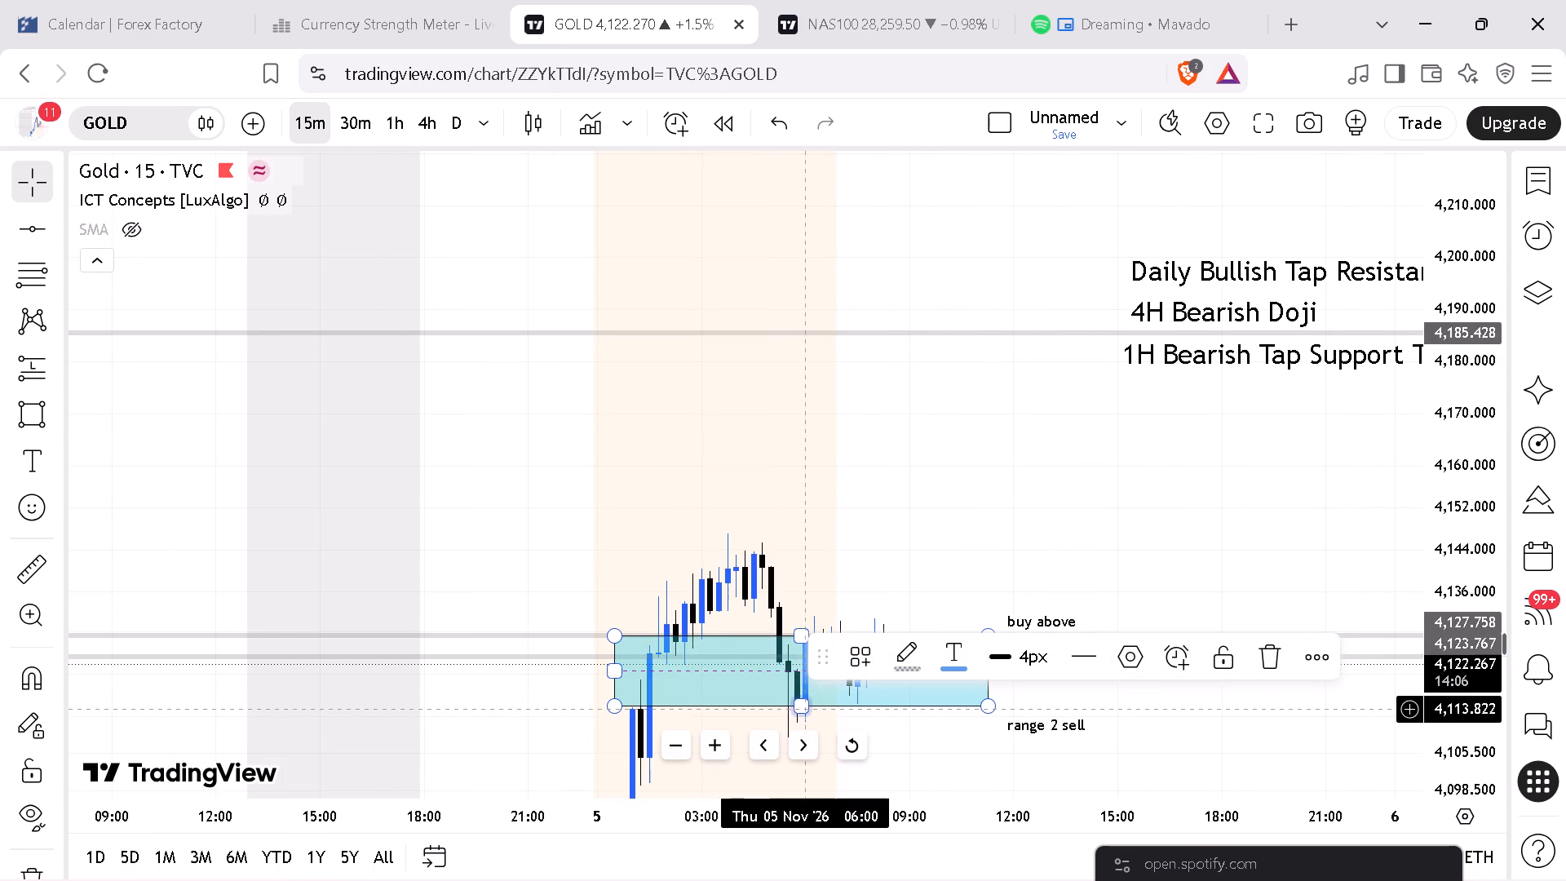
Raise the bottom edge of the blue range rectangle on Gold to about 4,123.77, matching the moved level.
left_click_drag(803, 709, 811, 660)
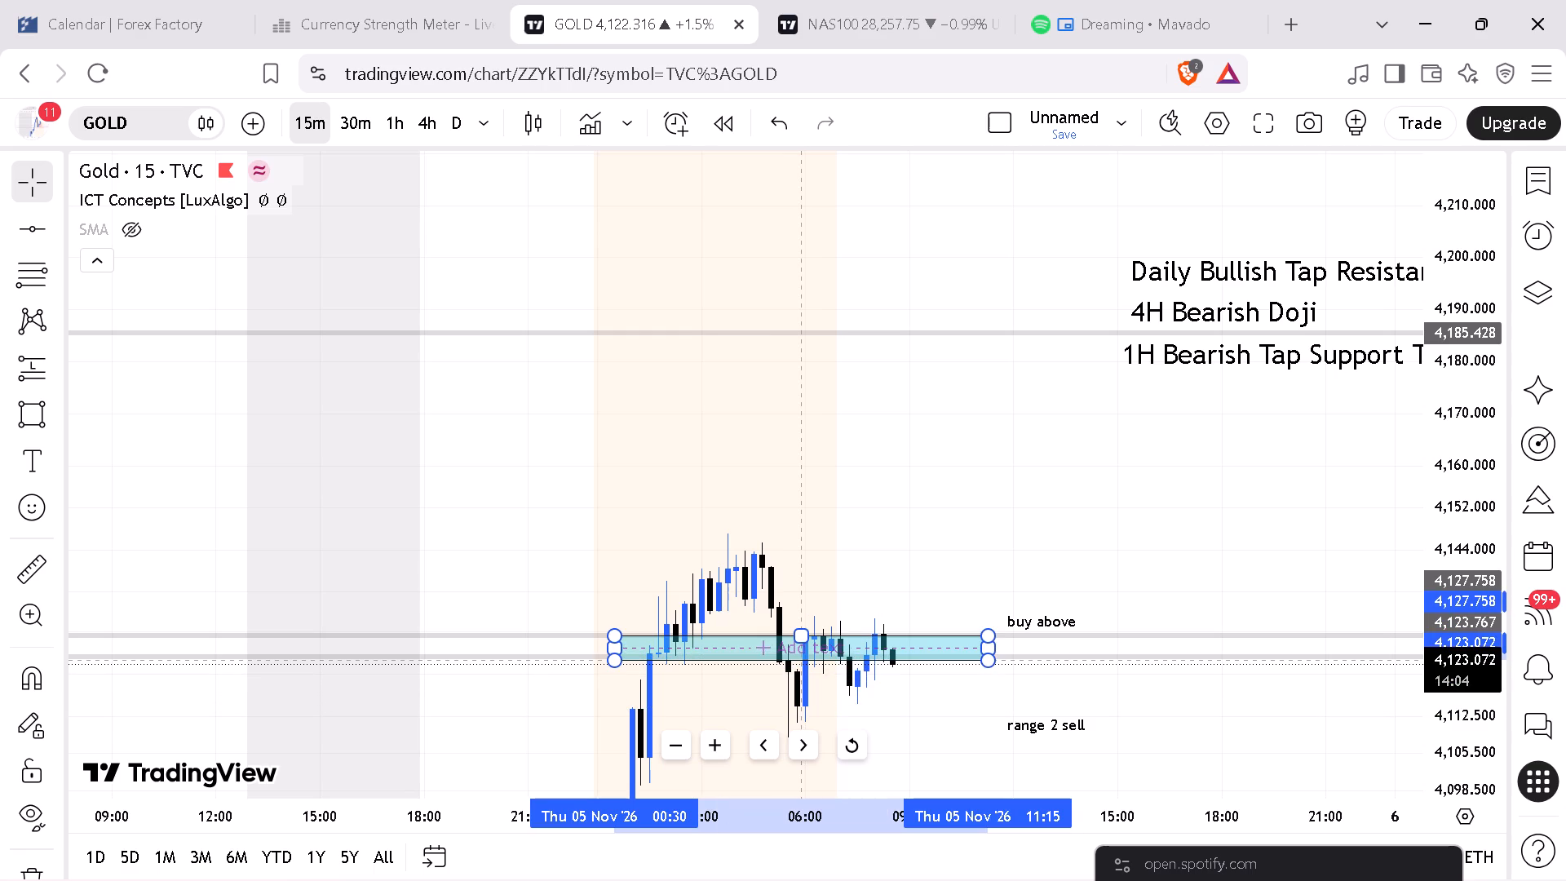
left_click_drag(811, 660, 812, 657)
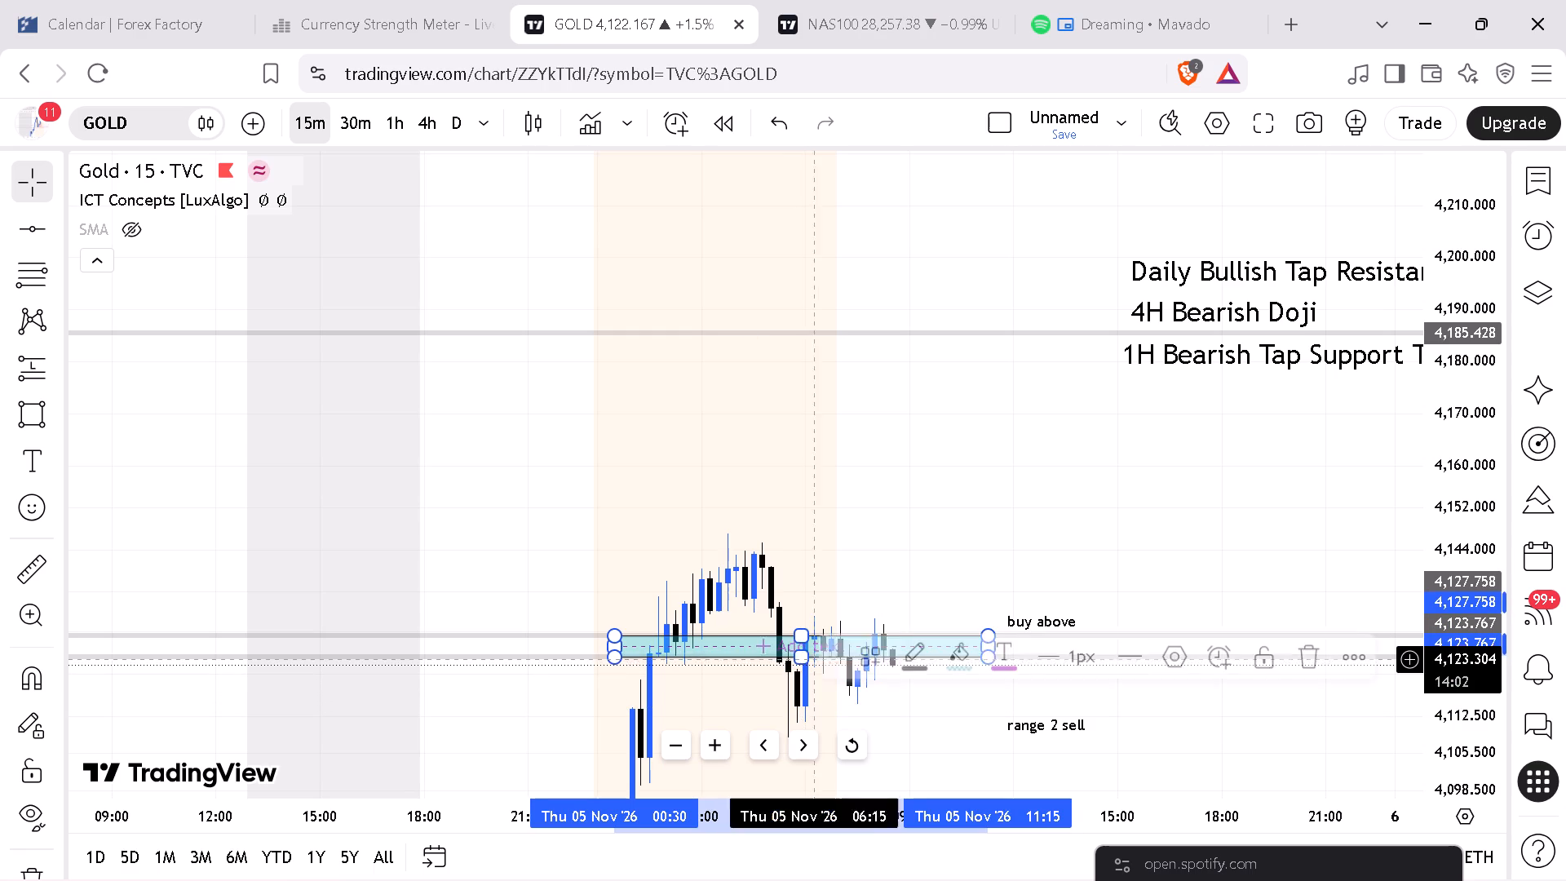
left_click(586, 547)
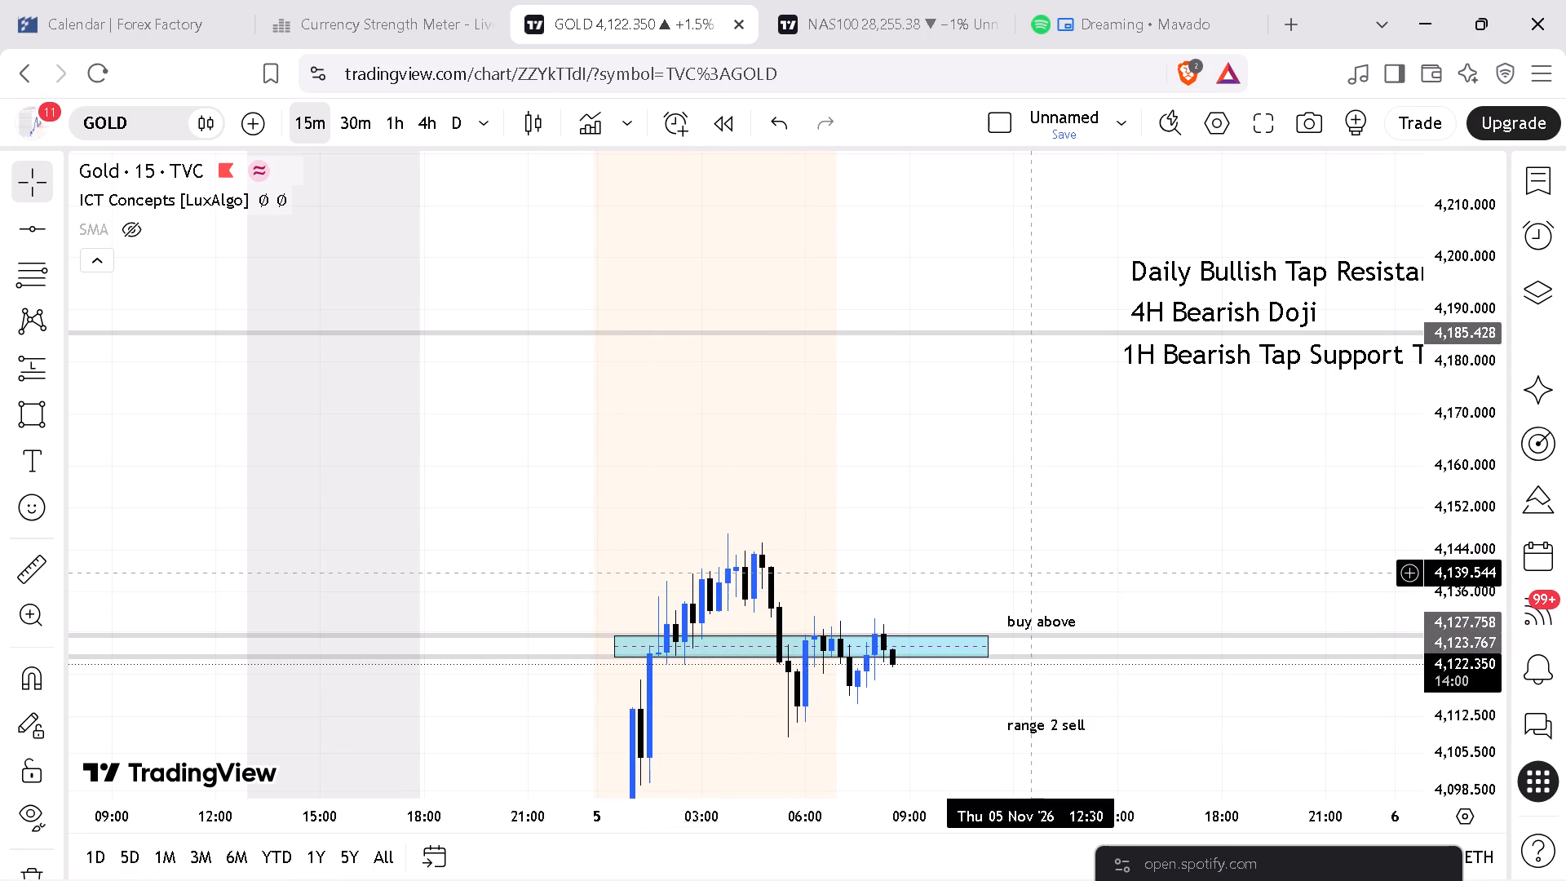
Reposition the "buy above" label just above the narrowed Gold range and "range 2 sell" just below it, beside the rectangle's end.
left_click_drag(1029, 573, 740, 501)
left_click_drag(776, 564, 764, 564)
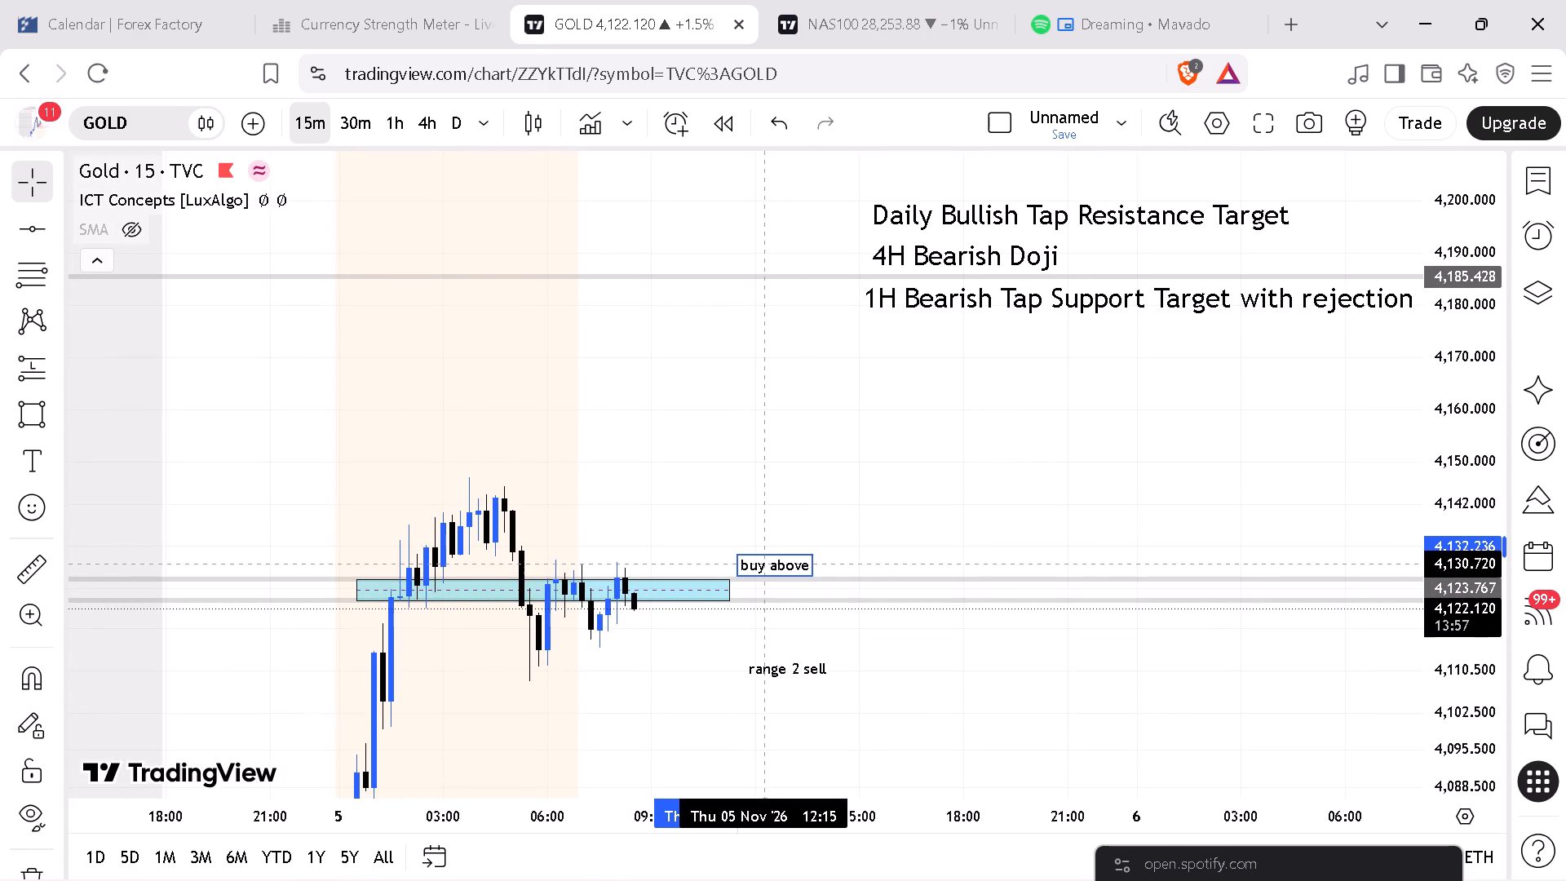
left_click_drag(764, 564, 759, 561)
left_click_drag(788, 670, 770, 619)
left_click_drag(694, 493, 812, 454)
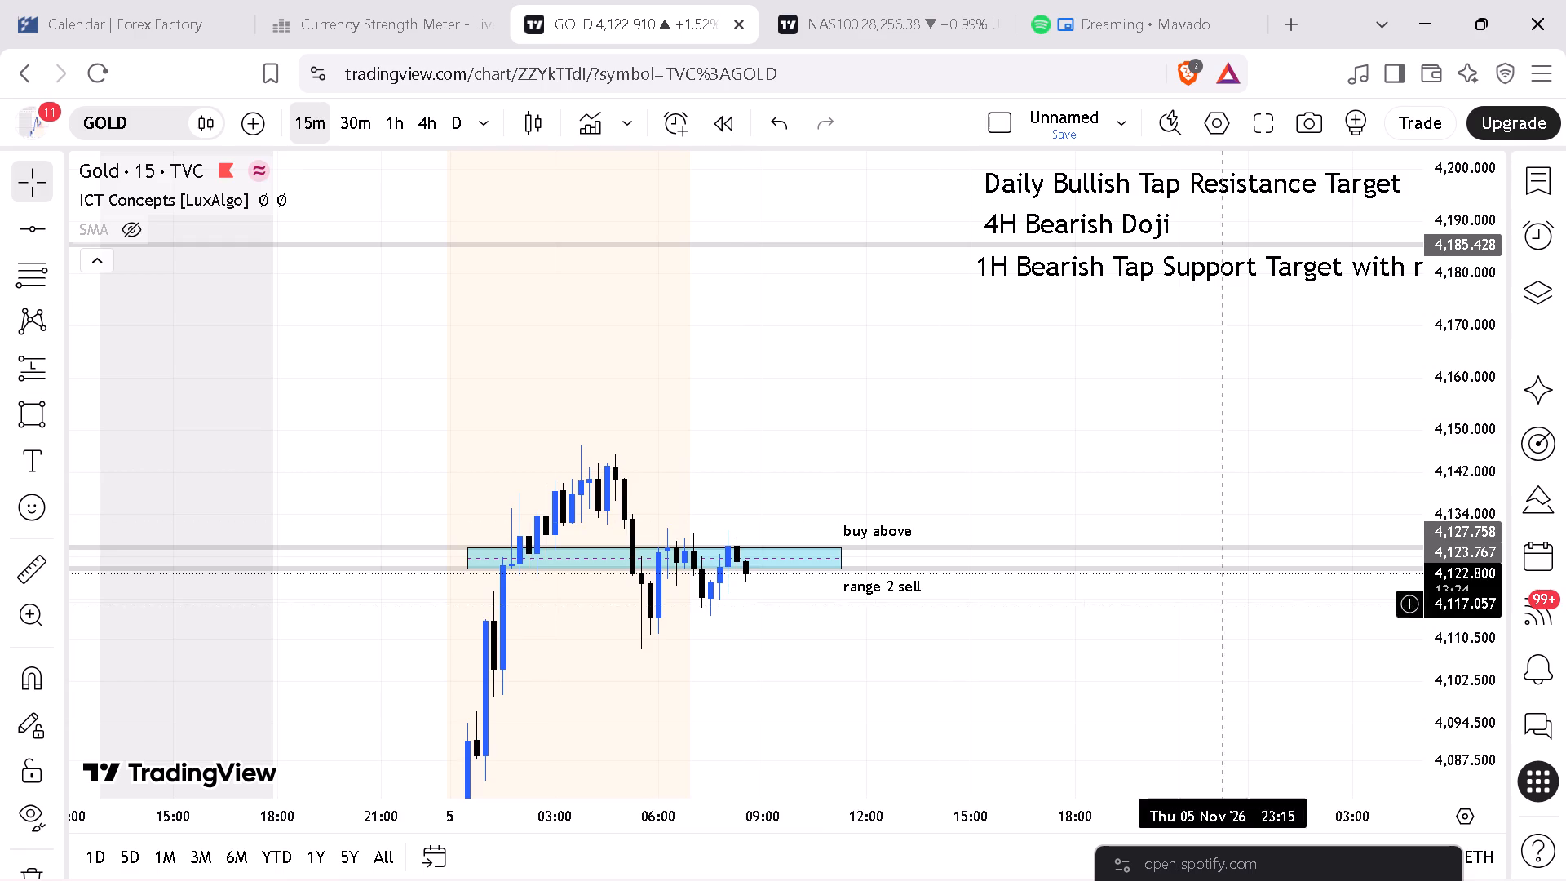
left_click_drag(1480, 693, 1496, 659)
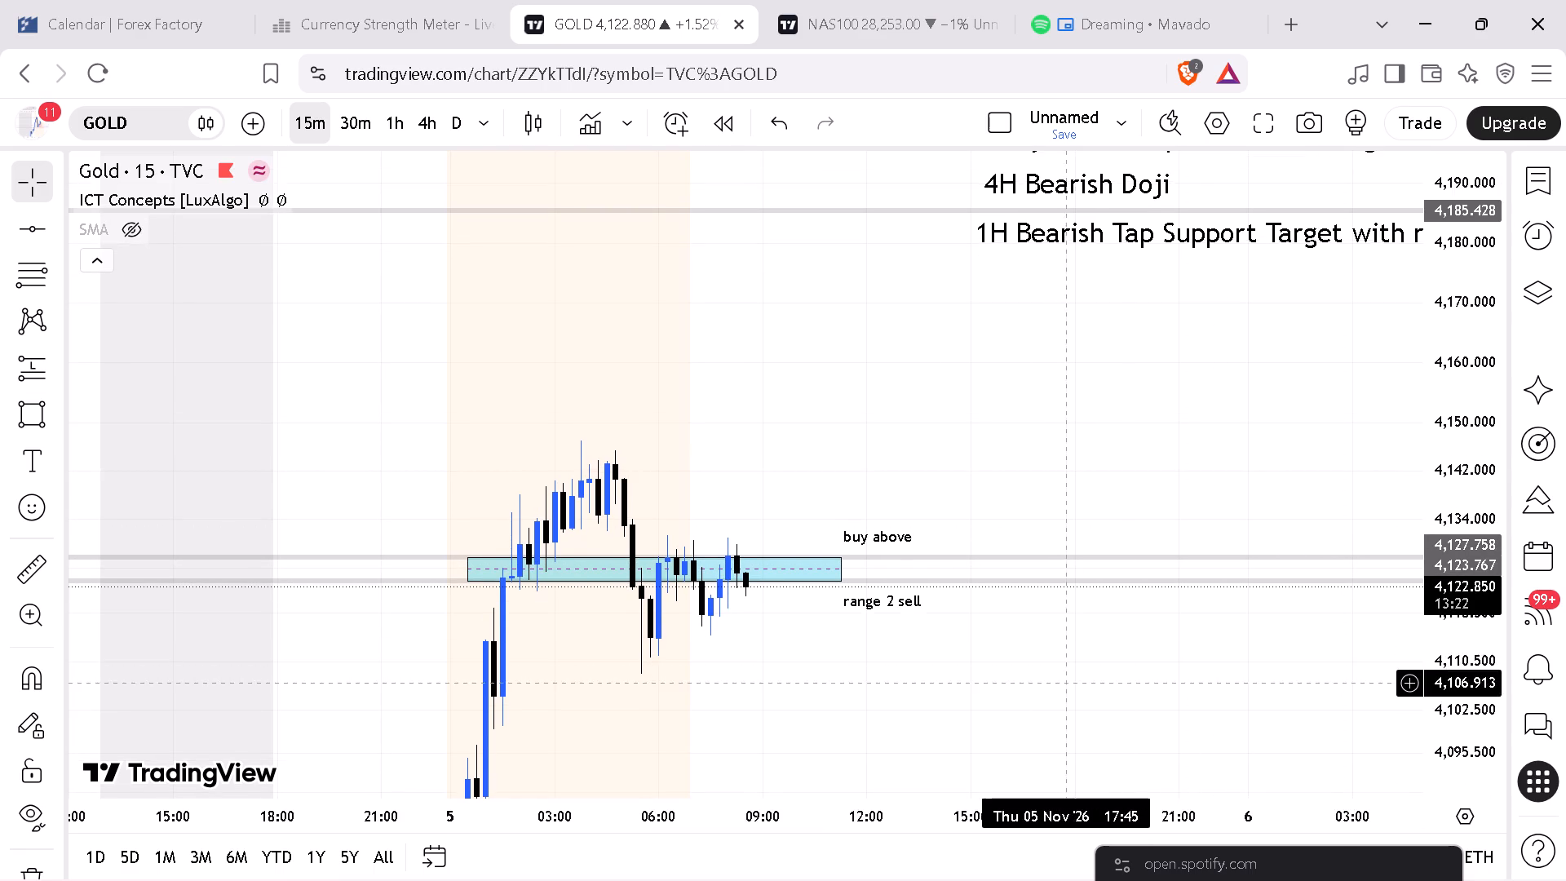
left_click_drag(1063, 684, 1224, 554)
left_click_drag(980, 822, 939, 821)
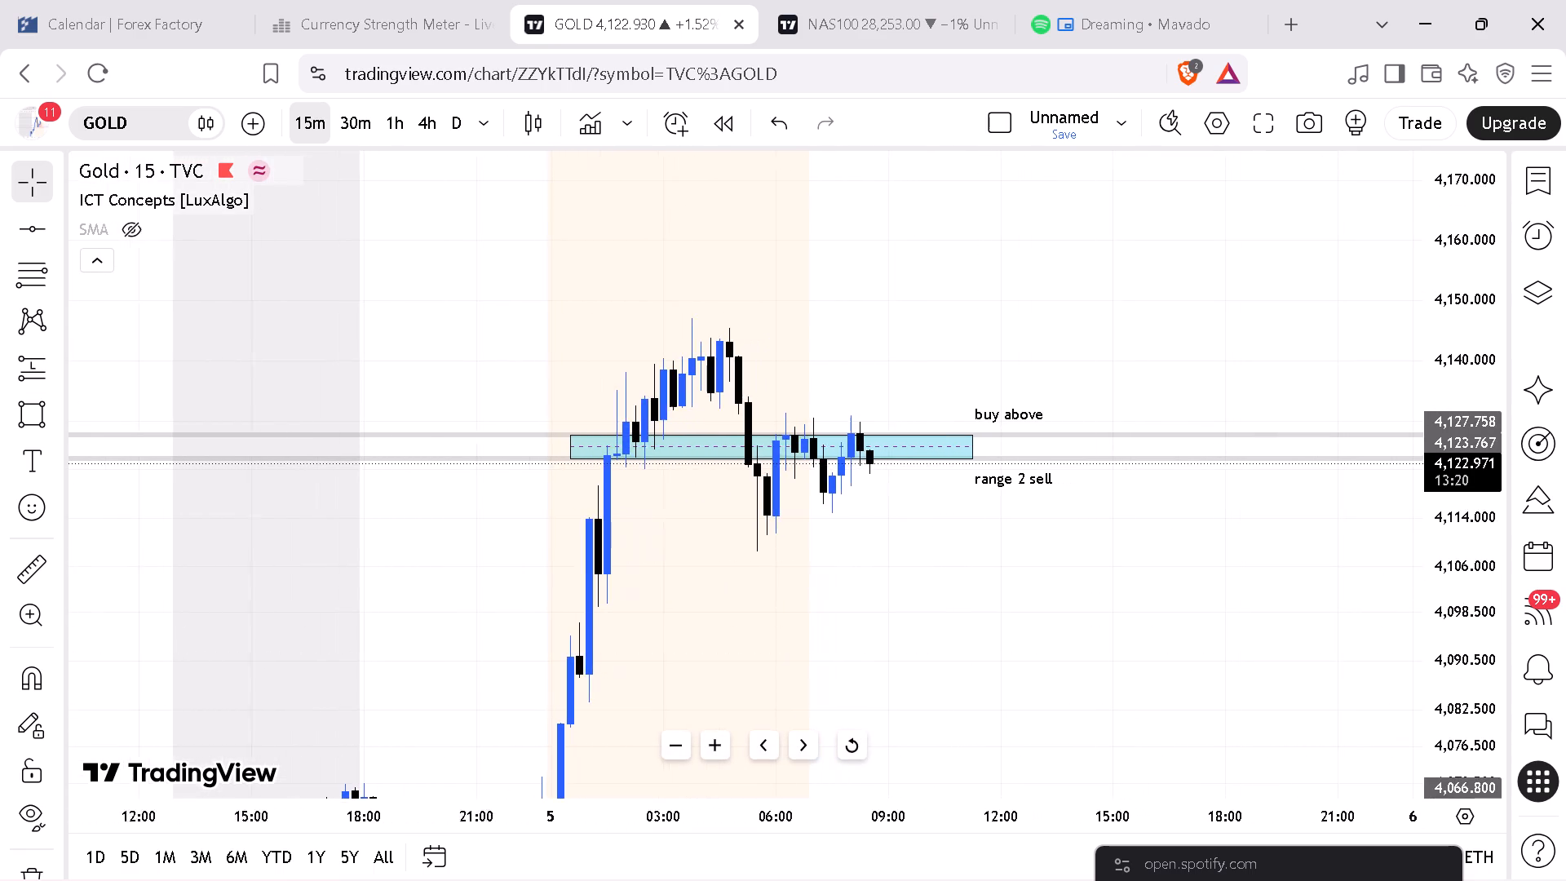
left_click_drag(939, 821, 878, 826)
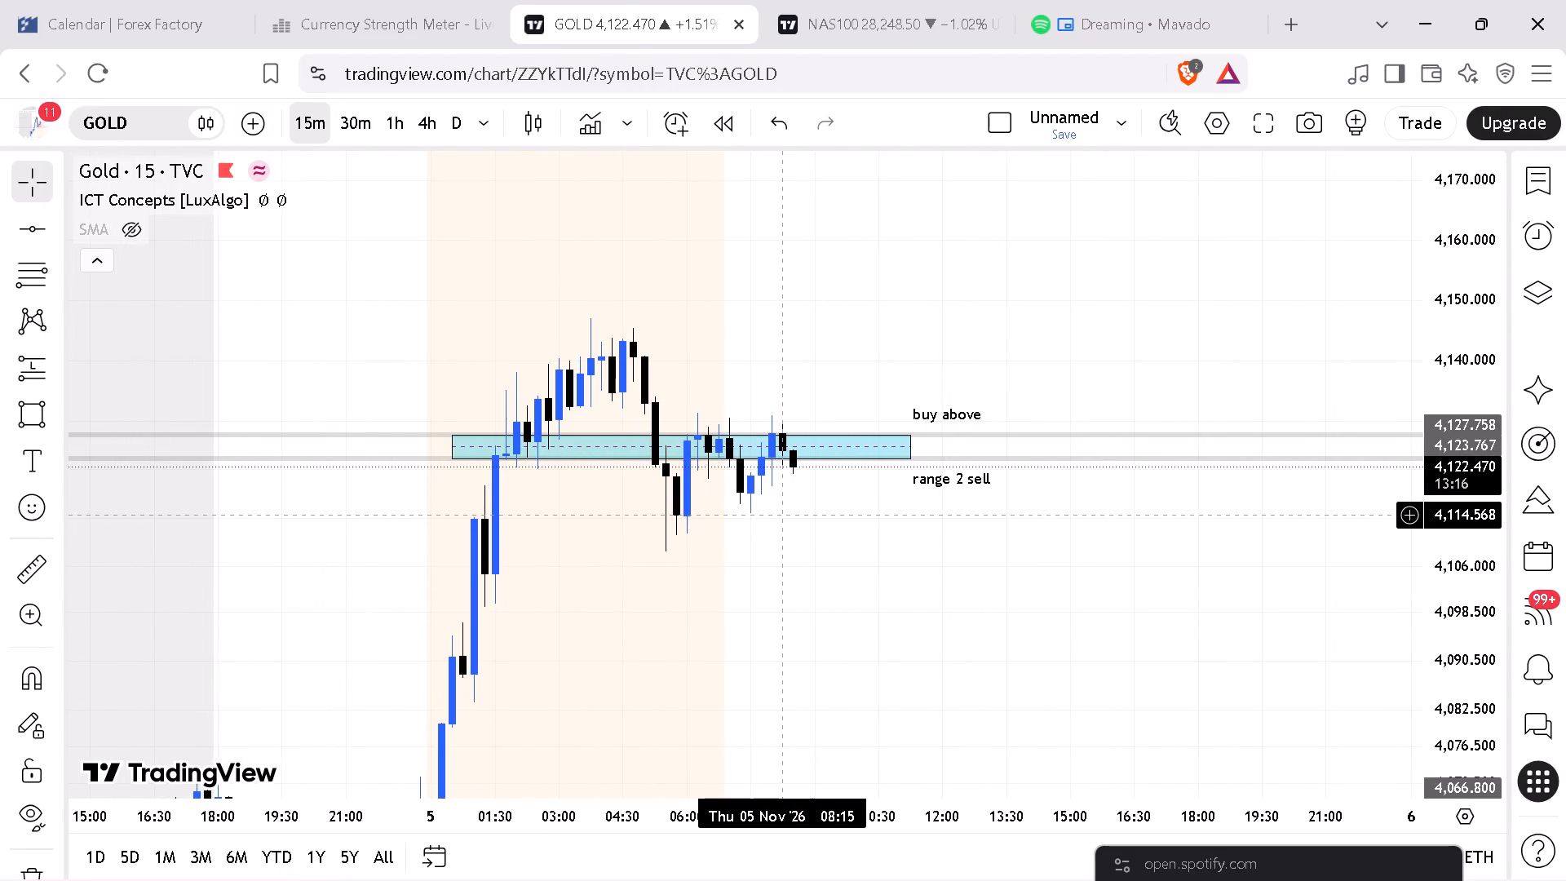
left_click_drag(933, 578, 865, 618)
left_click_drag(891, 507, 900, 504)
left_click_drag(883, 436, 898, 436)
left_click(794, 384)
Move the Daily, 4H and 1H bias notes on Gold down below the 4,185 level, to about 4,181, 4,173 and 4,166.
left_click_drag(850, 334, 844, 388)
left_click_drag(990, 350, 800, 350)
left_click_drag(1448, 325, 1457, 344)
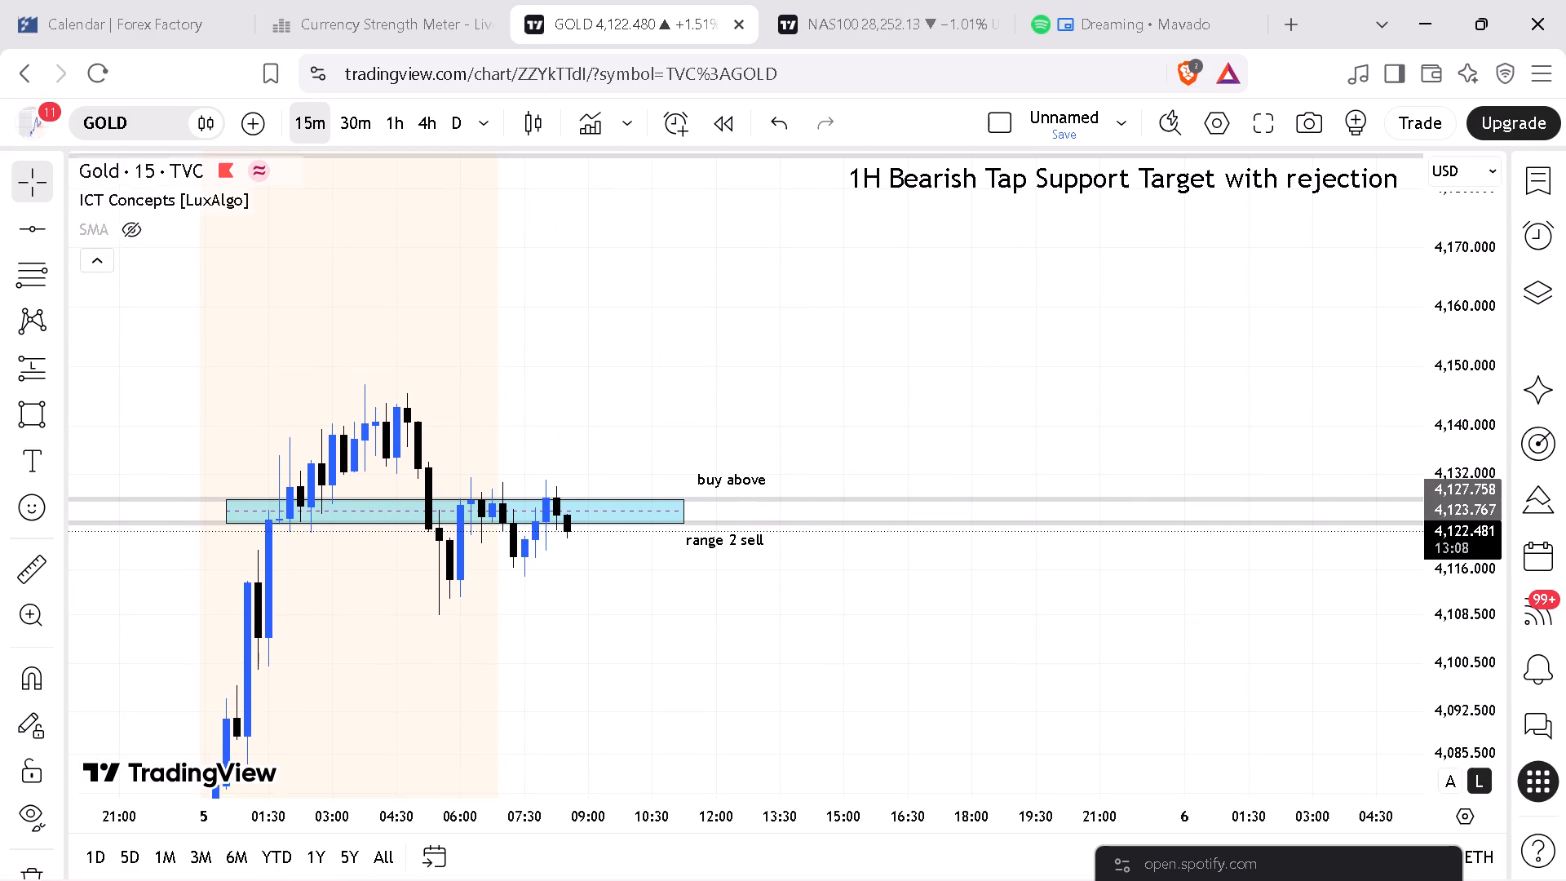
left_click_drag(1457, 344, 1465, 393)
left_click_drag(1104, 337, 1041, 485)
left_click_drag(921, 344, 901, 430)
left_click_drag(865, 301, 838, 391)
left_click_drag(839, 257, 806, 343)
left_click_drag(661, 206, 748, 369)
Move the LONDON label on Gold down to about 4,201 and High Volume Time to about 4,194, keeping LONDON on top.
left_click_drag(549, 249, 562, 350)
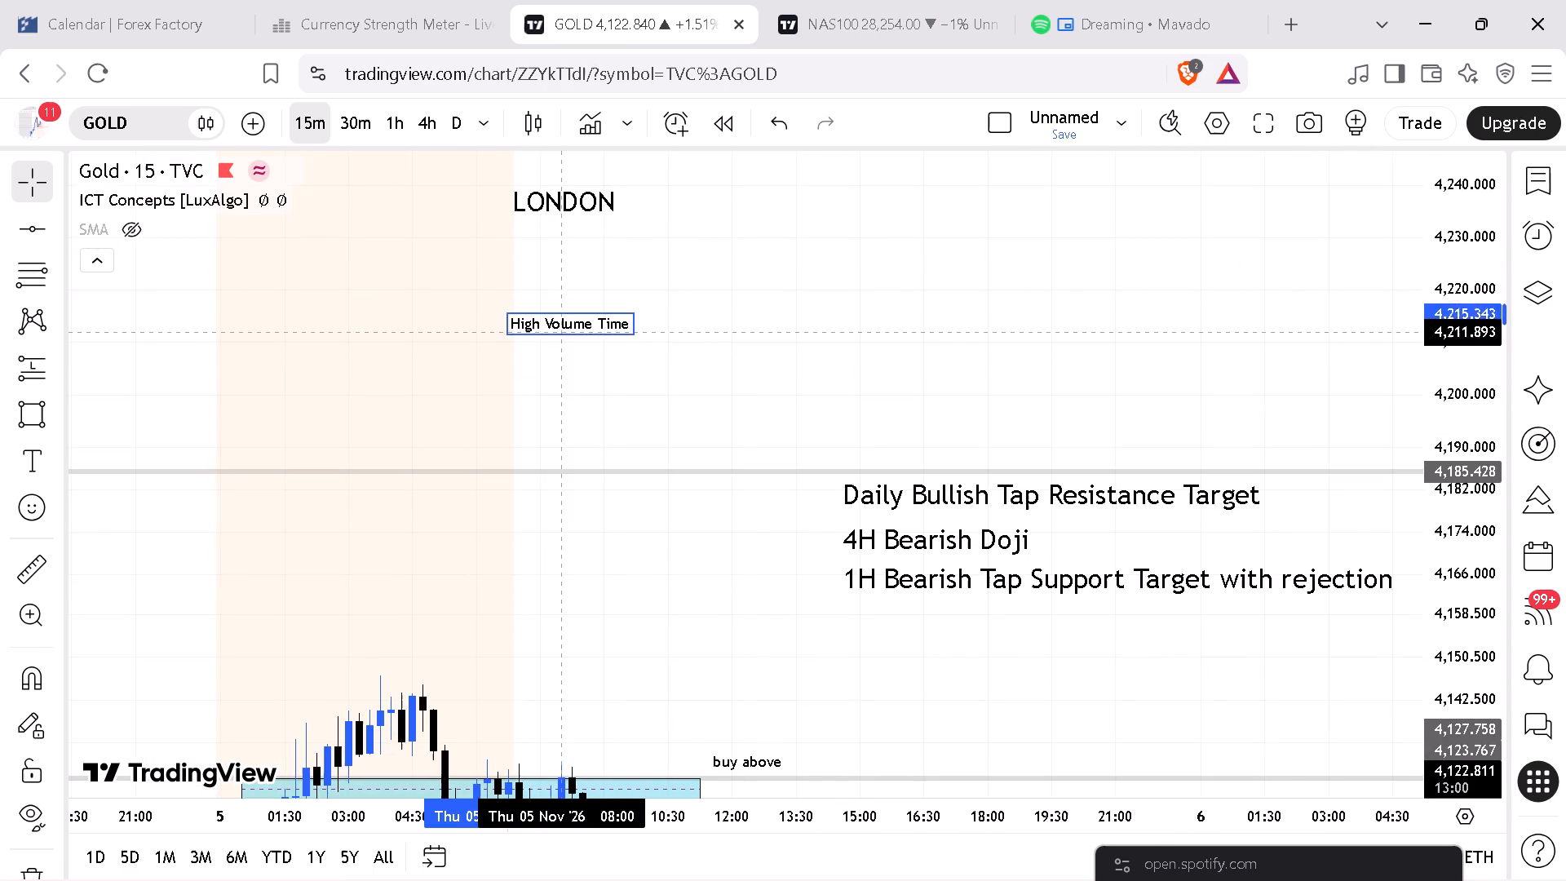
left_click_drag(562, 350, 551, 383)
left_click_drag(550, 194, 555, 330)
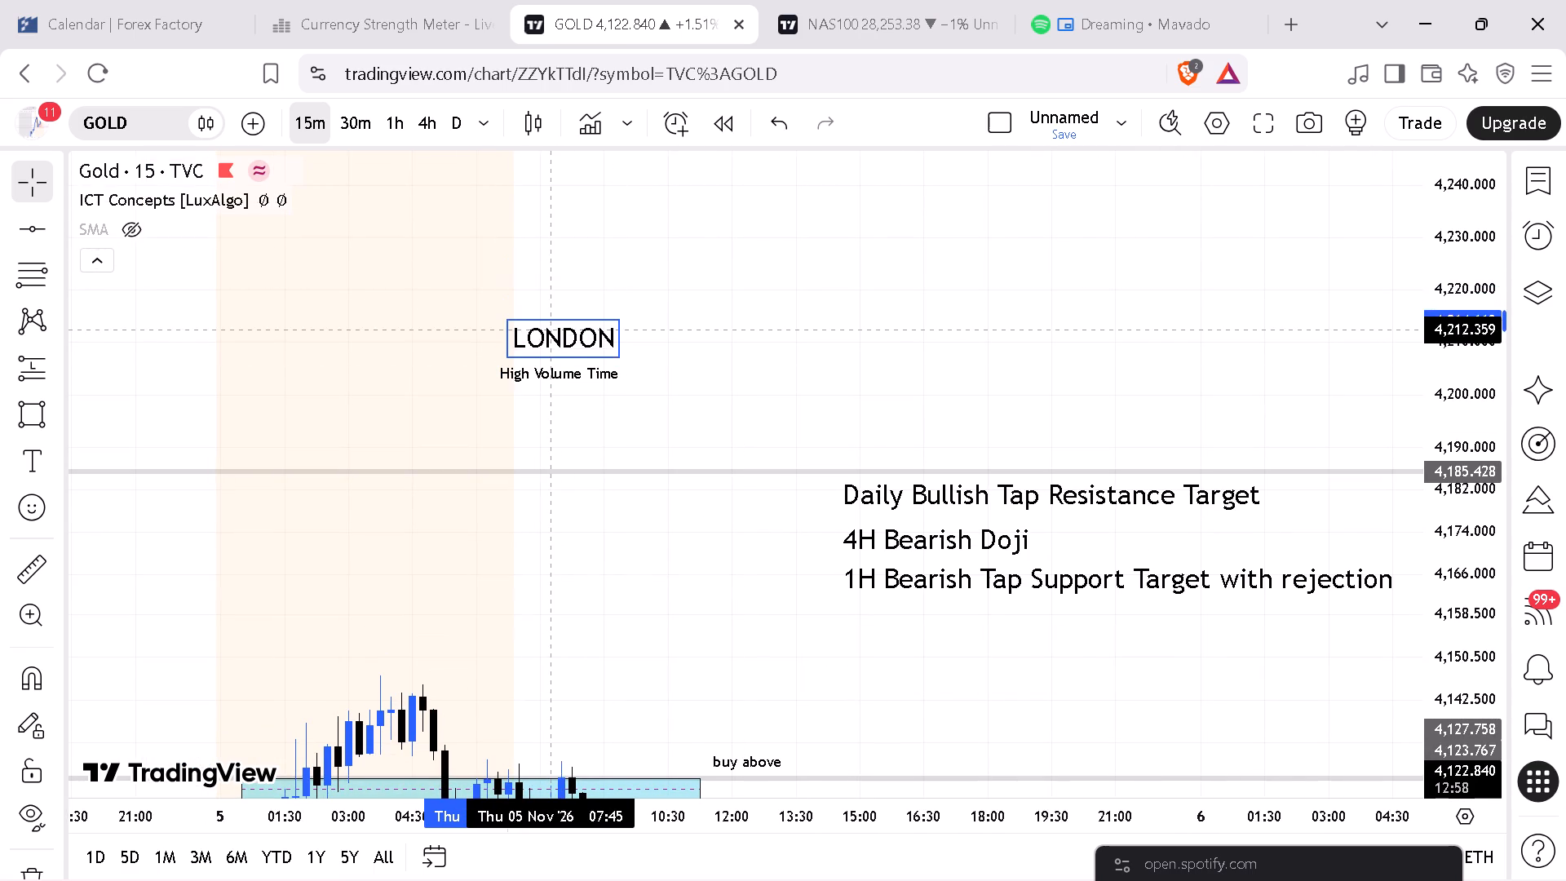
left_click_drag(555, 330, 552, 329)
left_click_drag(772, 334, 878, 223)
left_click_drag(1468, 535, 1471, 573)
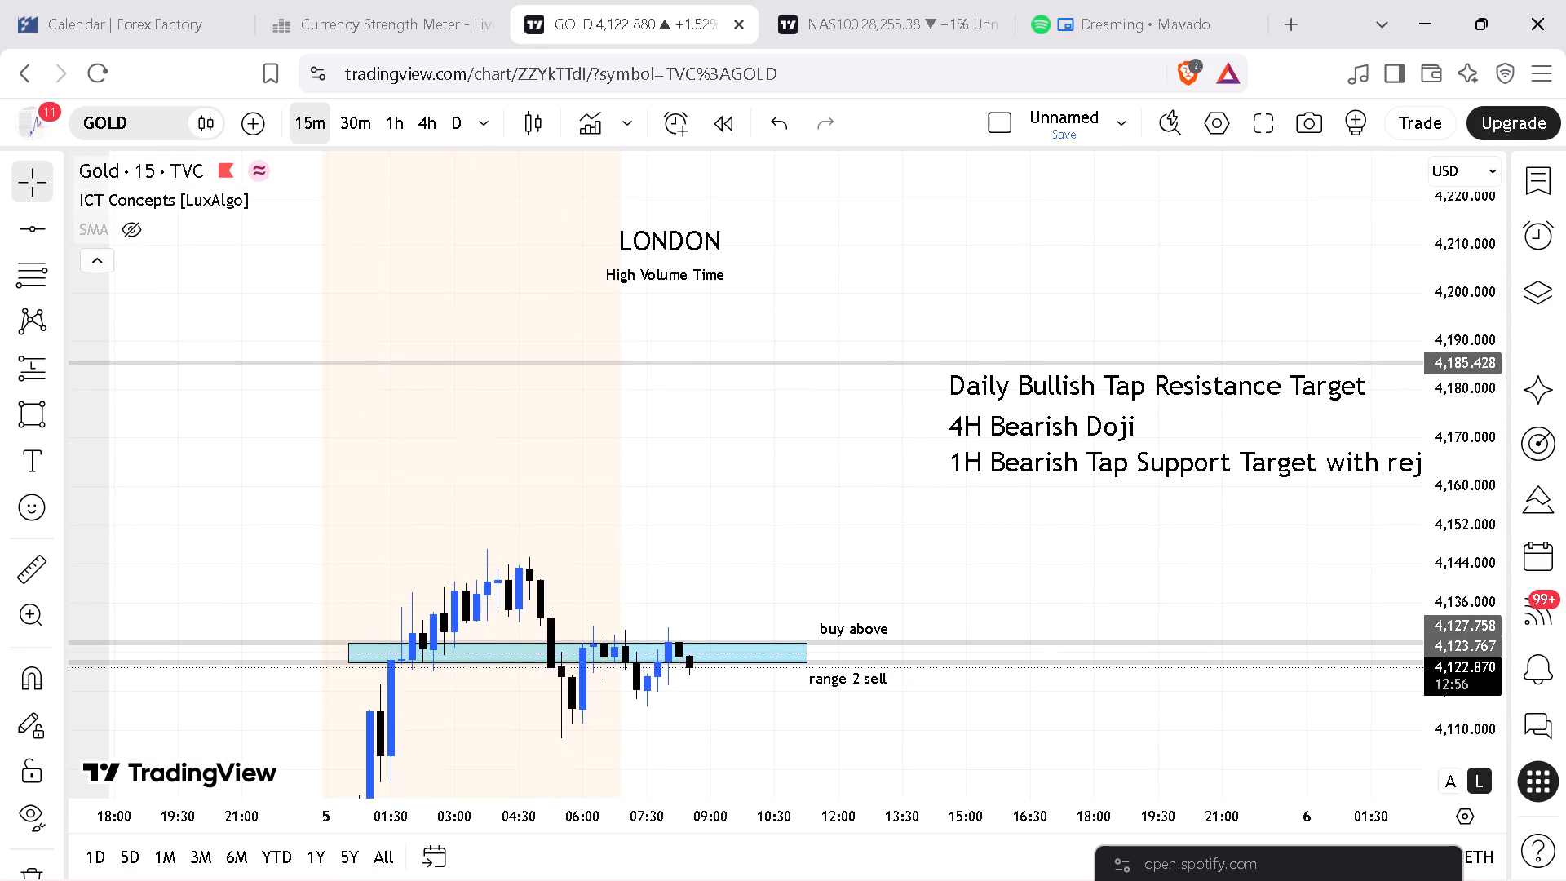
left_click_drag(1471, 573, 1473, 574)
left_click_drag(803, 529, 697, 459)
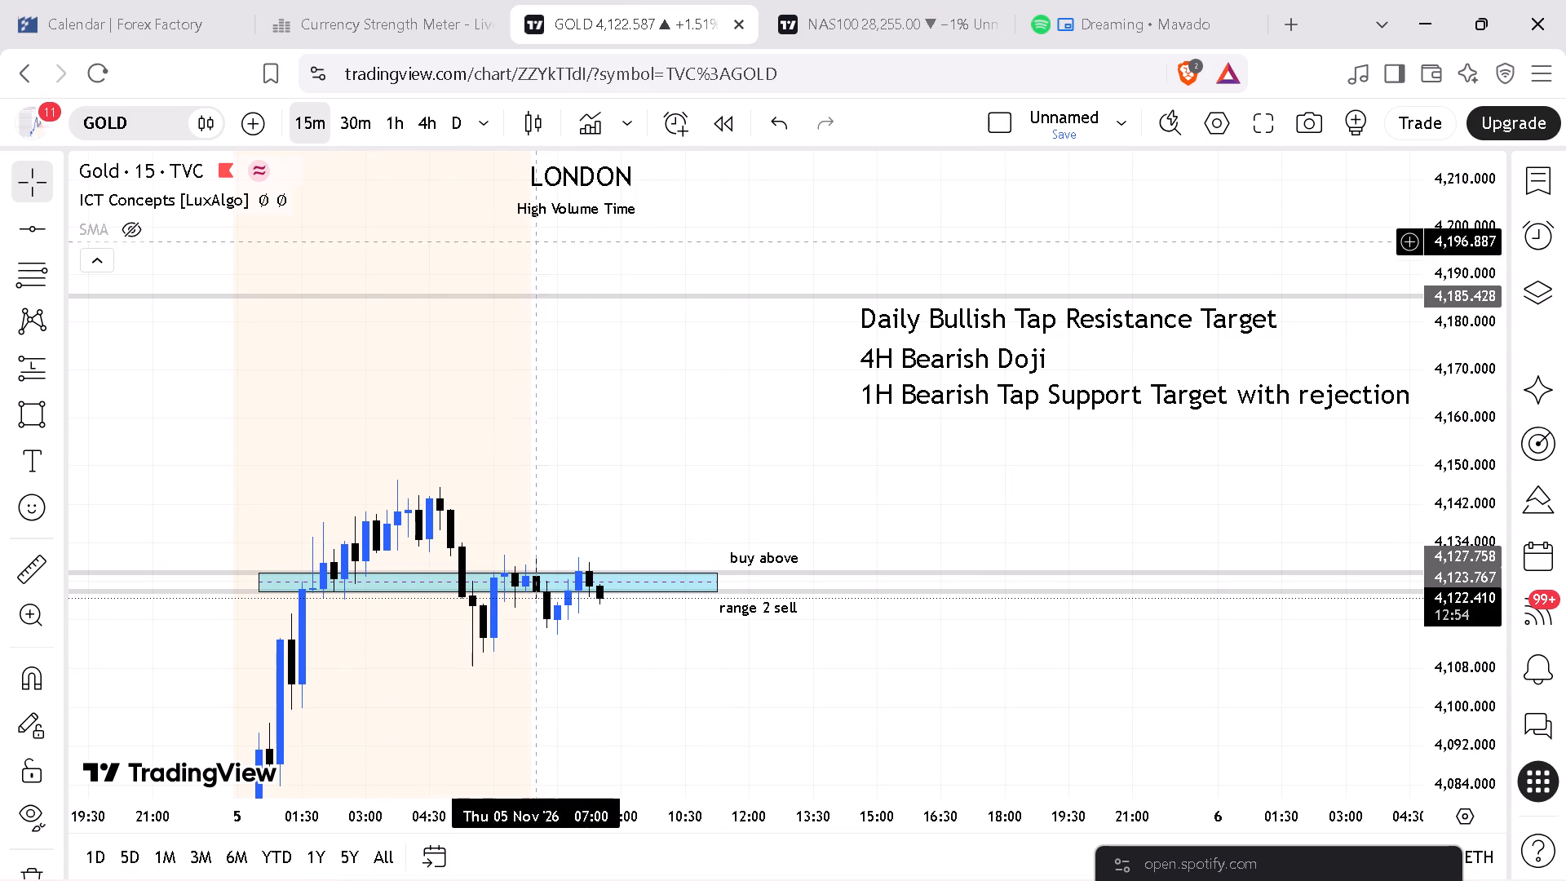
left_click_drag(560, 215, 560, 258)
left_click_drag(546, 176, 548, 219)
left_click(648, 406)
left_click_drag(673, 821, 710, 805)
left_click_drag(1046, 699, 948, 673)
left_click_drag(1453, 644, 1453, 671)
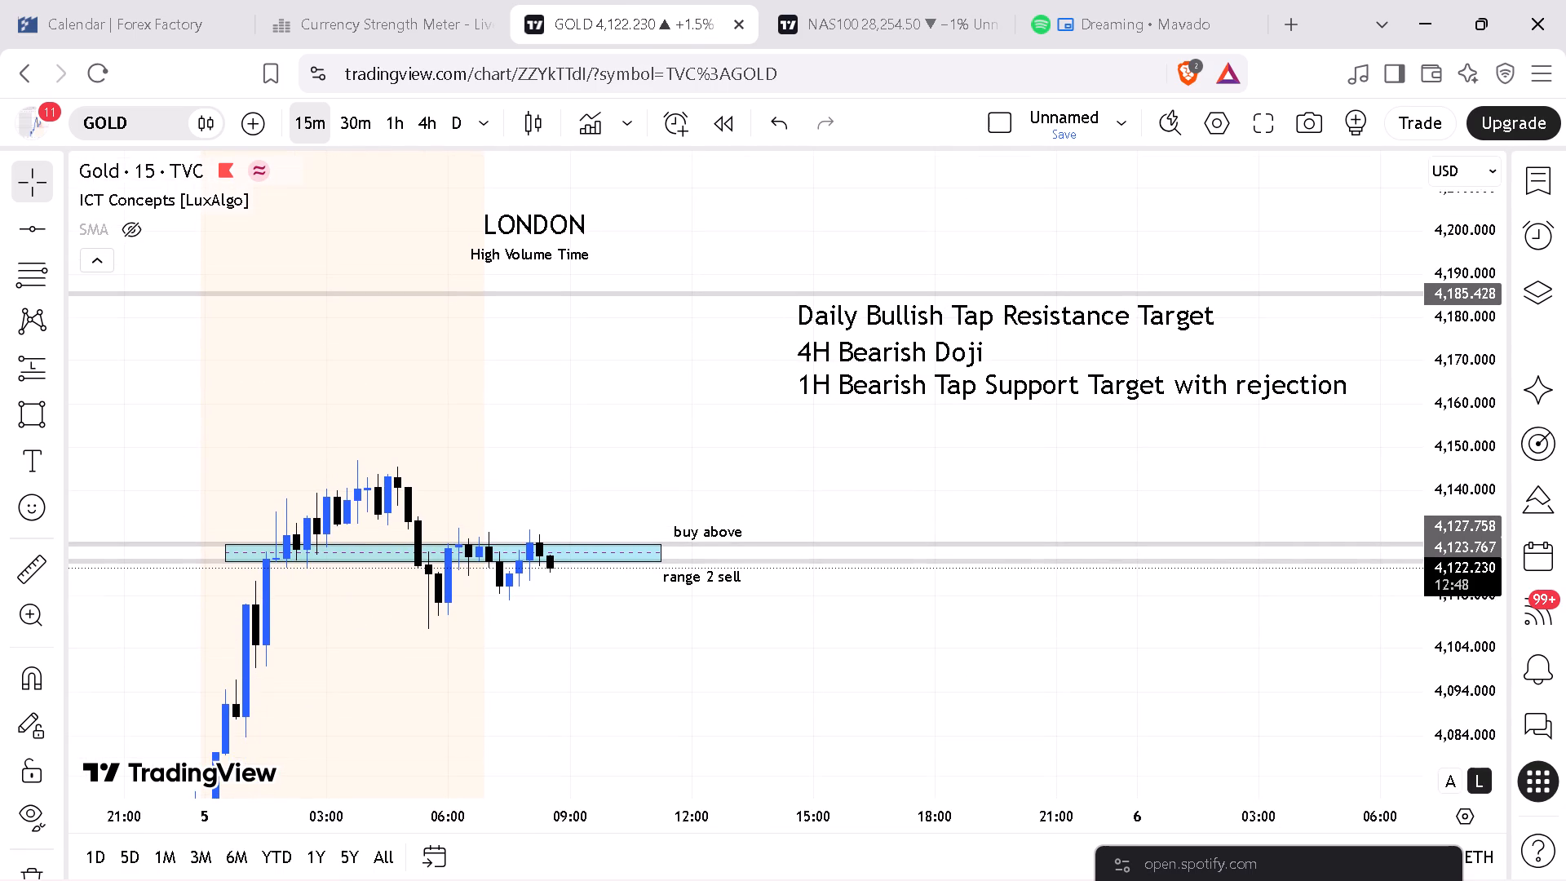
Return to the NAS100 chart and examine the marked trade on the 15m and 30m timeframes.
left_click(886, 0)
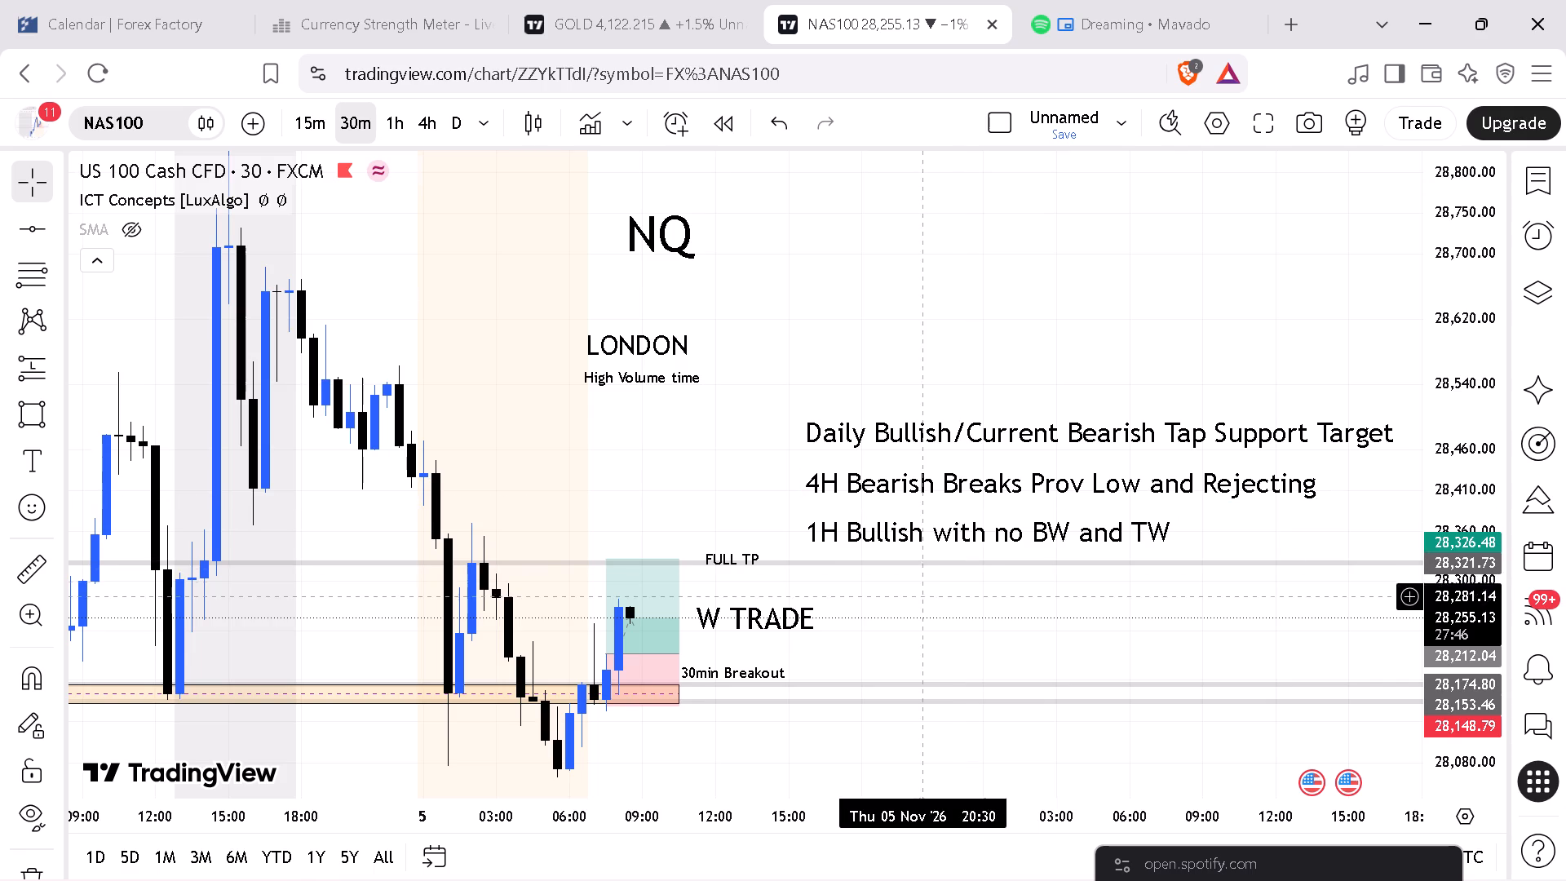
left_click(315, 127)
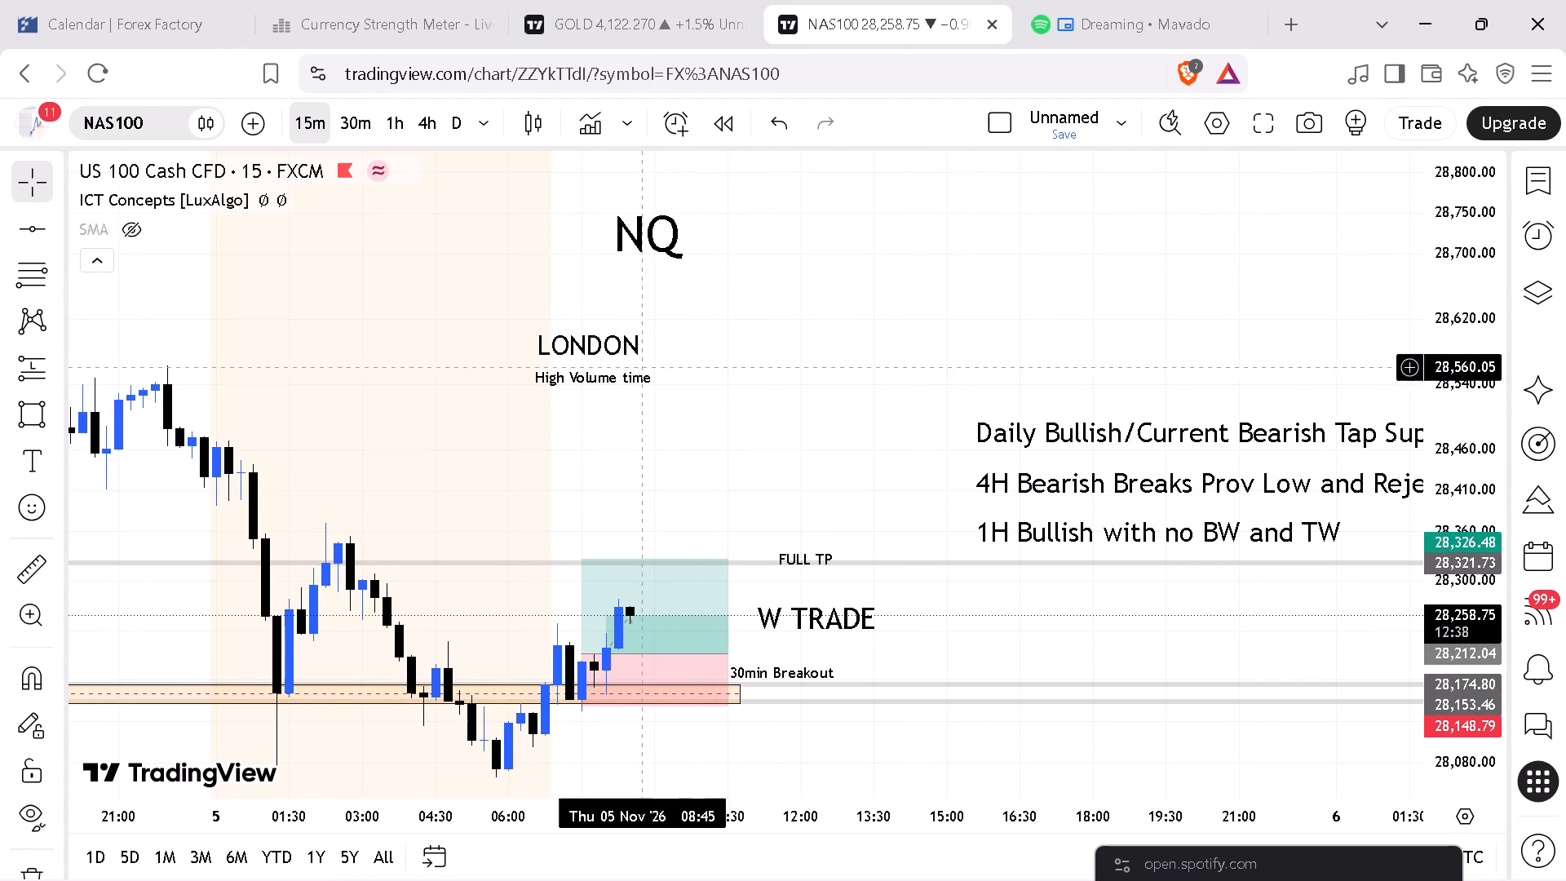
left_click(366, 129)
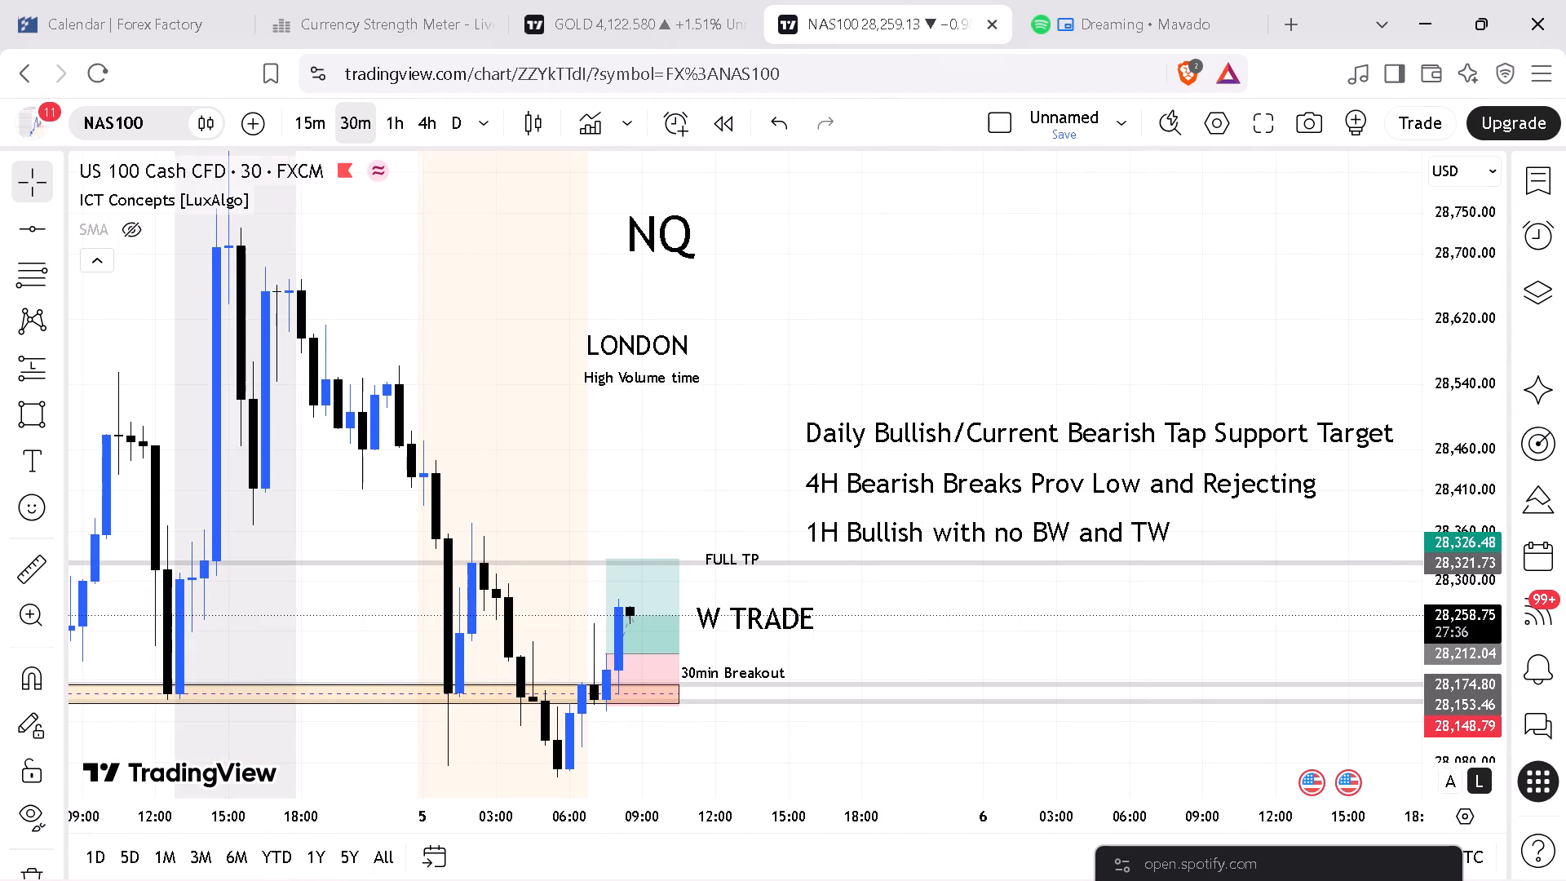
left_click_drag(1467, 584, 1466, 635)
left_click_drag(701, 438, 732, 419)
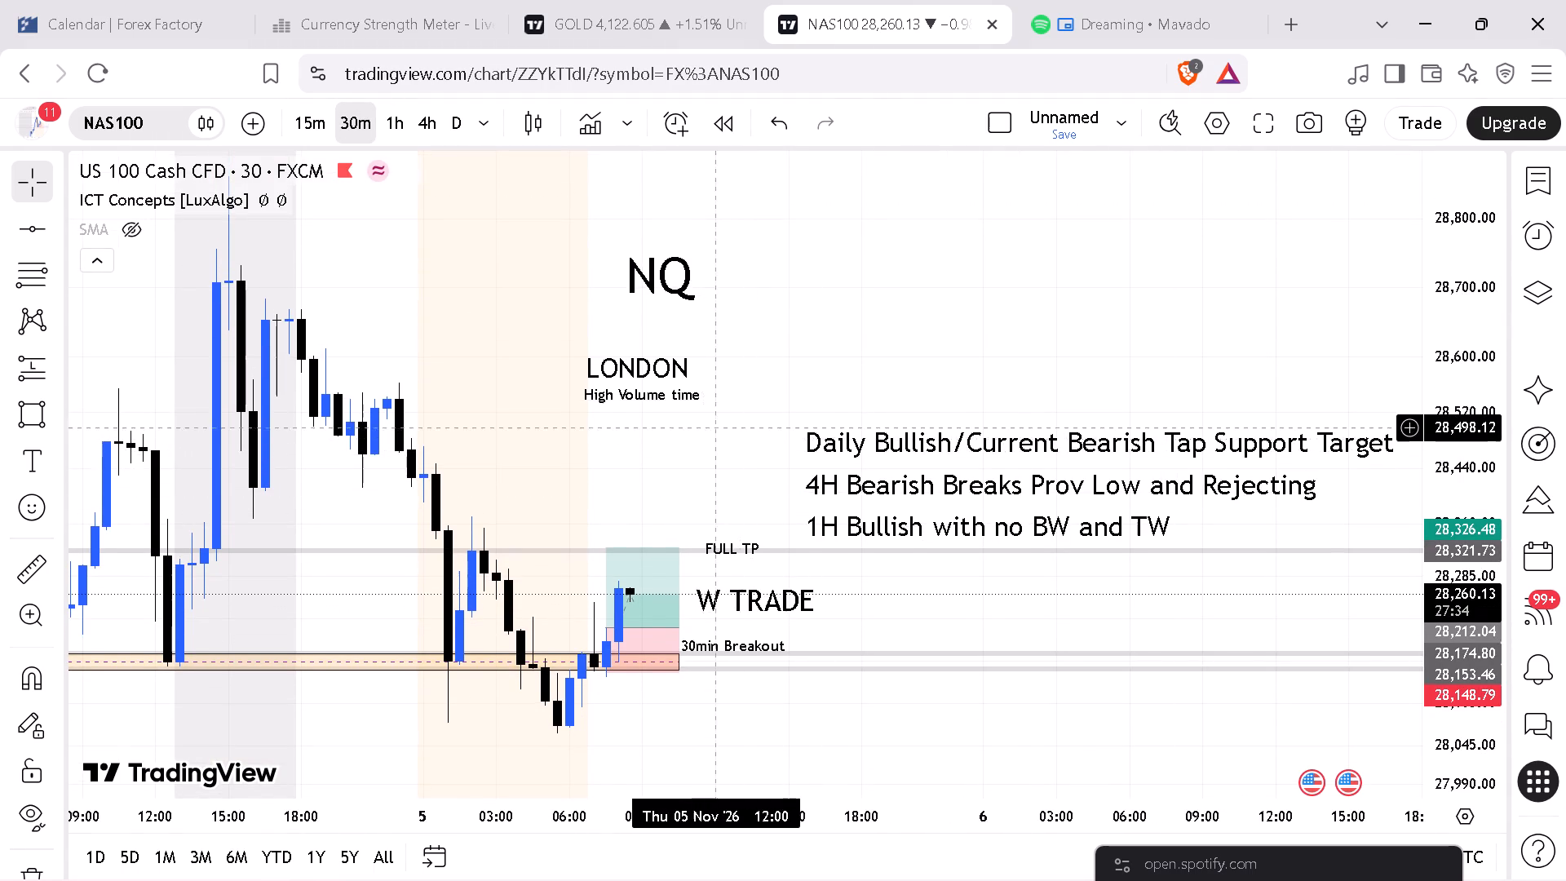
left_click_drag(732, 419, 757, 404)
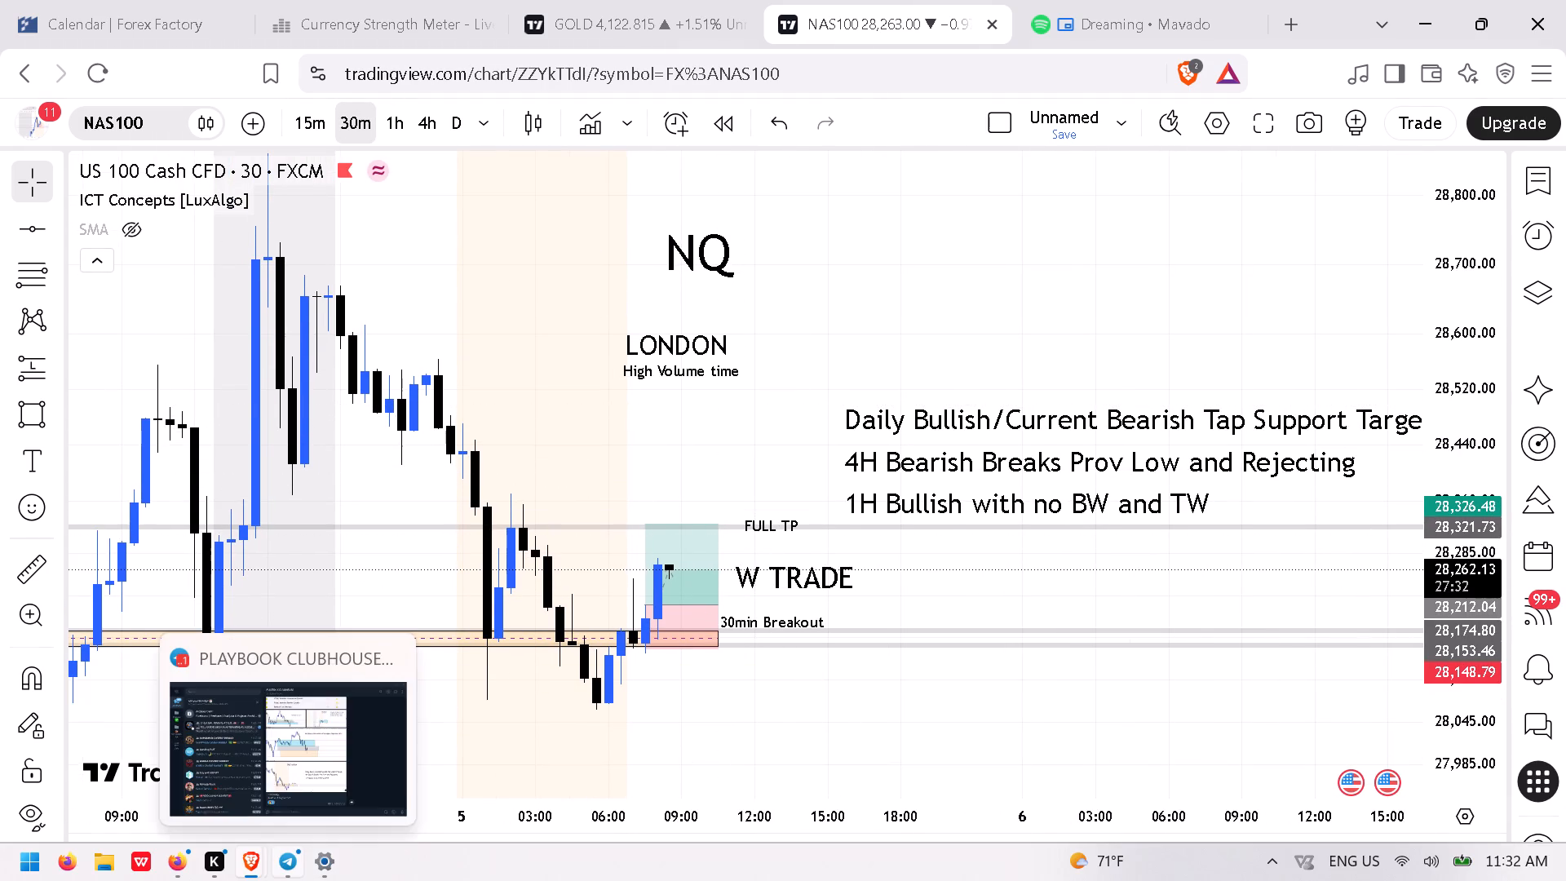
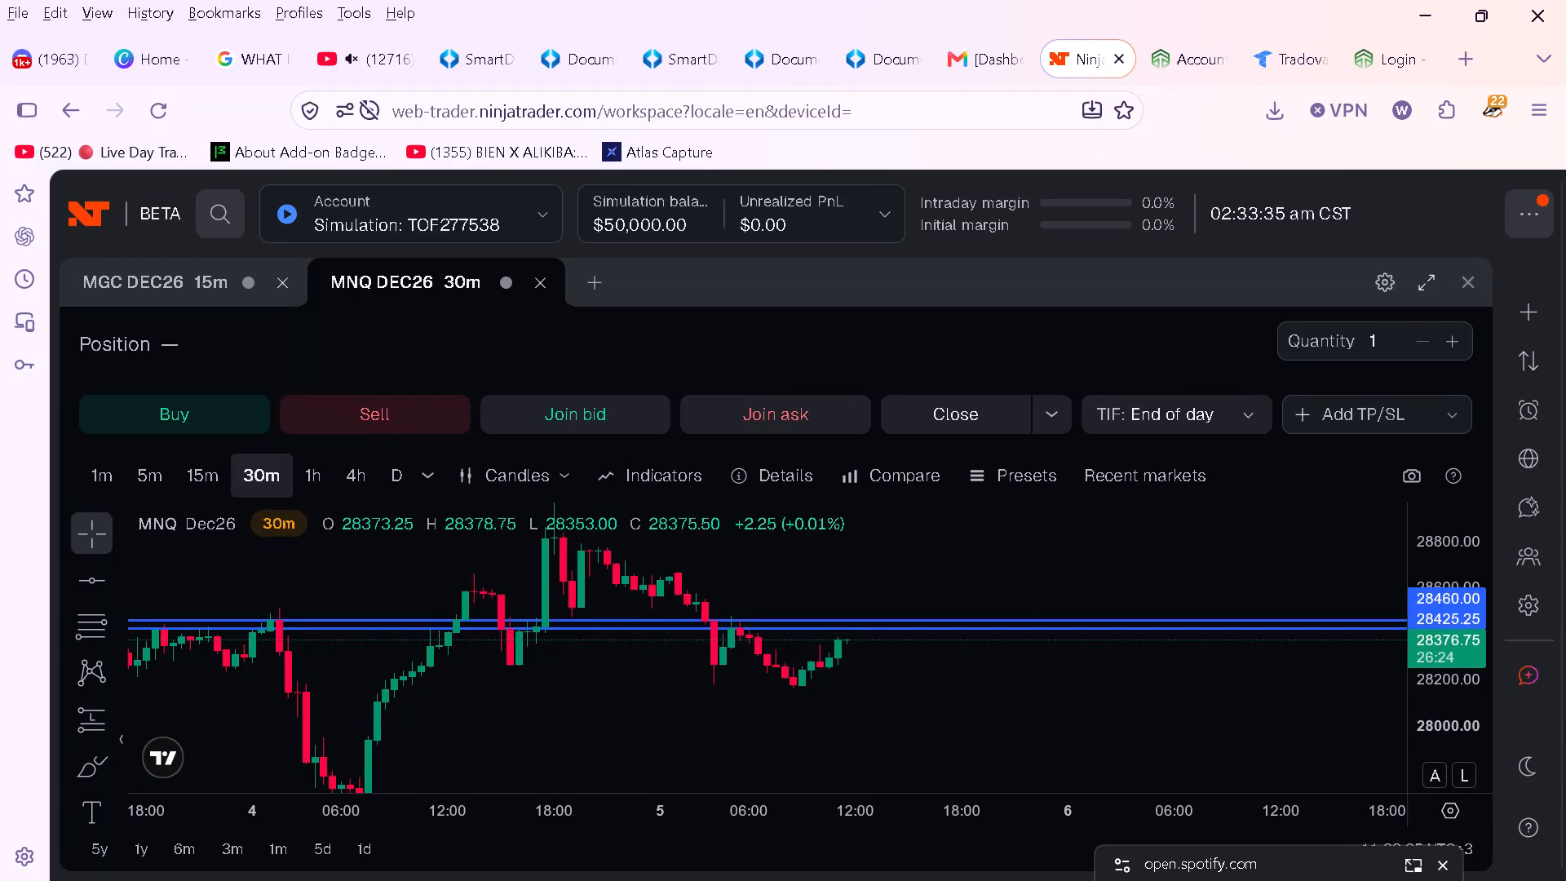
Examine recent MNQ DEC26 30m price action around the 28,460.00 and 28,425.25 levels on an enlarged price scale.
left_click_drag(1443, 715, 1457, 558)
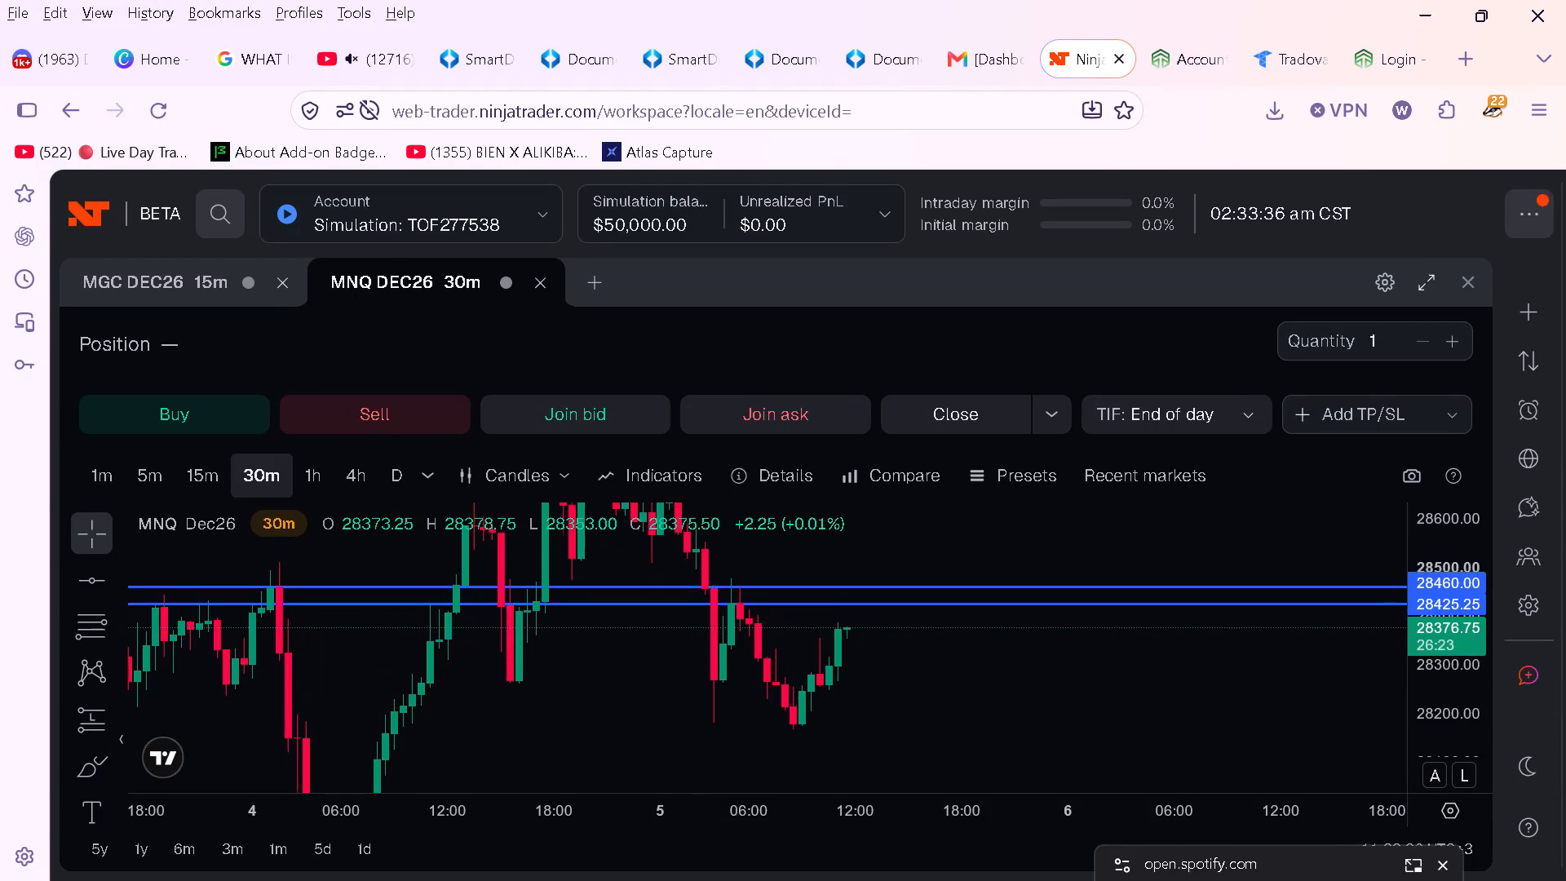
left_click_drag(1457, 558, 1458, 554)
left_click_drag(902, 813, 941, 813)
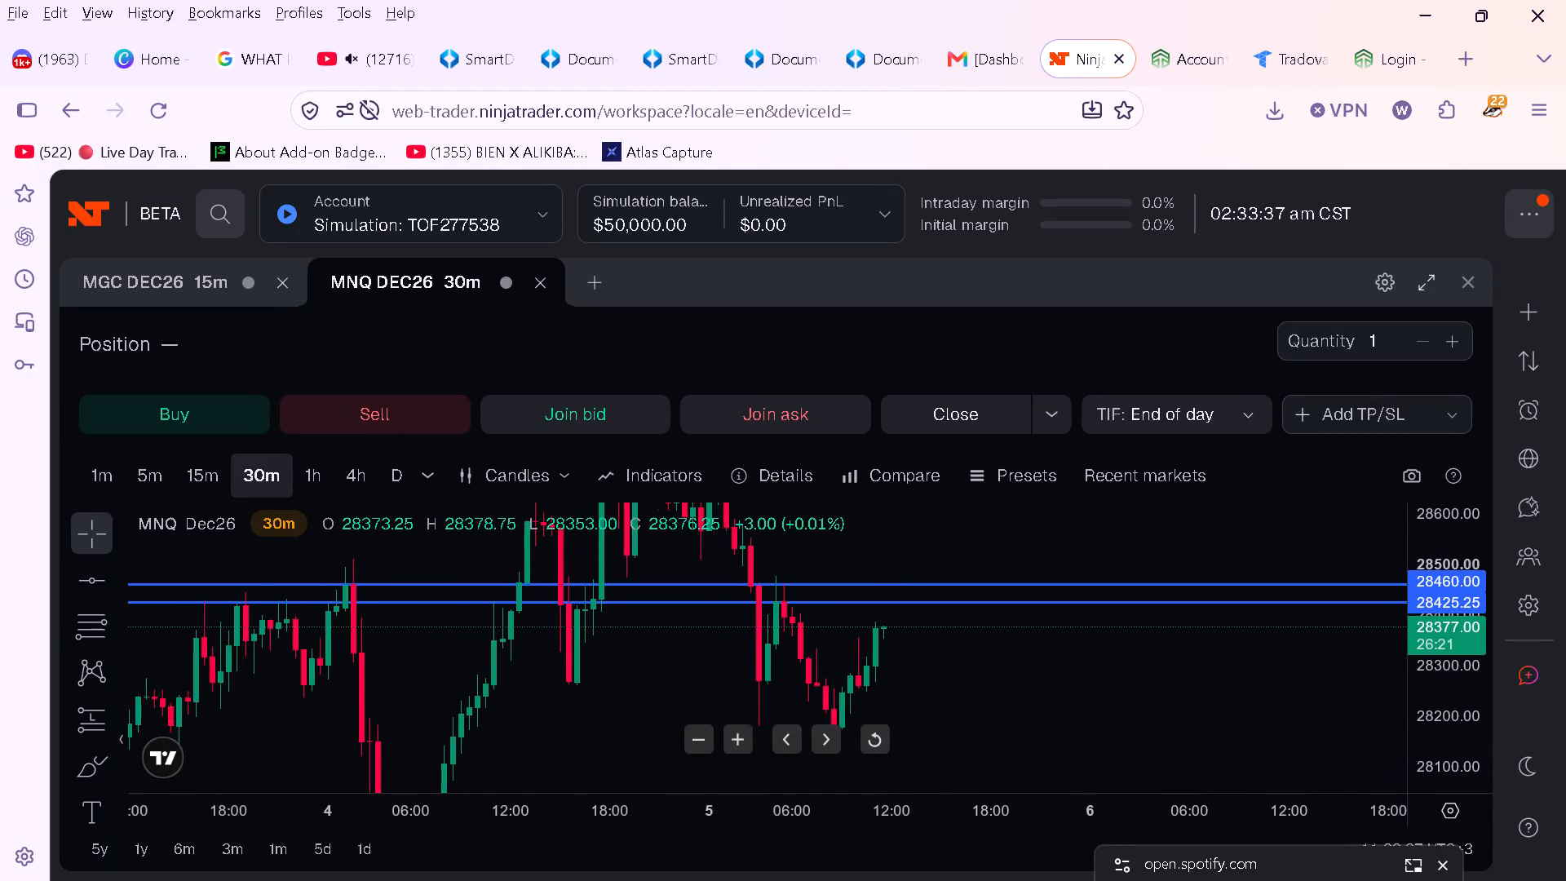
left_click_drag(941, 813, 945, 813)
left_click_drag(1443, 695, 1449, 703)
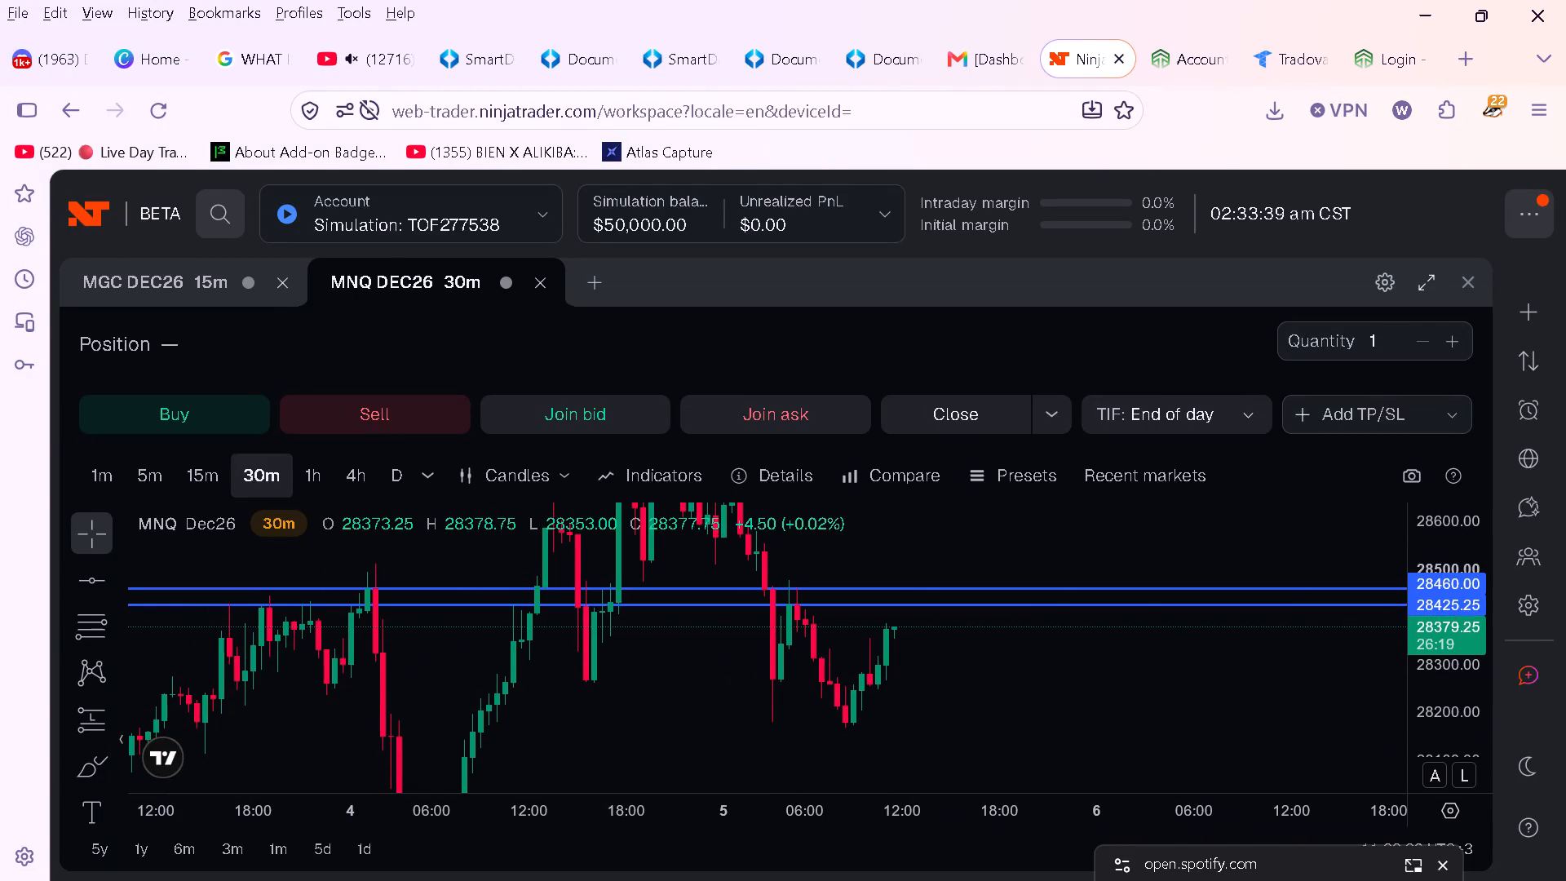
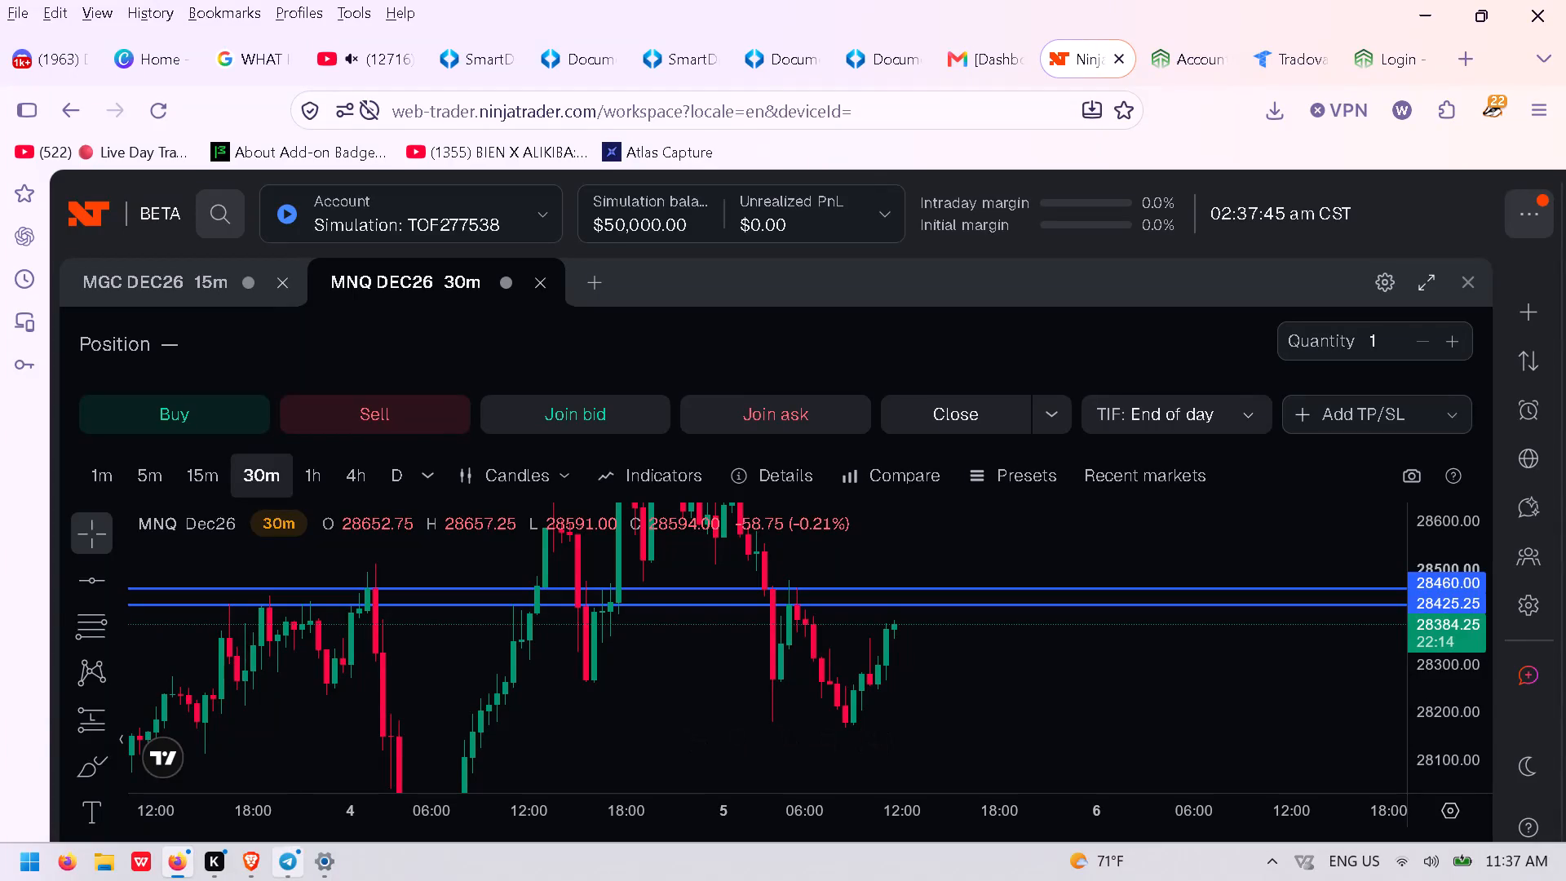
Switch to the TradingView NAS100 chart in Brave and review the 30m London trade against a wider price history.
left_click(223, 761)
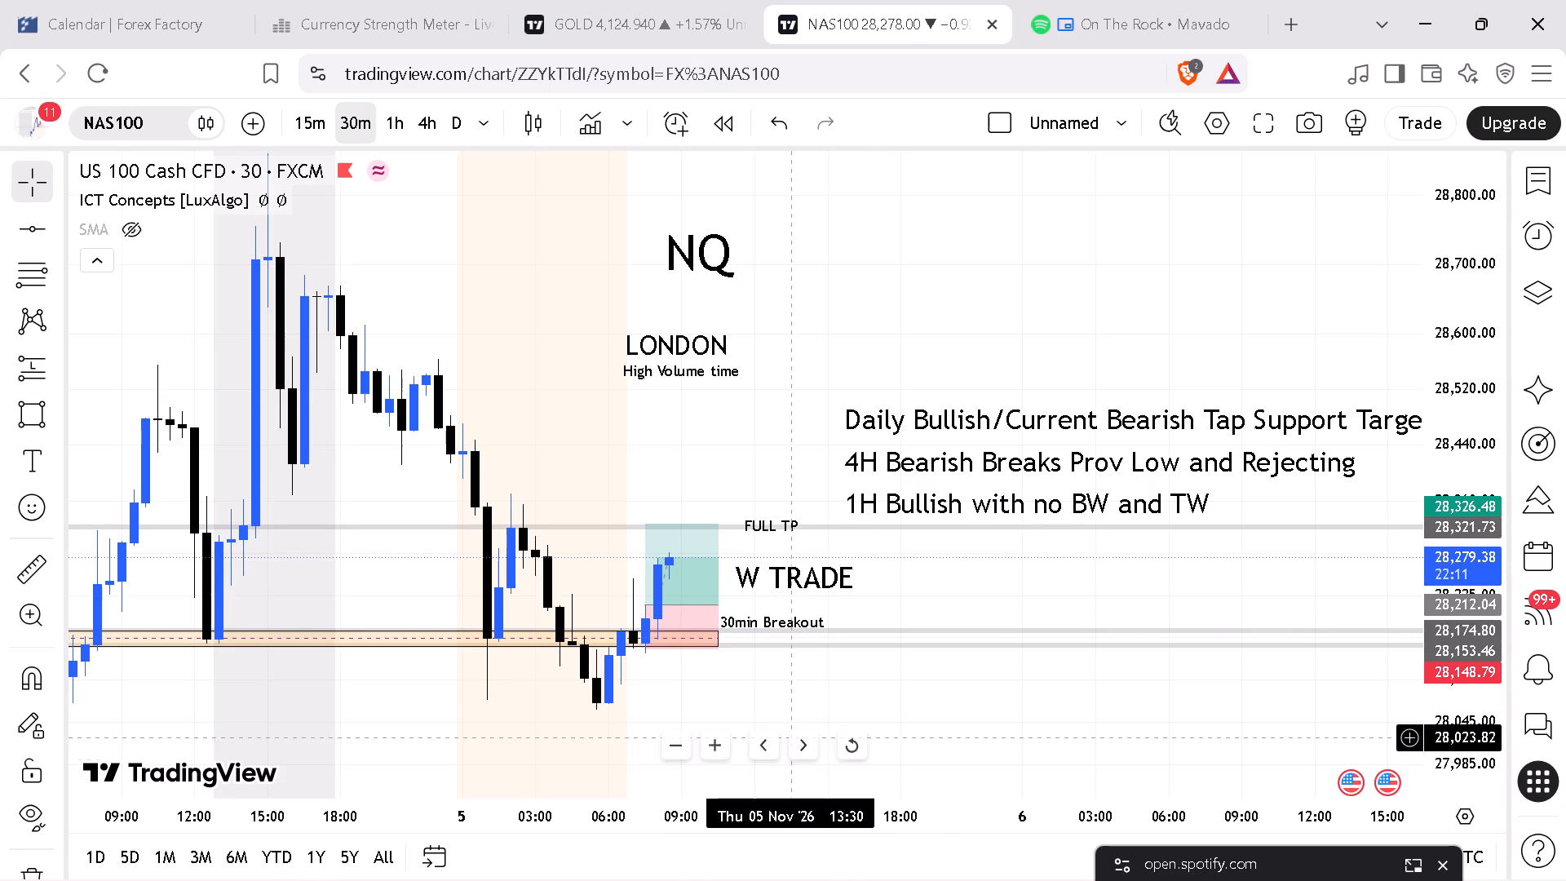
left_click_drag(718, 822, 881, 799)
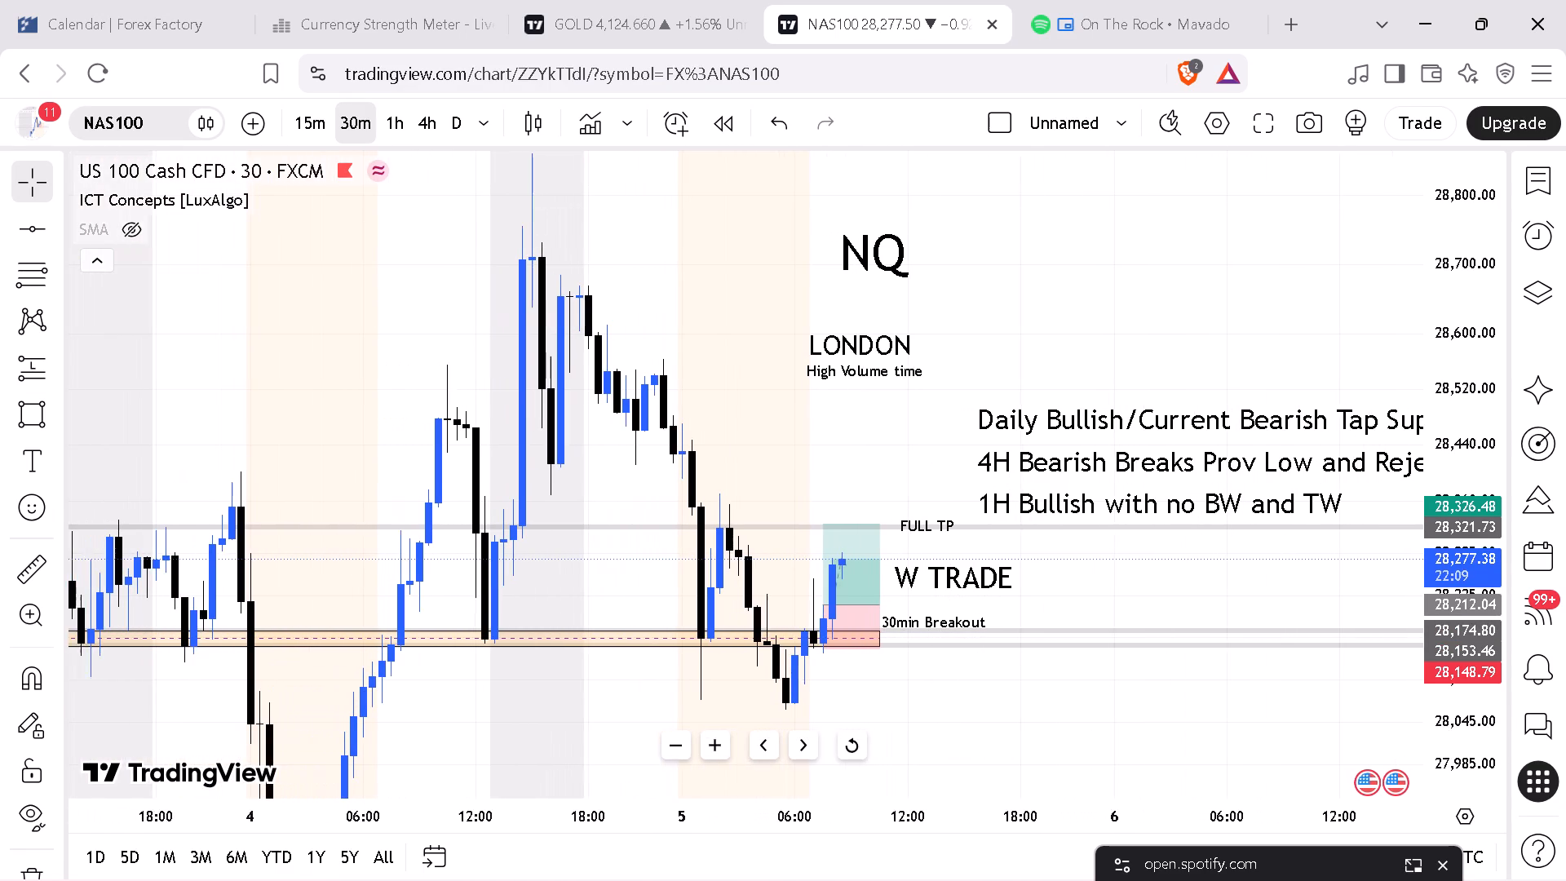
left_click_drag(881, 799, 882, 803)
left_click_drag(1455, 701, 1462, 750)
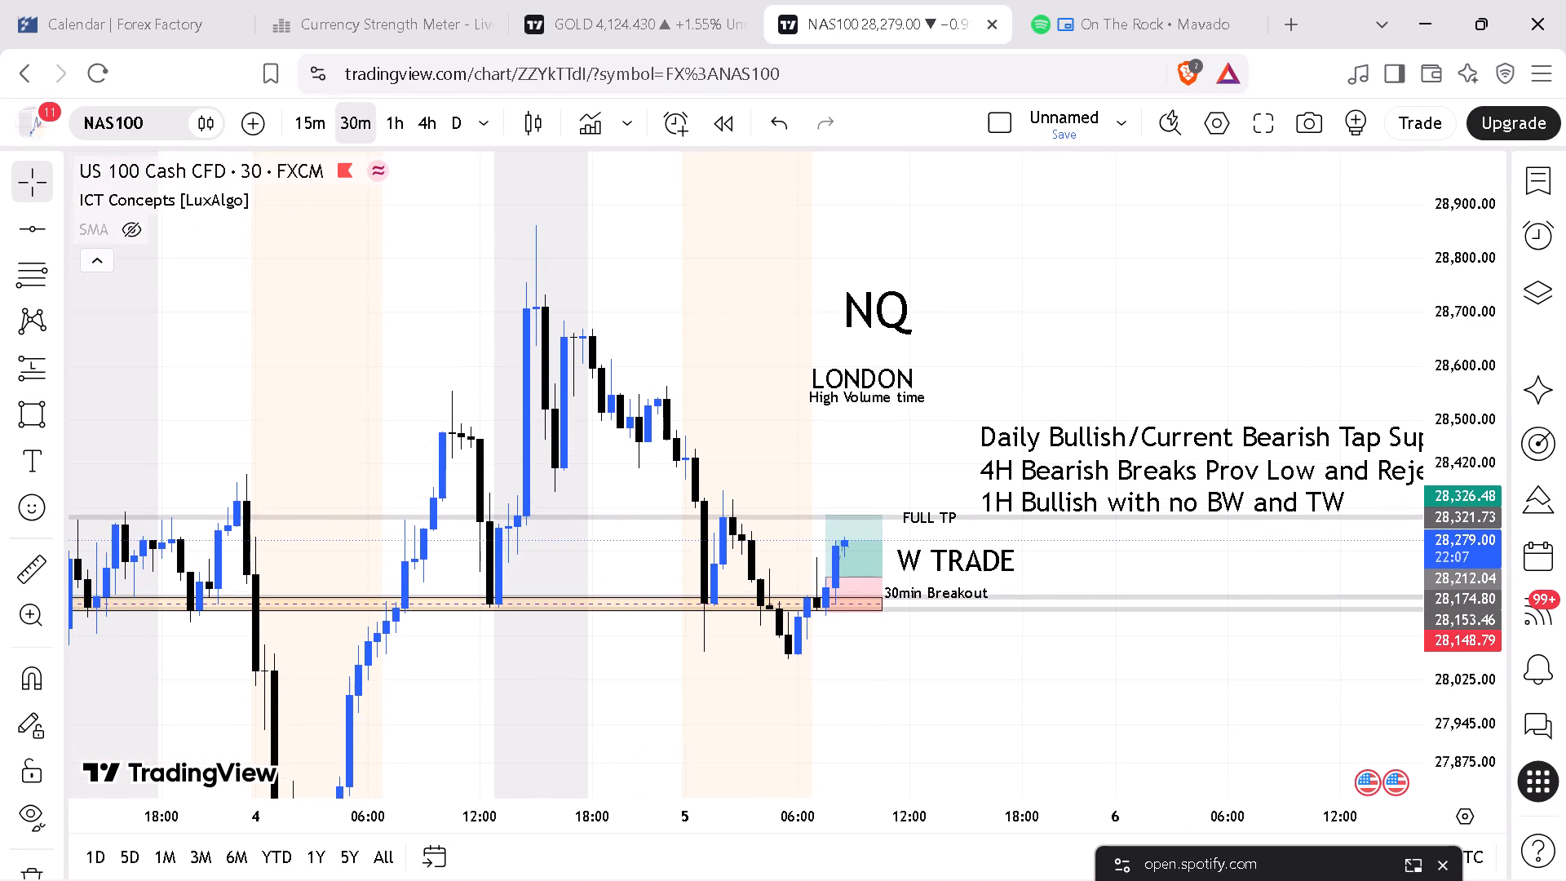
Examine Gold price around the marked range on the 4h, daily, 1h, 30m and 15m timeframes, and recheck the NAS100 trade.
left_click(625, 26)
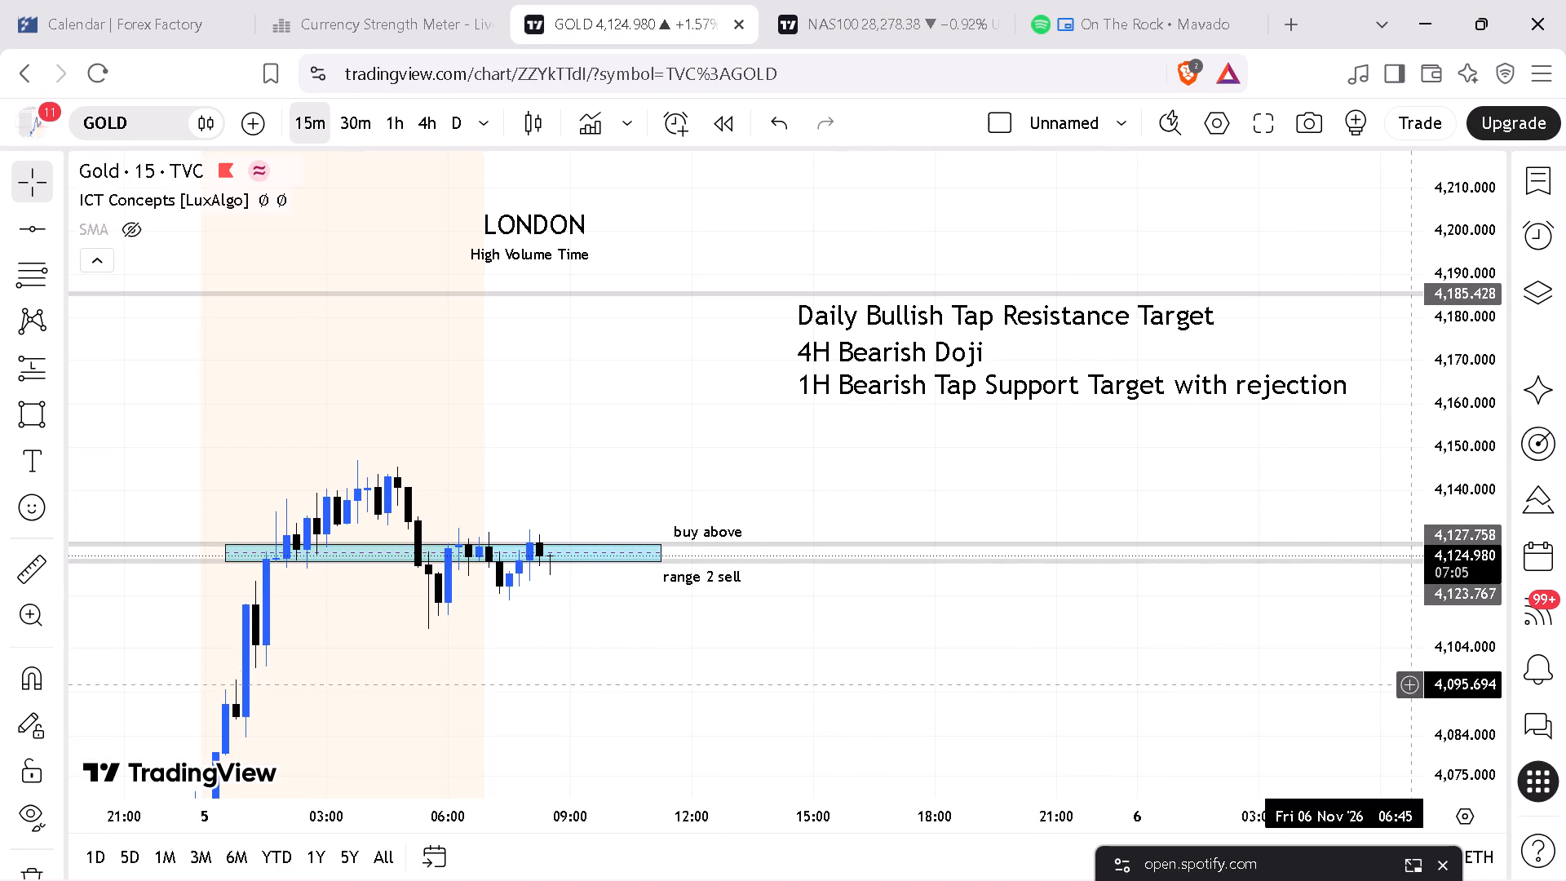
left_click_drag(1457, 697, 1475, 620)
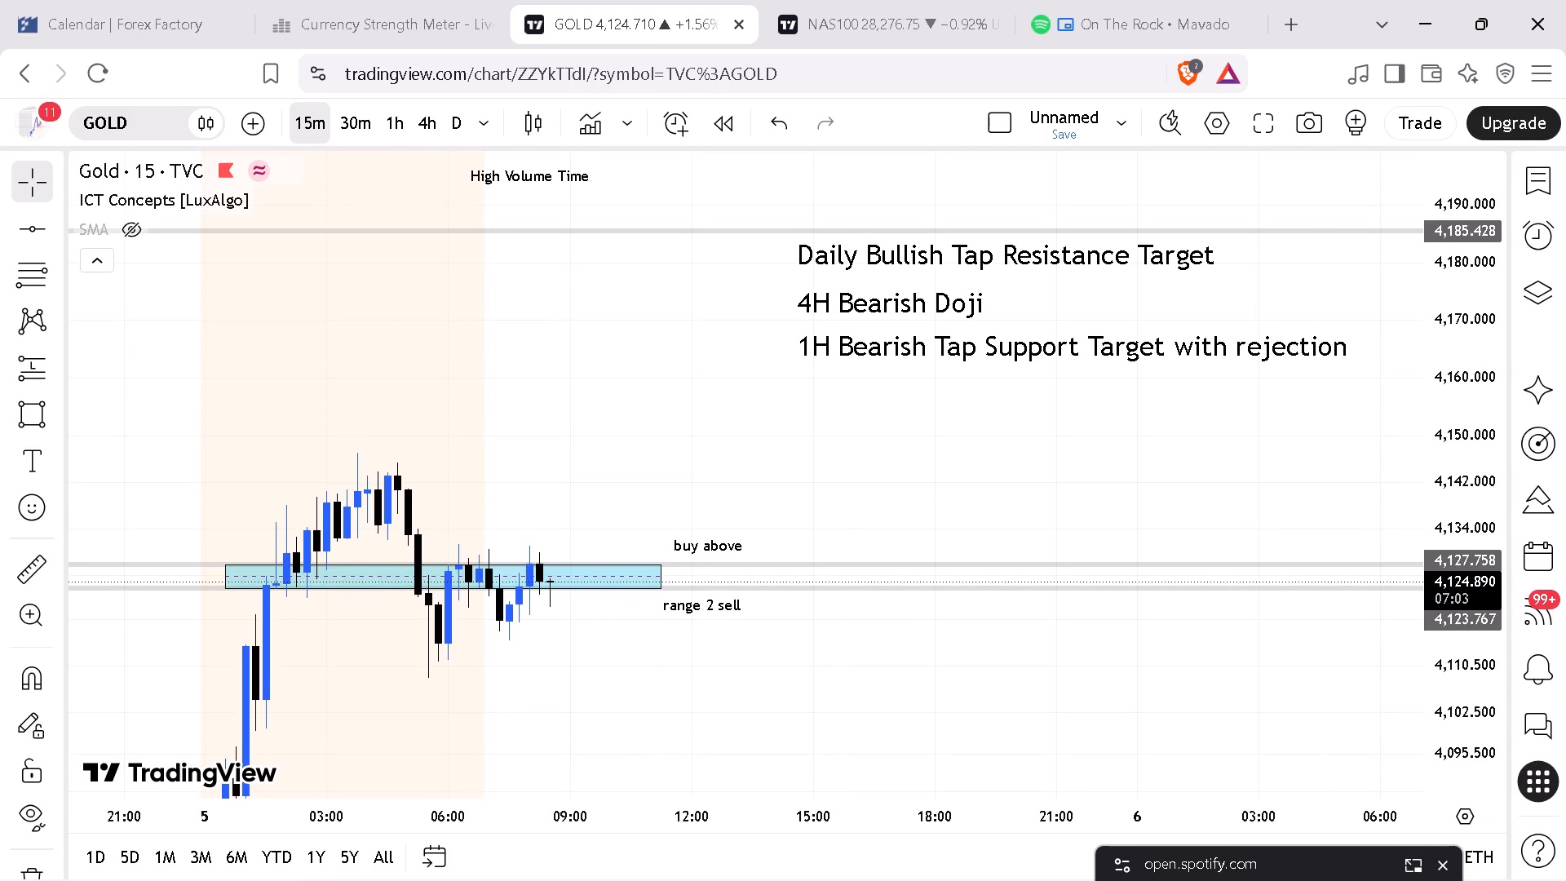
left_click(437, 126)
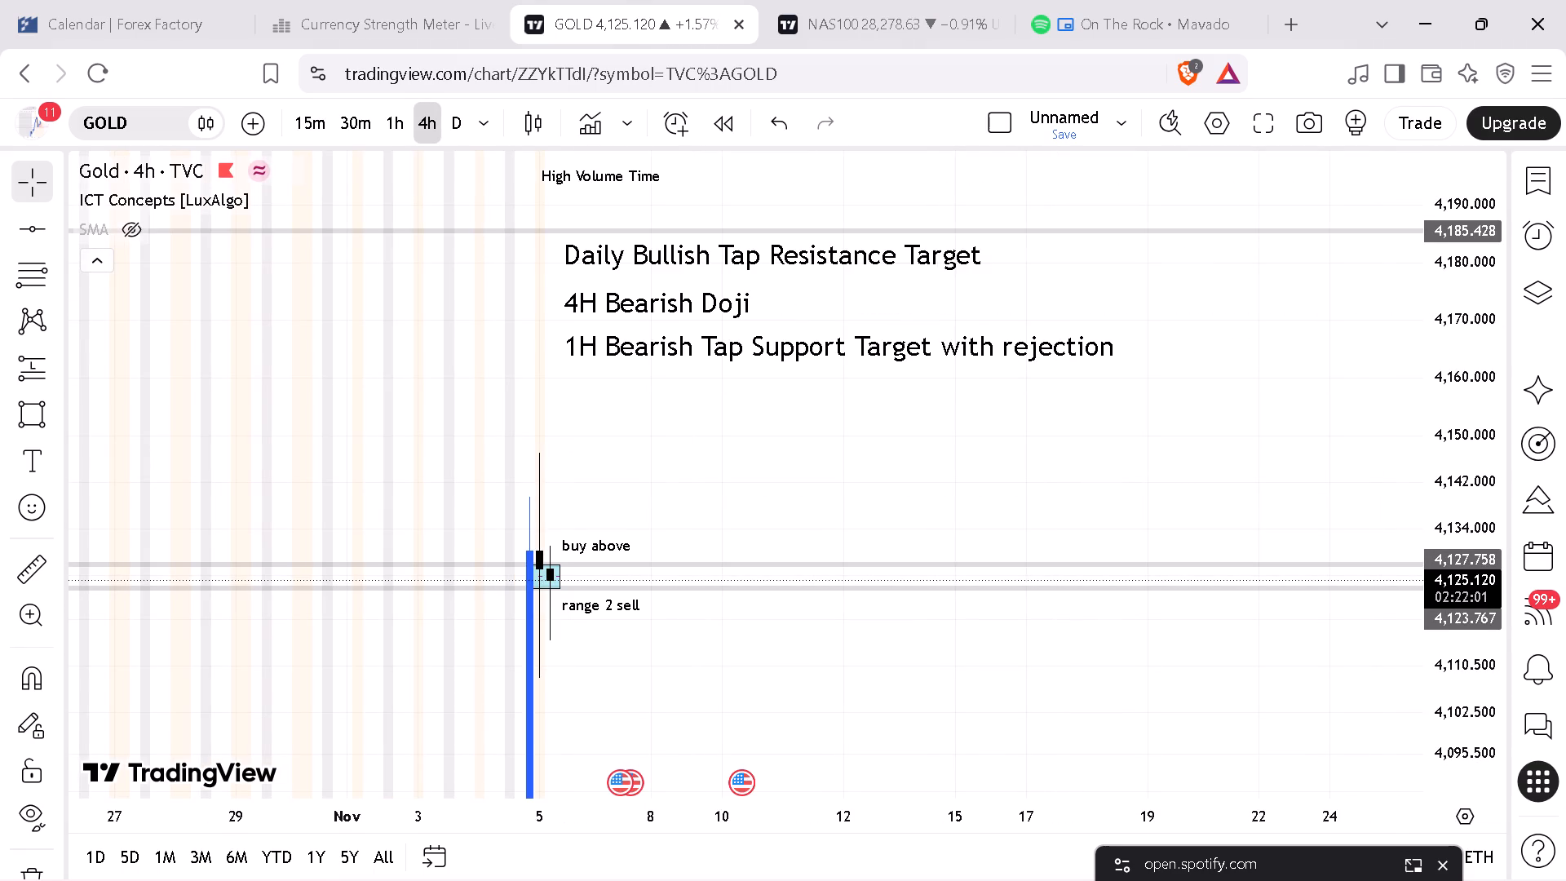
left_click(460, 124)
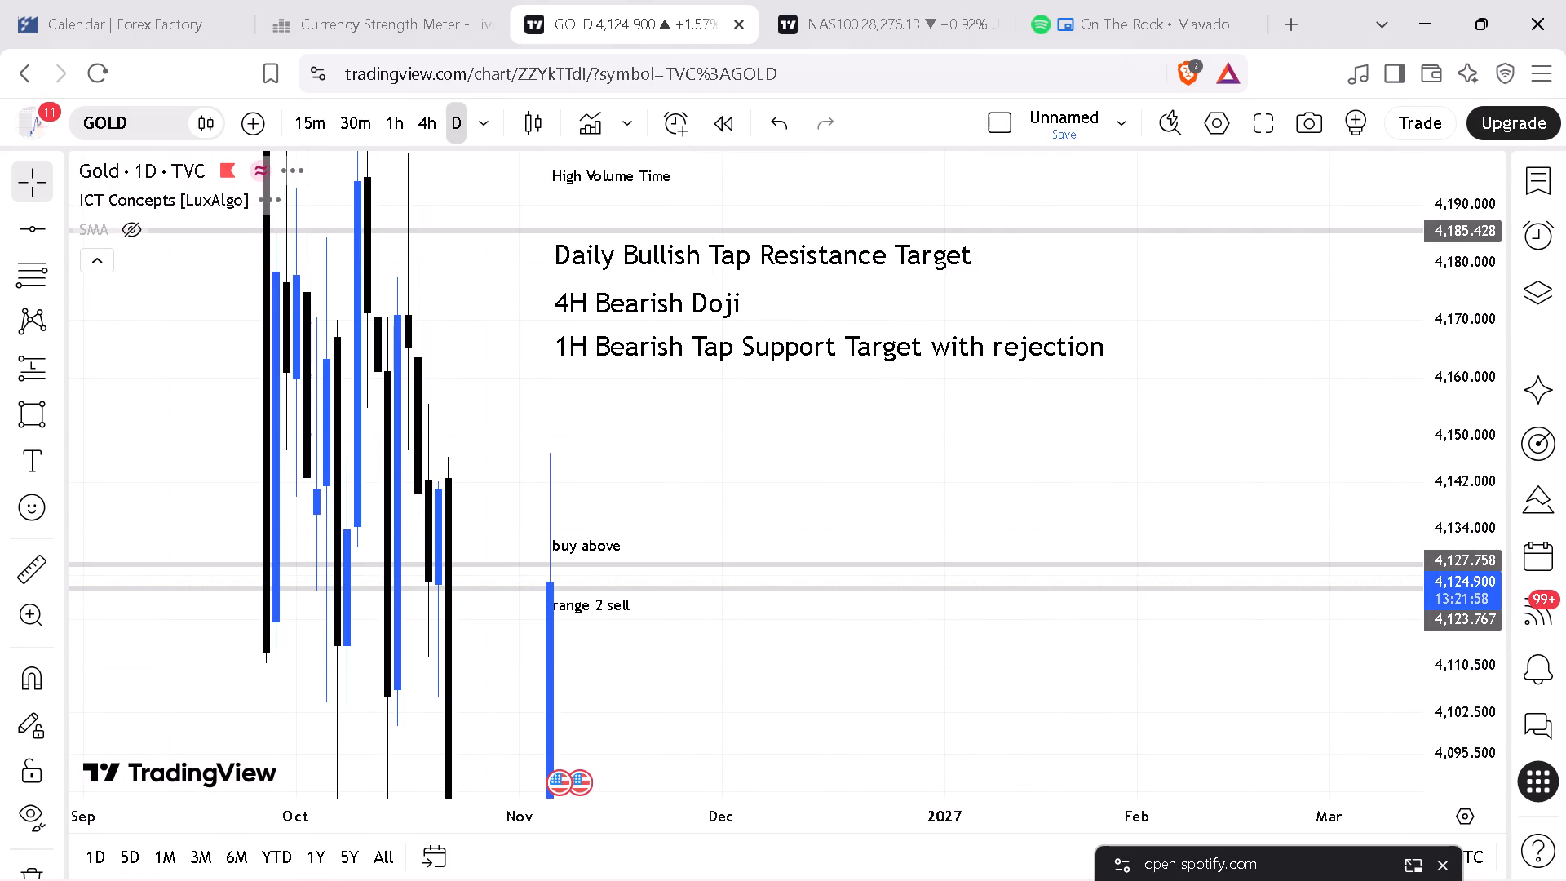
left_click(426, 123)
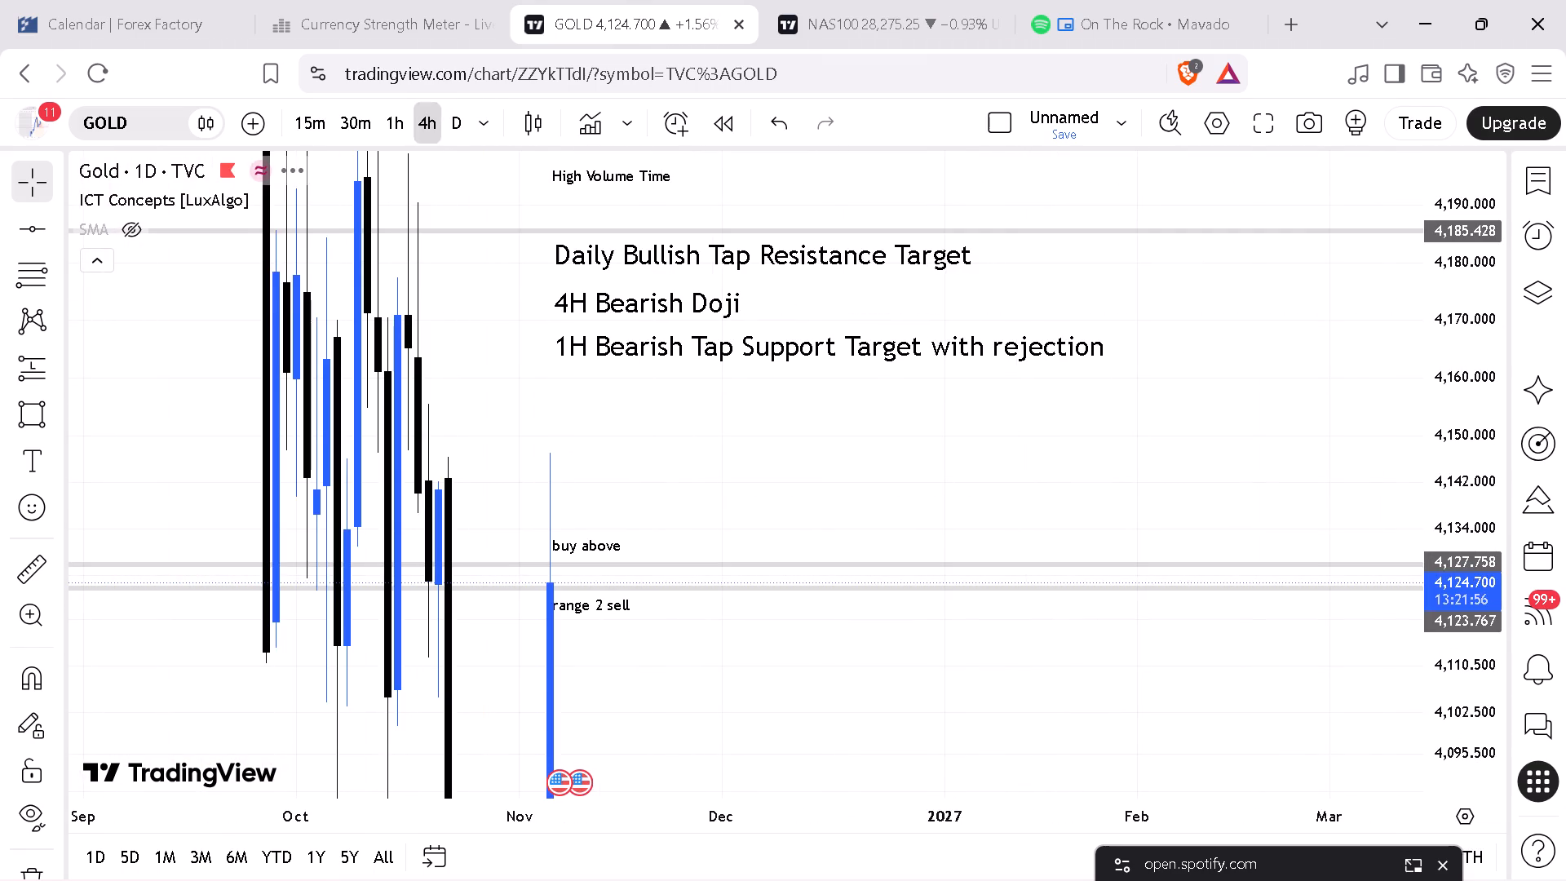
left_click(400, 122)
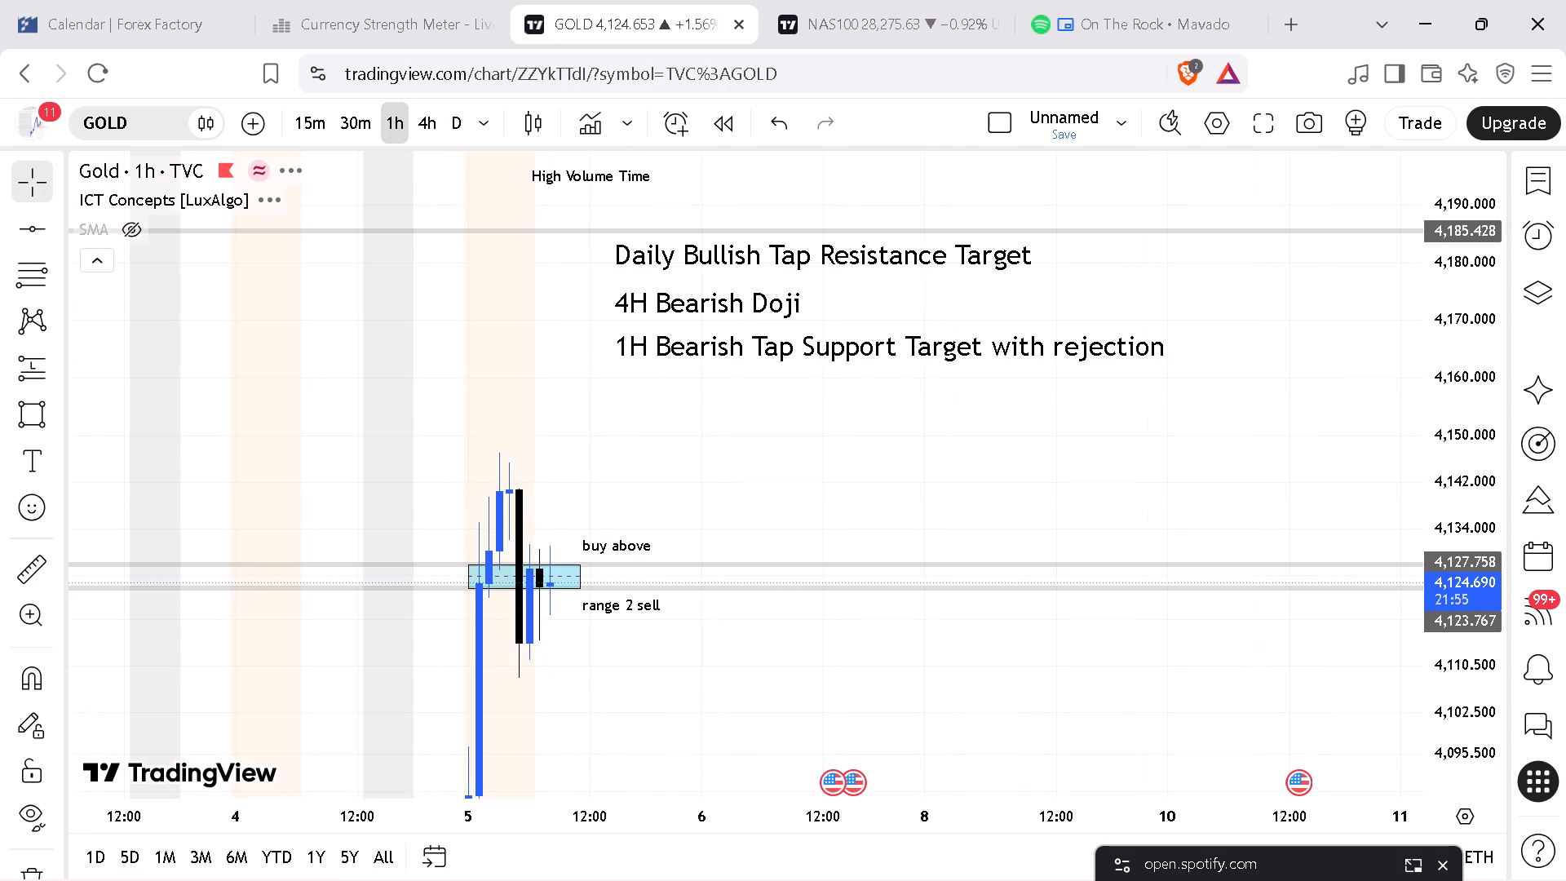
left_click(347, 122)
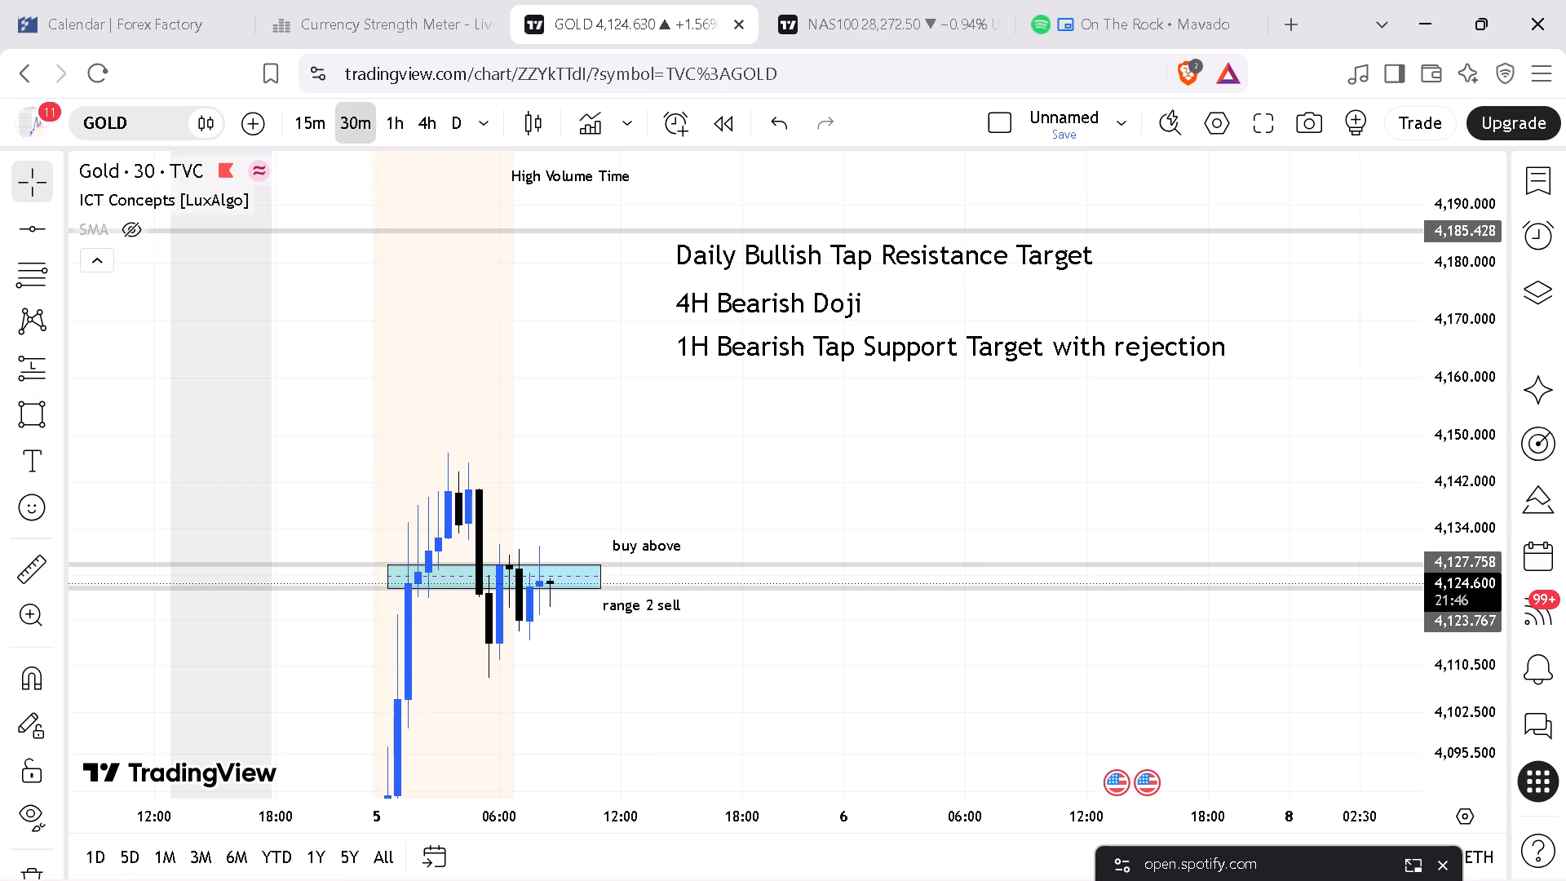
left_click_drag(769, 810, 677, 796)
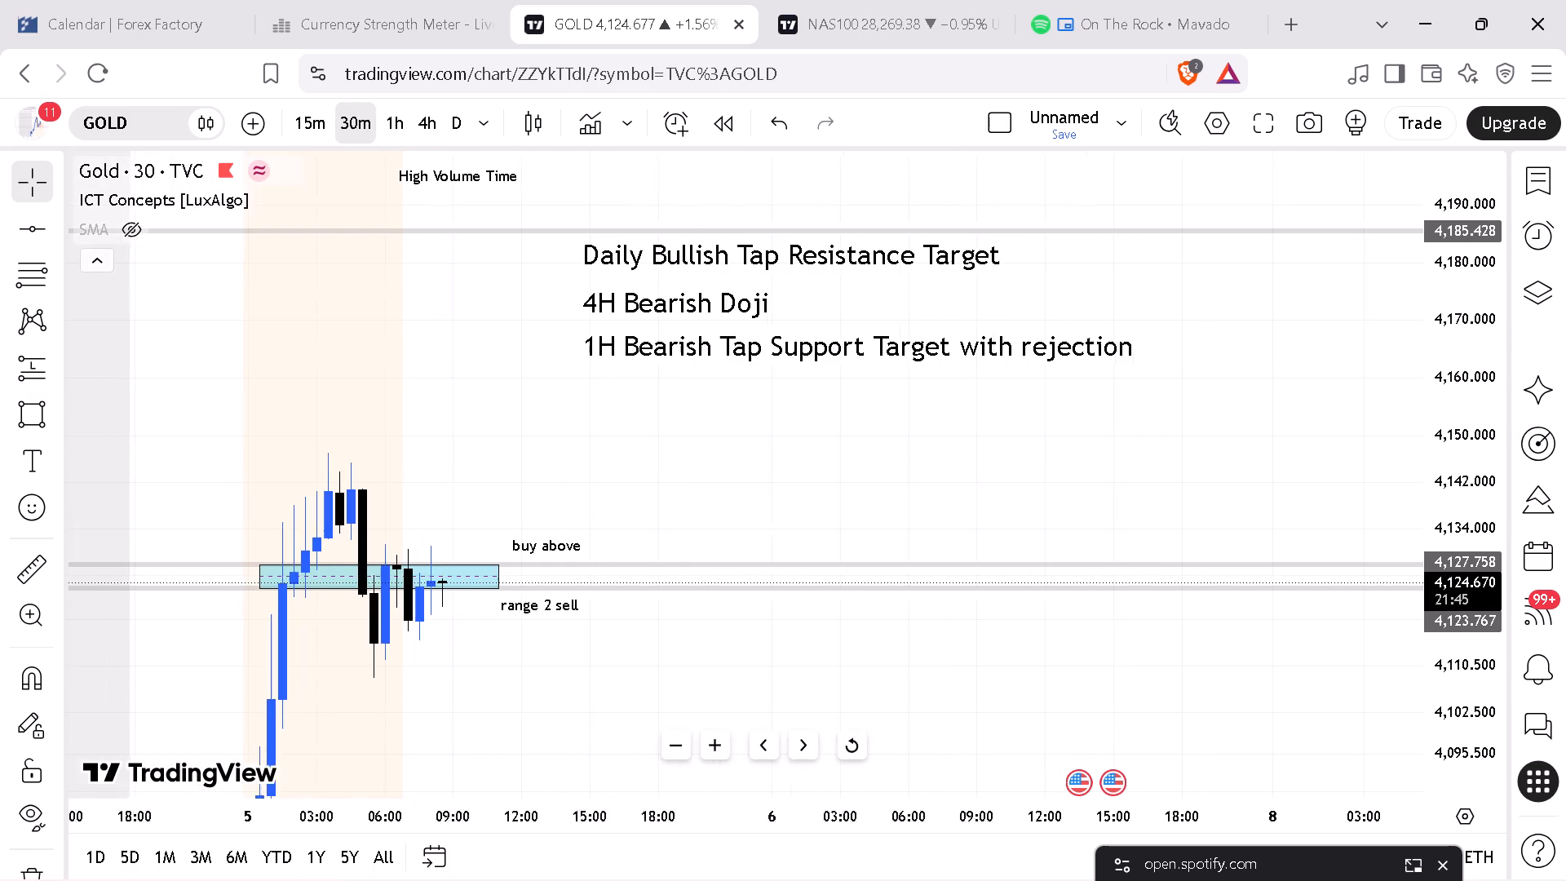
left_click_drag(677, 796, 663, 794)
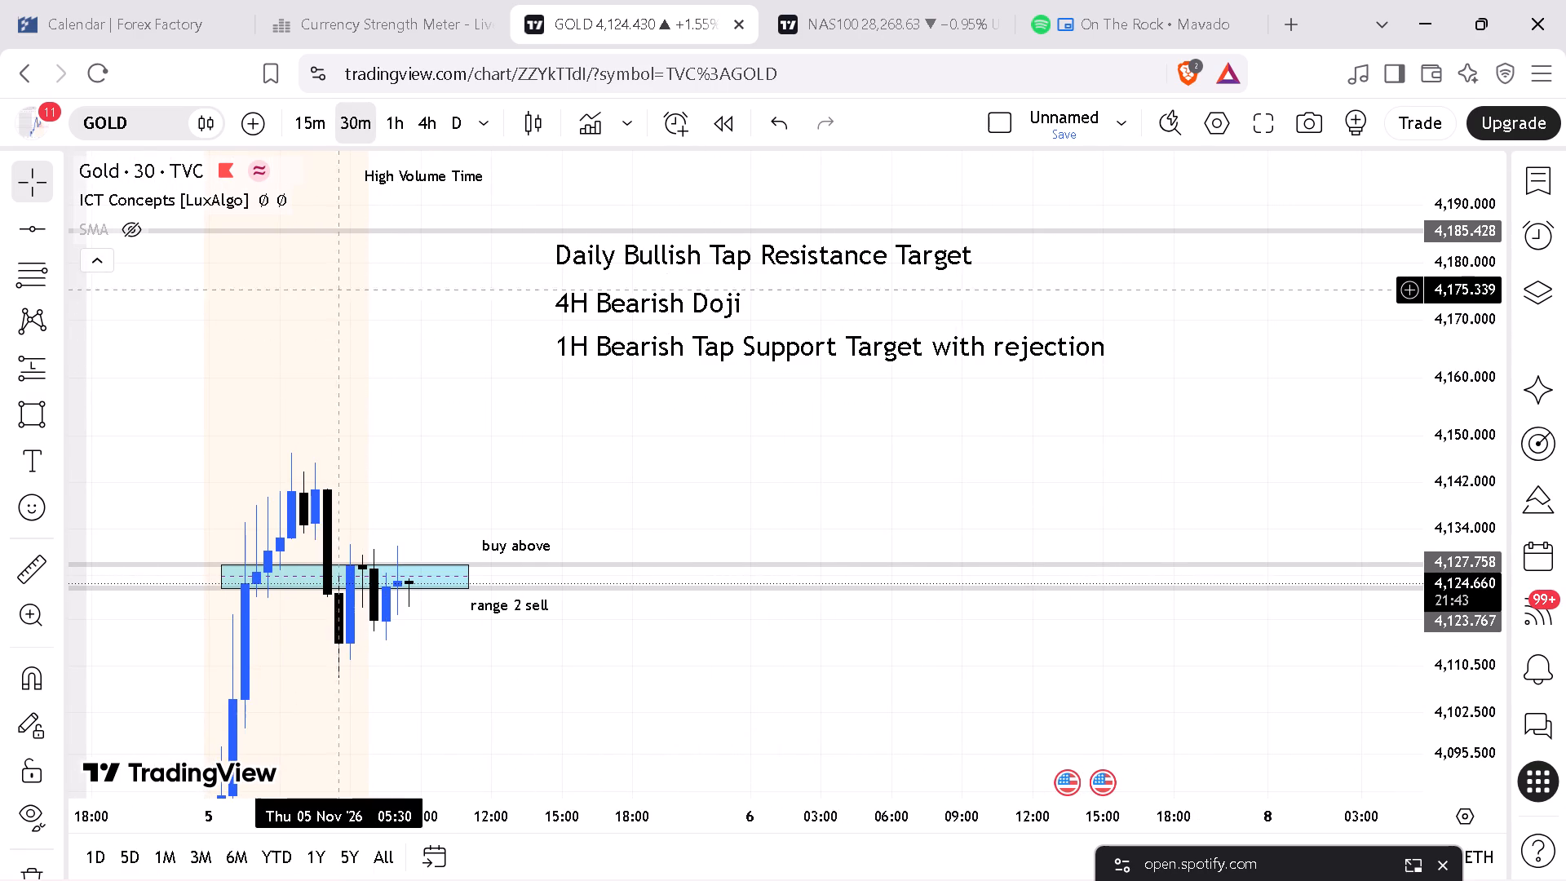
left_click(309, 121)
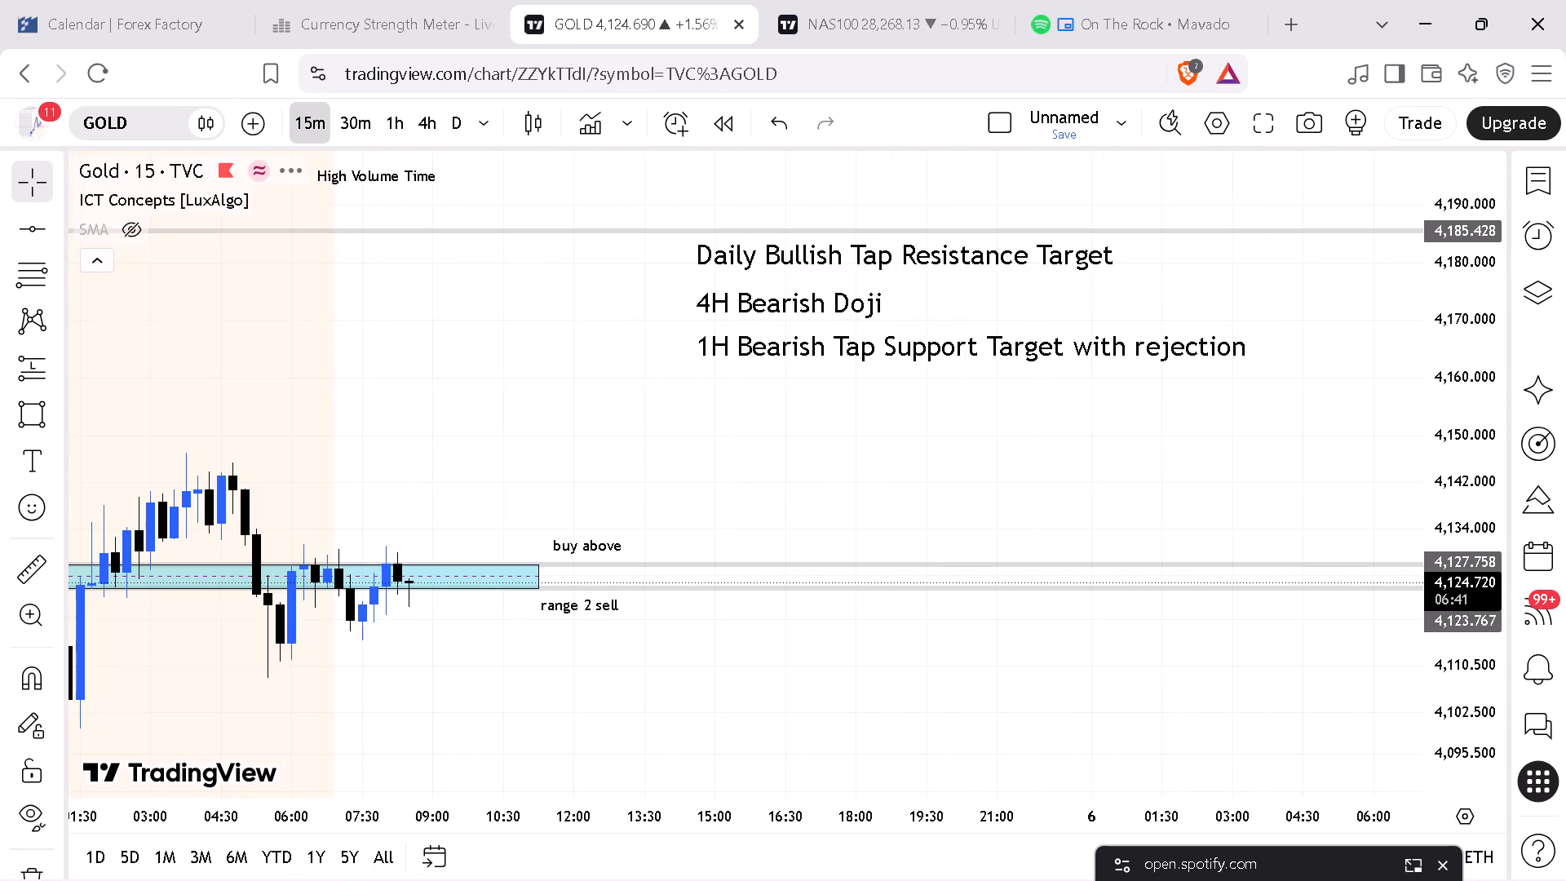
left_click_drag(437, 445, 551, 427)
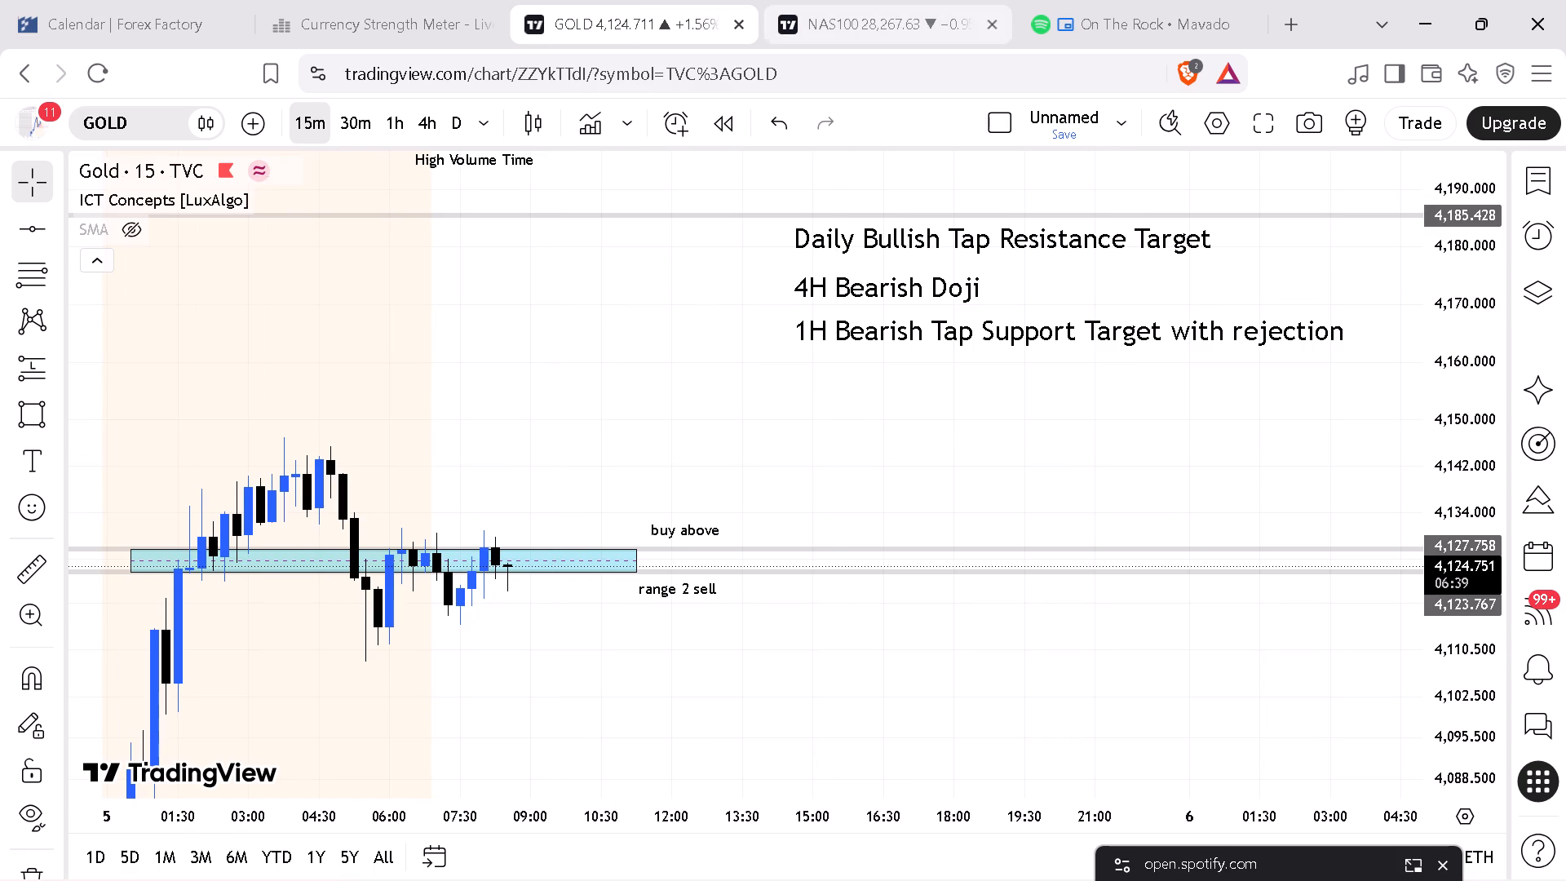
left_click(858, 7)
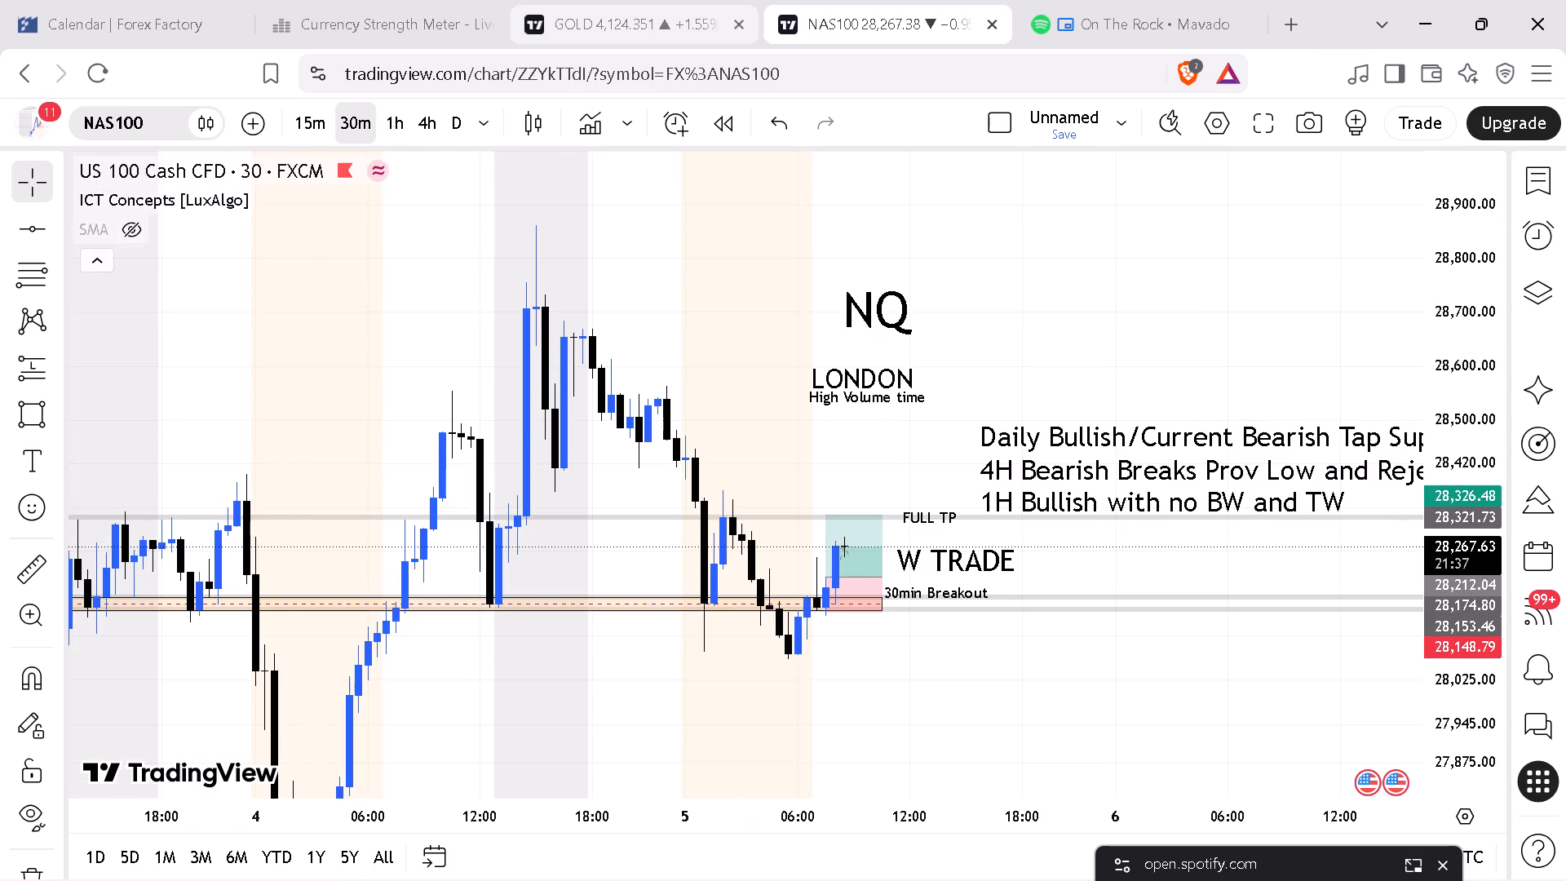
On the 15m Gold chart, move the 1H, 4H and Daily bias notes further below the 4,185.428 line.
left_click(624, 25)
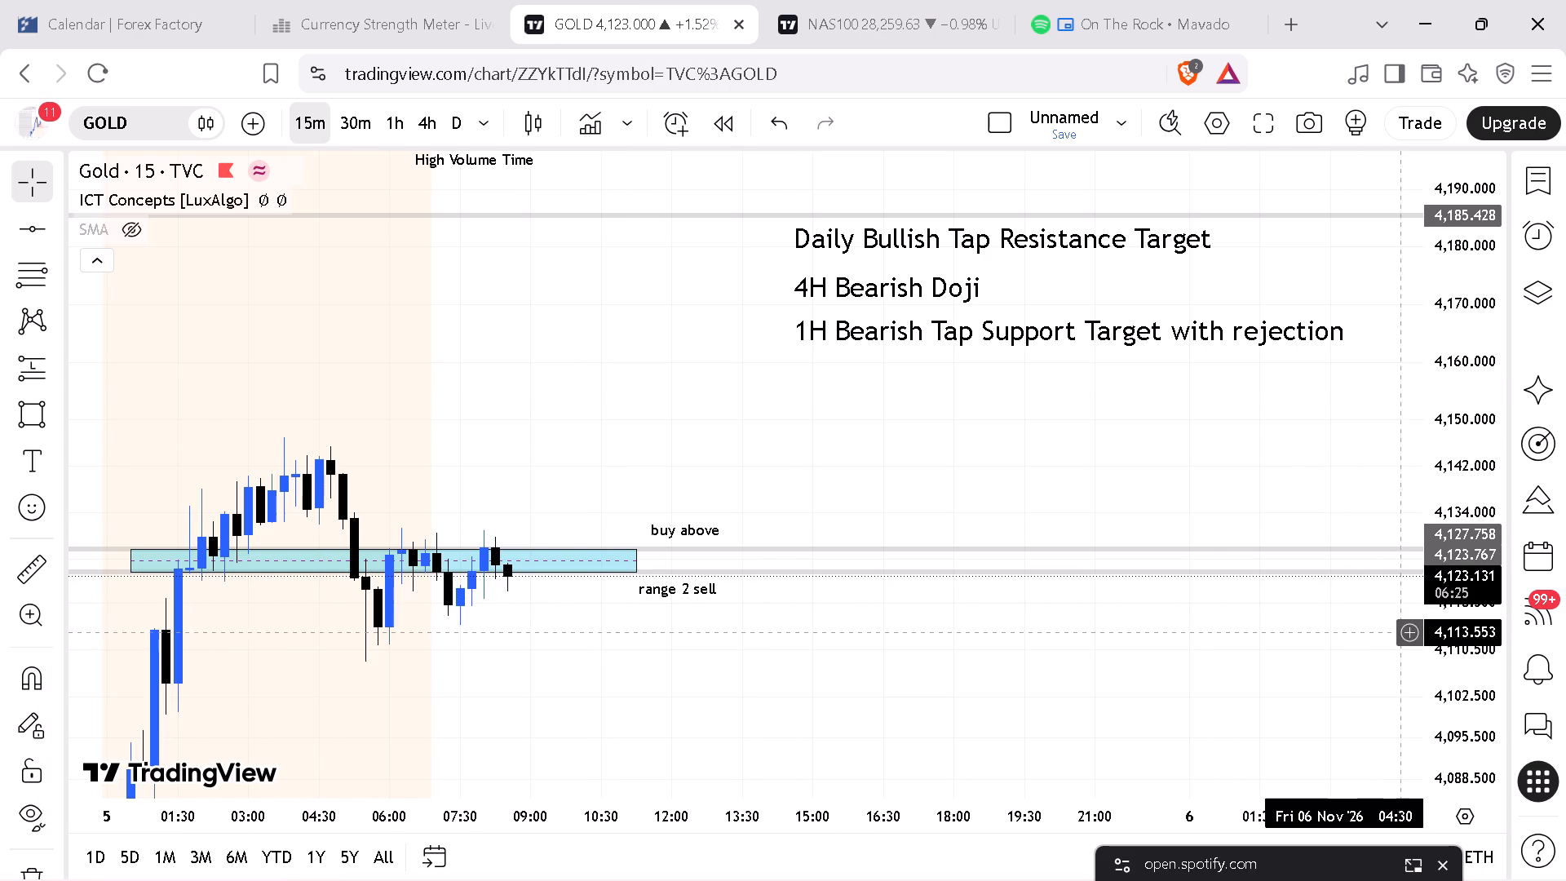
left_click_drag(1452, 659, 1455, 630)
left_click_drag(781, 640, 782, 592)
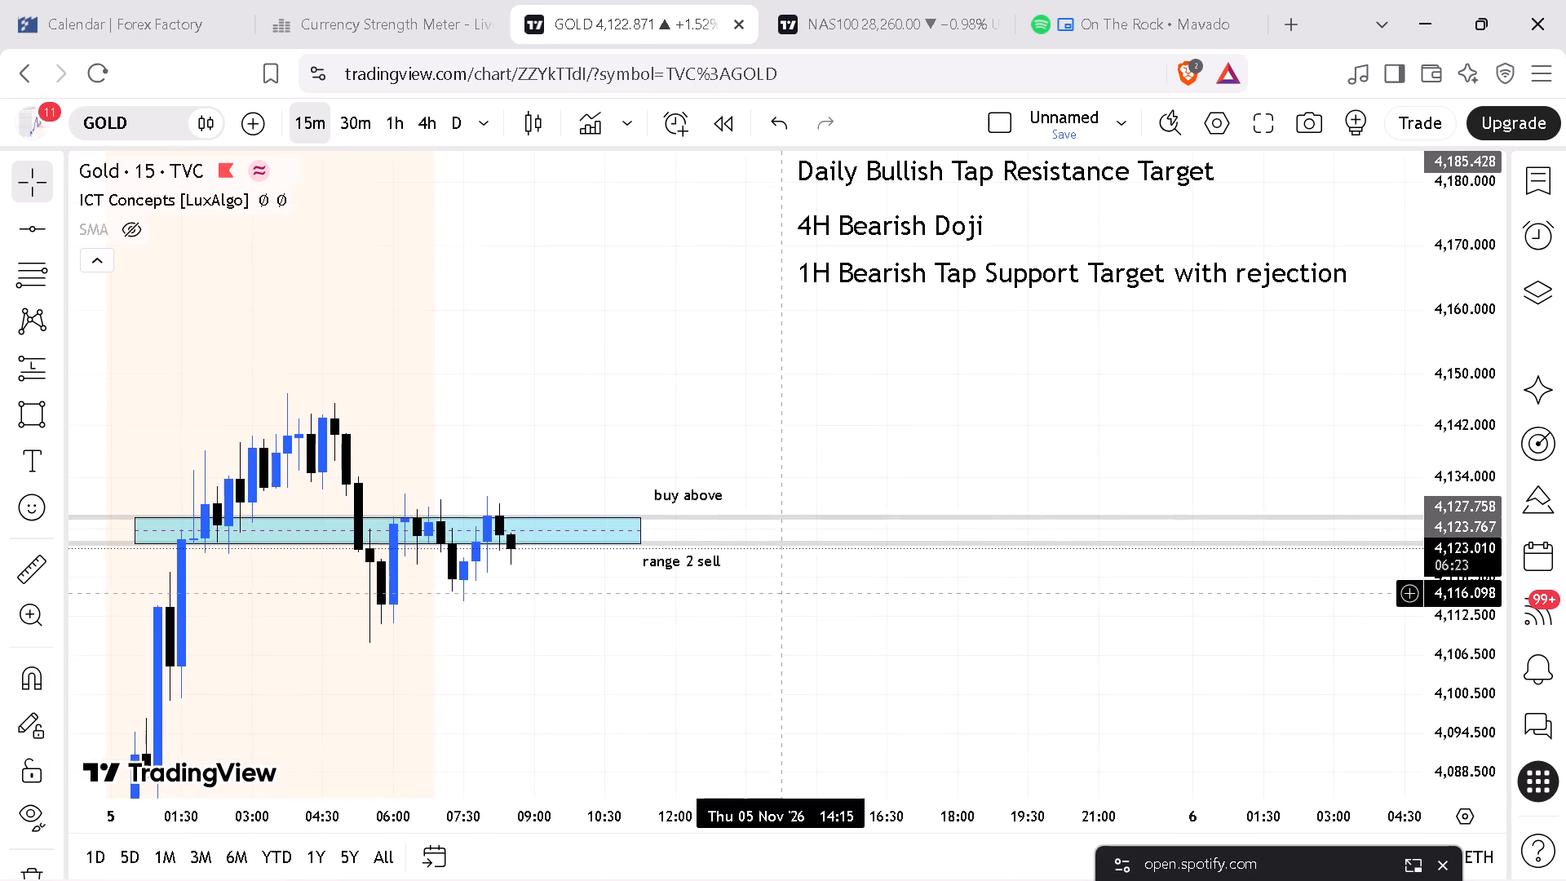
left_click_drag(782, 592, 750, 670)
left_click_drag(1484, 398, 1471, 464)
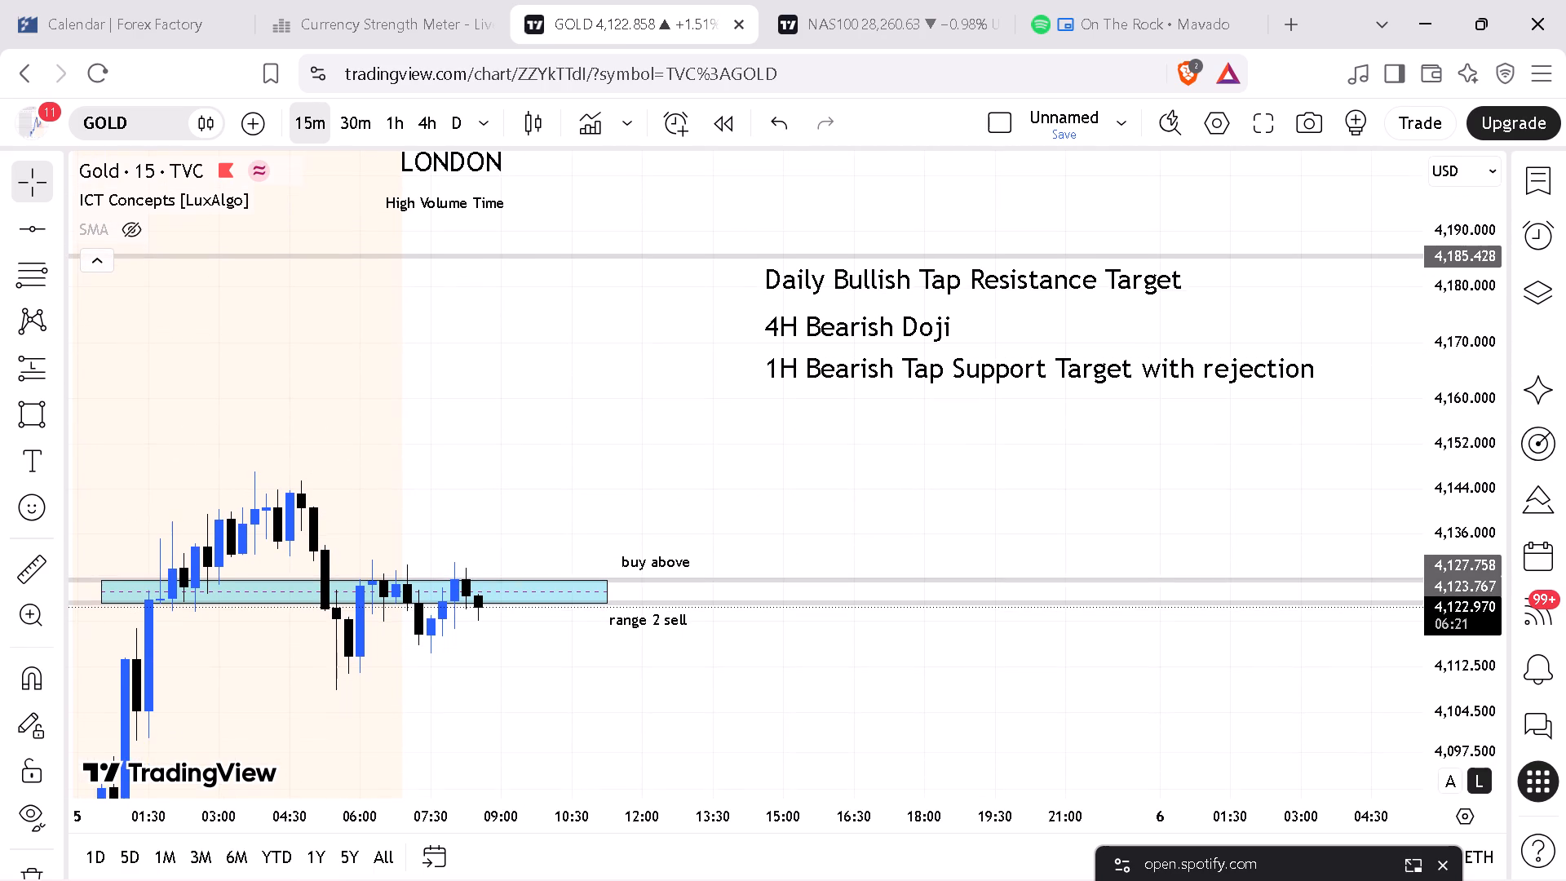
left_click_drag(575, 387, 668, 390)
left_click_drag(1485, 423, 1477, 476)
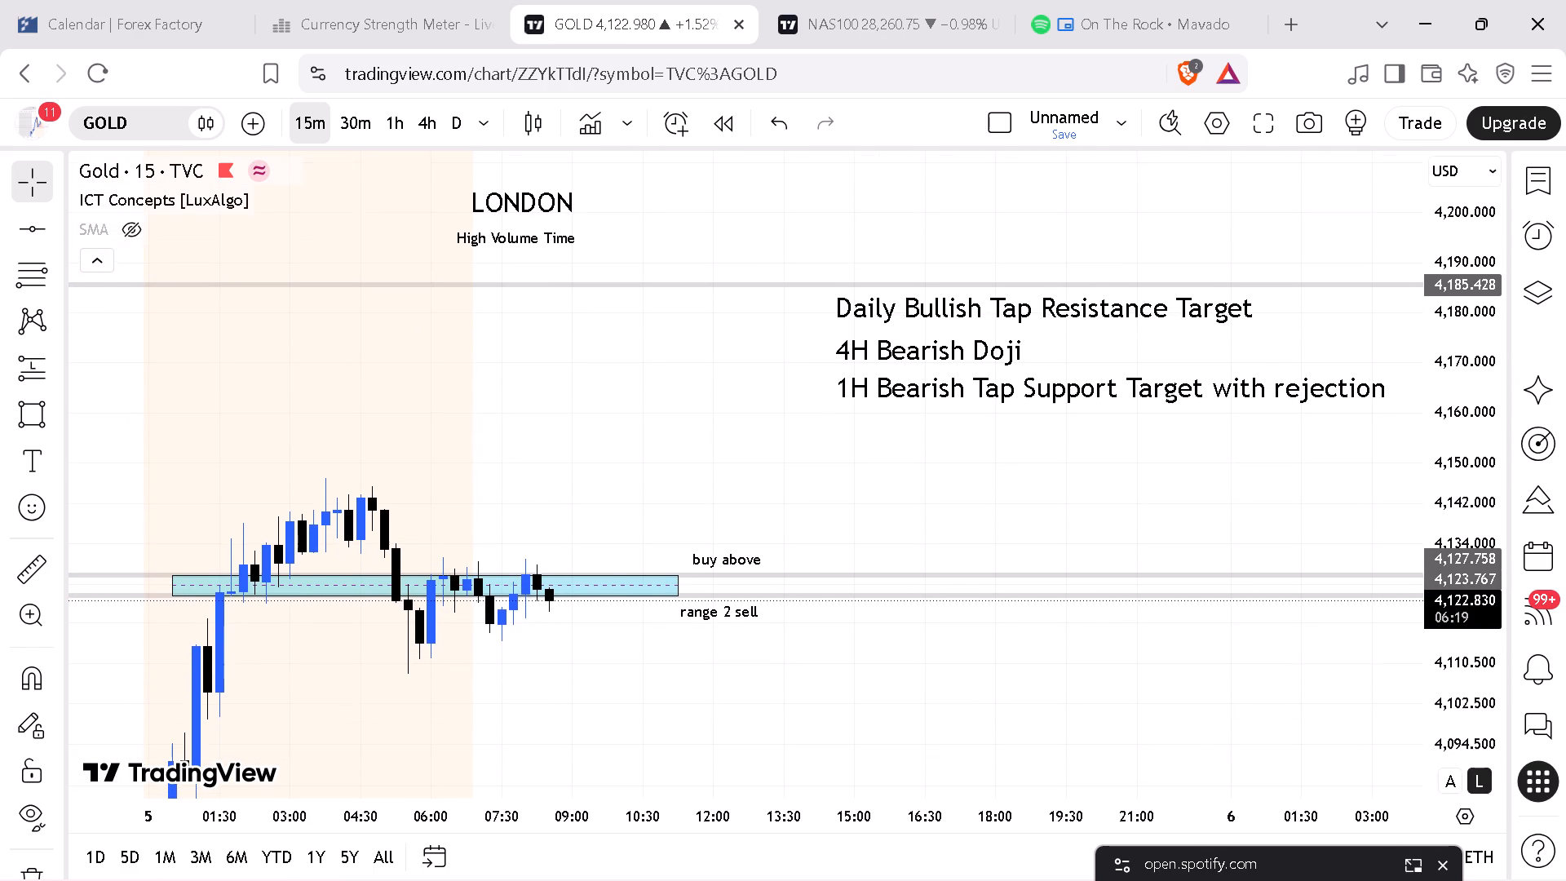
left_click_drag(1034, 394, 1014, 435)
left_click_drag(892, 353, 874, 384)
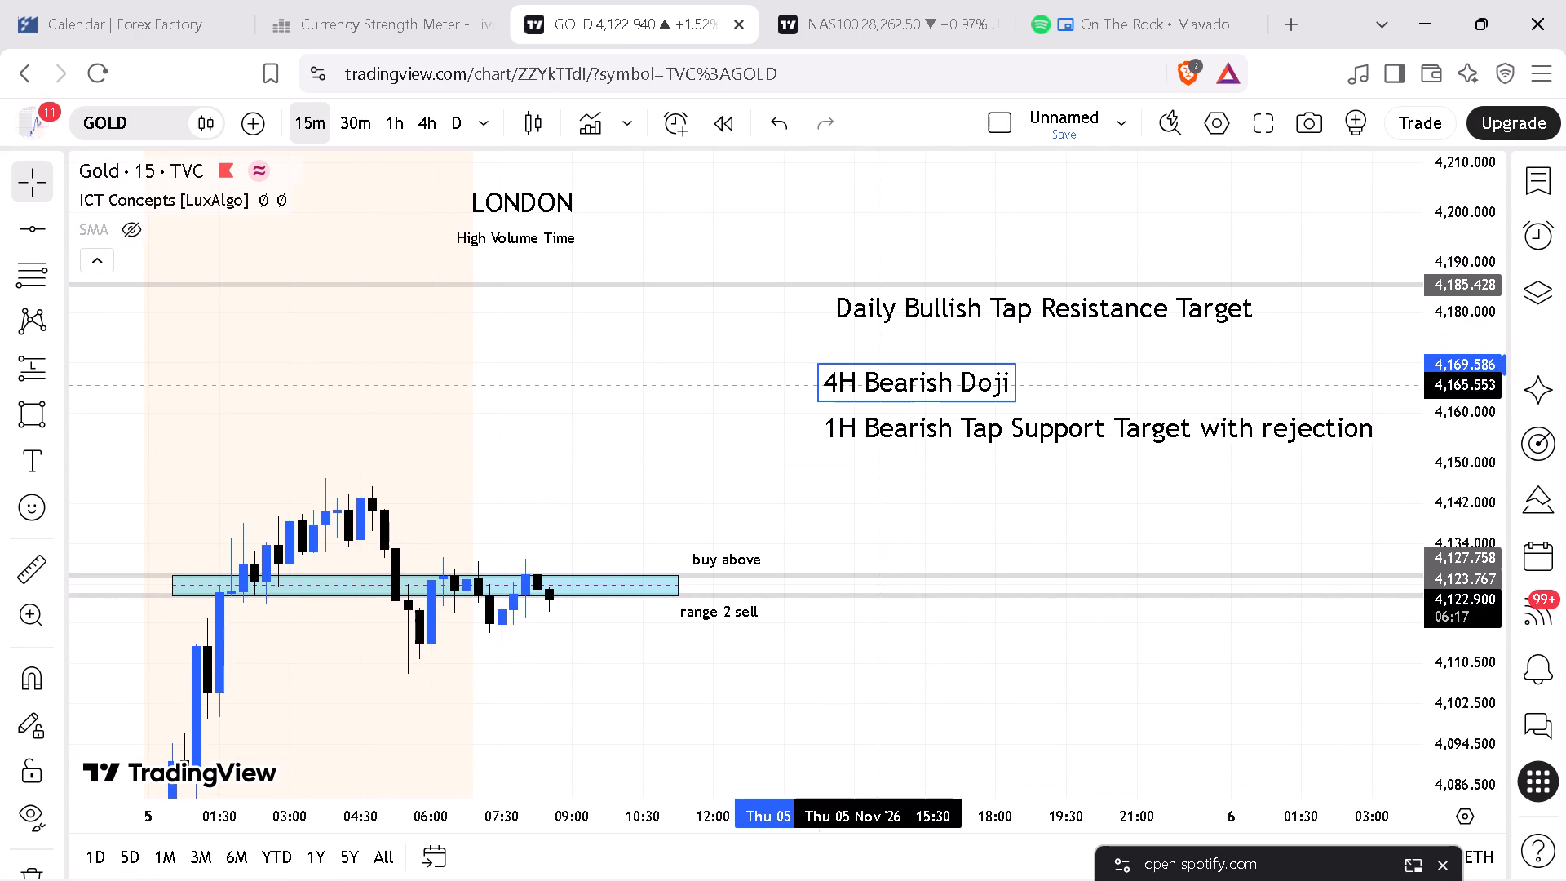
left_click_drag(874, 384, 882, 387)
left_click_drag(877, 309, 845, 335)
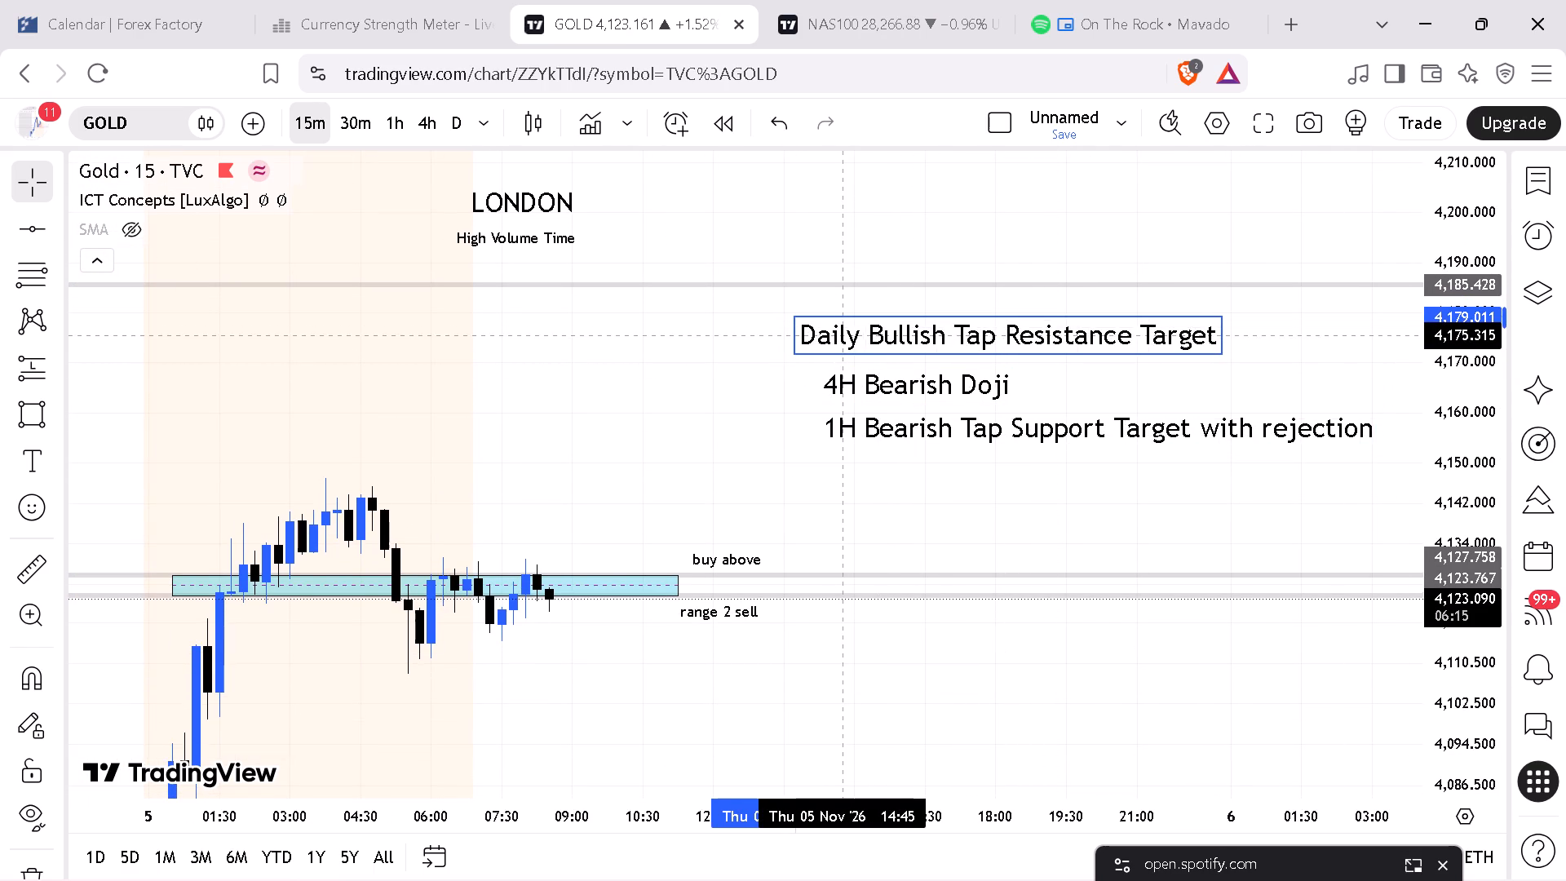
left_click_drag(845, 335, 847, 335)
Lower the High Volume Time and LONDON labels slightly on the Gold chart, keeping LONDON just above High Volume Time.
left_click_drag(512, 236, 524, 250)
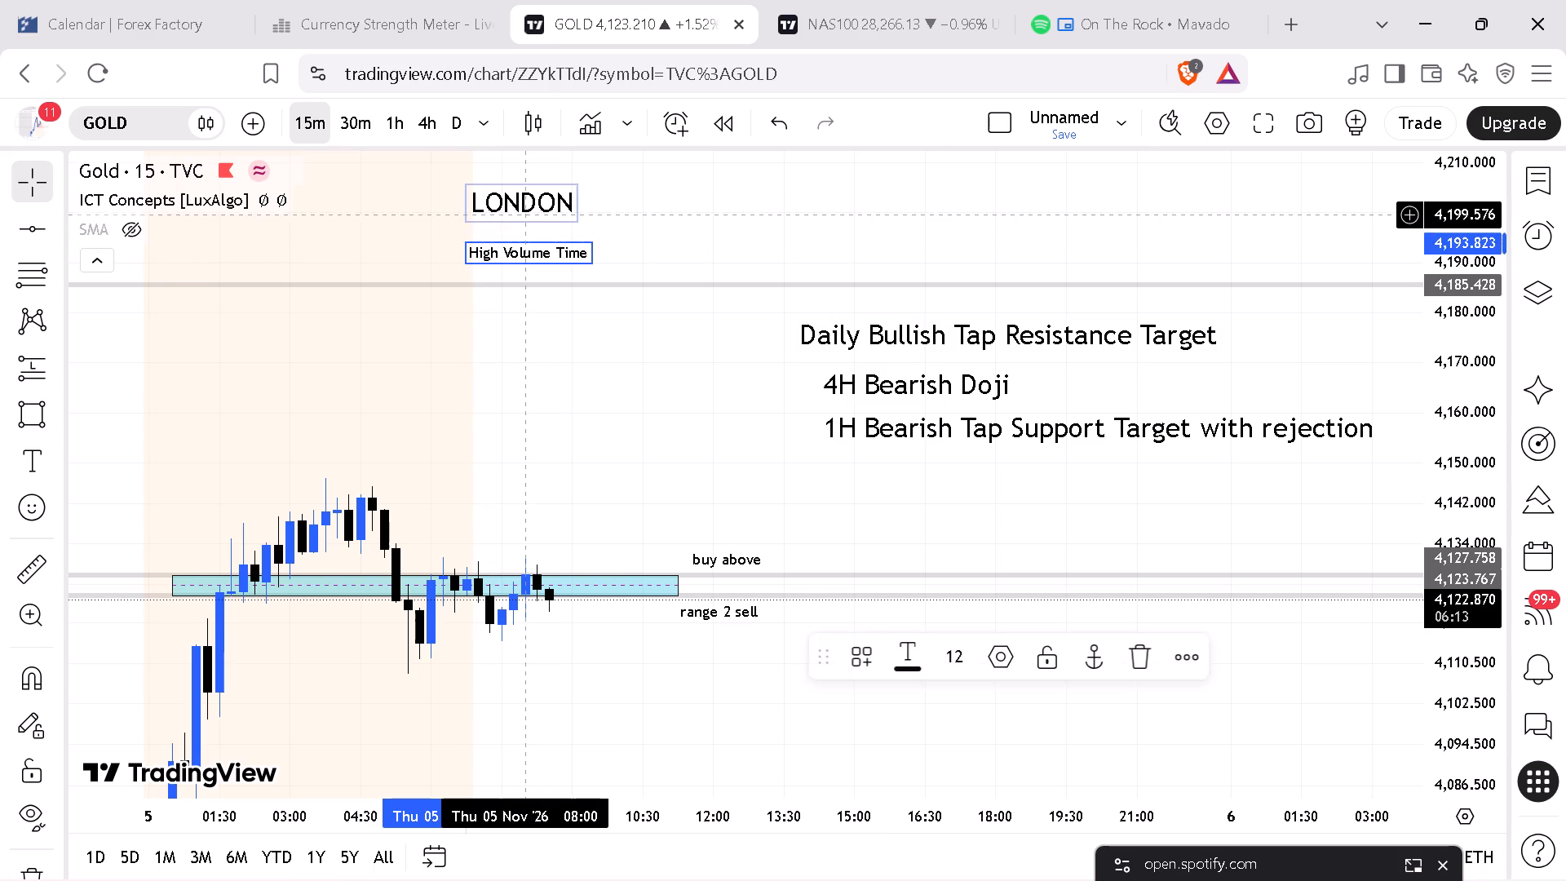
left_click_drag(521, 204, 521, 222)
left_click_drag(640, 401, 608, 403)
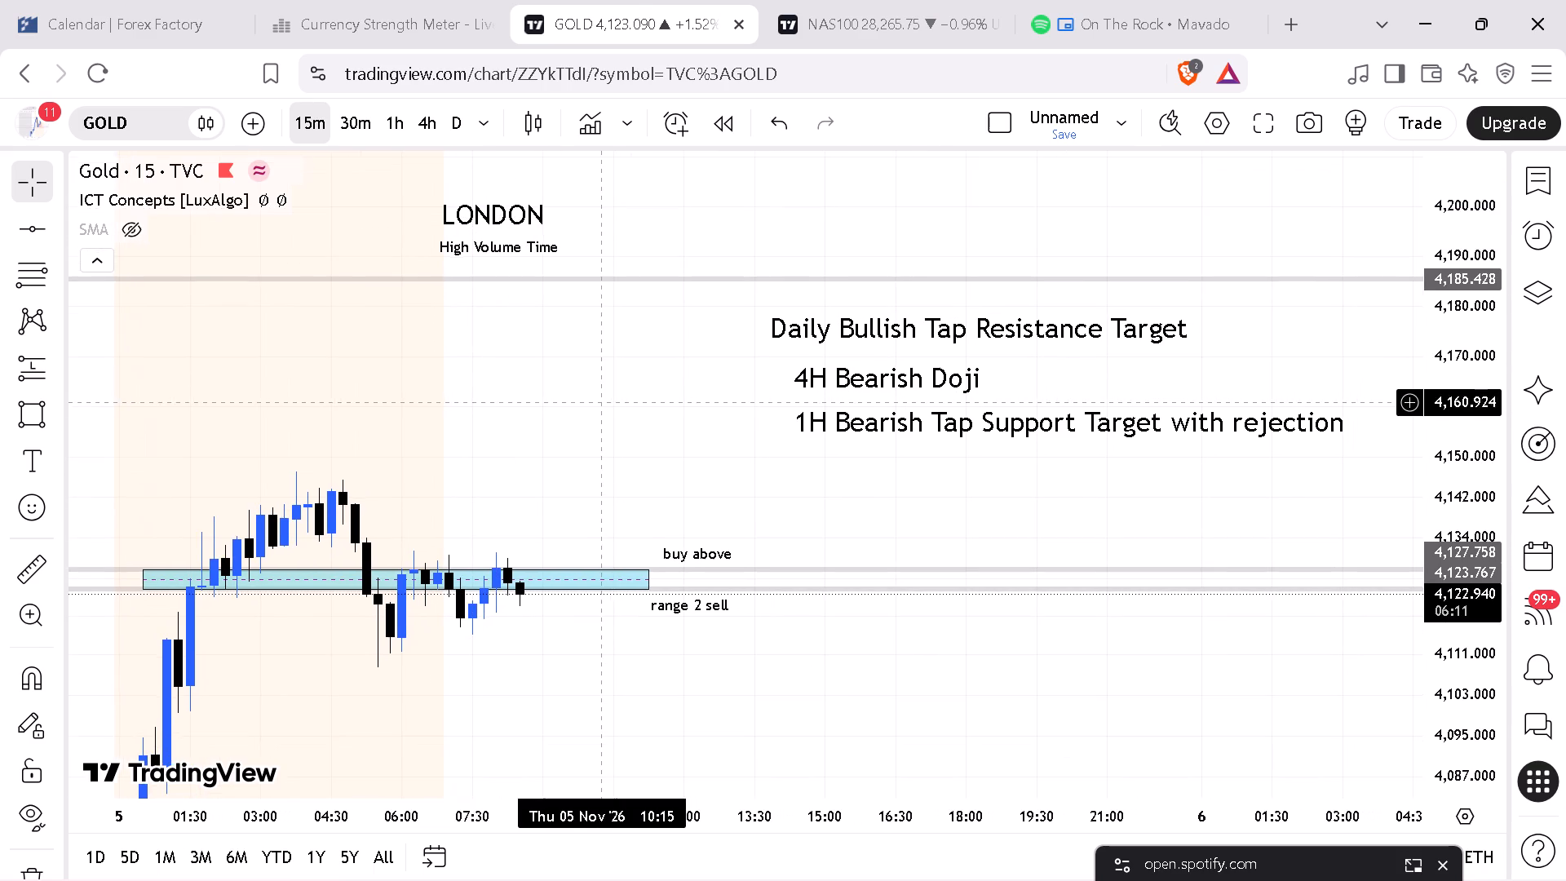
left_click_drag(608, 419, 661, 378)
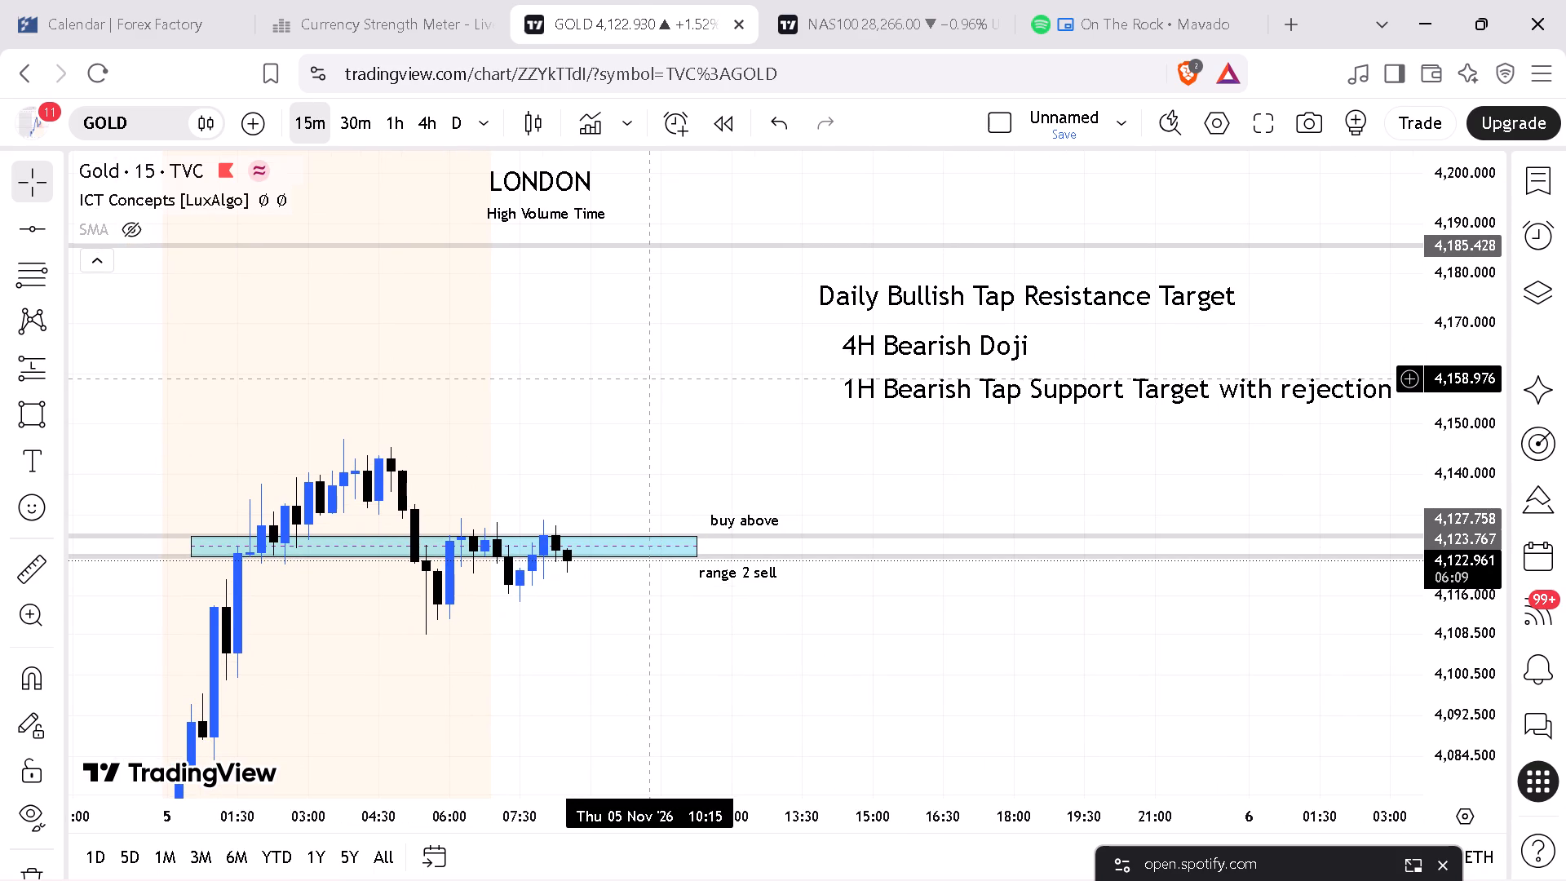
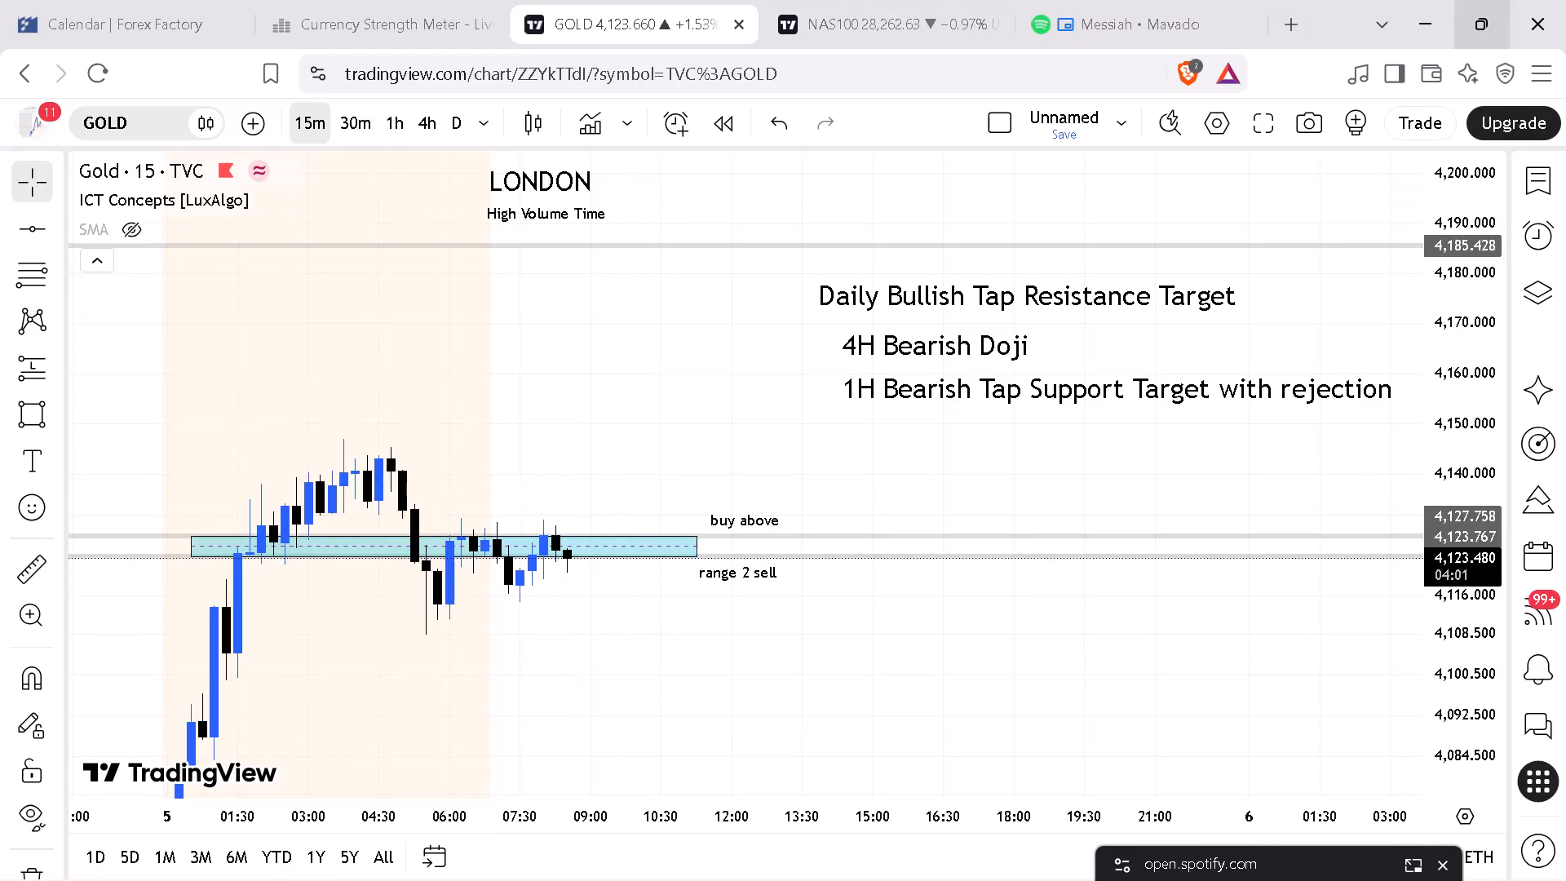
Switch to the 30m NAS100 chart and examine the W TRADE position between 30min Breakout and FULL TP against earlier price history.
left_click(895, 19)
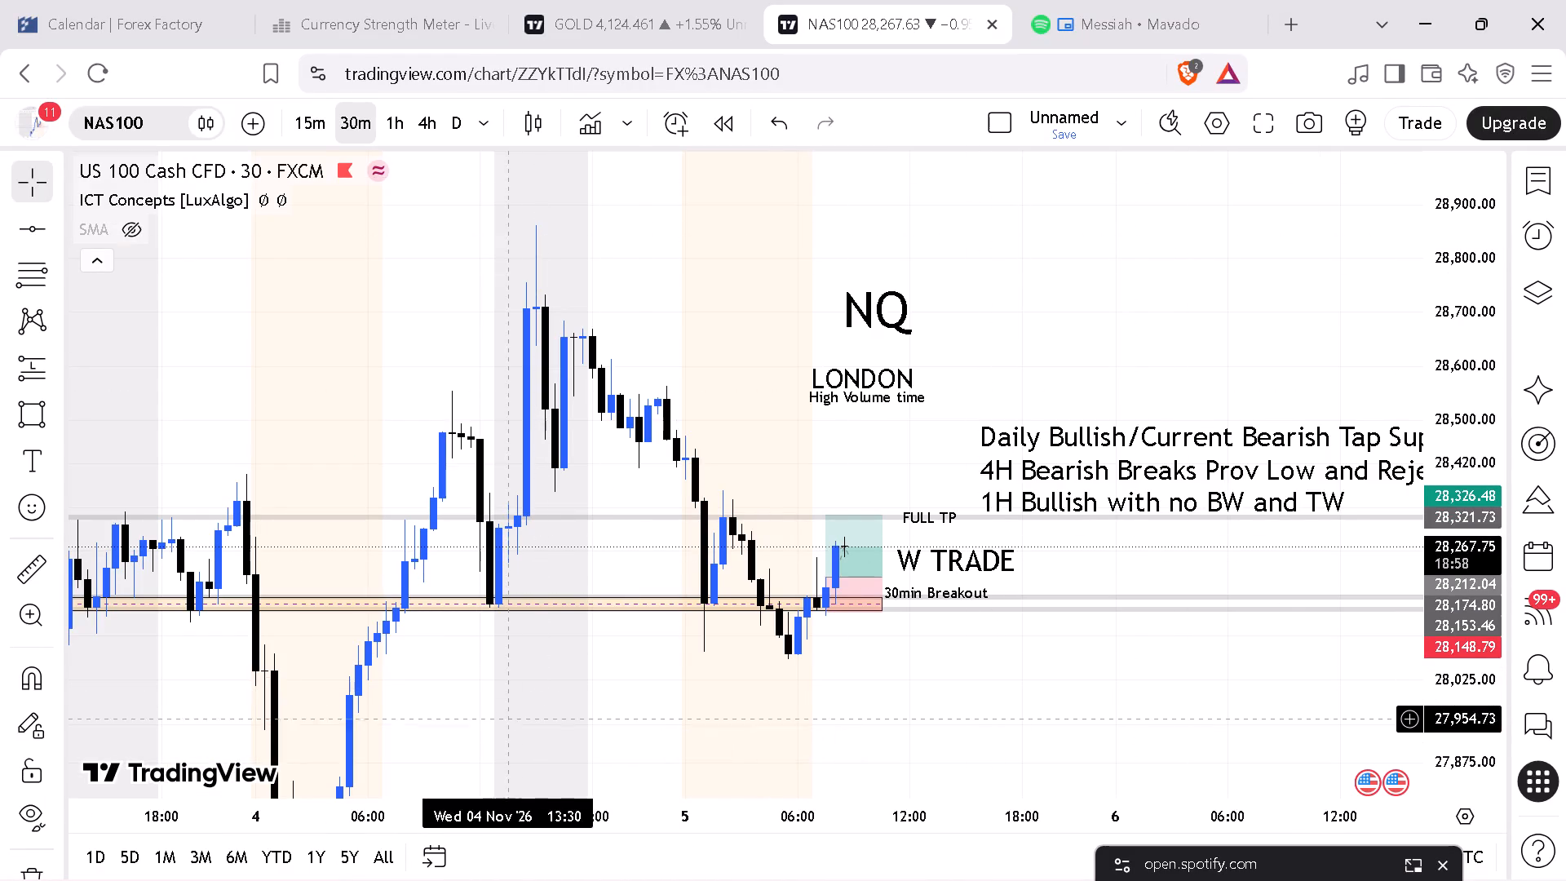
left_click_drag(167, 377, 744, 297)
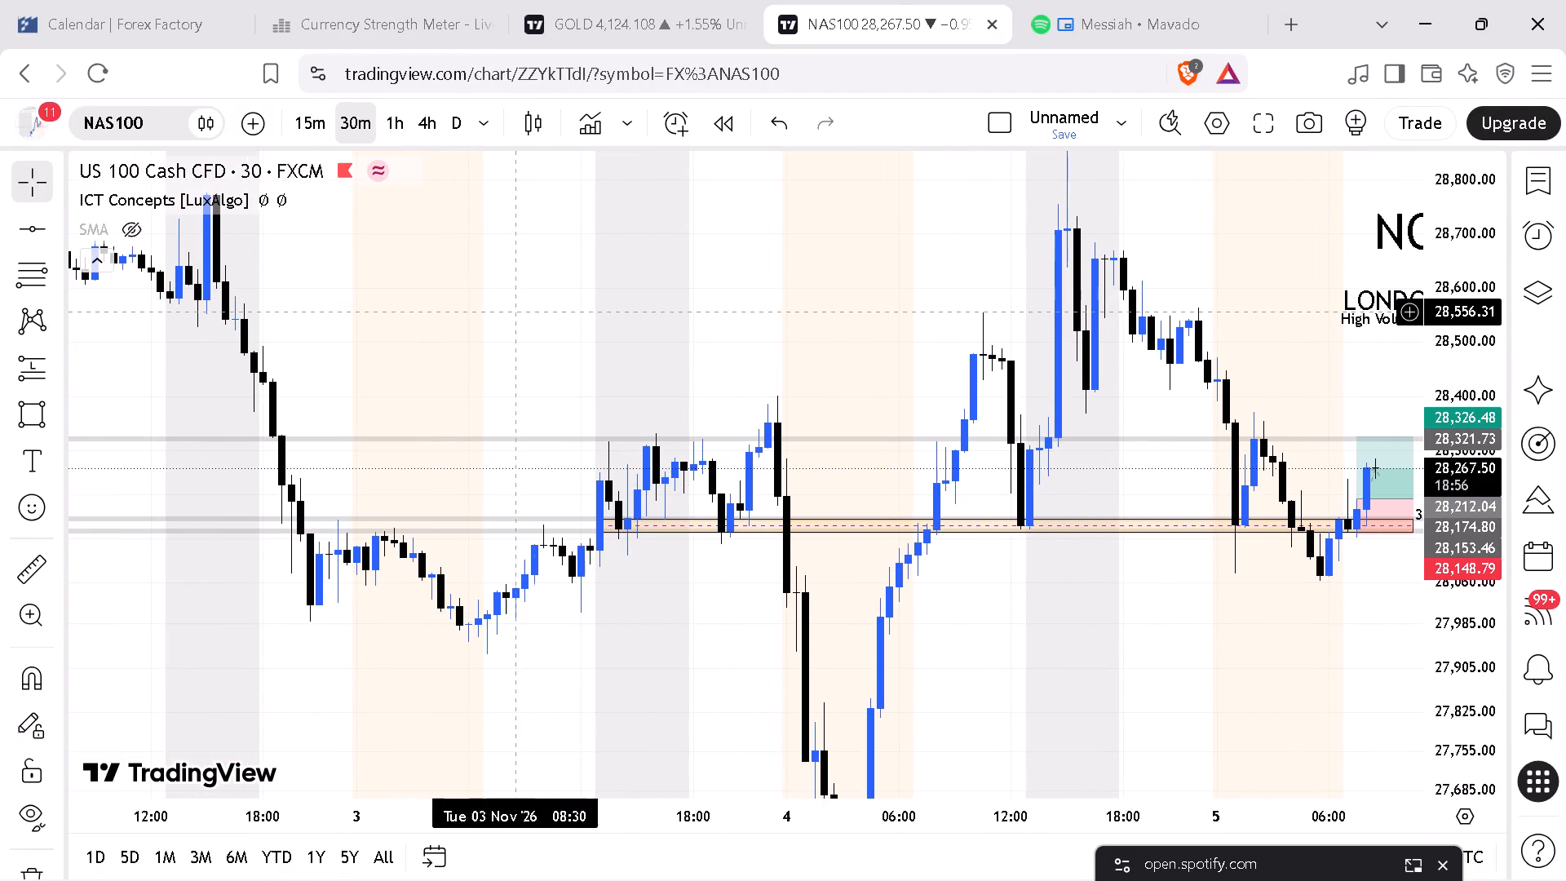
left_click_drag(515, 312, 289, 295)
left_click_drag(524, 280, 396, 280)
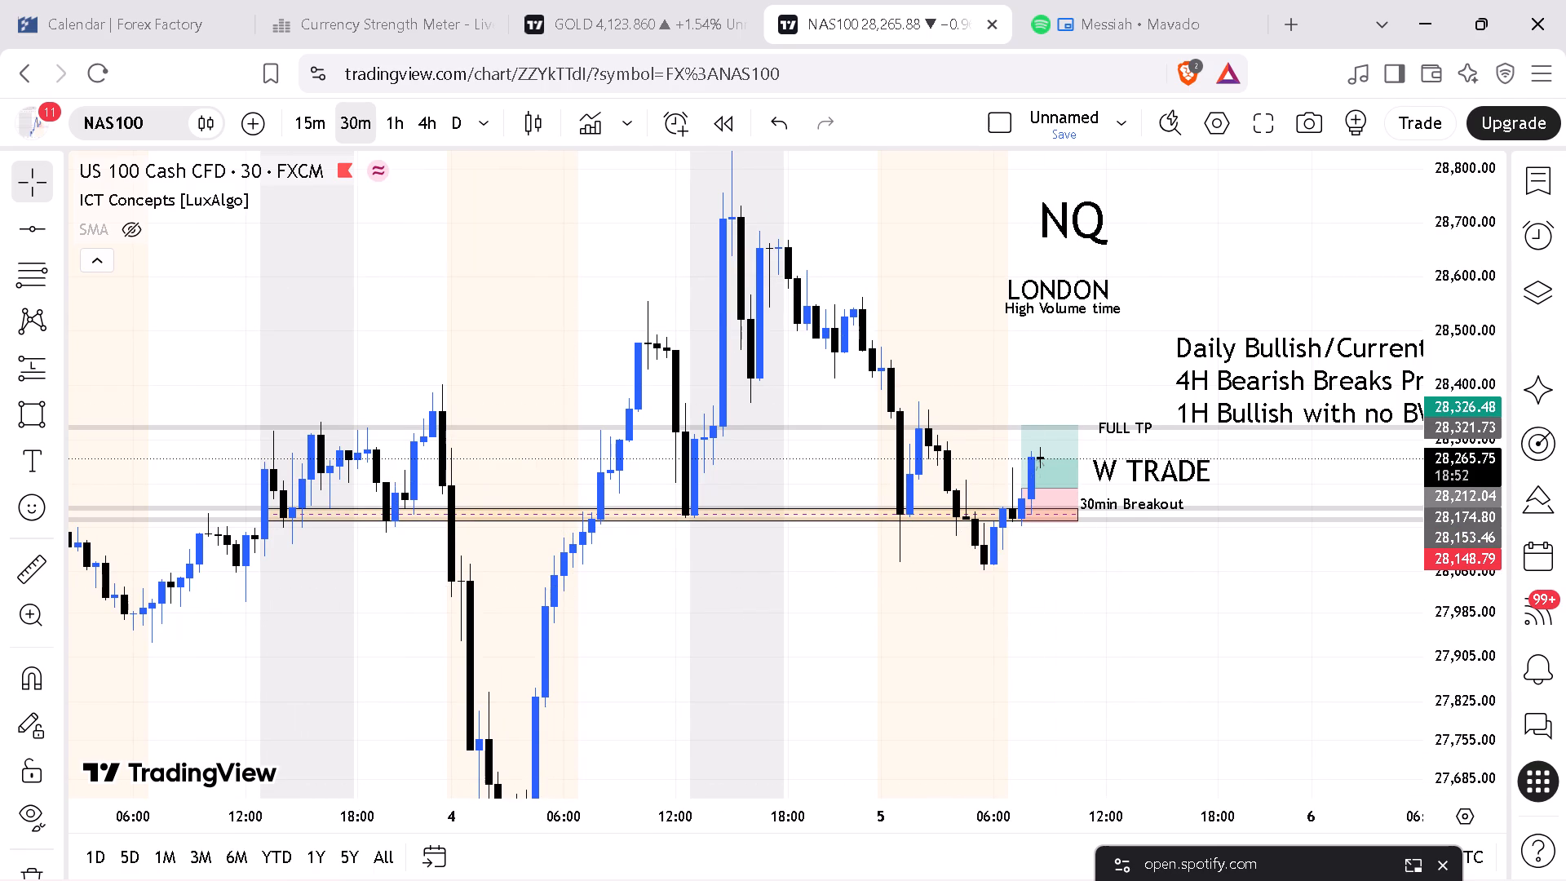
left_click_drag(1078, 817, 1038, 811)
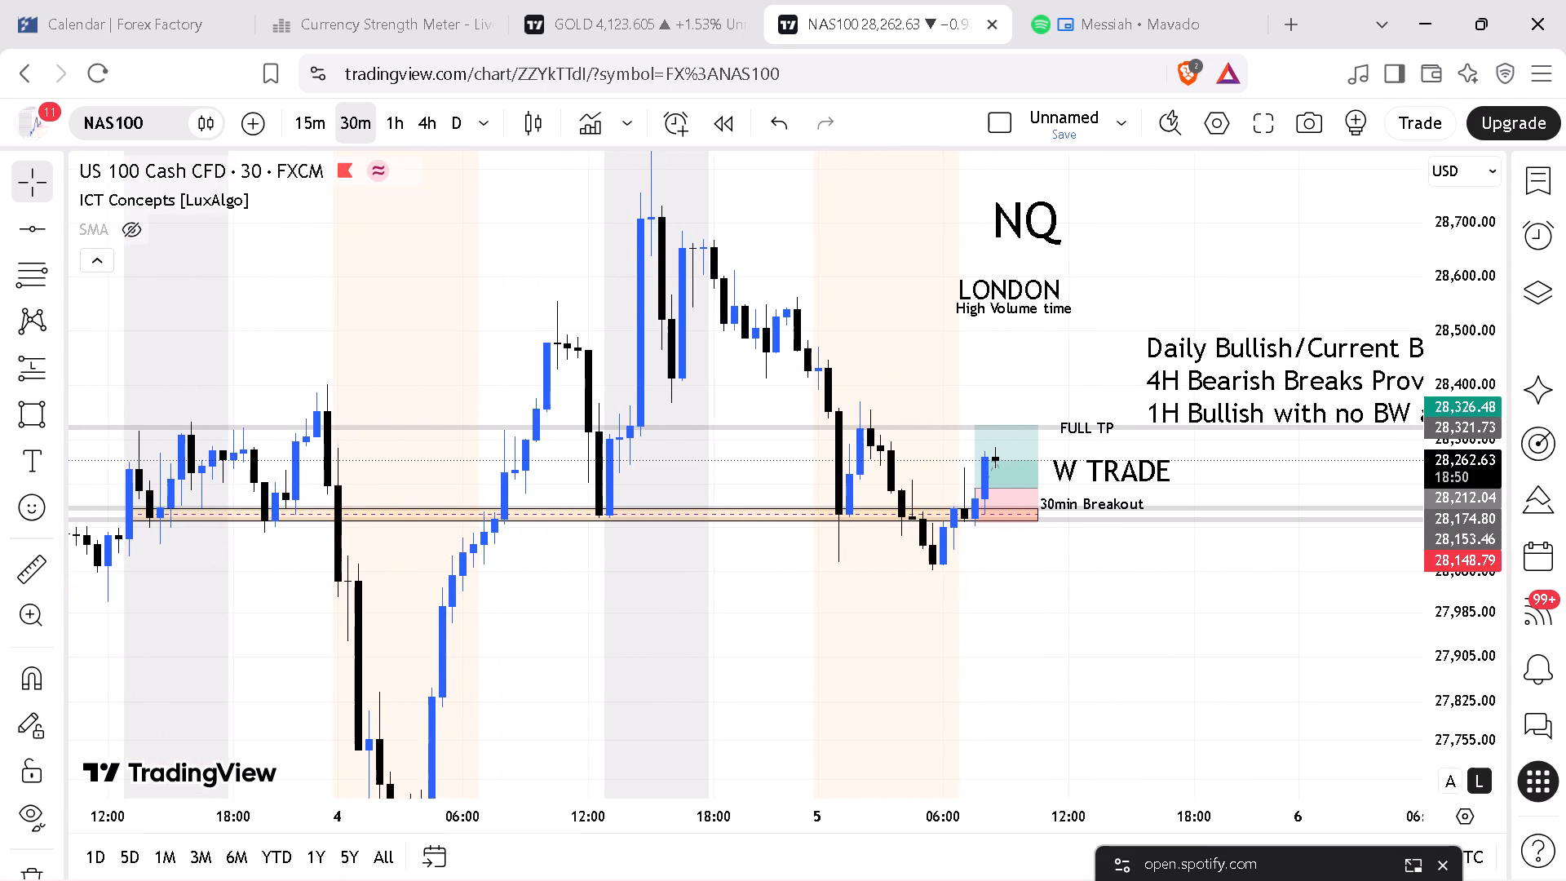
left_click_drag(1470, 696, 1497, 535)
left_click_drag(1205, 650, 1201, 653)
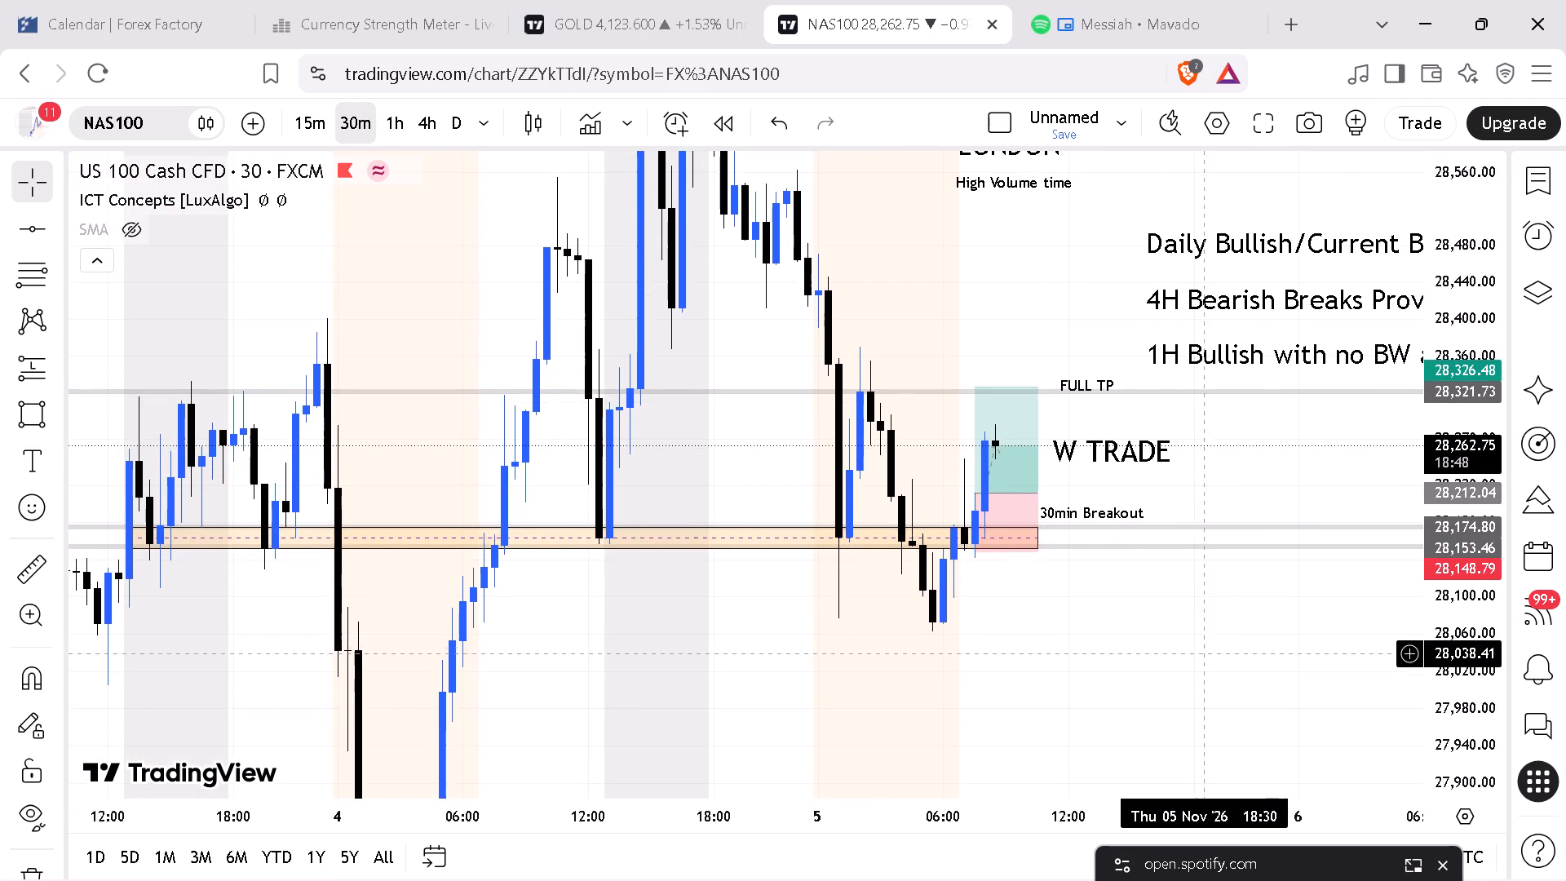
left_click_drag(1201, 653, 1043, 696)
left_click_drag(1466, 660, 1488, 733)
left_click_drag(1139, 728, 1088, 730)
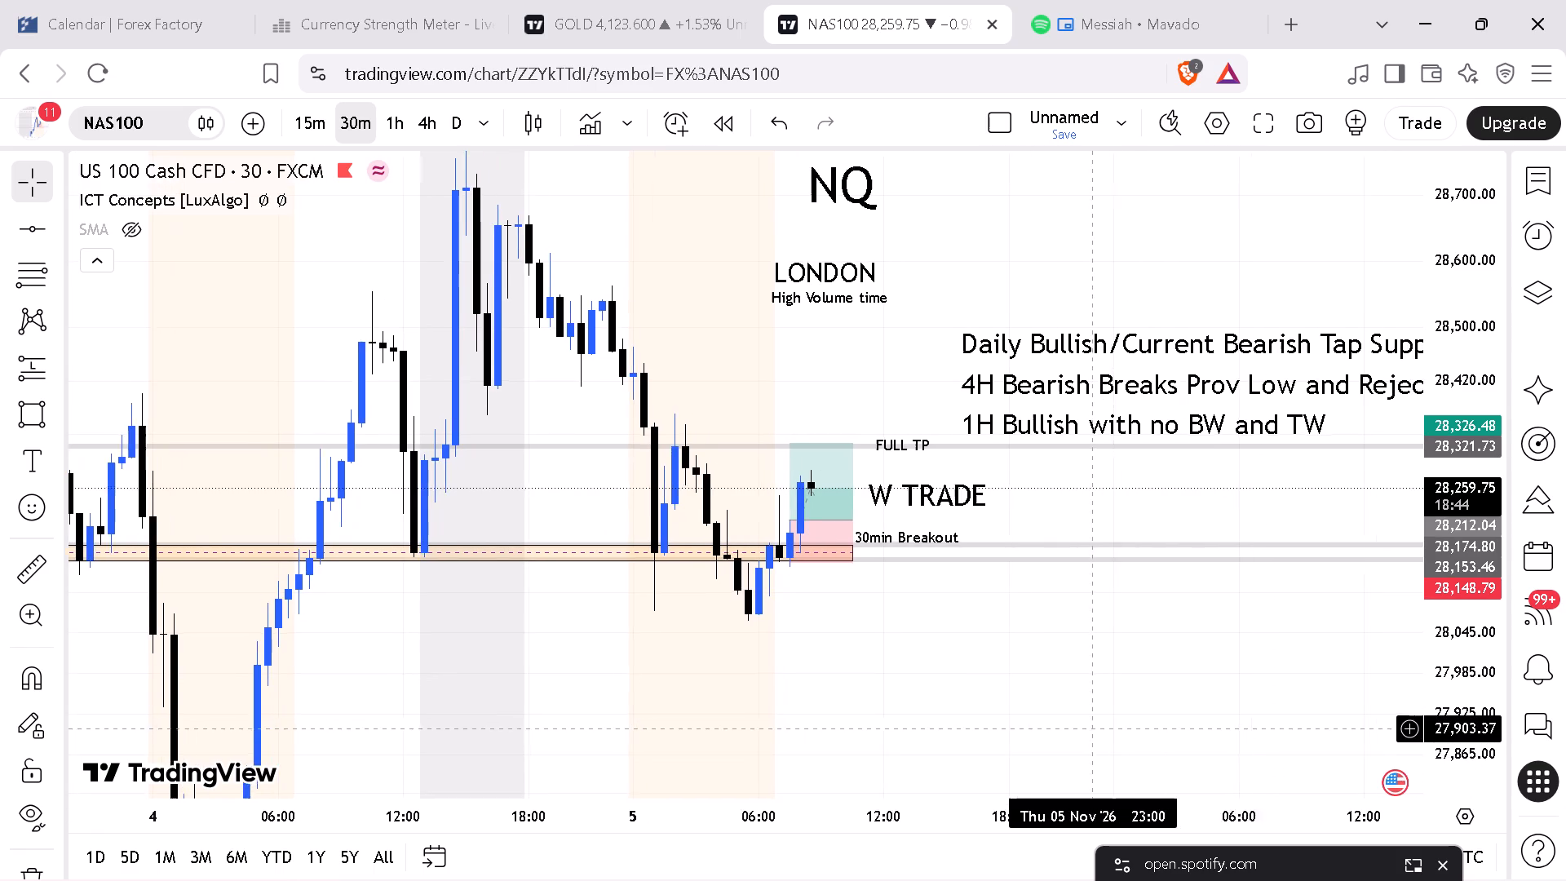
left_click_drag(1088, 730, 1024, 733)
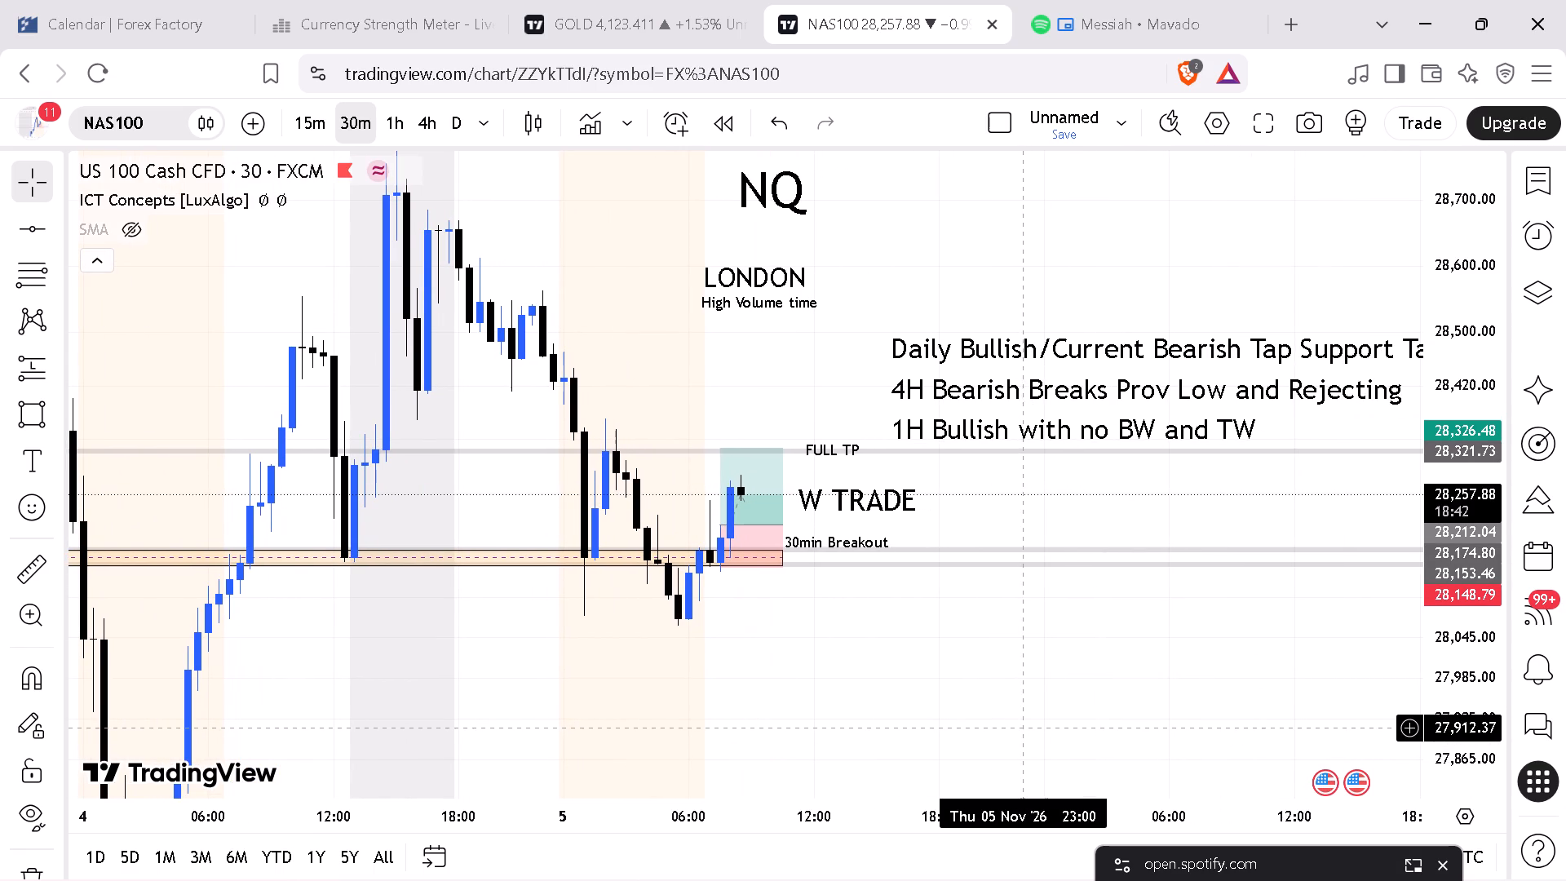
left_click_drag(1462, 689, 1500, 269)
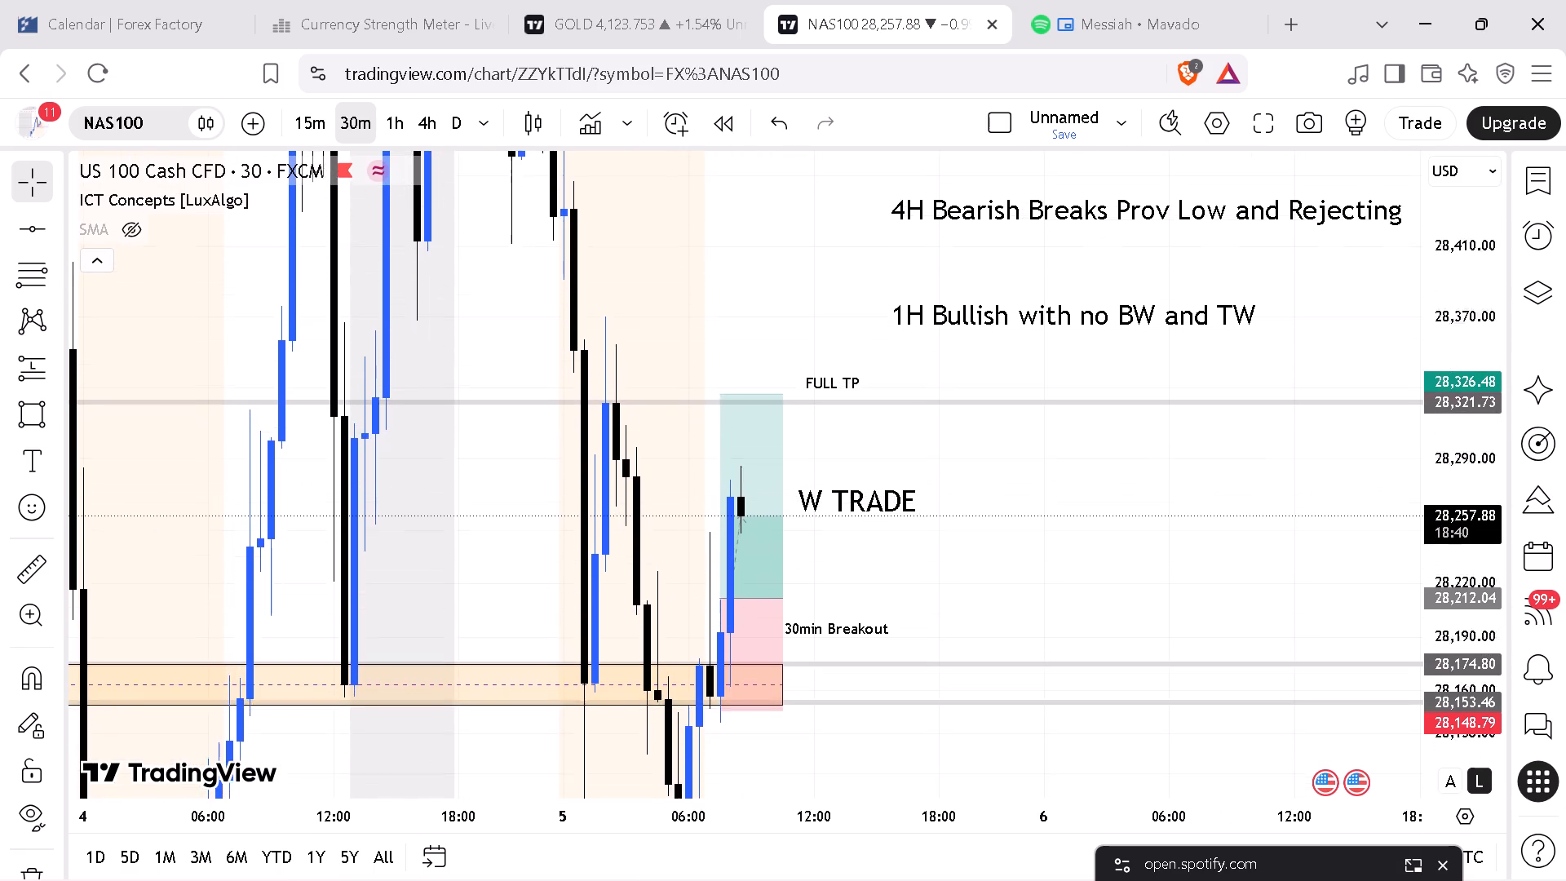
left_click_drag(1500, 269, 1509, 454)
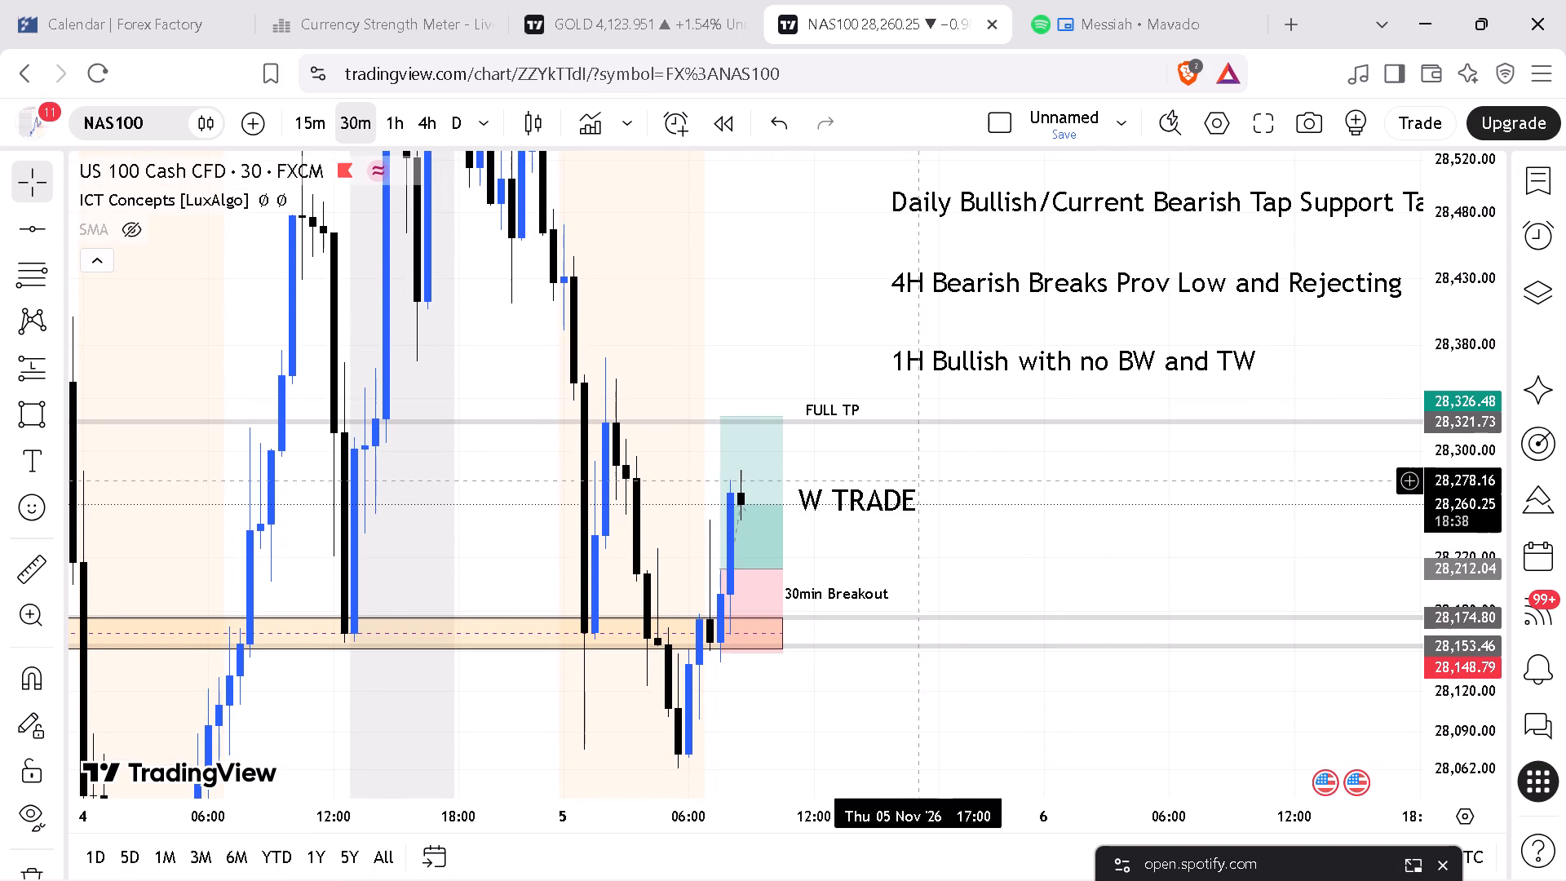
left_click_drag(1050, 485, 1032, 611)
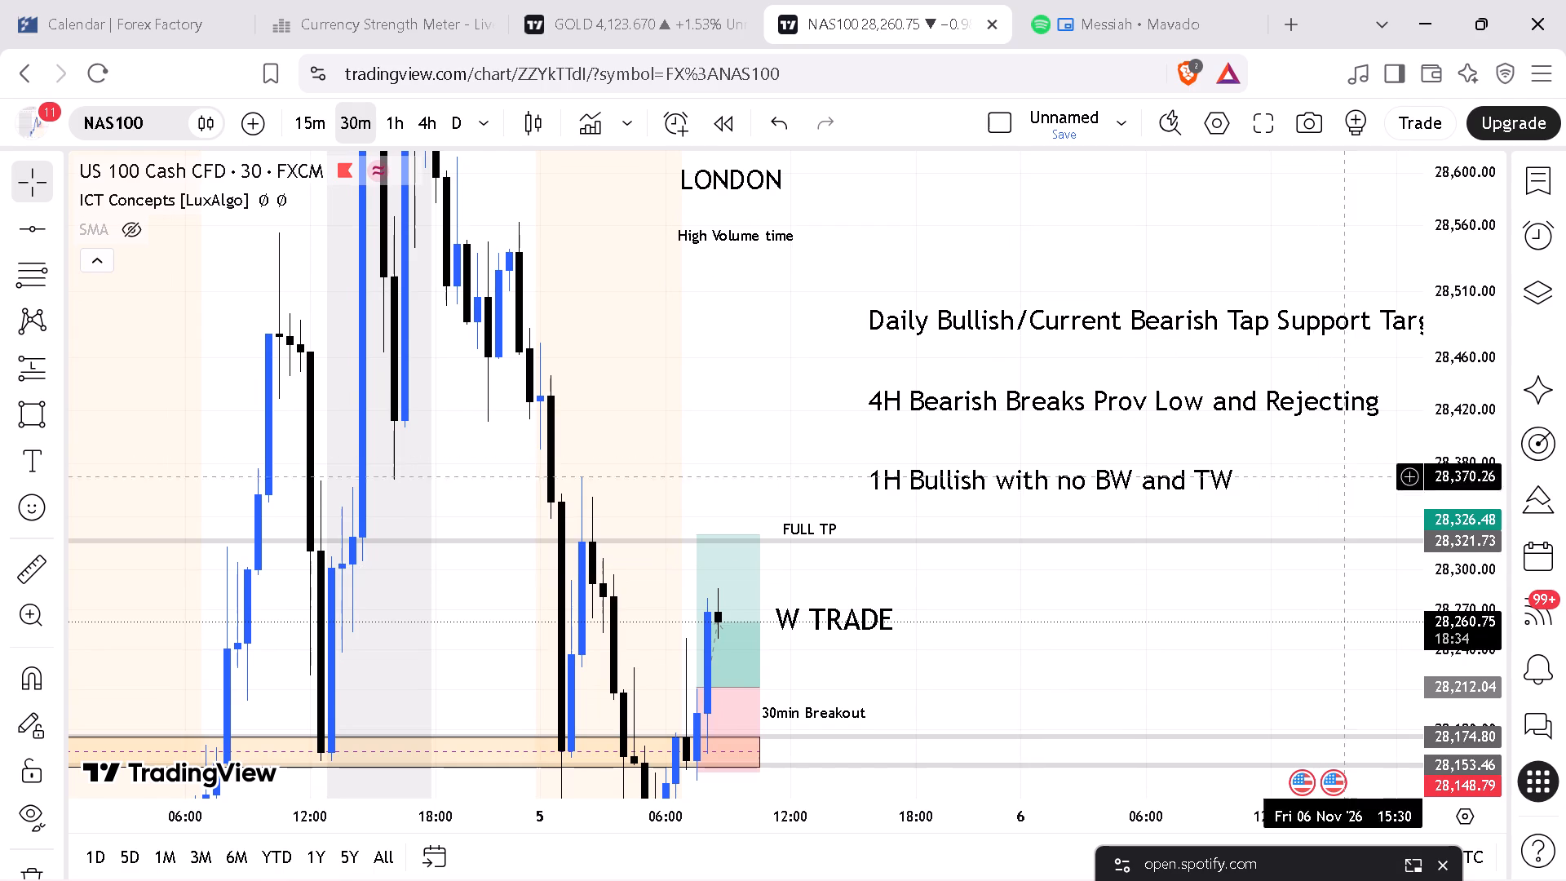
Return to the 15m Gold chart and recheck price around the buy above and range 2 sell zone.
left_click(634, 24)
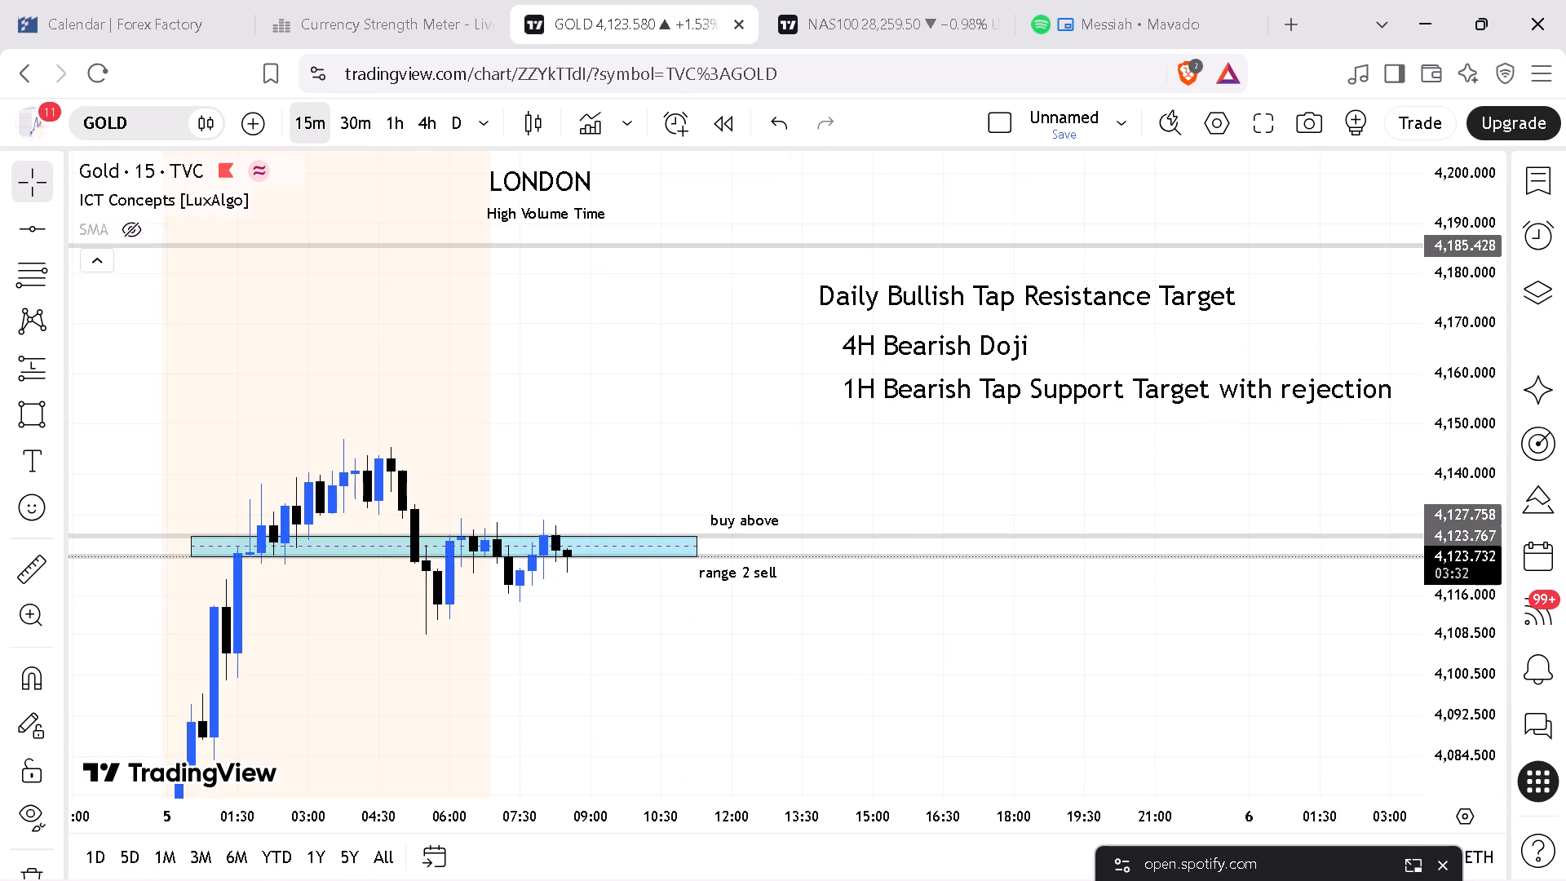
left_click_drag(1462, 642, 1461, 617)
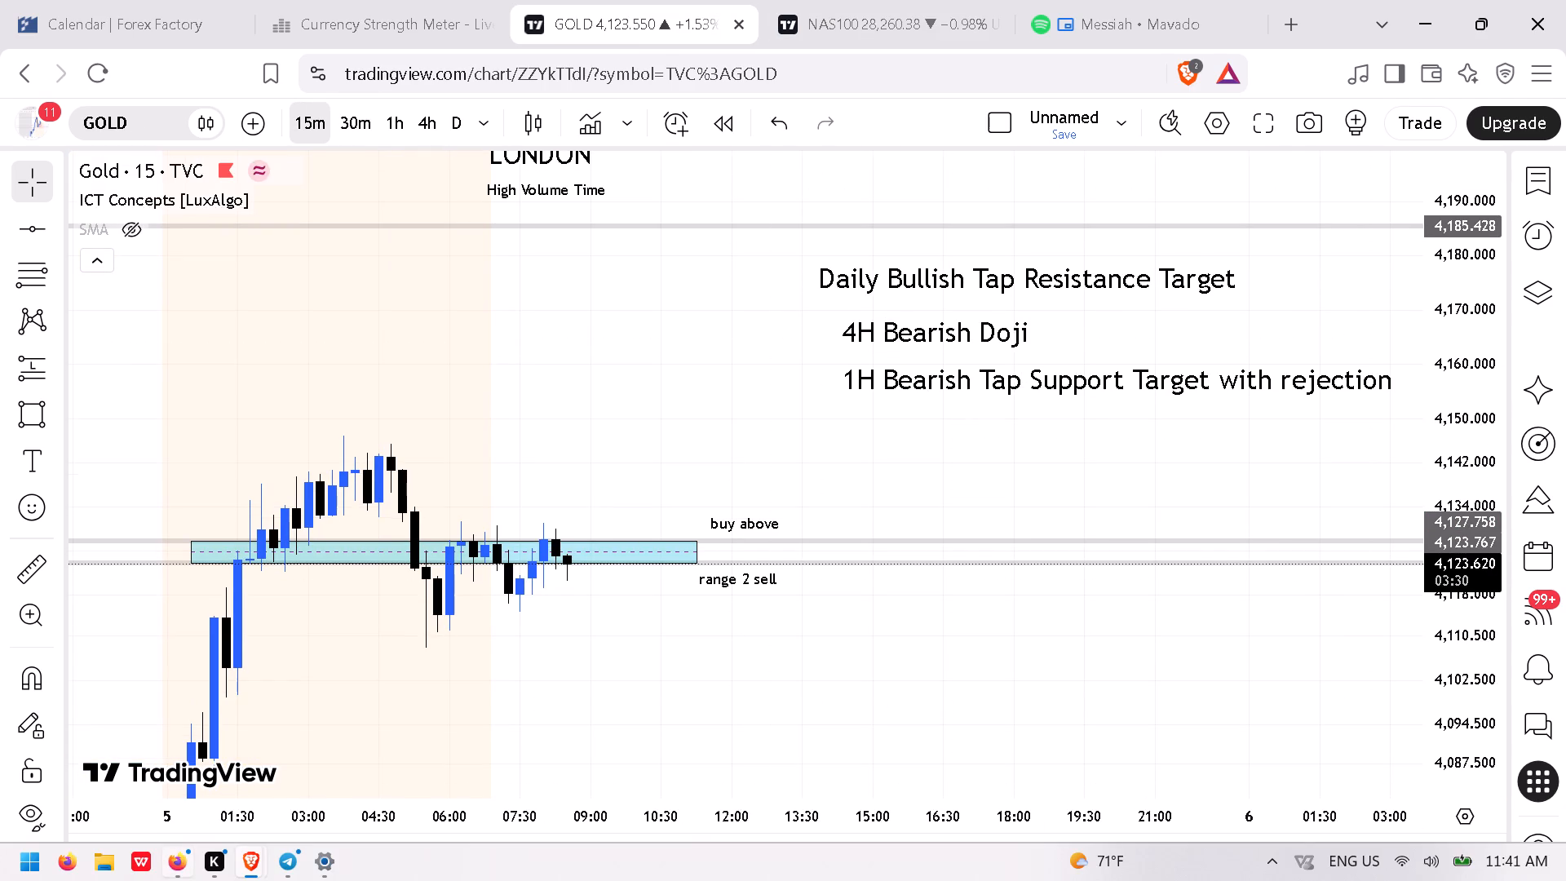
Switch to the NinjaTrader workspace in Firefox and review the 30m MNQ DEC26 chart.
left_click(162, 795)
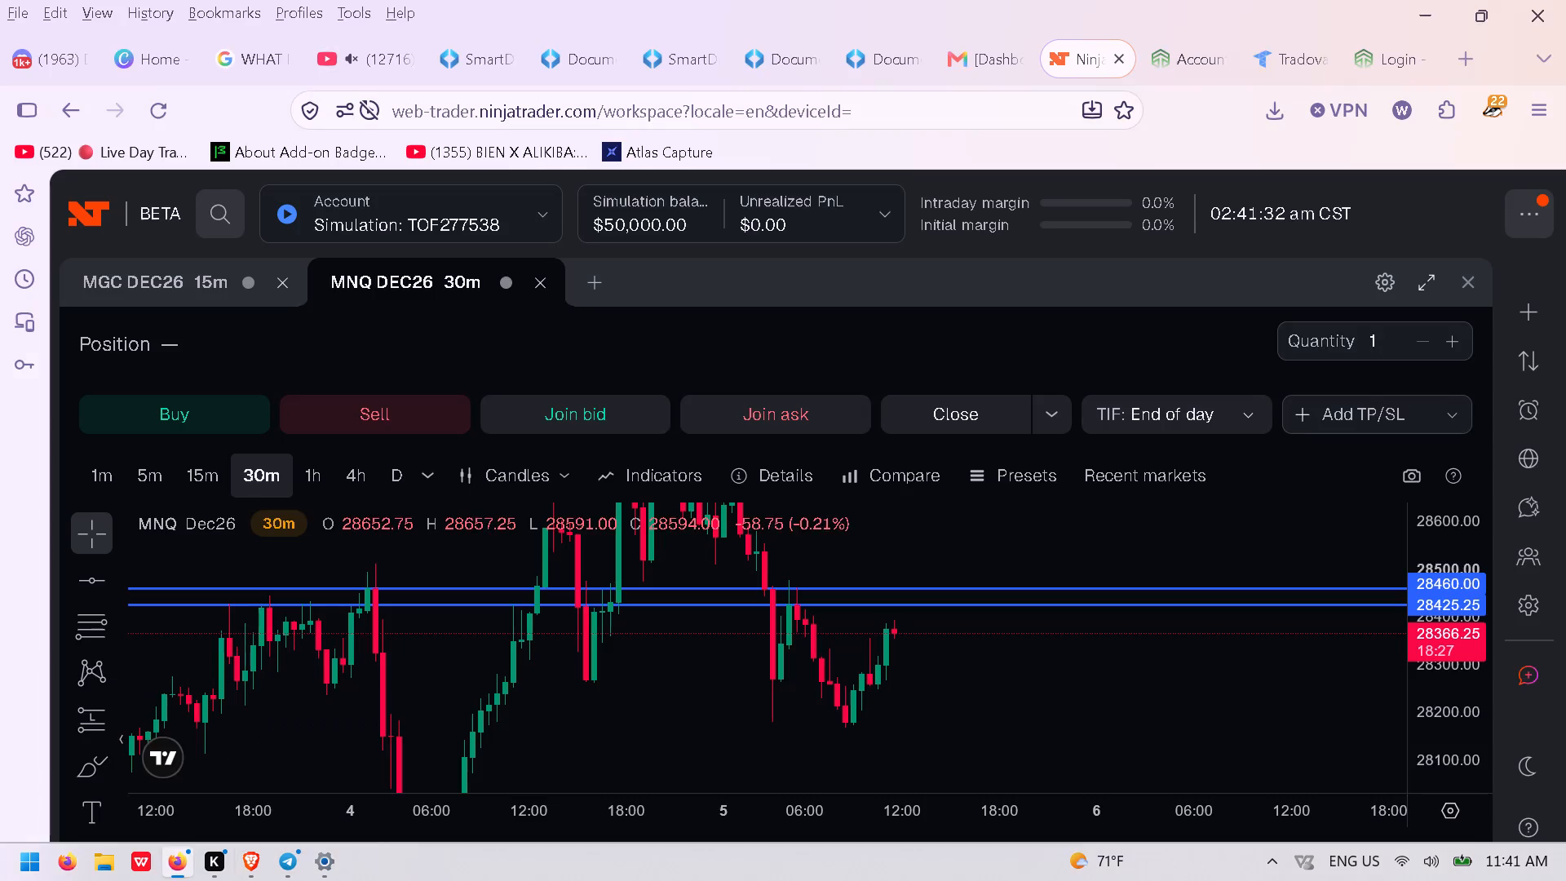
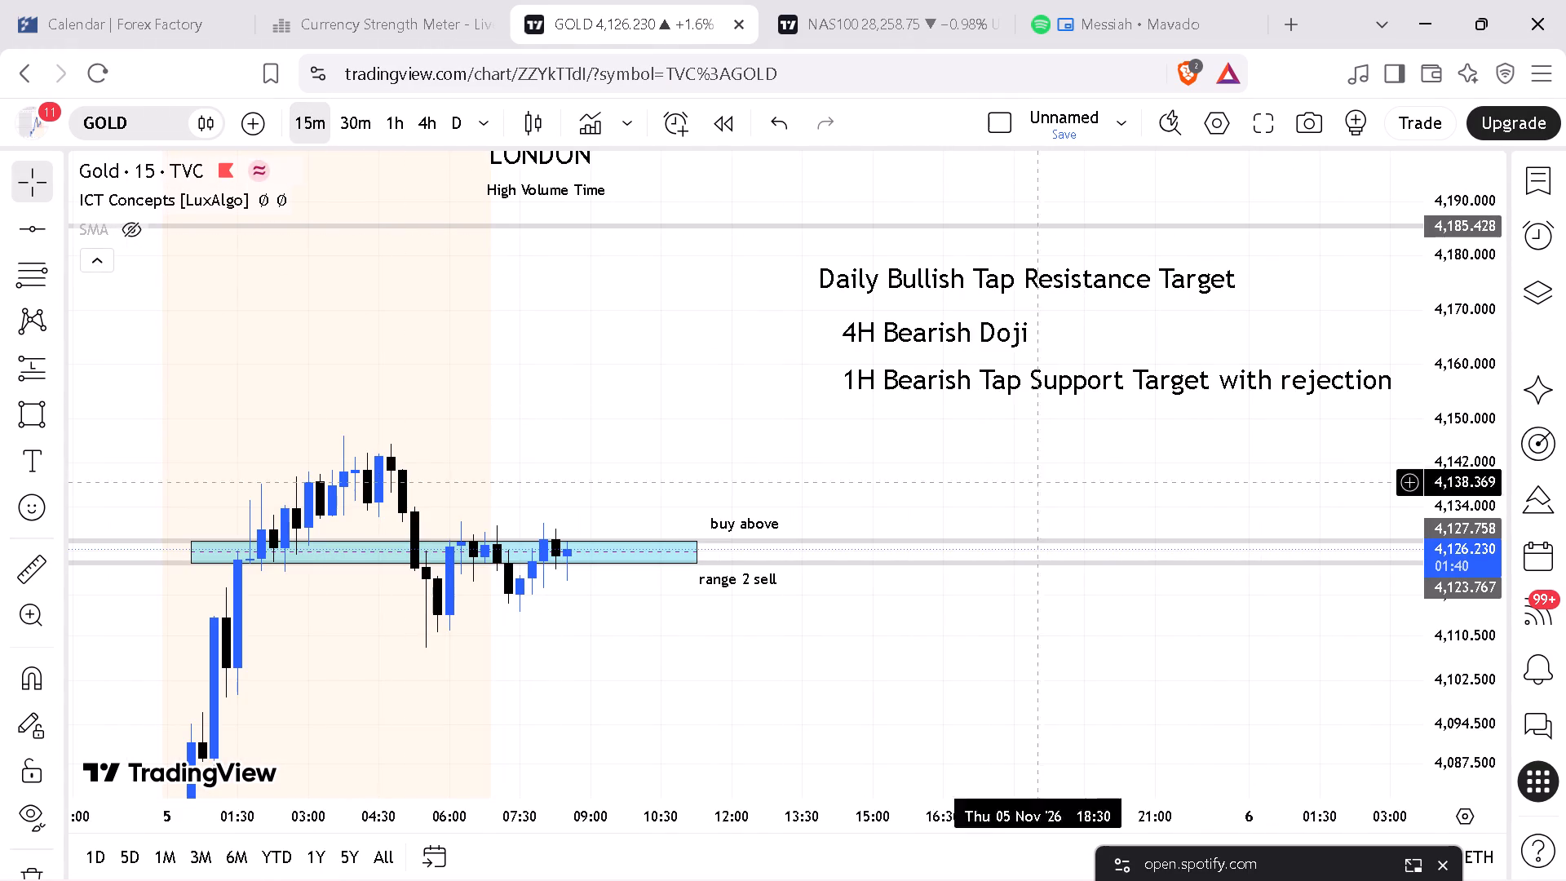
Check the 30m NAS100 W TRADE position and examine 15m Gold price around the buy above and range 2 sell zone.
left_click_drag(1459, 682, 1484, 595)
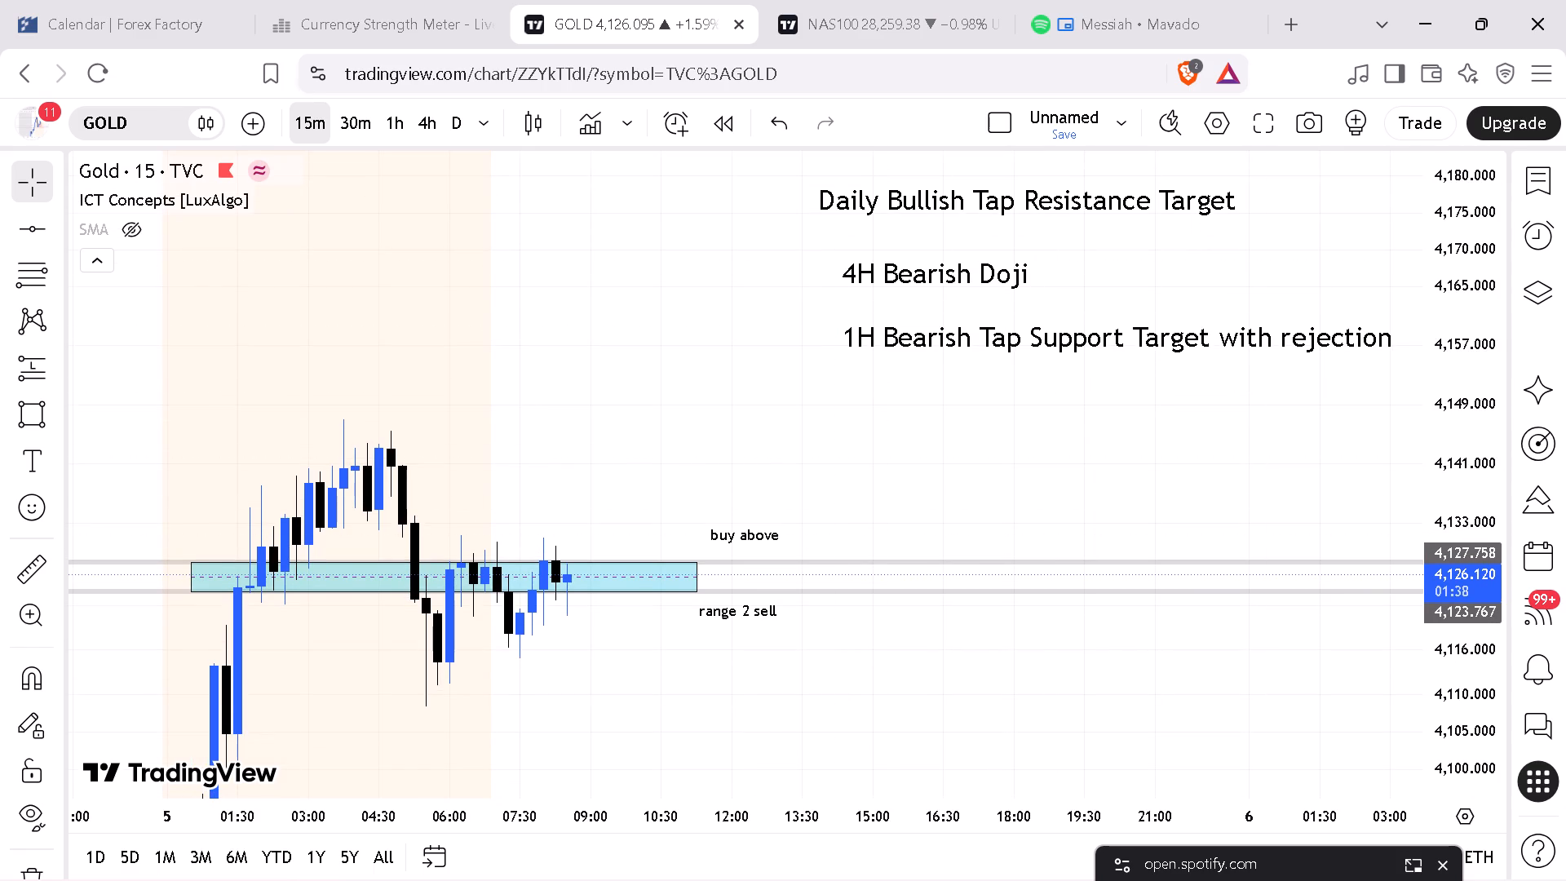
left_click(856, 13)
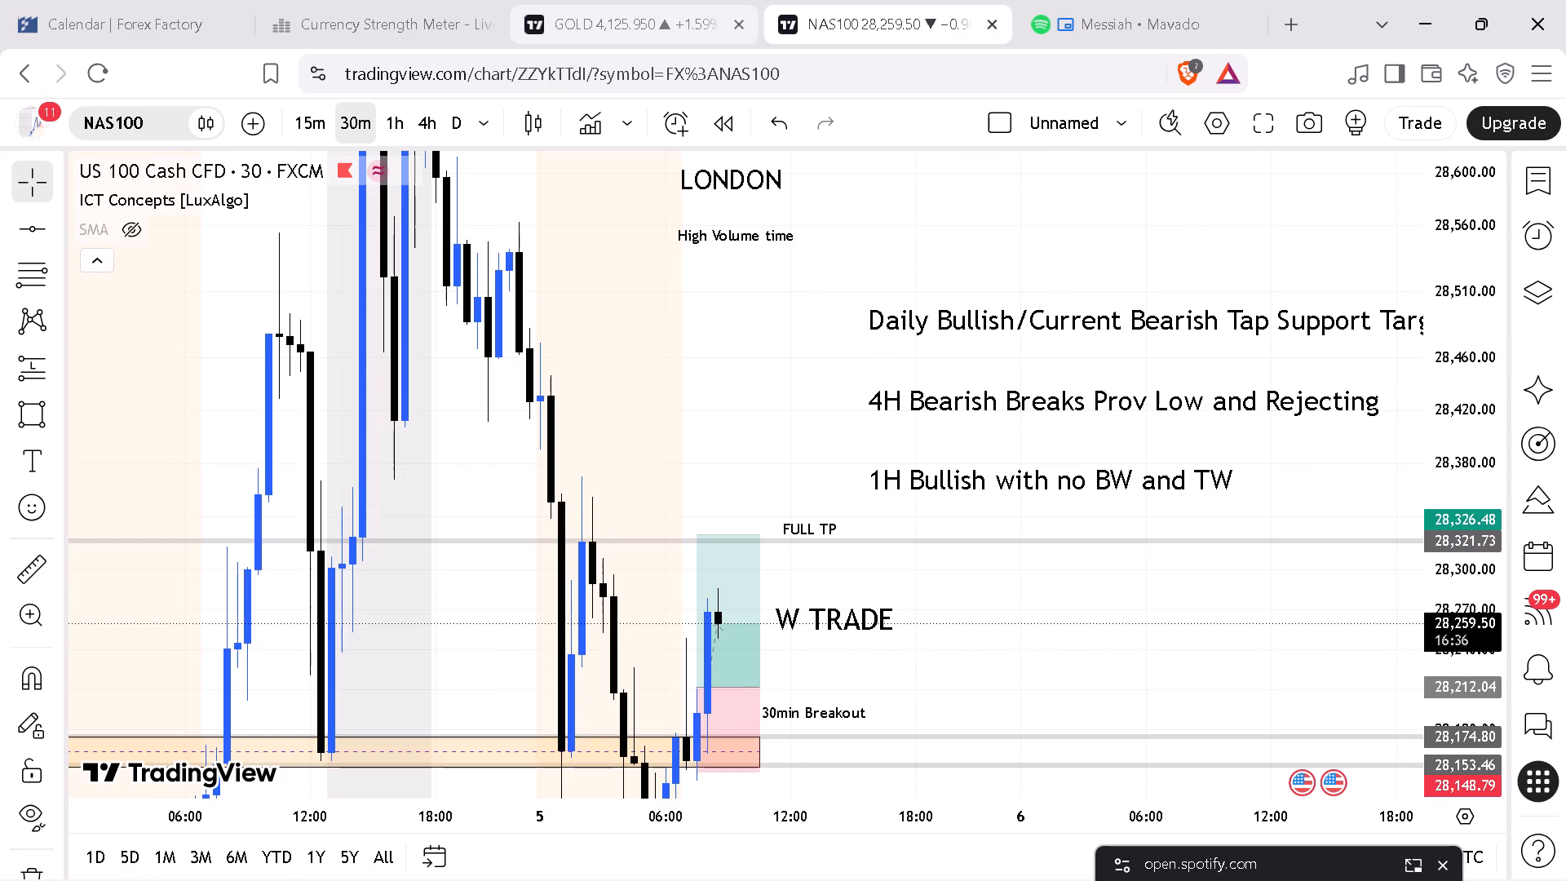
left_click(605, 17)
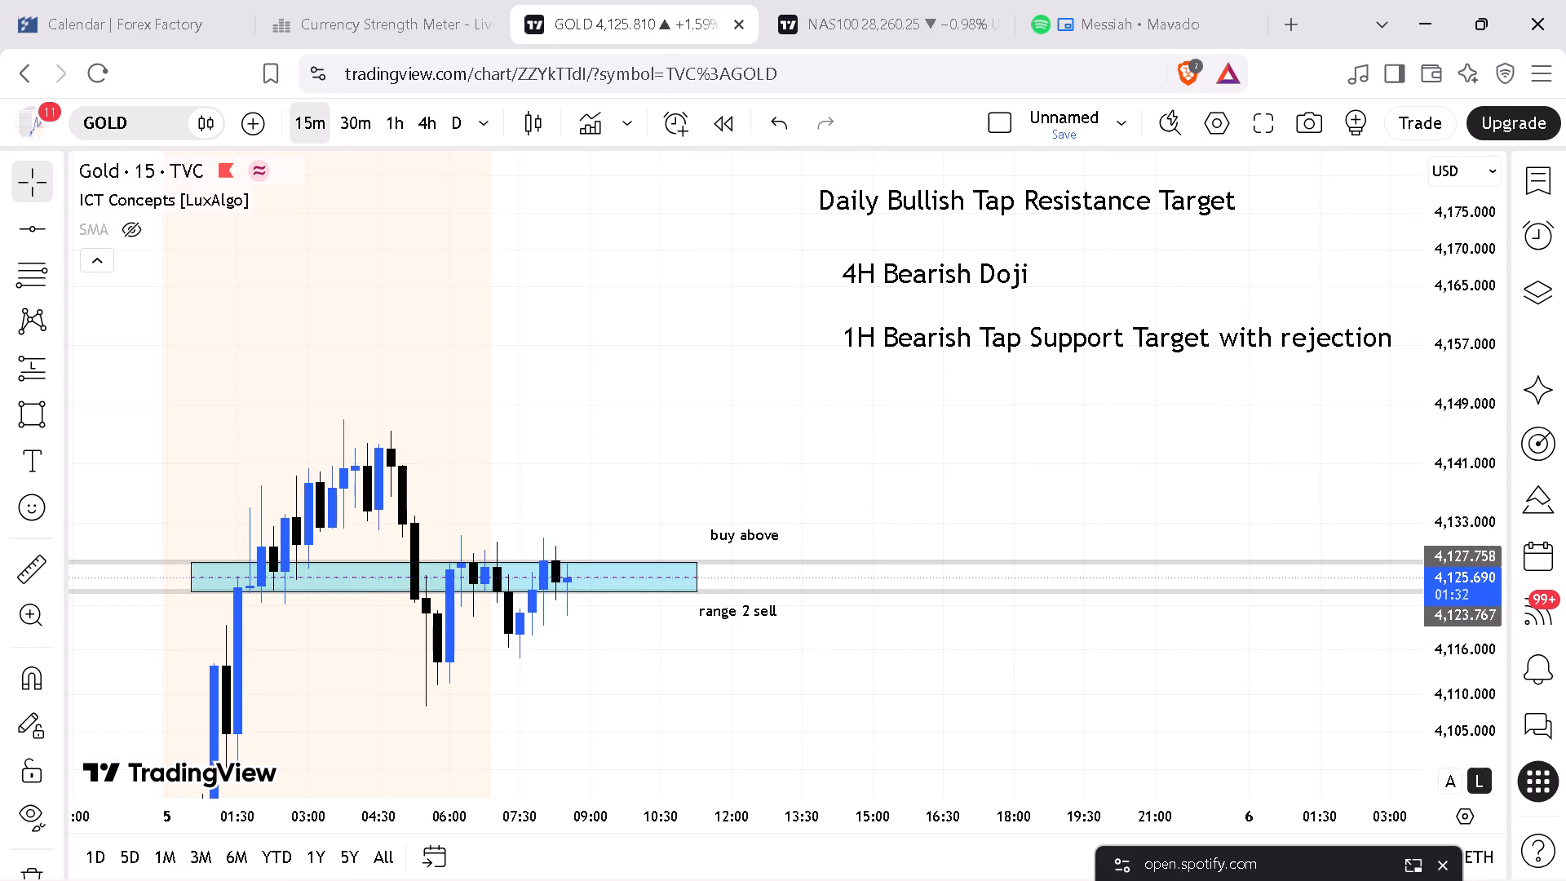
left_click_drag(1446, 707, 1443, 628)
left_click_drag(962, 514, 1096, 473)
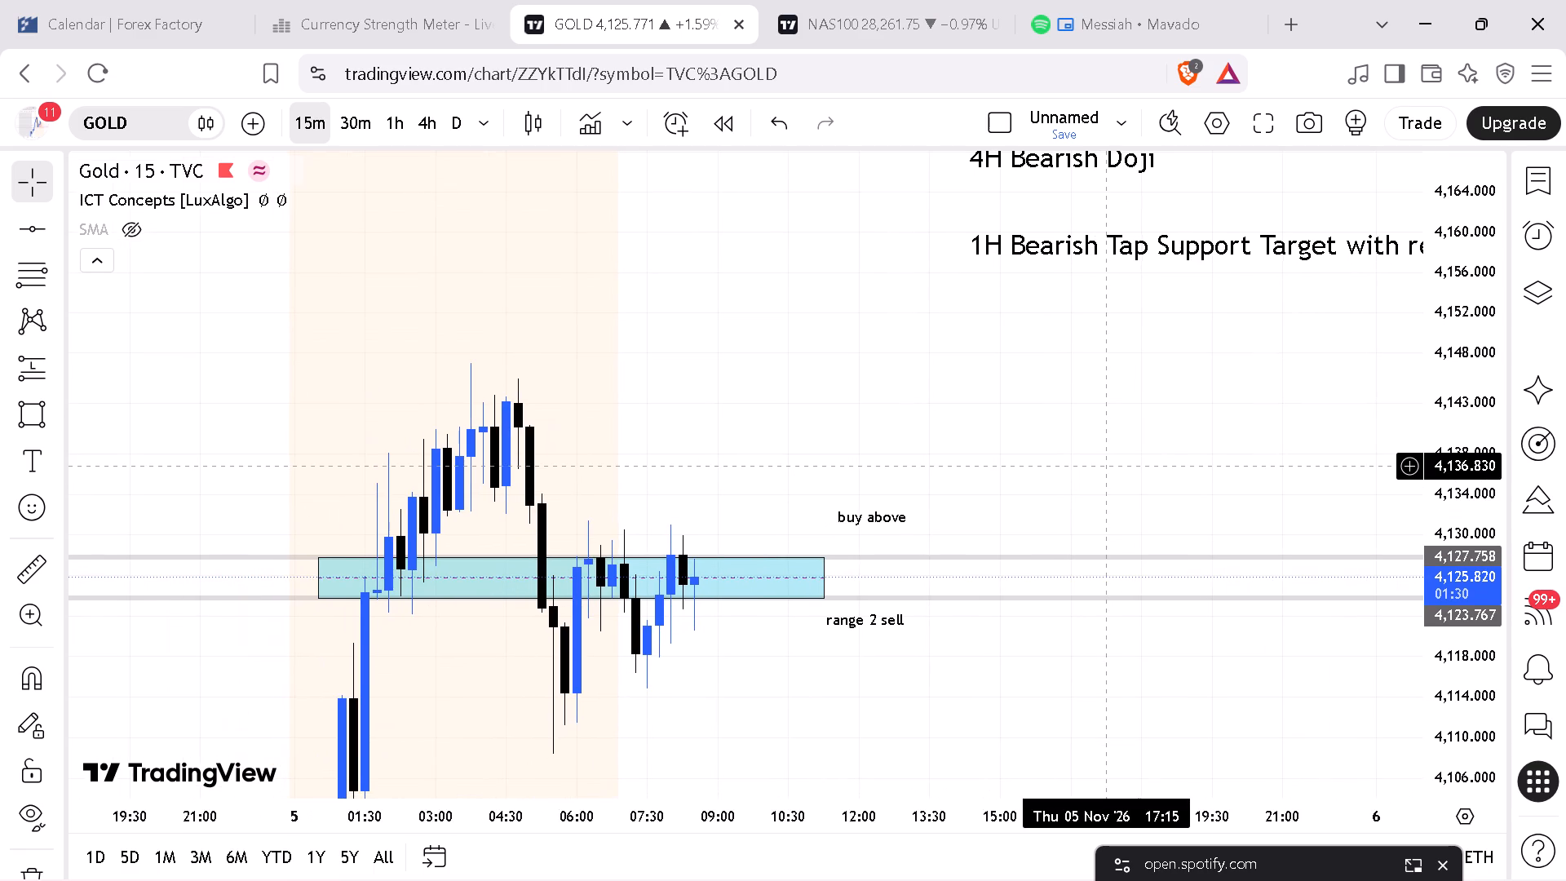
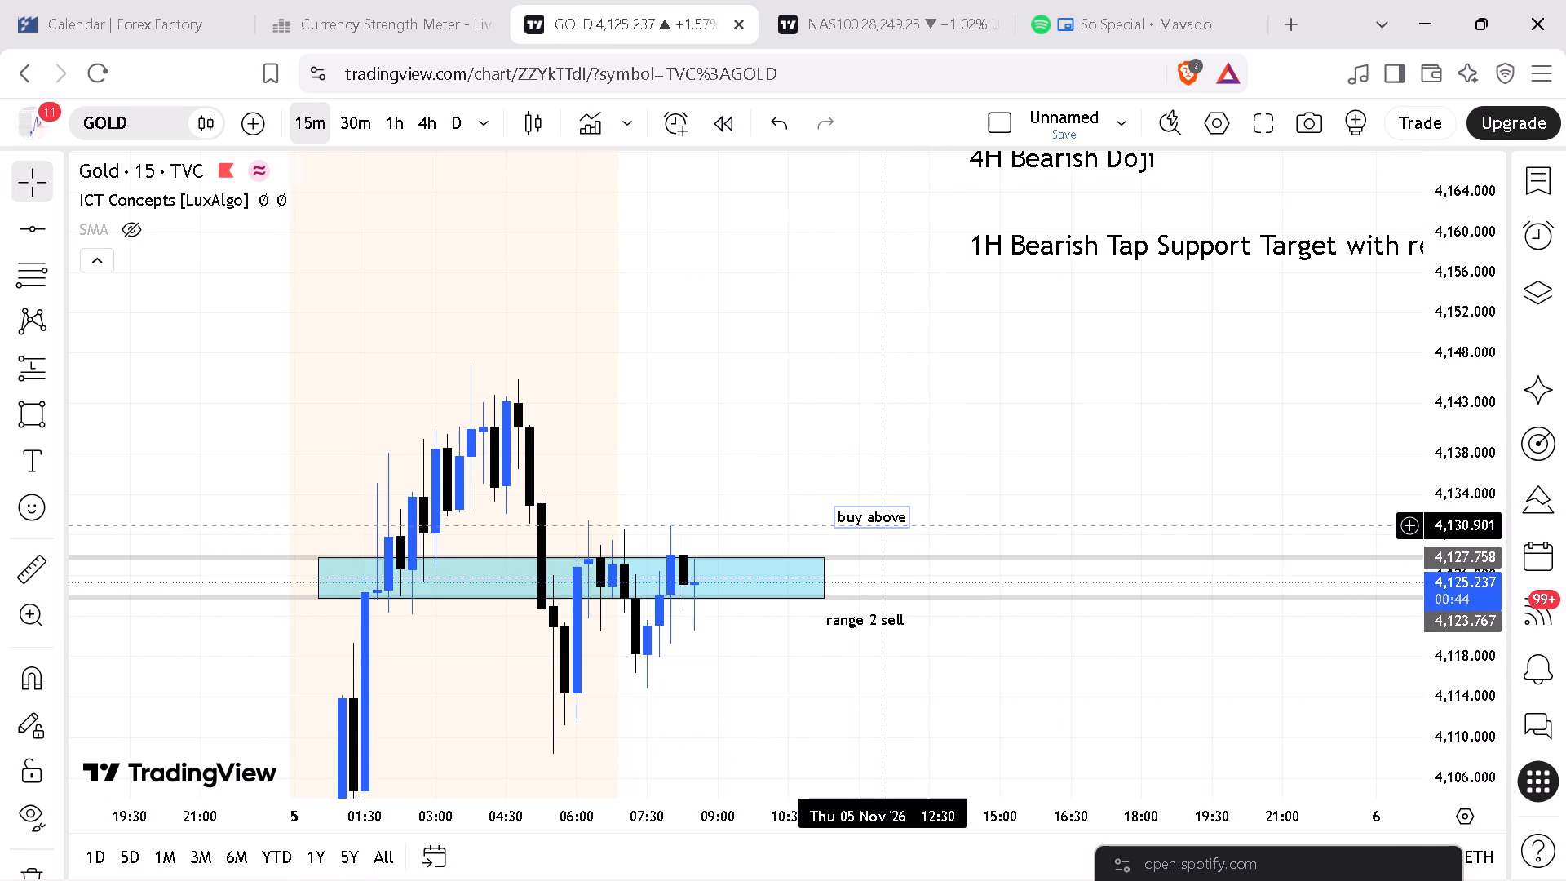
Move the "buy above" label slightly down to about 4,130.9, closer to the upper edge of the blue Gold range box.
left_click_drag(883, 525, 880, 544)
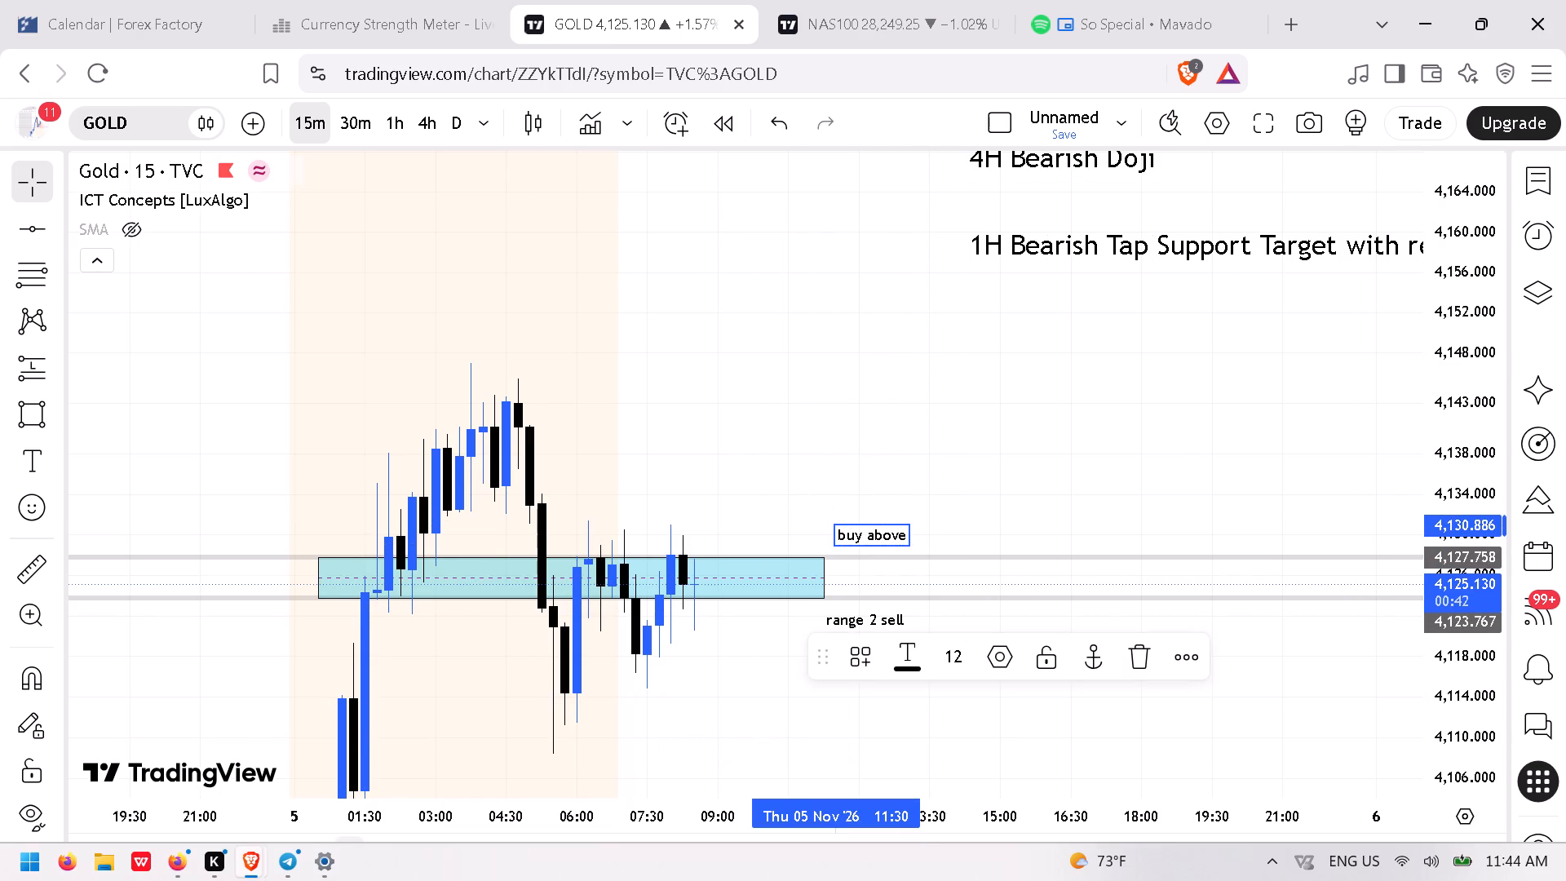
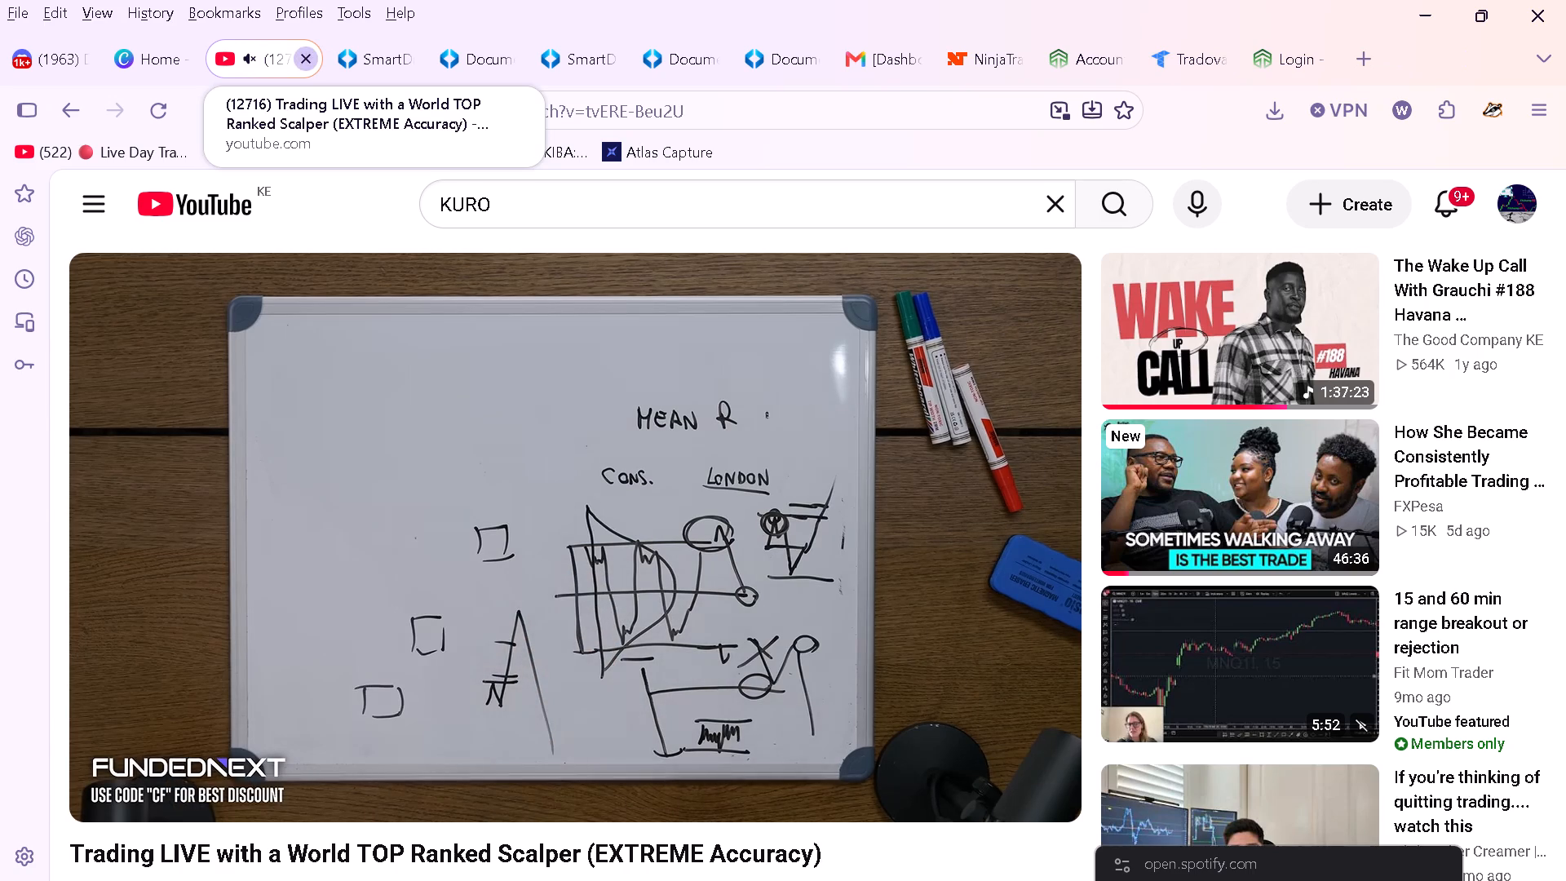
Close the YouTube page with the live scalper trading video in Firefox.
left_click(303, 62)
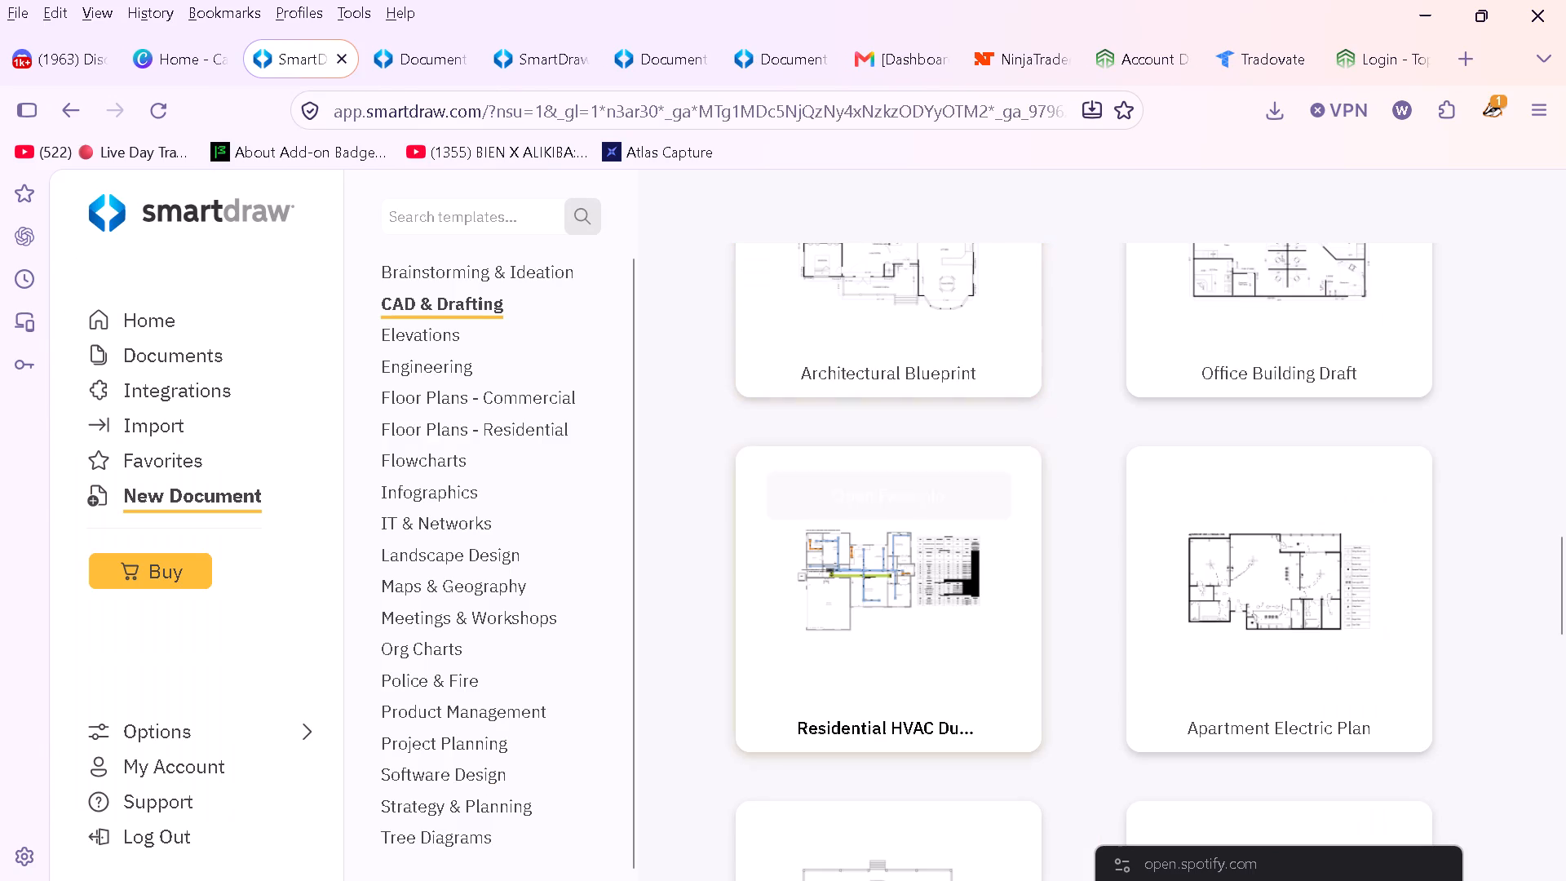
Switch to Canva and create a new sheet with the Social Media Calendar template added.
left_click(410, 63)
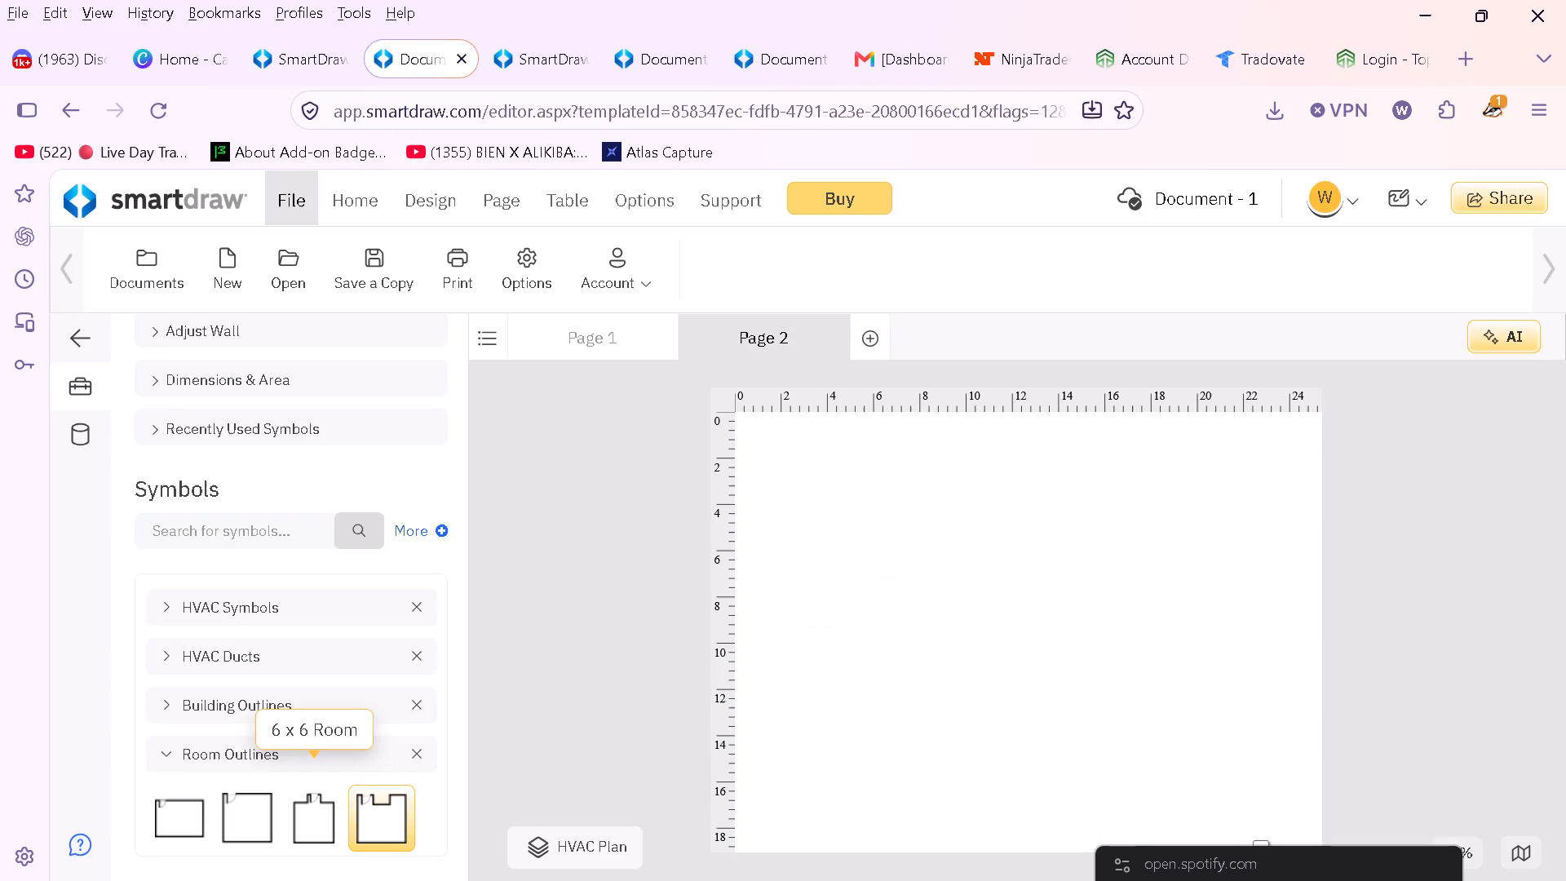
left_click(552, 57)
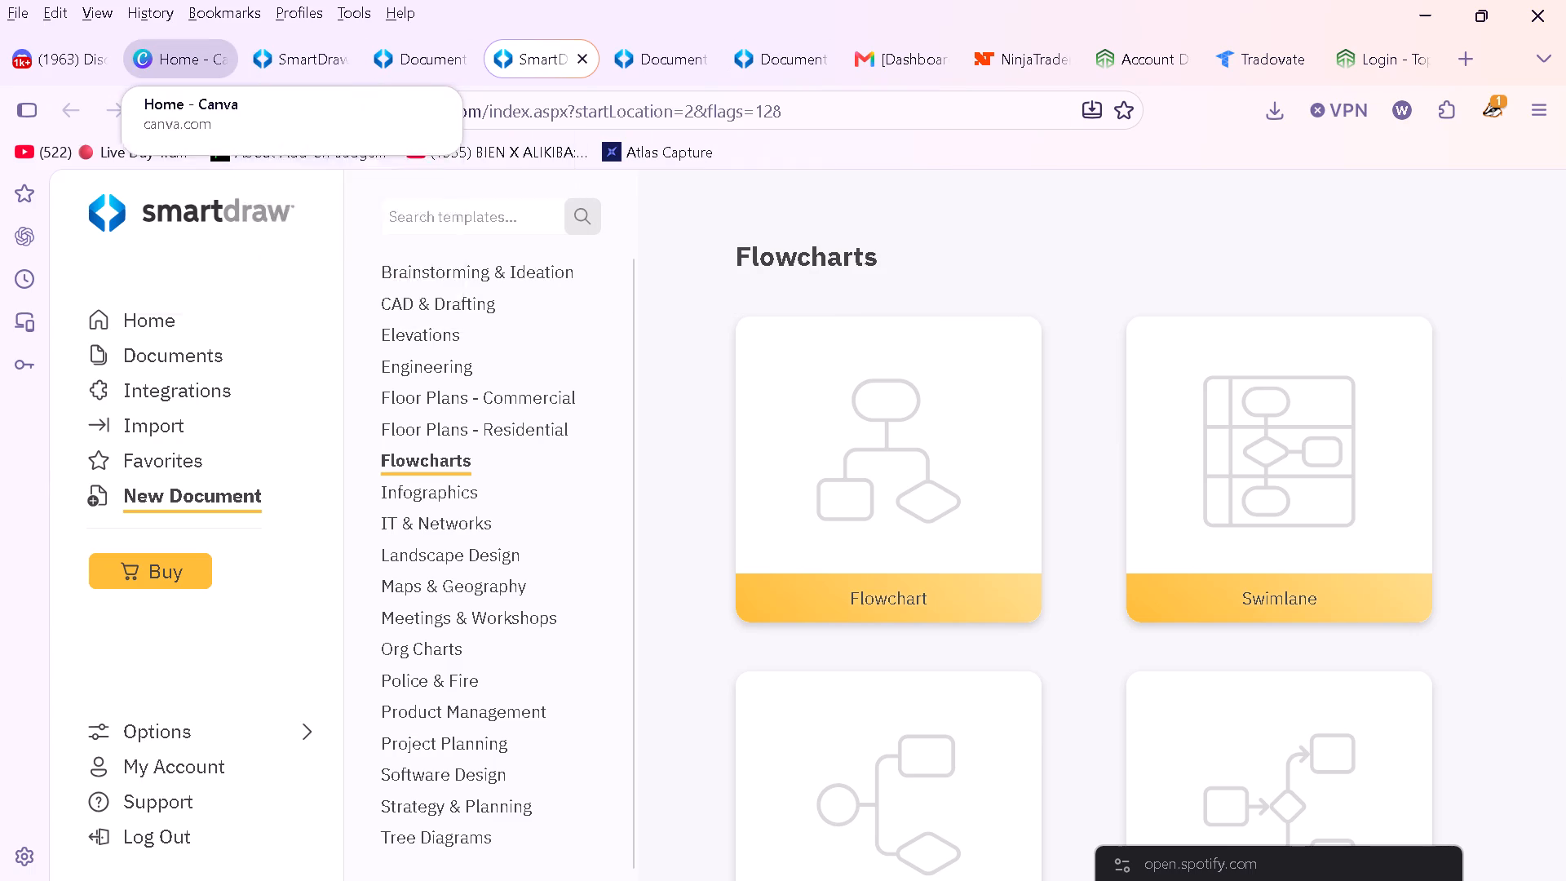
left_click(186, 66)
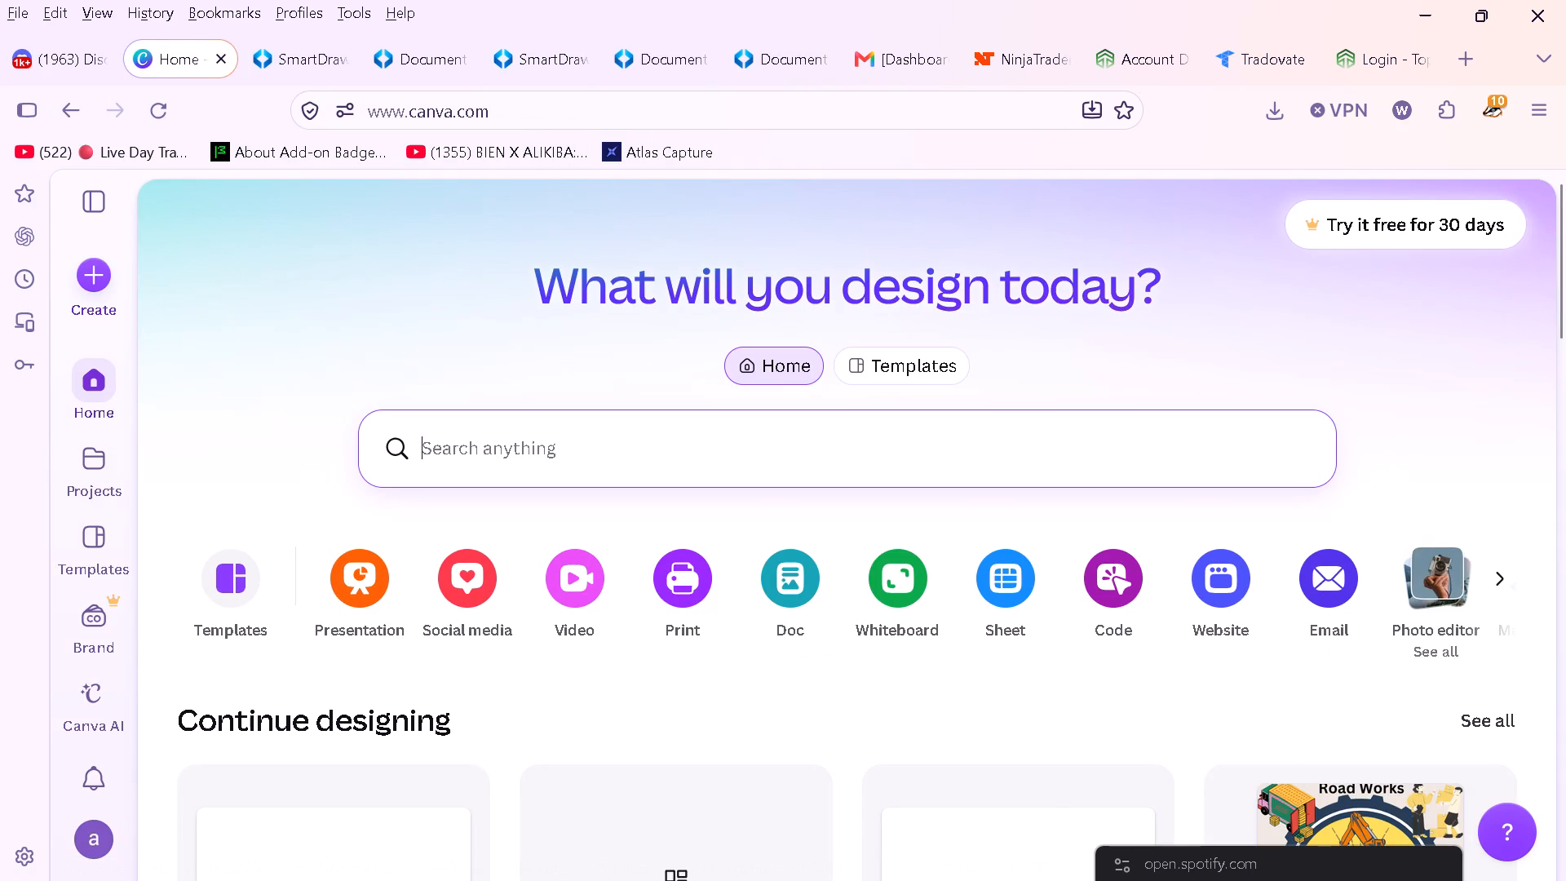
left_click(1502, 578)
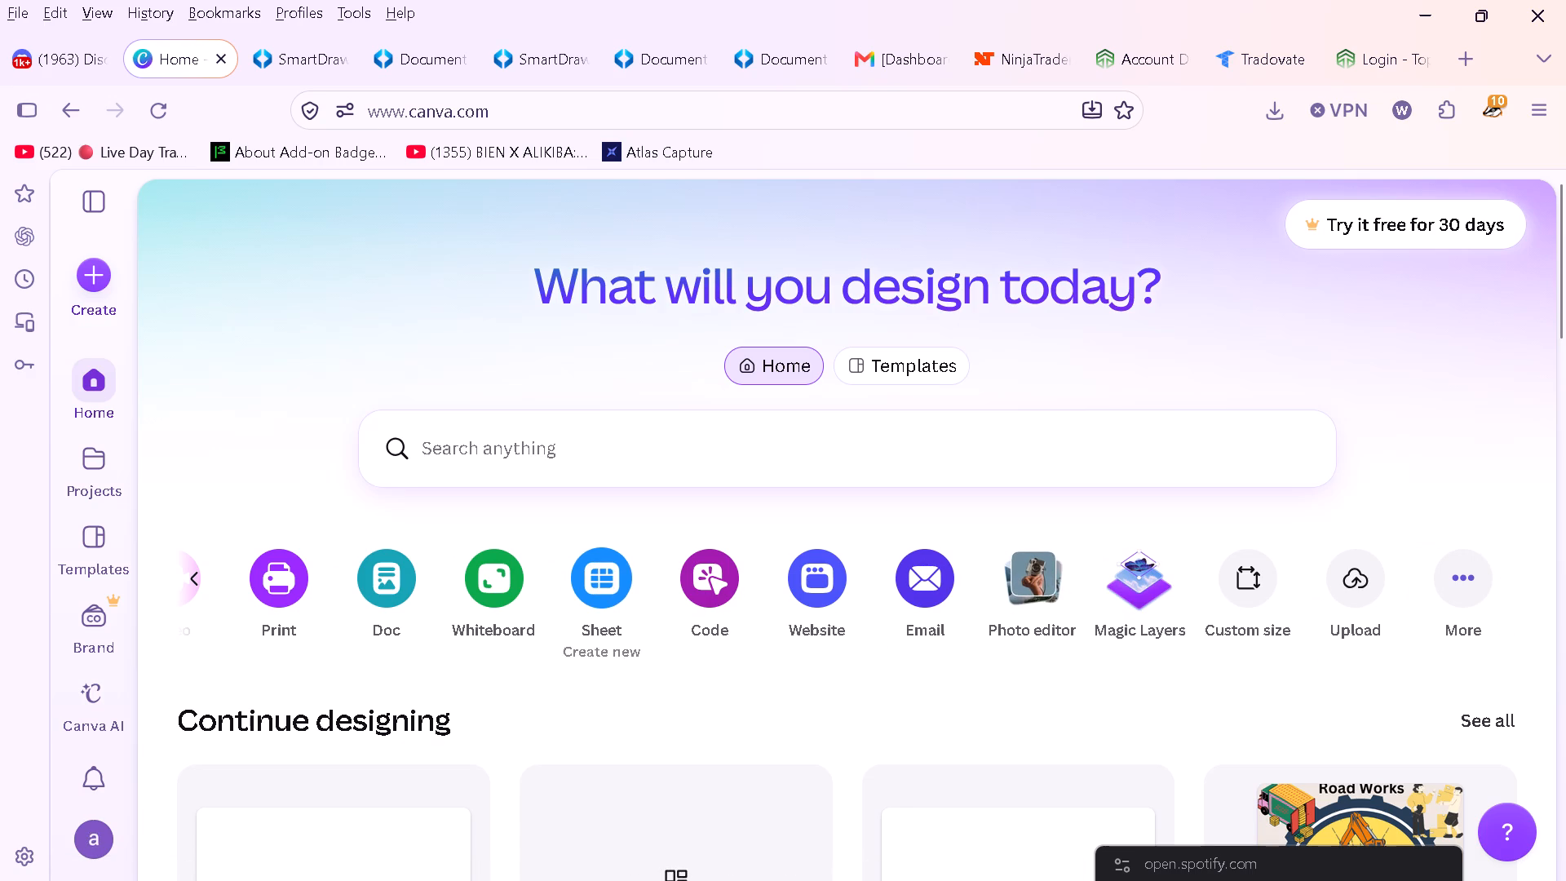
left_click(615, 583)
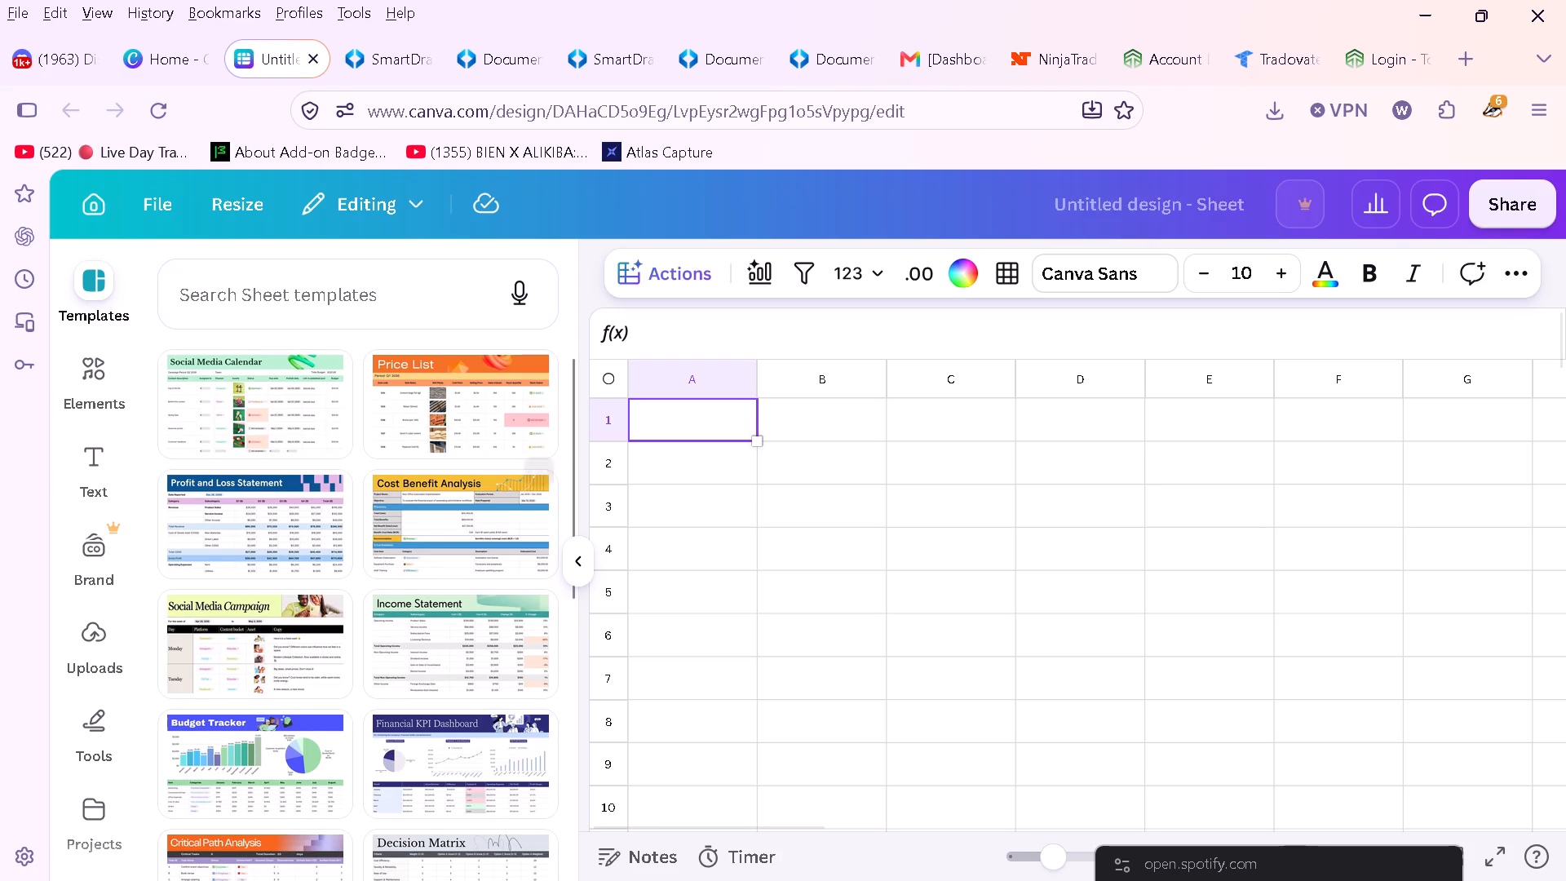
scroll(367, 616, "down", 1)
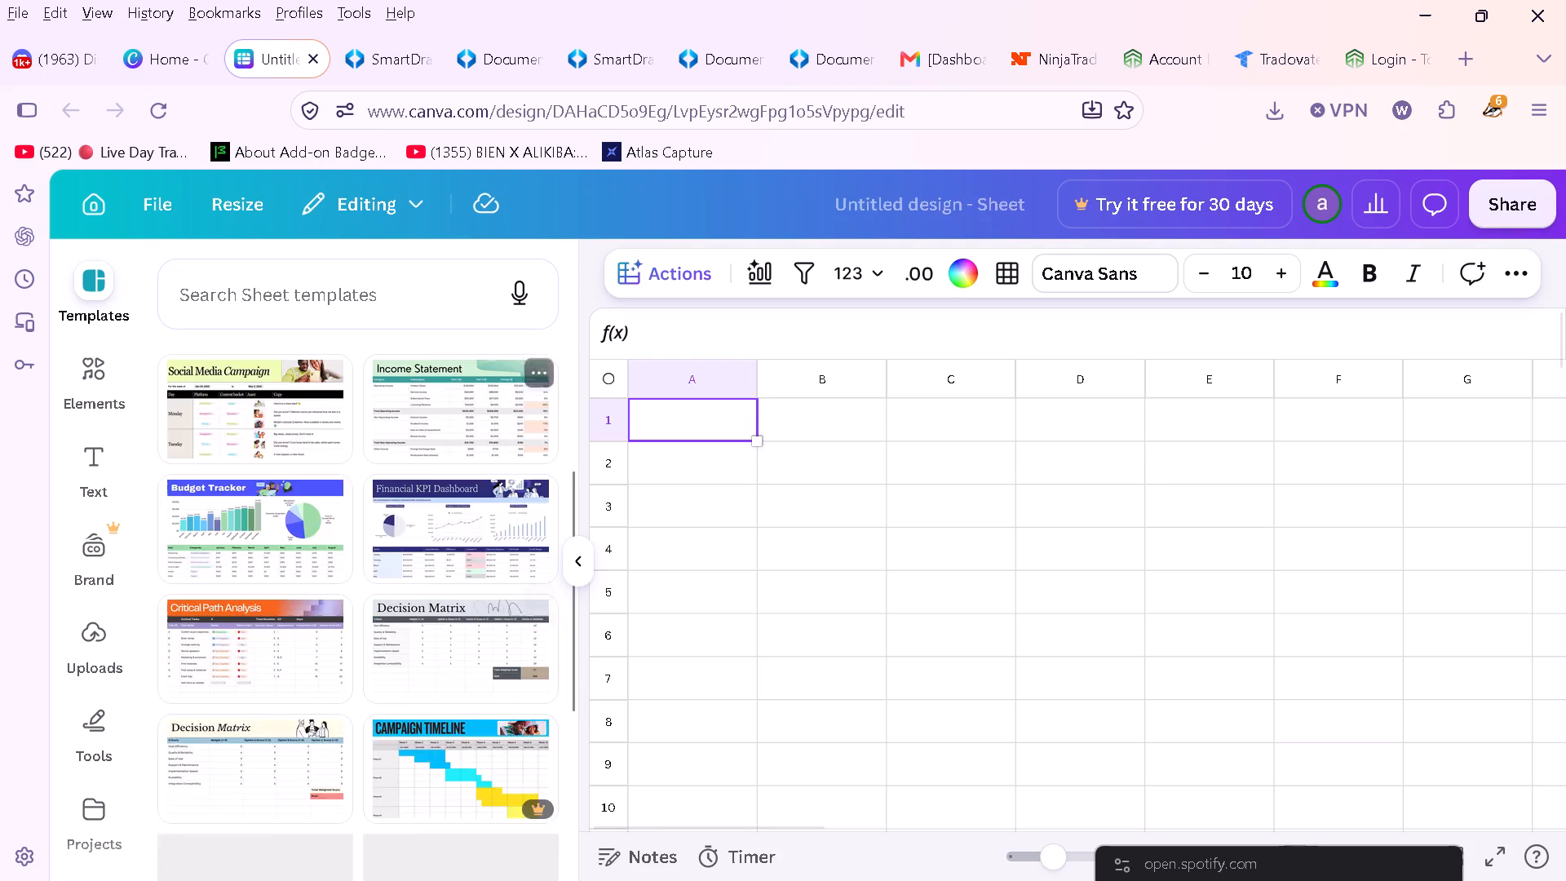
Browse the sheet templates and add the green Social Media Calendar template as a new page.
scroll(367, 616, "down", 4)
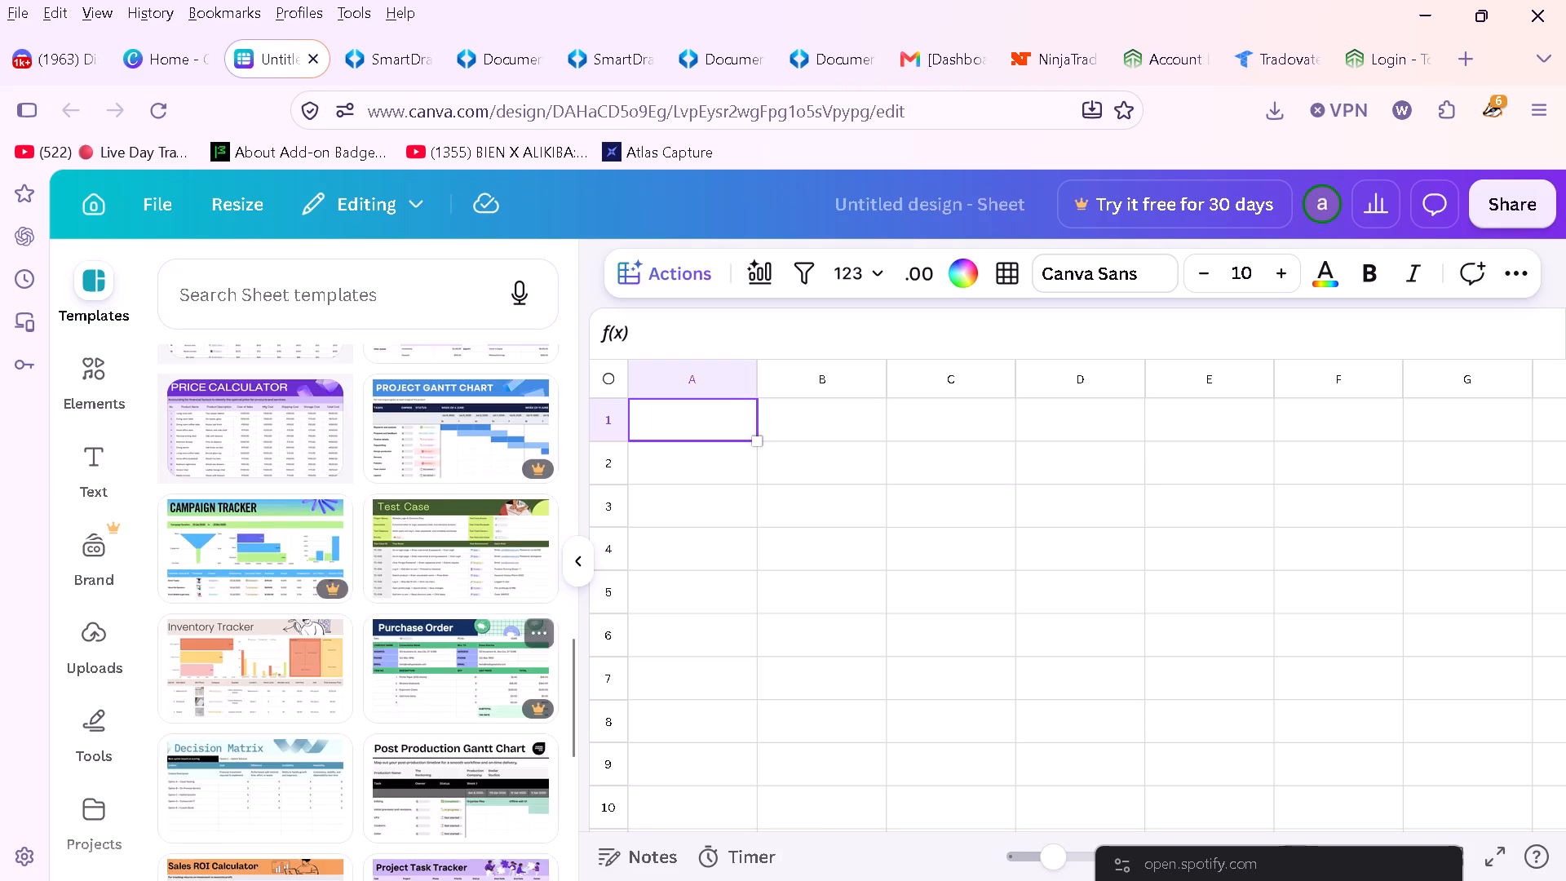
scroll(367, 616, "up", 8)
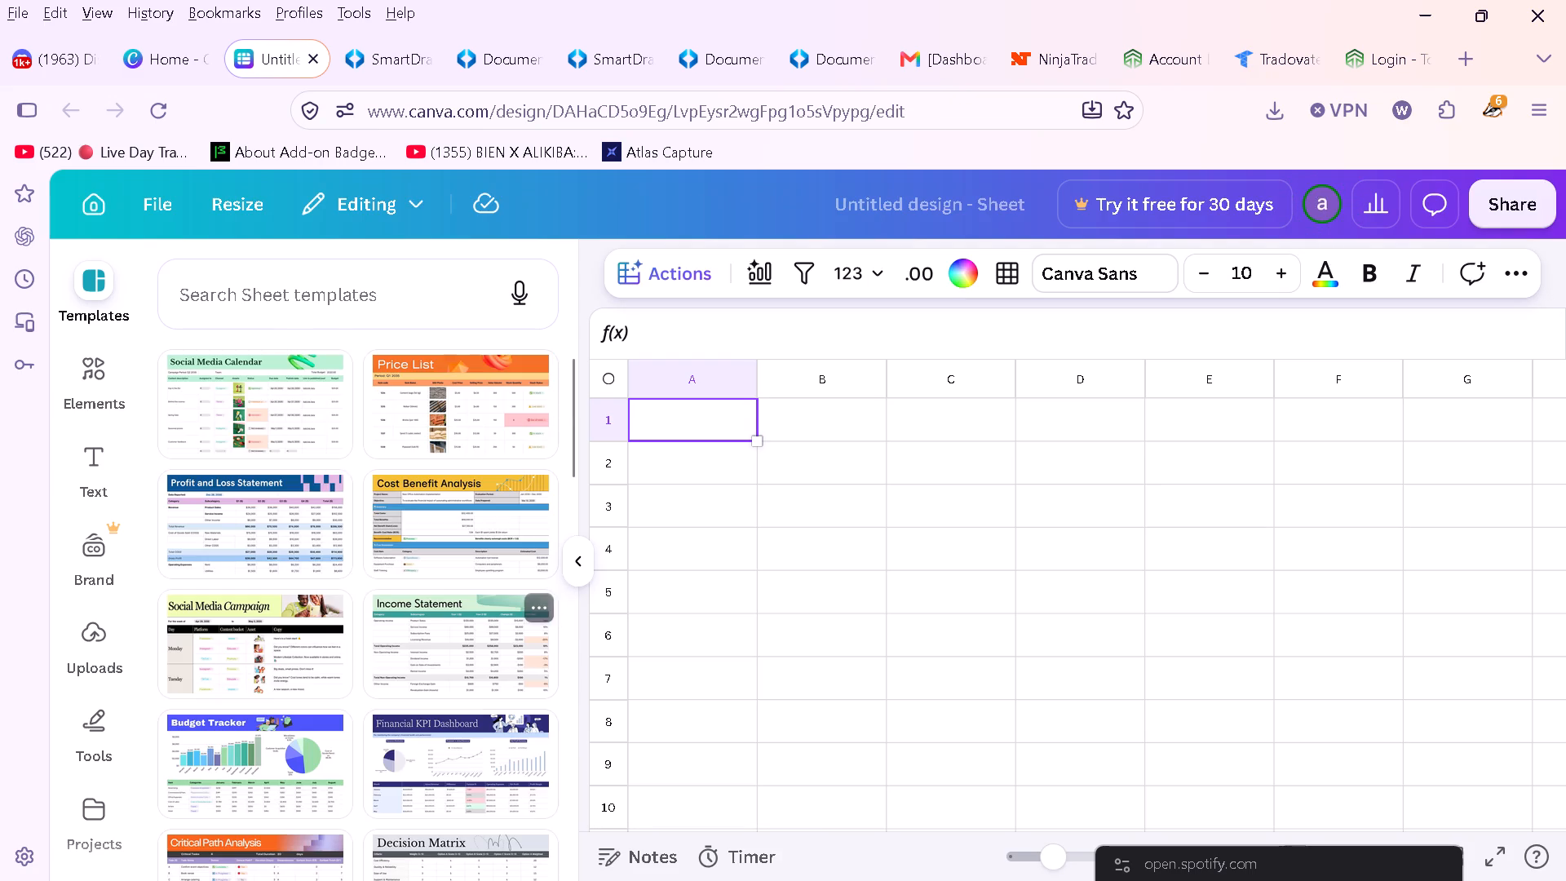
left_click(278, 411)
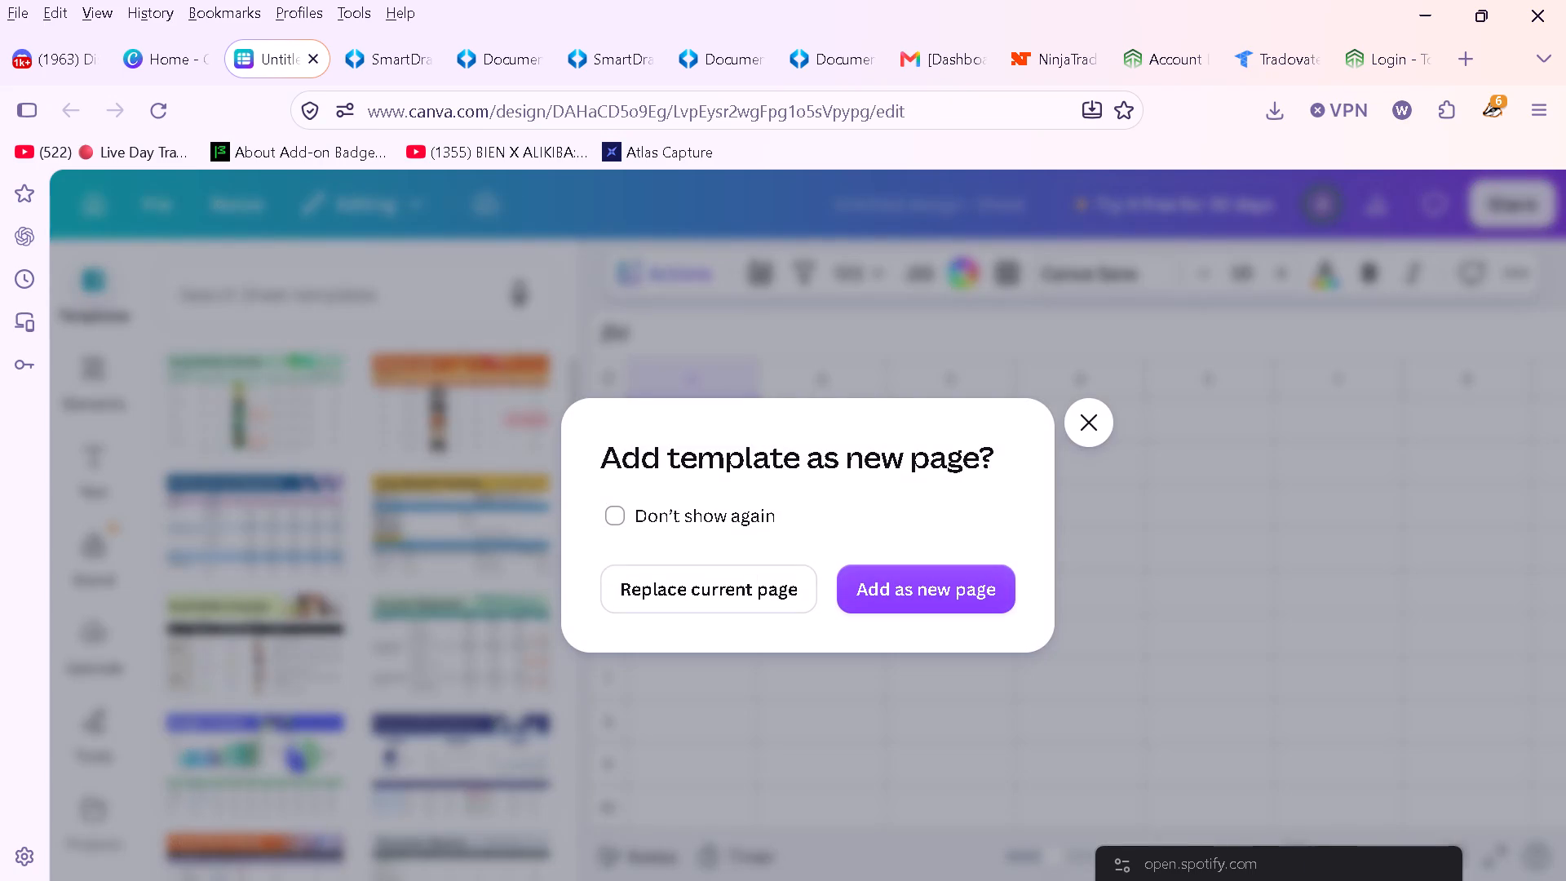
left_click(905, 594)
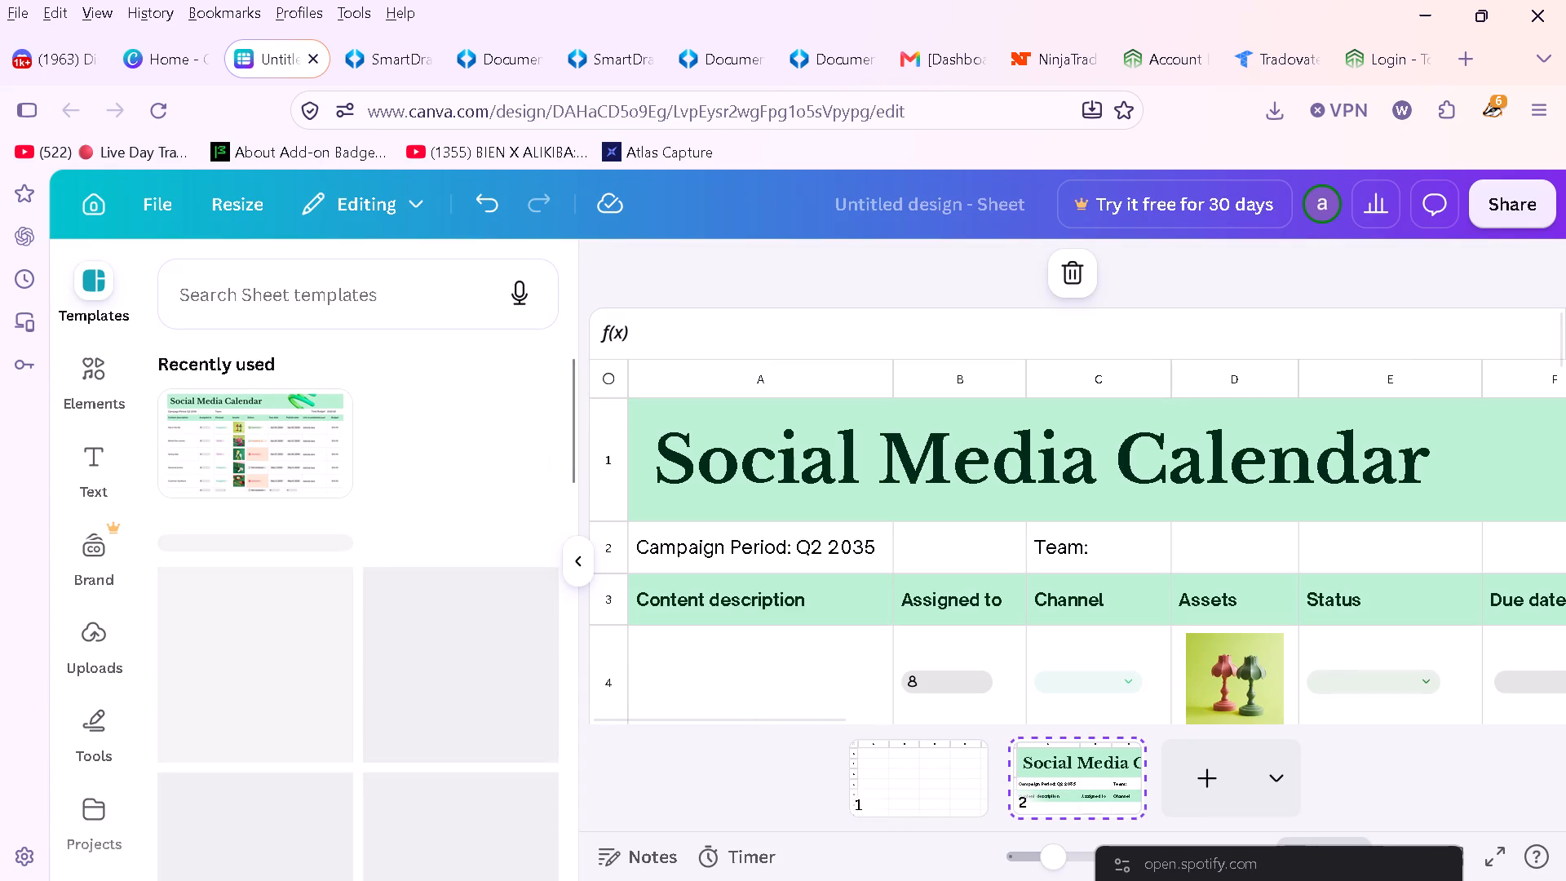
Set the channel of the "Behind the scenes" row to Instagram in the Social Media Calendar.
scroll(760, 662, "down", 1)
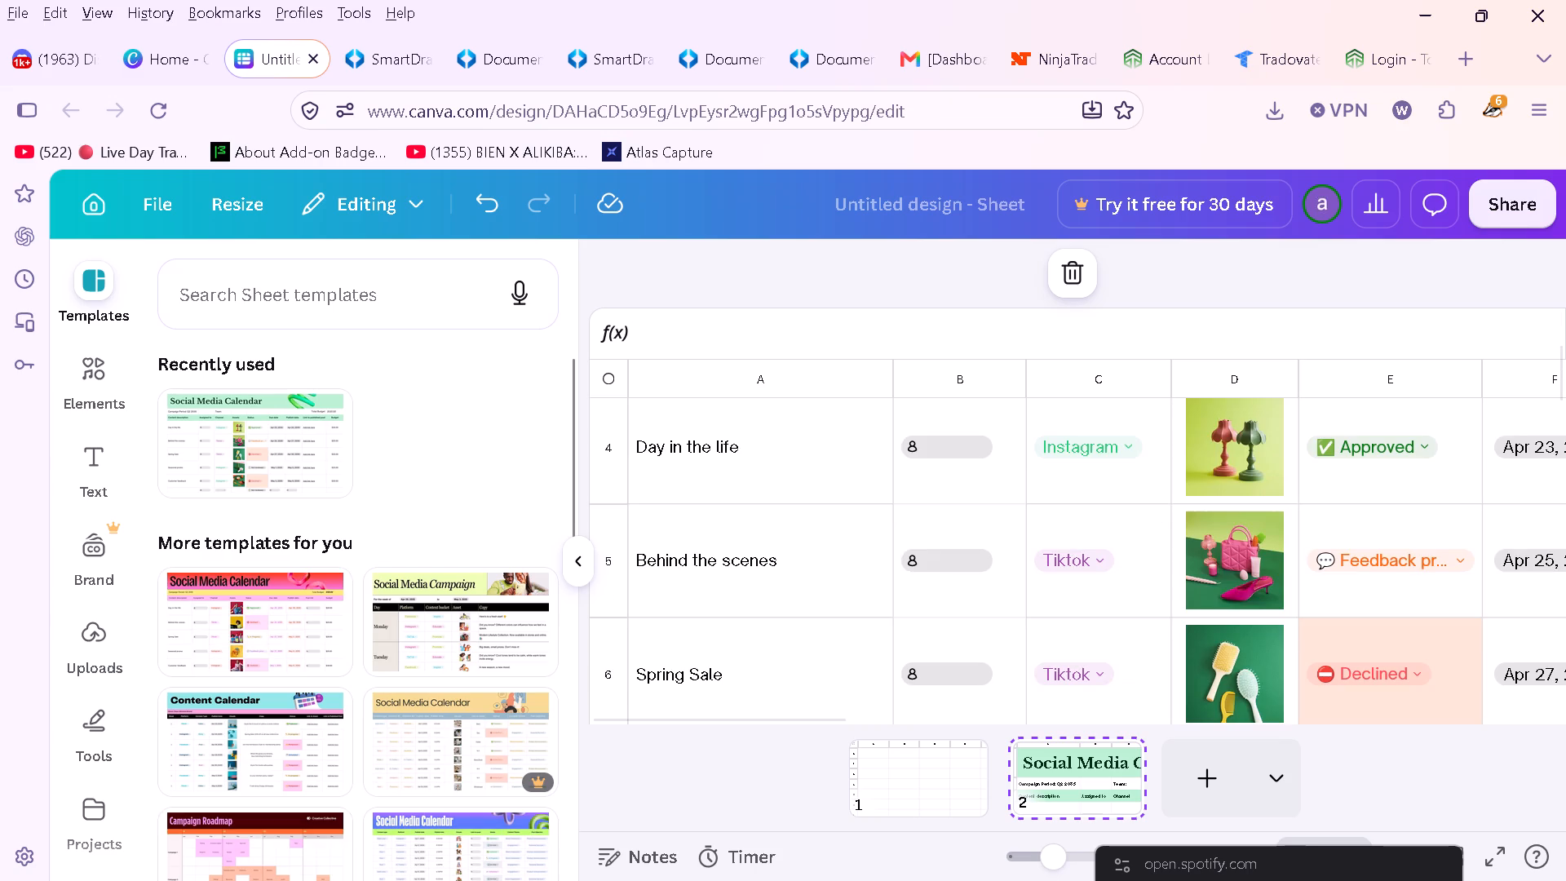
scroll(760, 662, "up", 1)
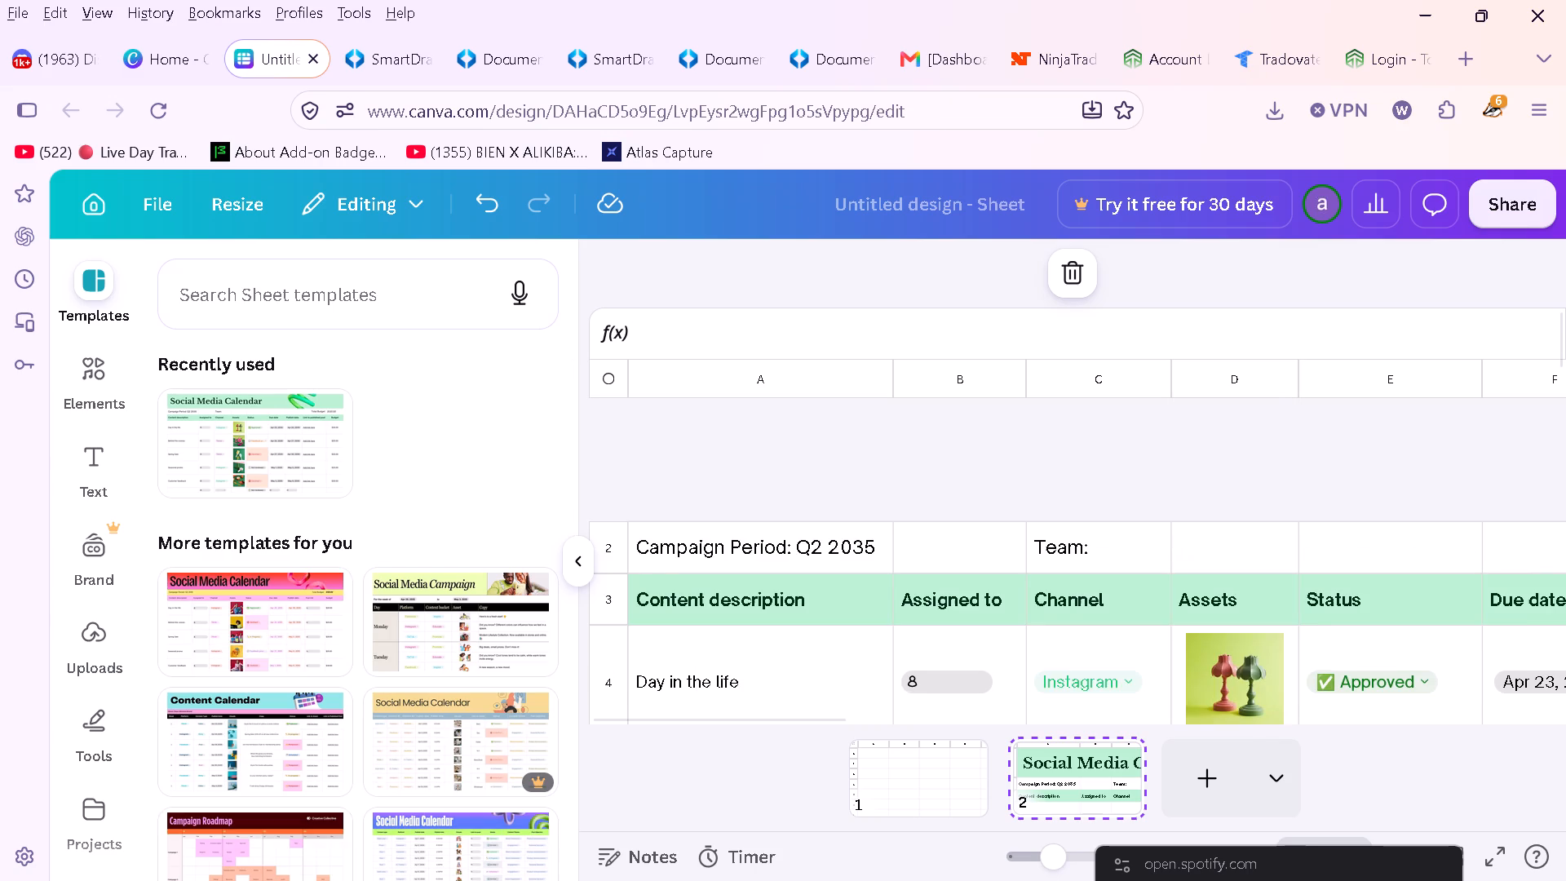
scroll(760, 662, "down", 1)
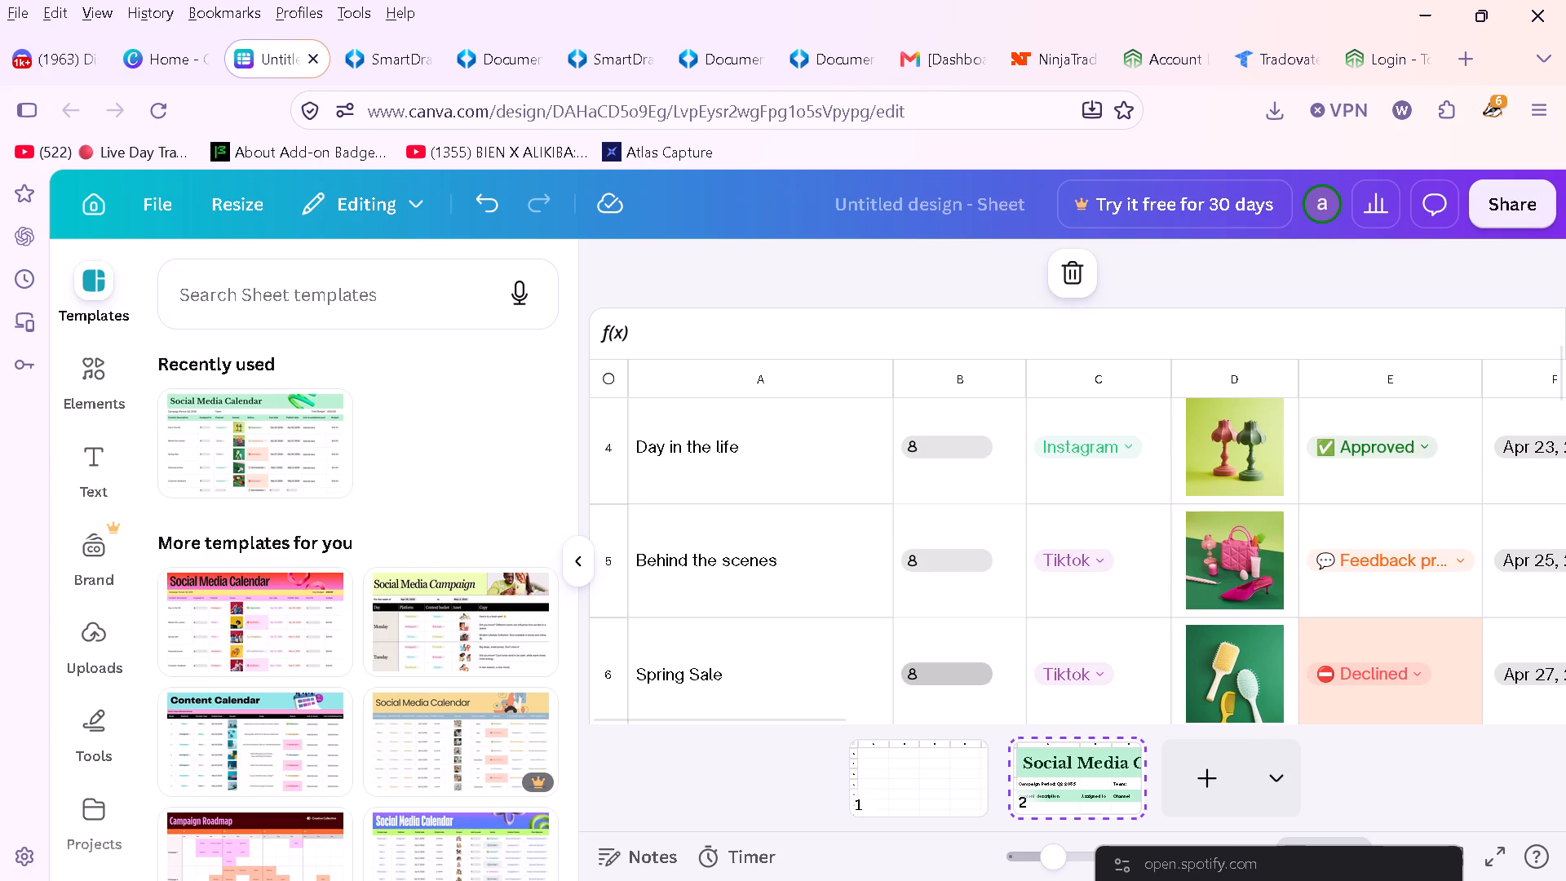
left_click(1100, 561)
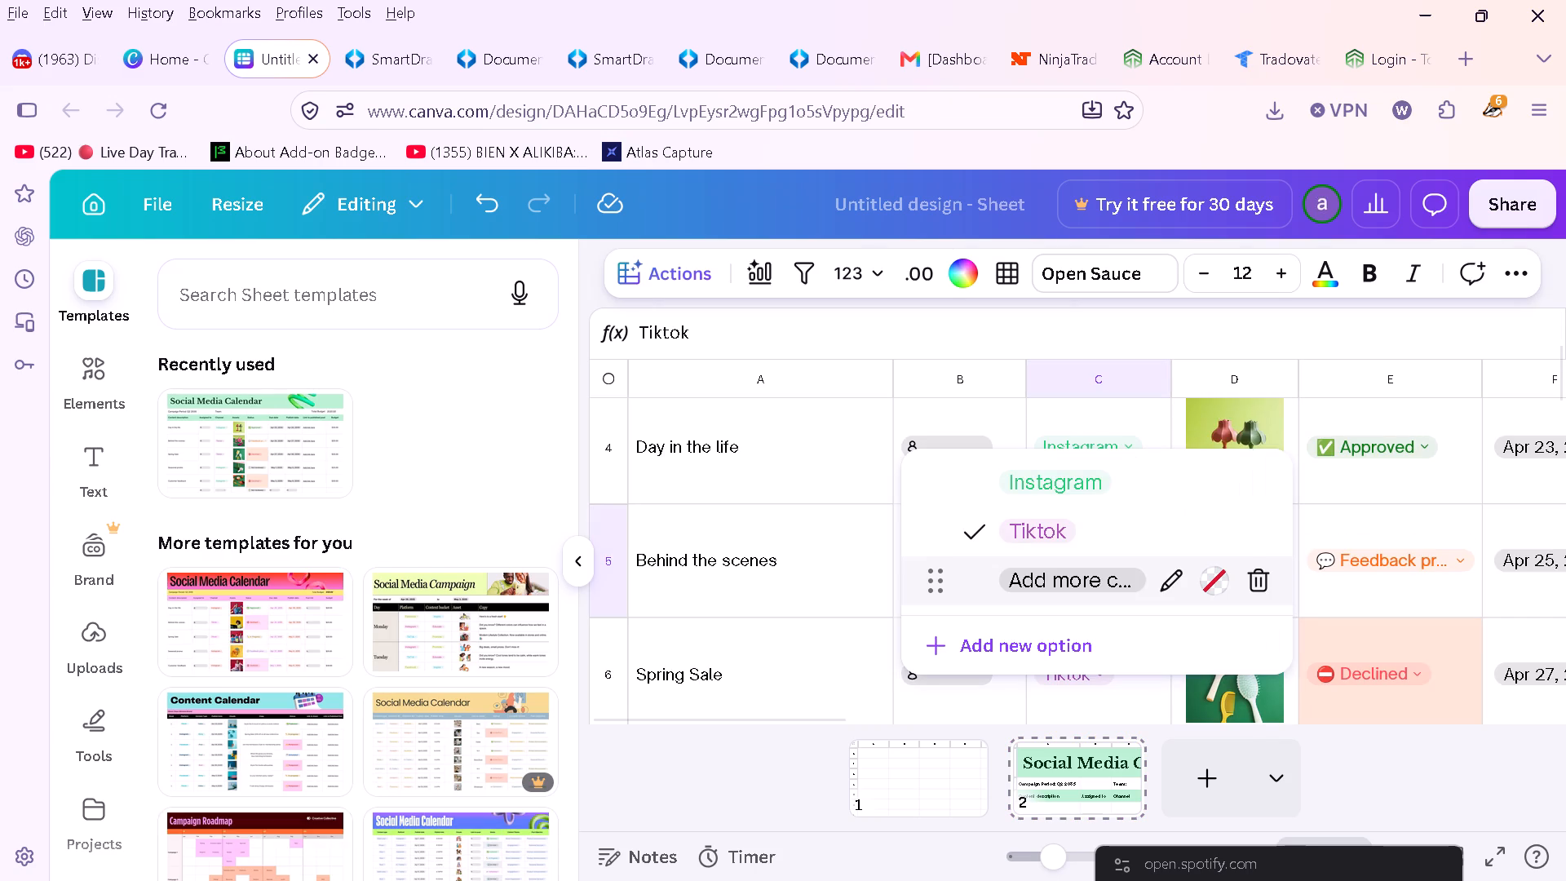
left_click(1074, 482)
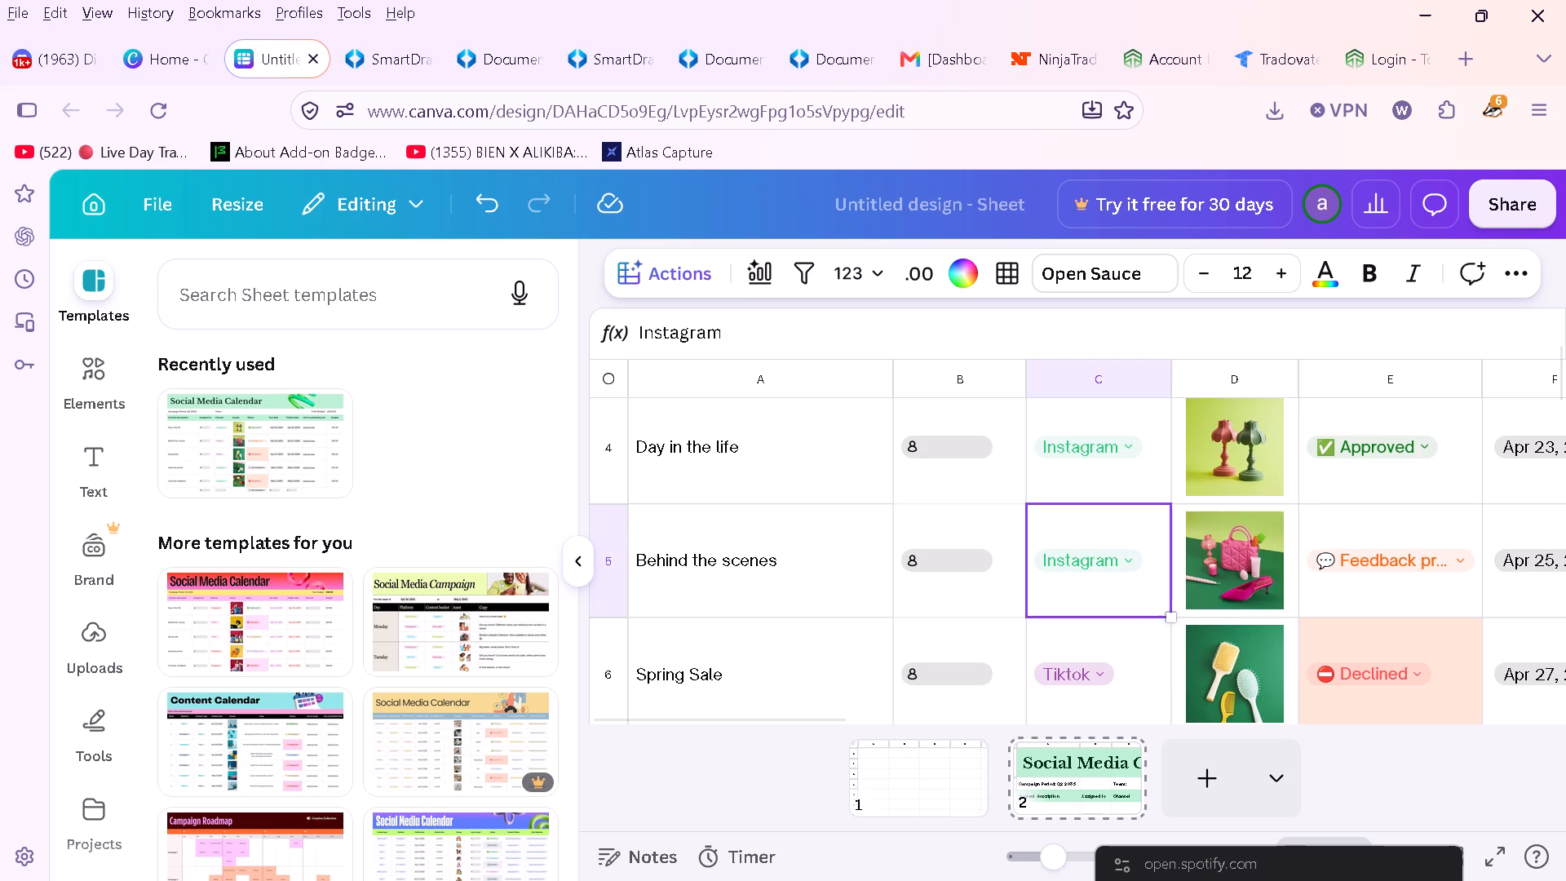
Look through the Social Media Calendar rows, examining the content descriptions, channels, assets, statuses and due dates.
scroll(1104, 674, "down", 1)
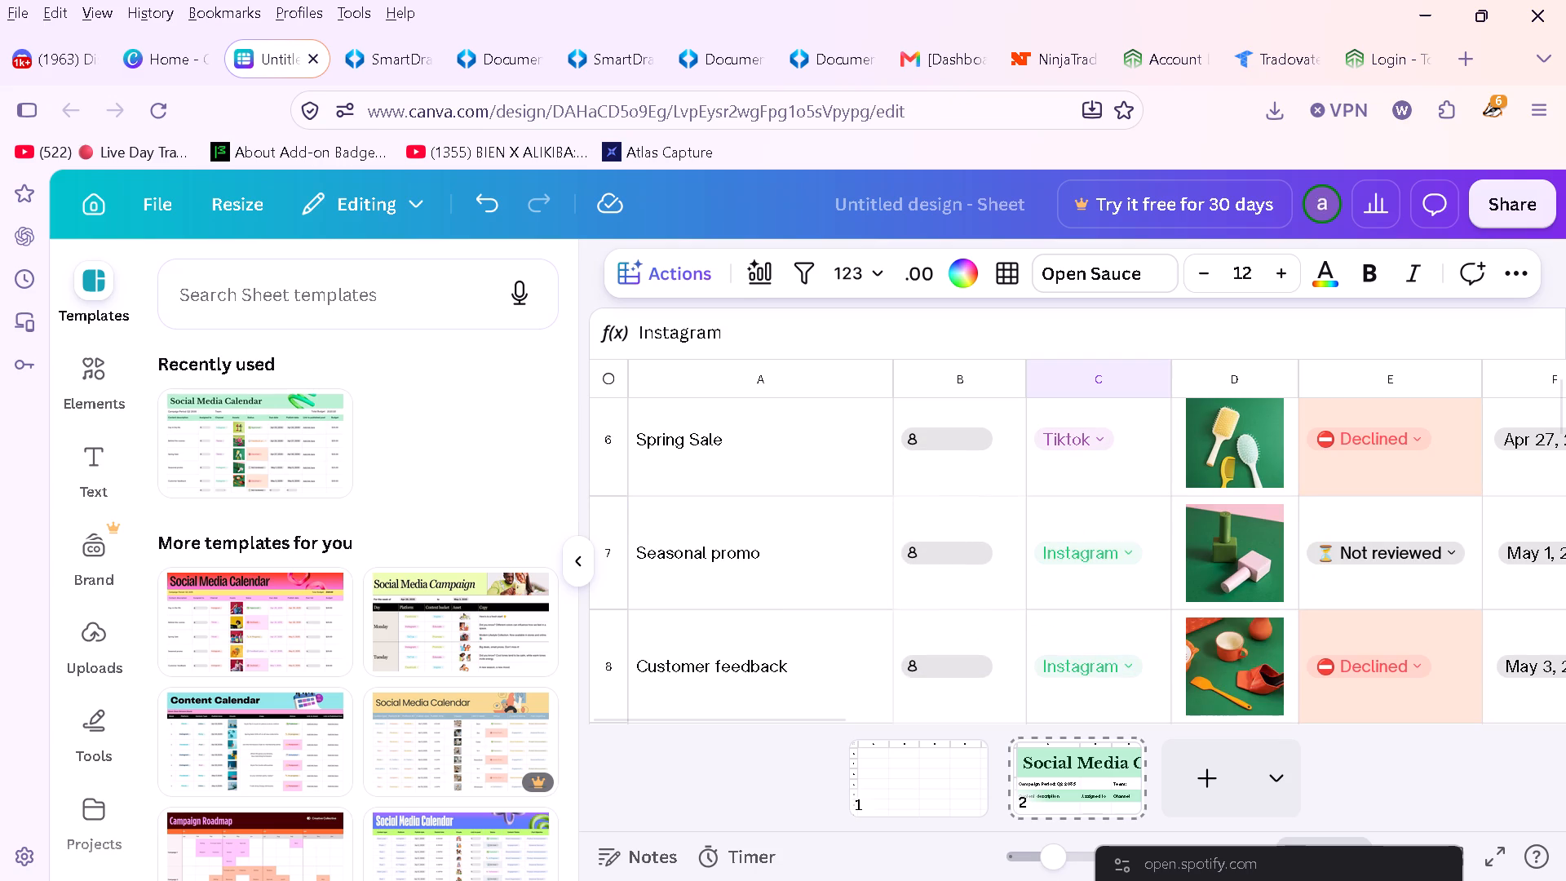
scroll(1128, 561, "down", 1)
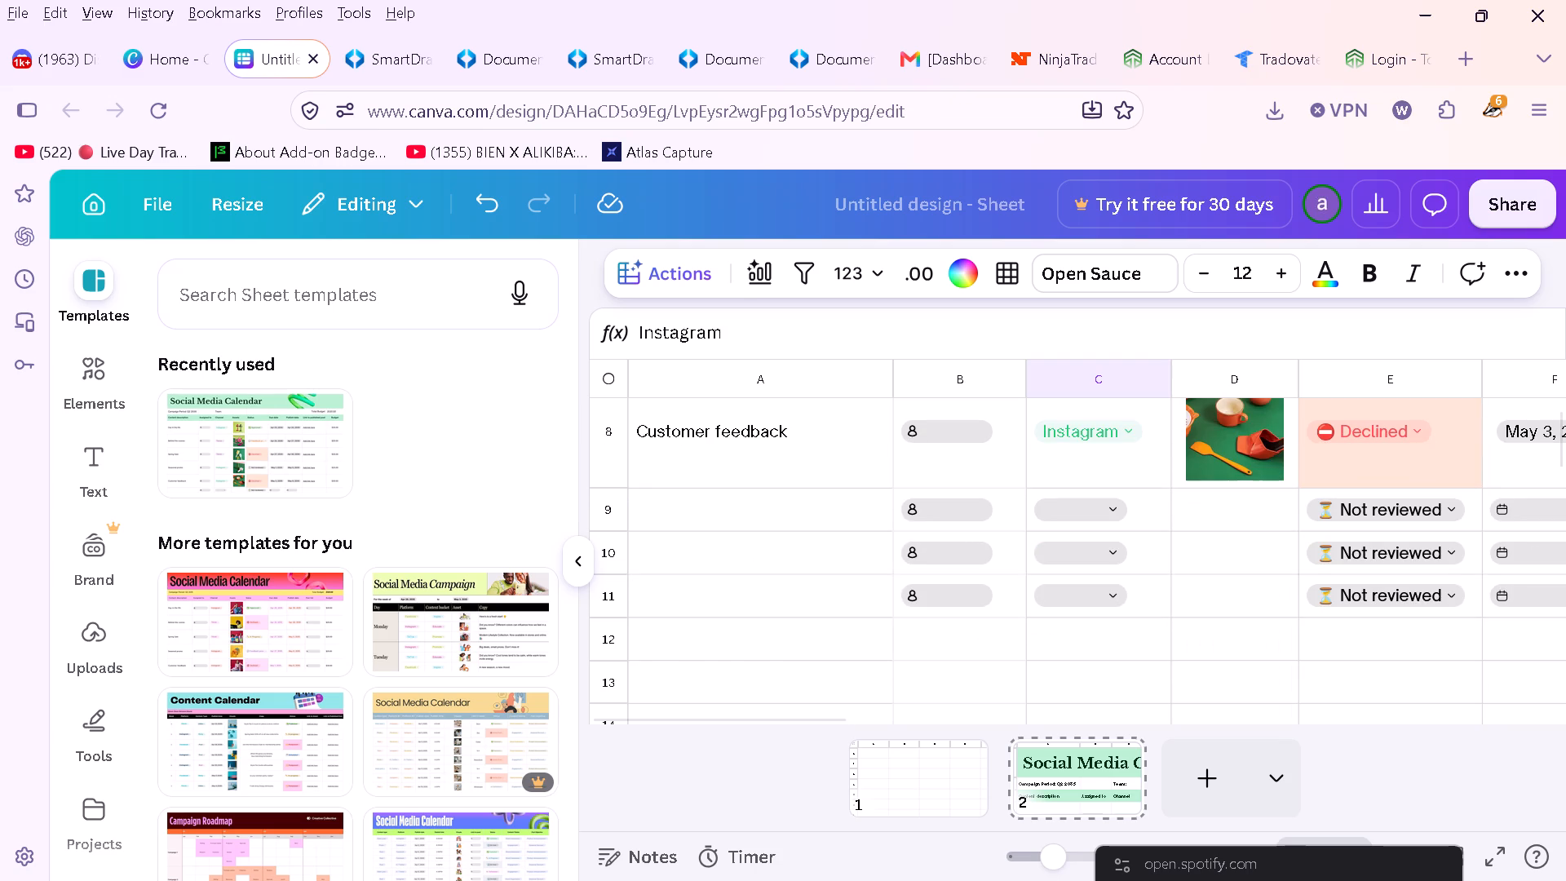
scroll(1128, 561, "up", 1)
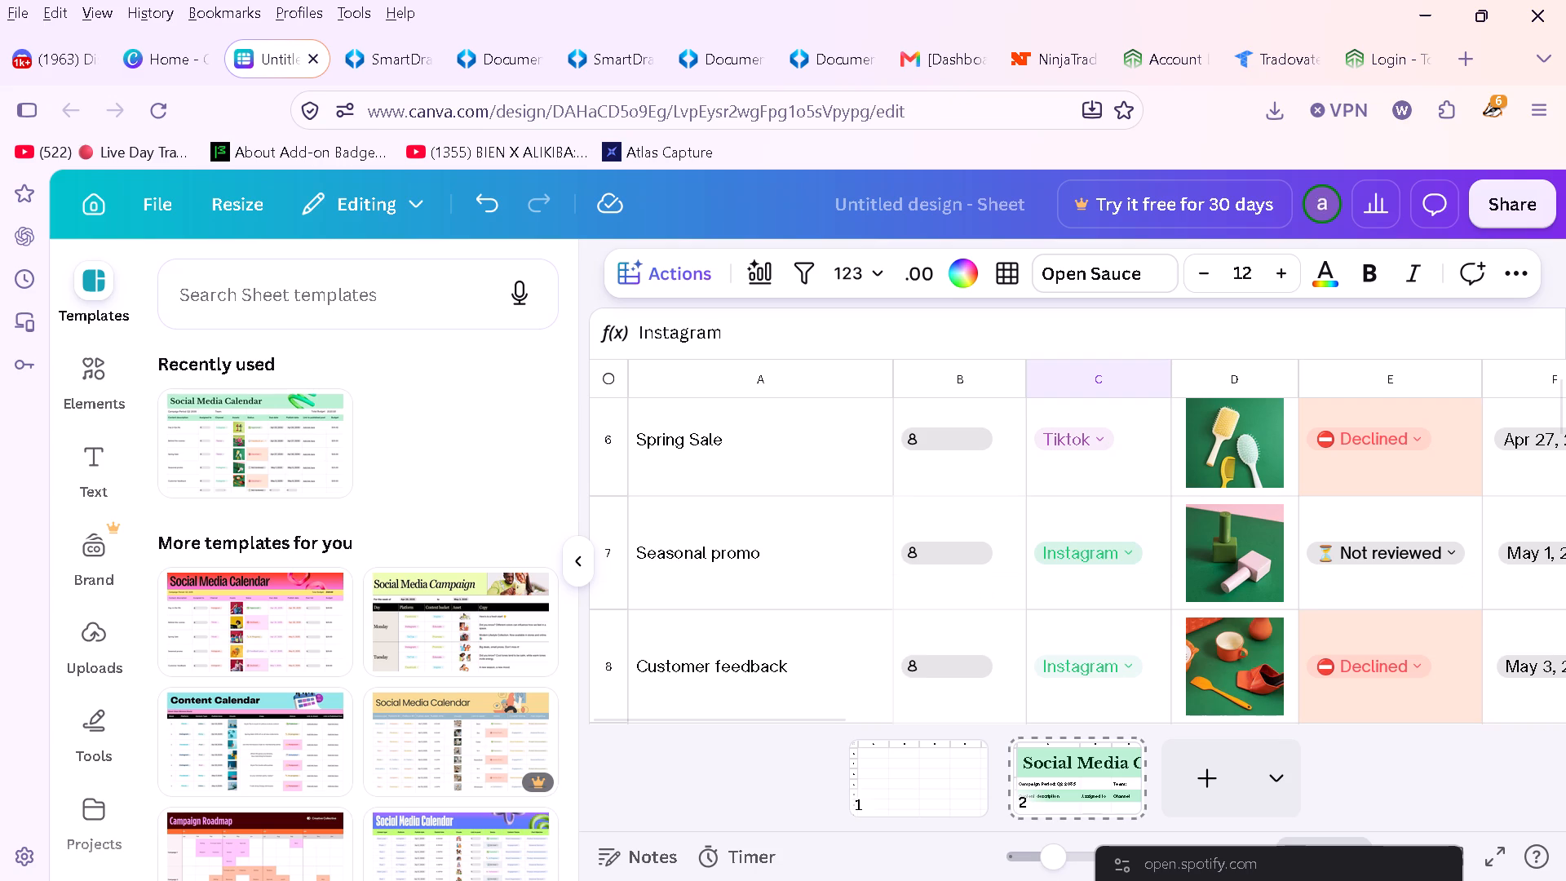
scroll(1130, 562, "up", 2)
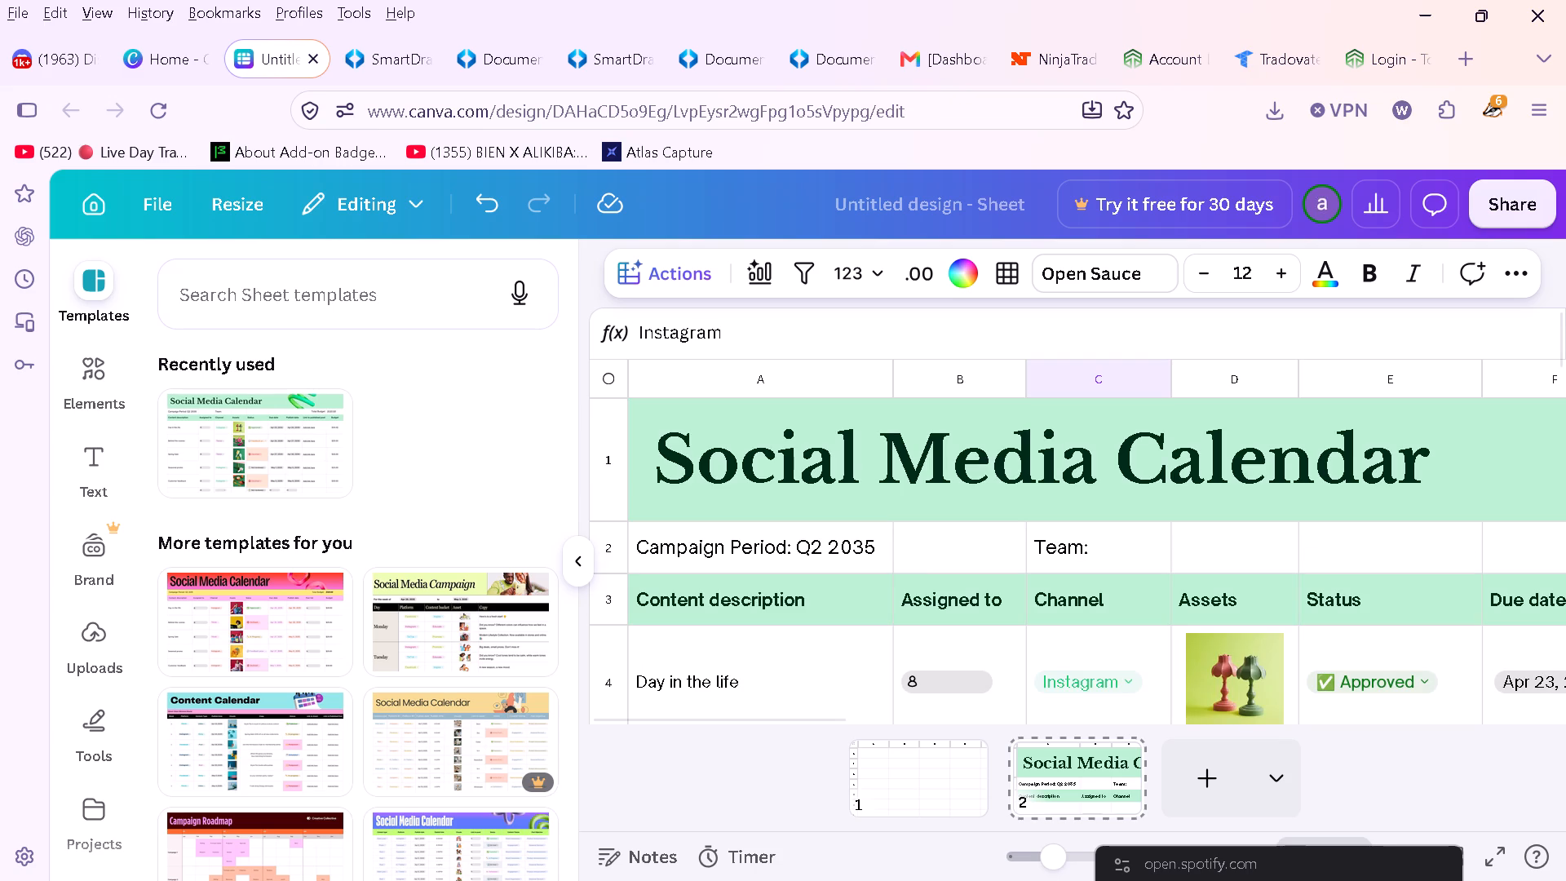
scroll(1130, 562, "down", 1)
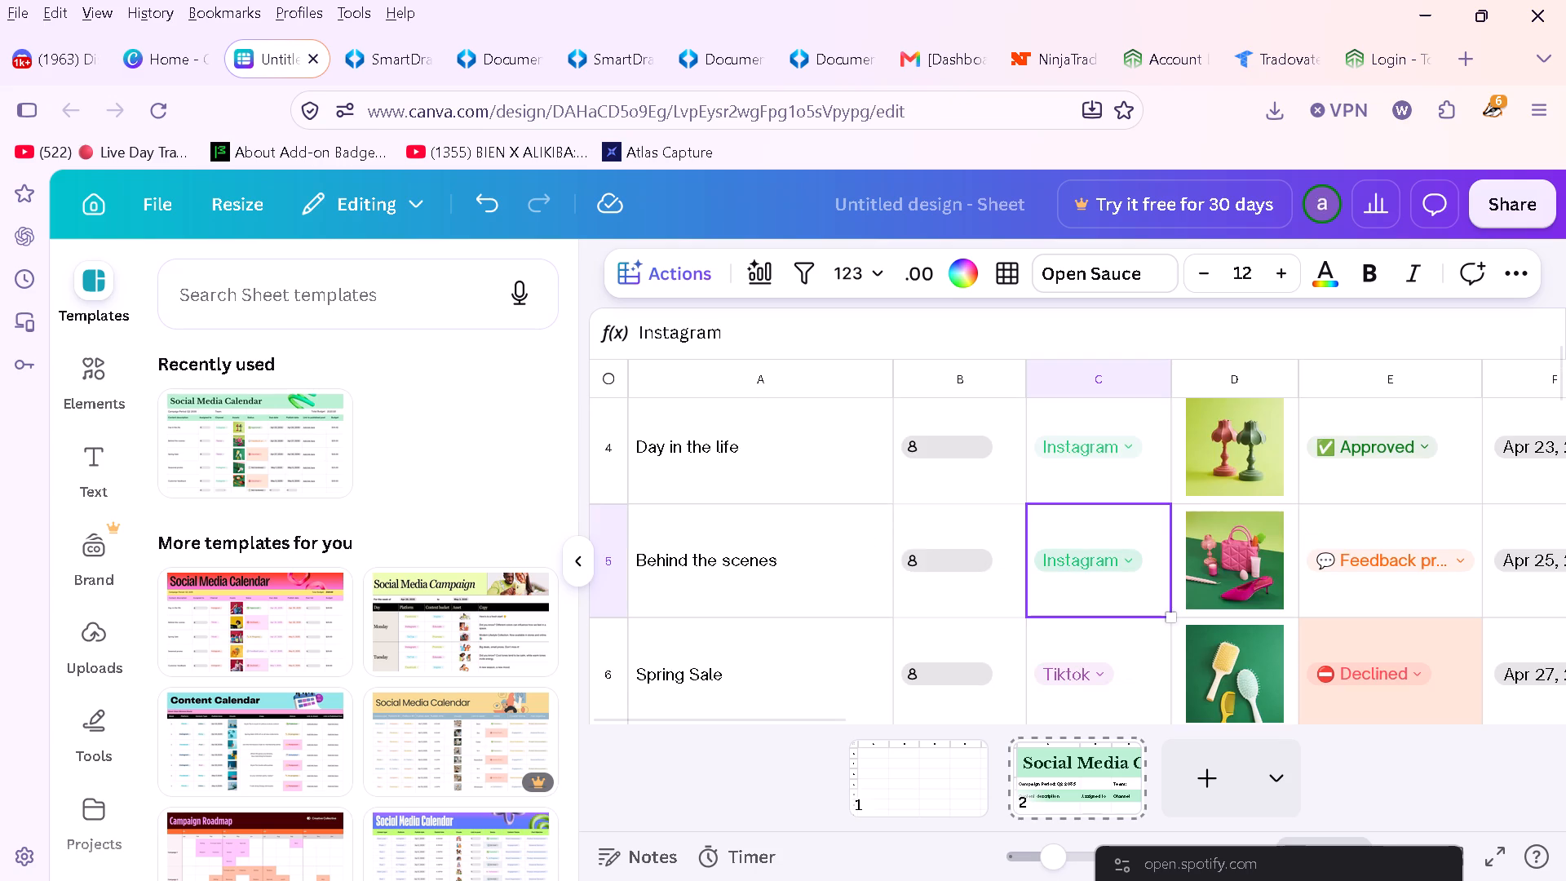
scroll(1130, 562, "down", 2)
scroll(1130, 562, "up", 4)
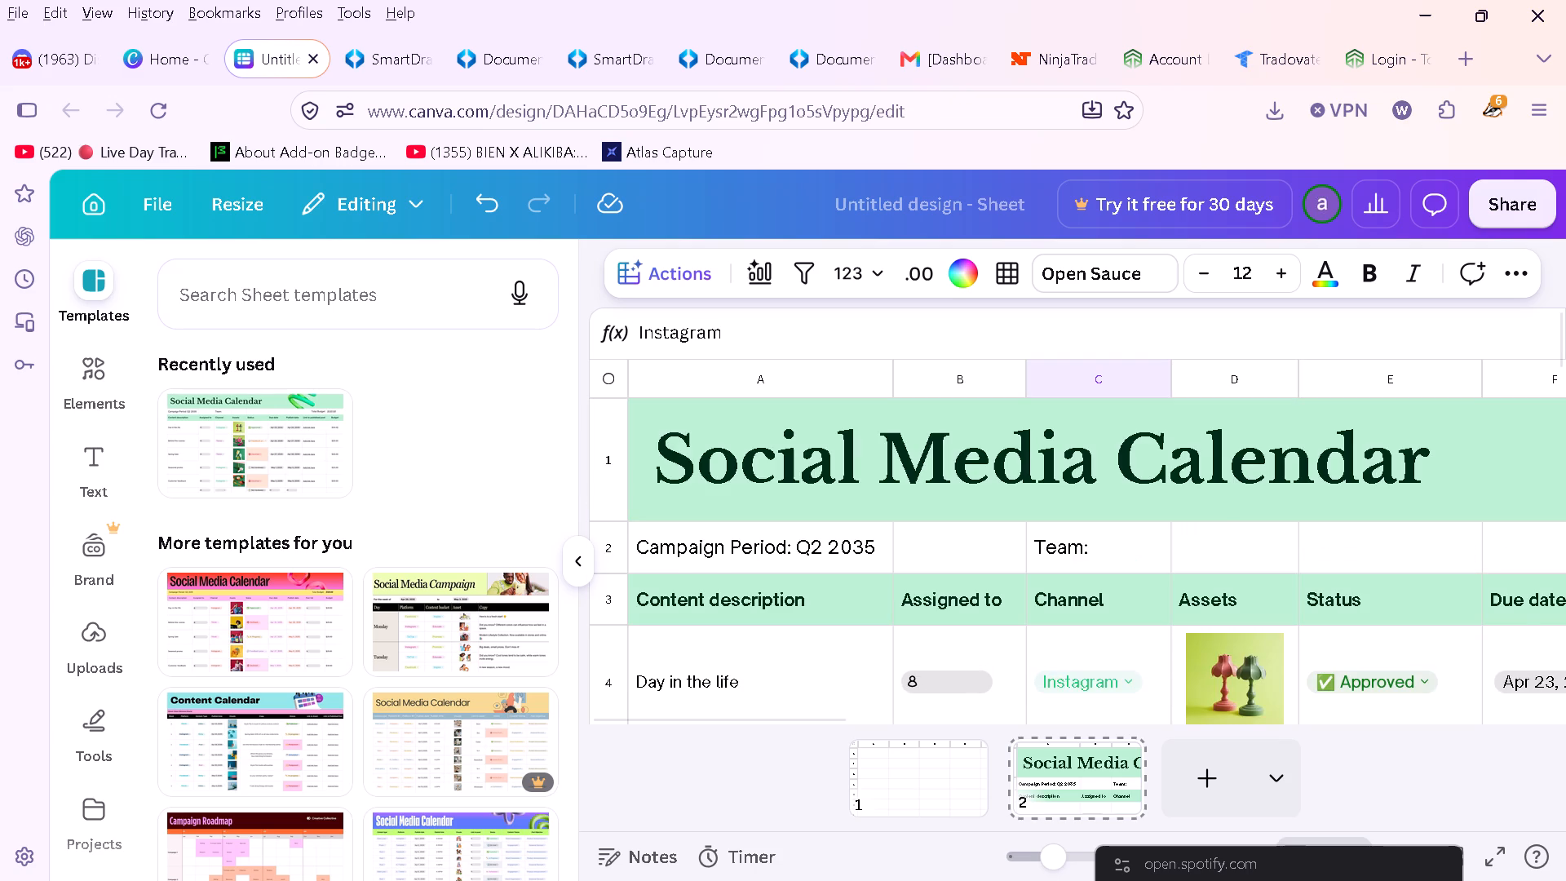
scroll(871, 622, "down", 1)
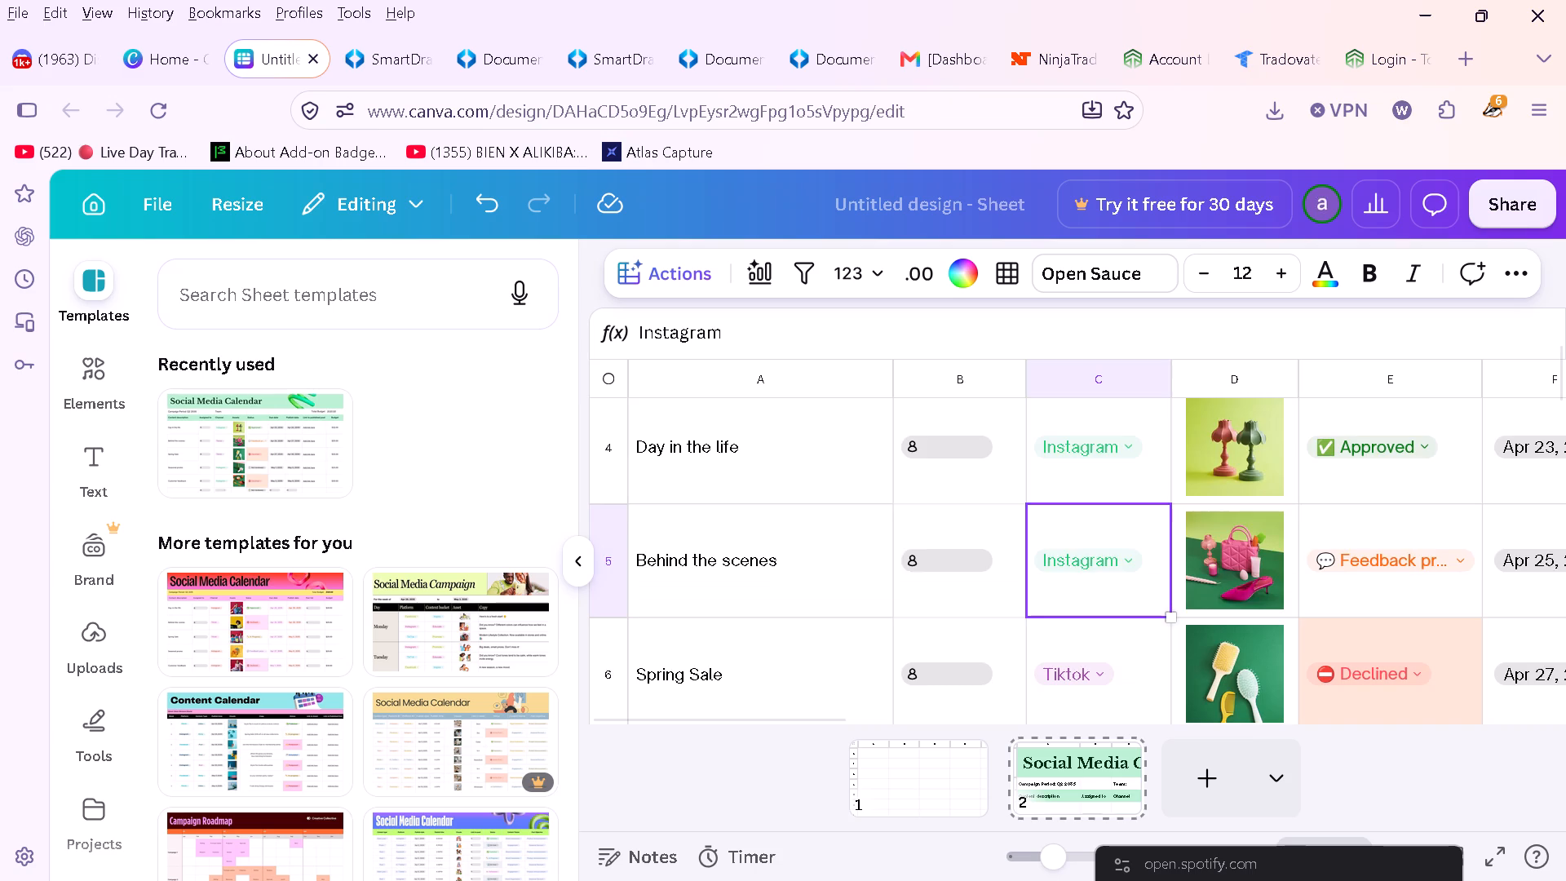
Examine the Social Media Calendar's content rows and the assignee options for the Seasonal promo row.
scroll(929, 499, "up", 2)
scroll(1045, 532, "down", 3)
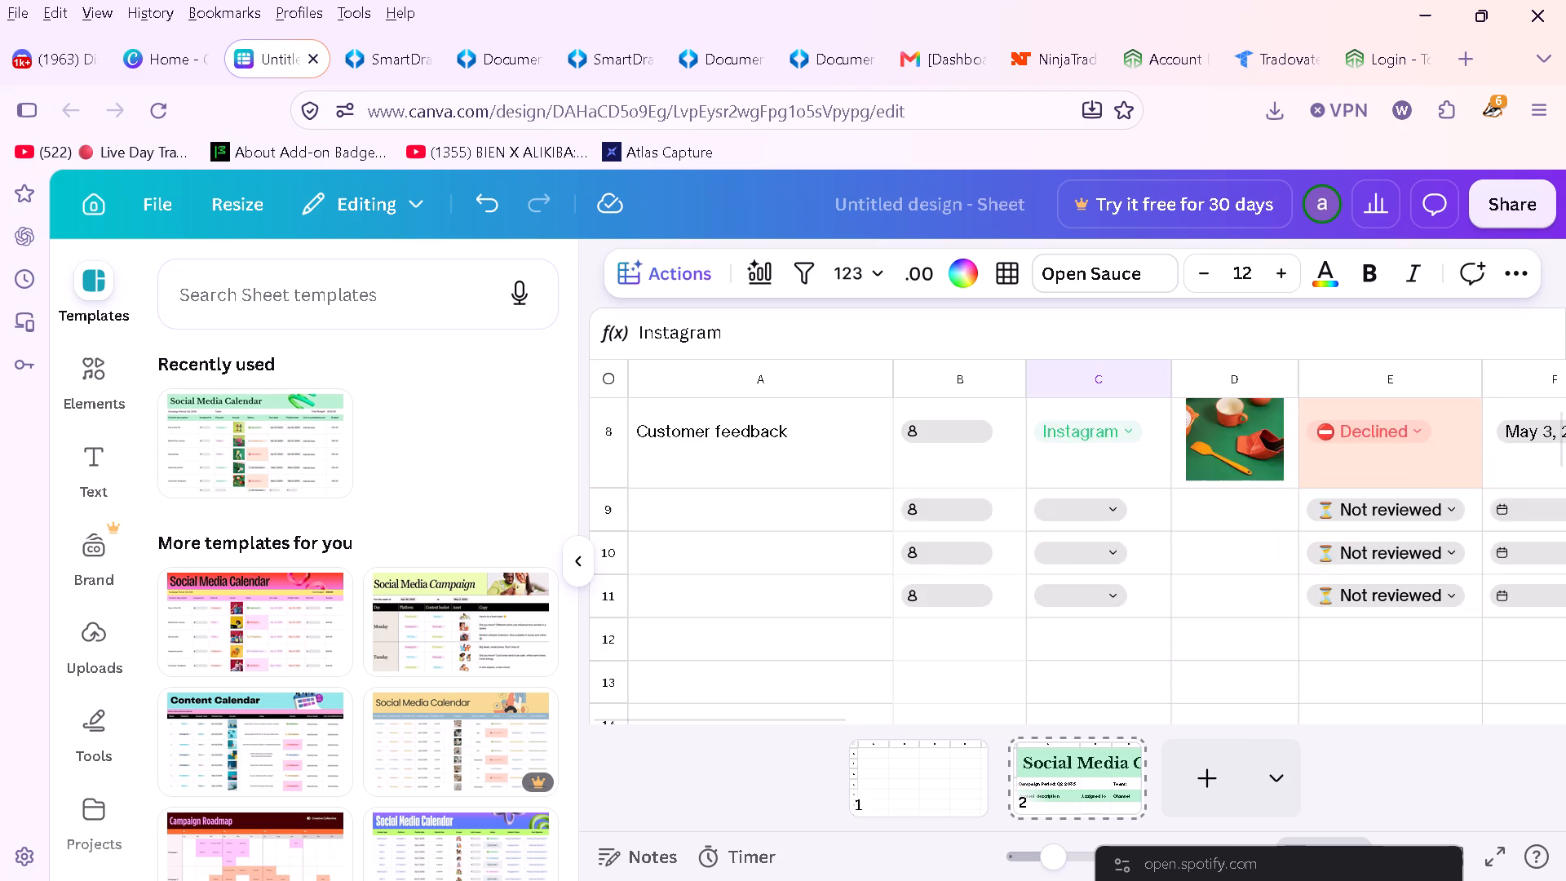
scroll(1045, 532, "down", 1)
scroll(1045, 532, "up", 2)
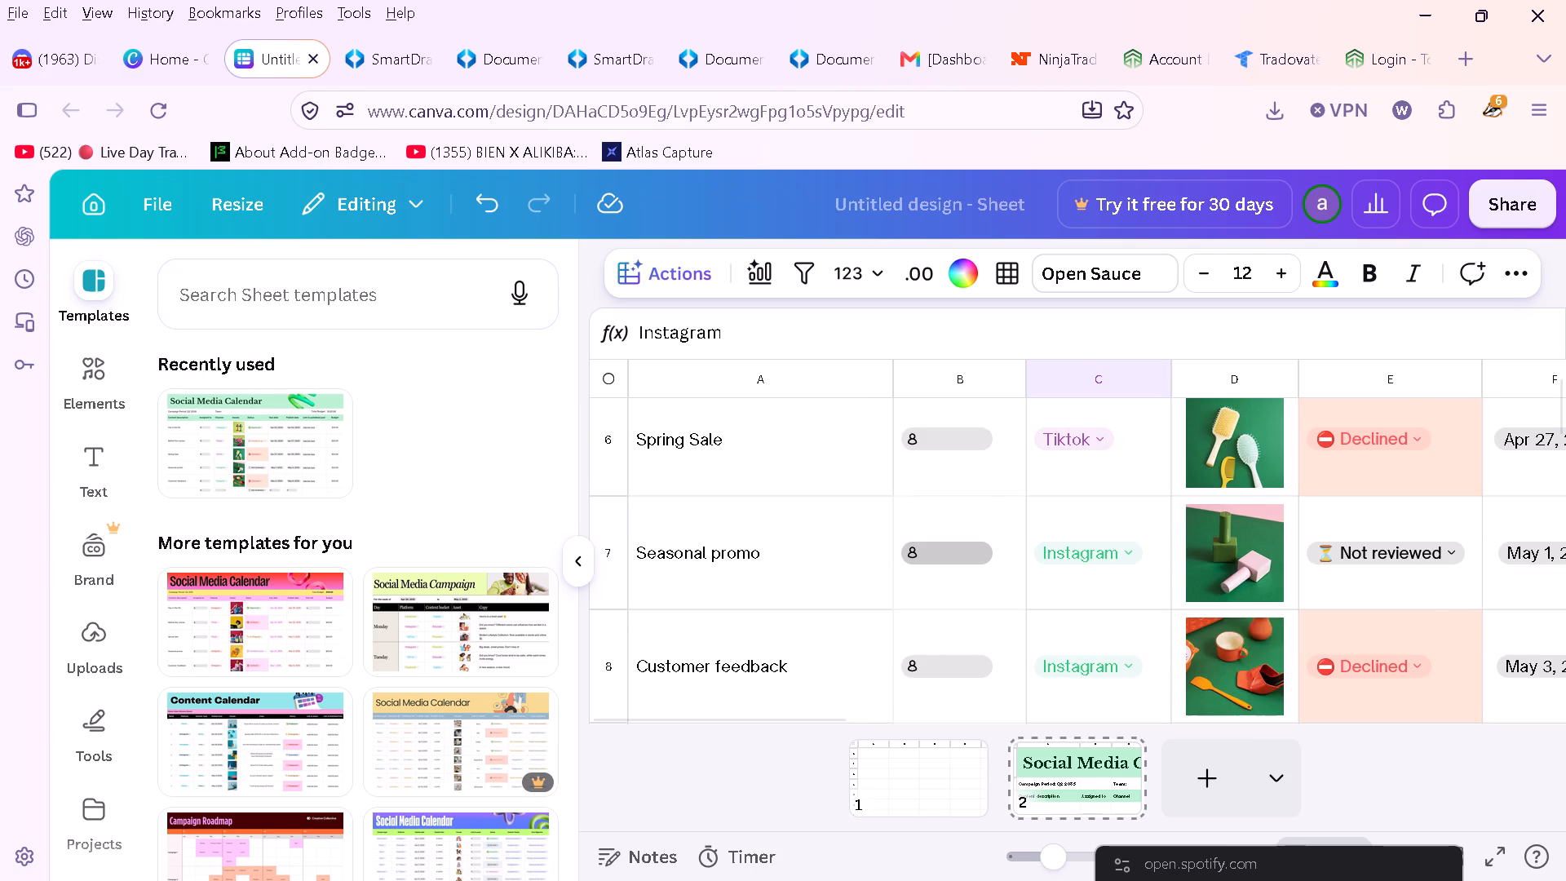
left_click(928, 551)
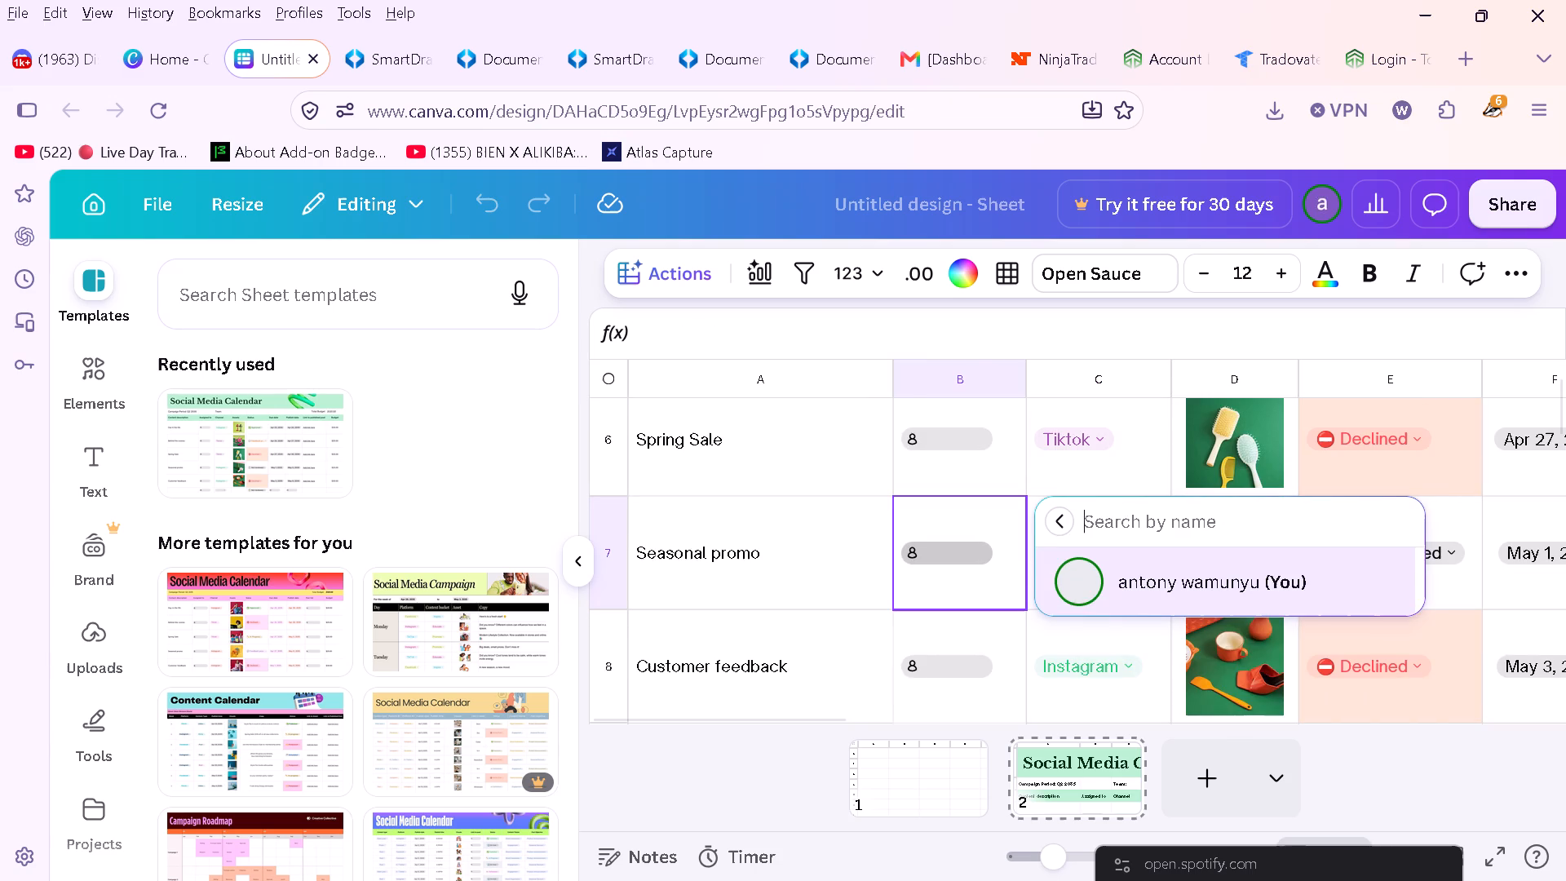
left_click(928, 551)
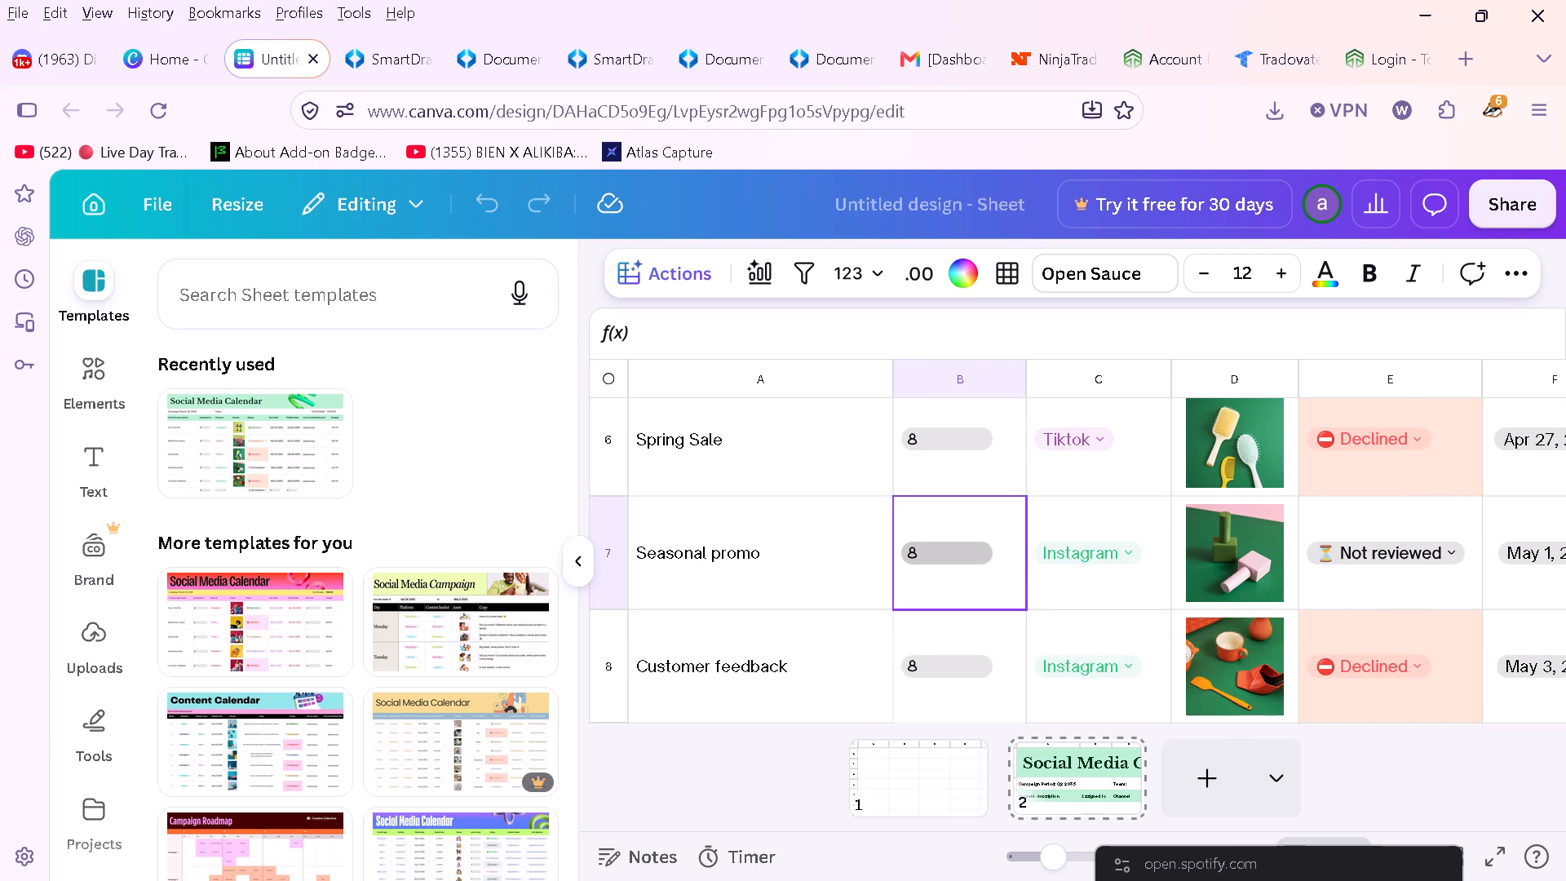
Examine the whole length of the Social Media Calendar sheet, from its title to its last empty rows.
scroll(759, 564, "down", 2)
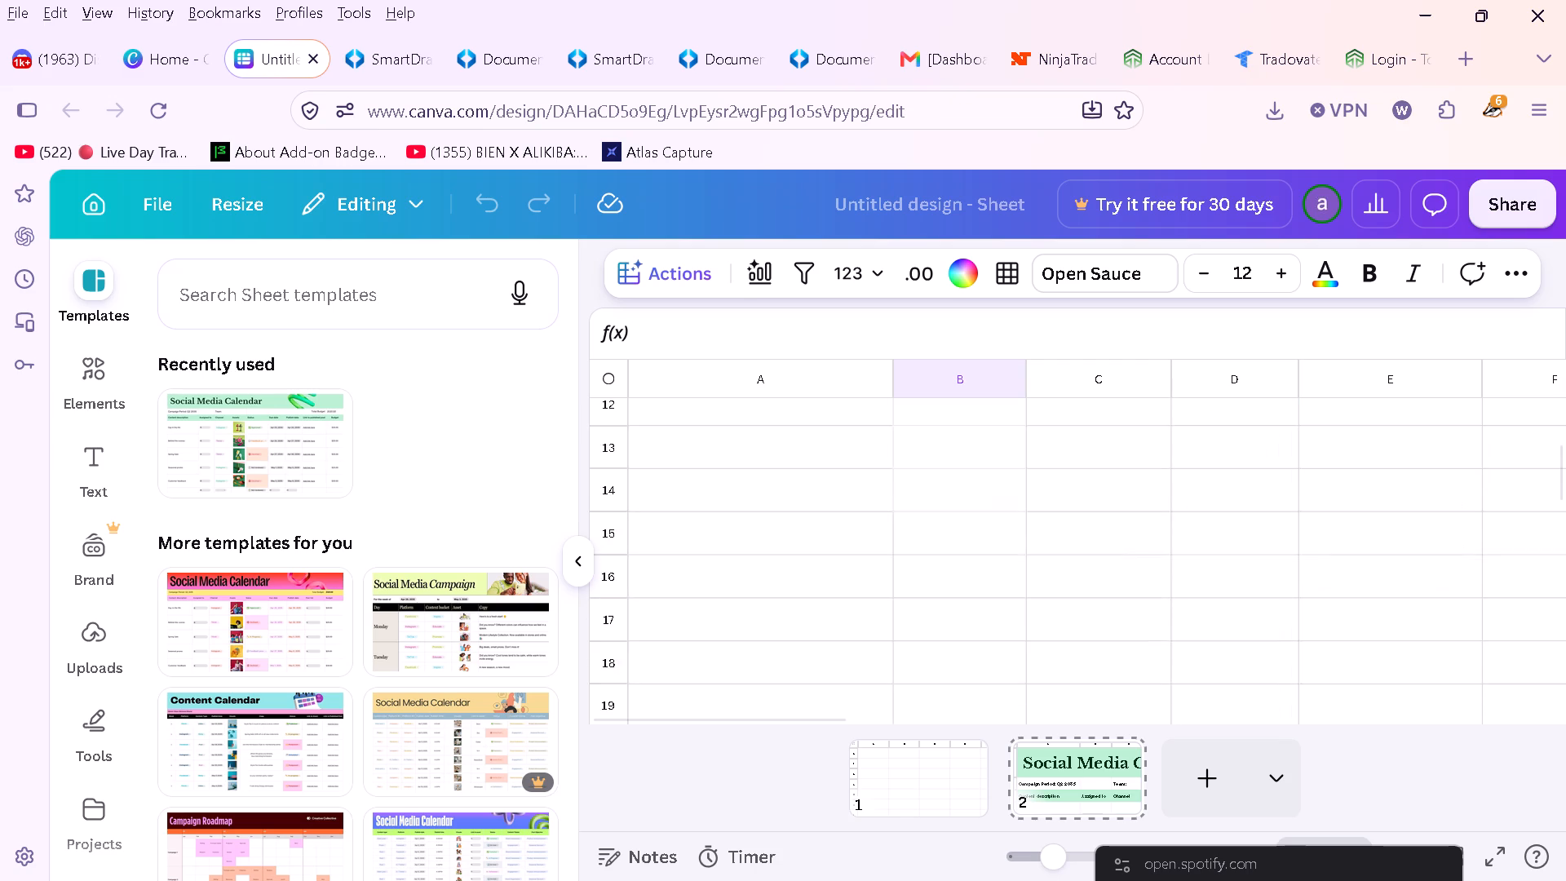
scroll(918, 564, "down", 1)
scroll(1069, 562, "up", 4)
scroll(1147, 572, "up", 4)
scroll(1339, 591, "up", 3)
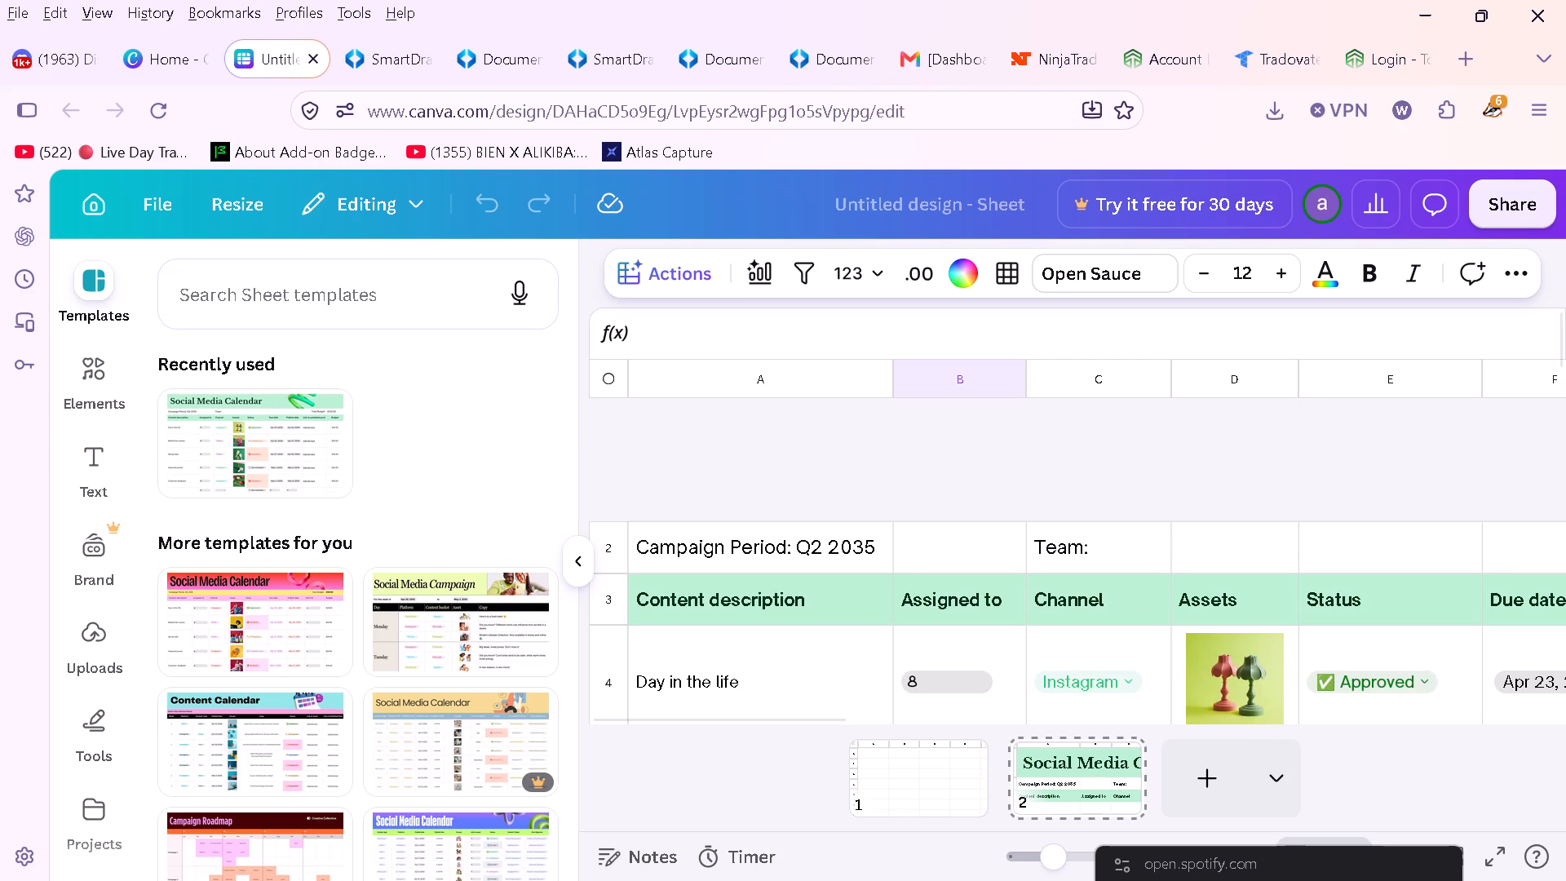
scroll(1103, 542, "down", 20)
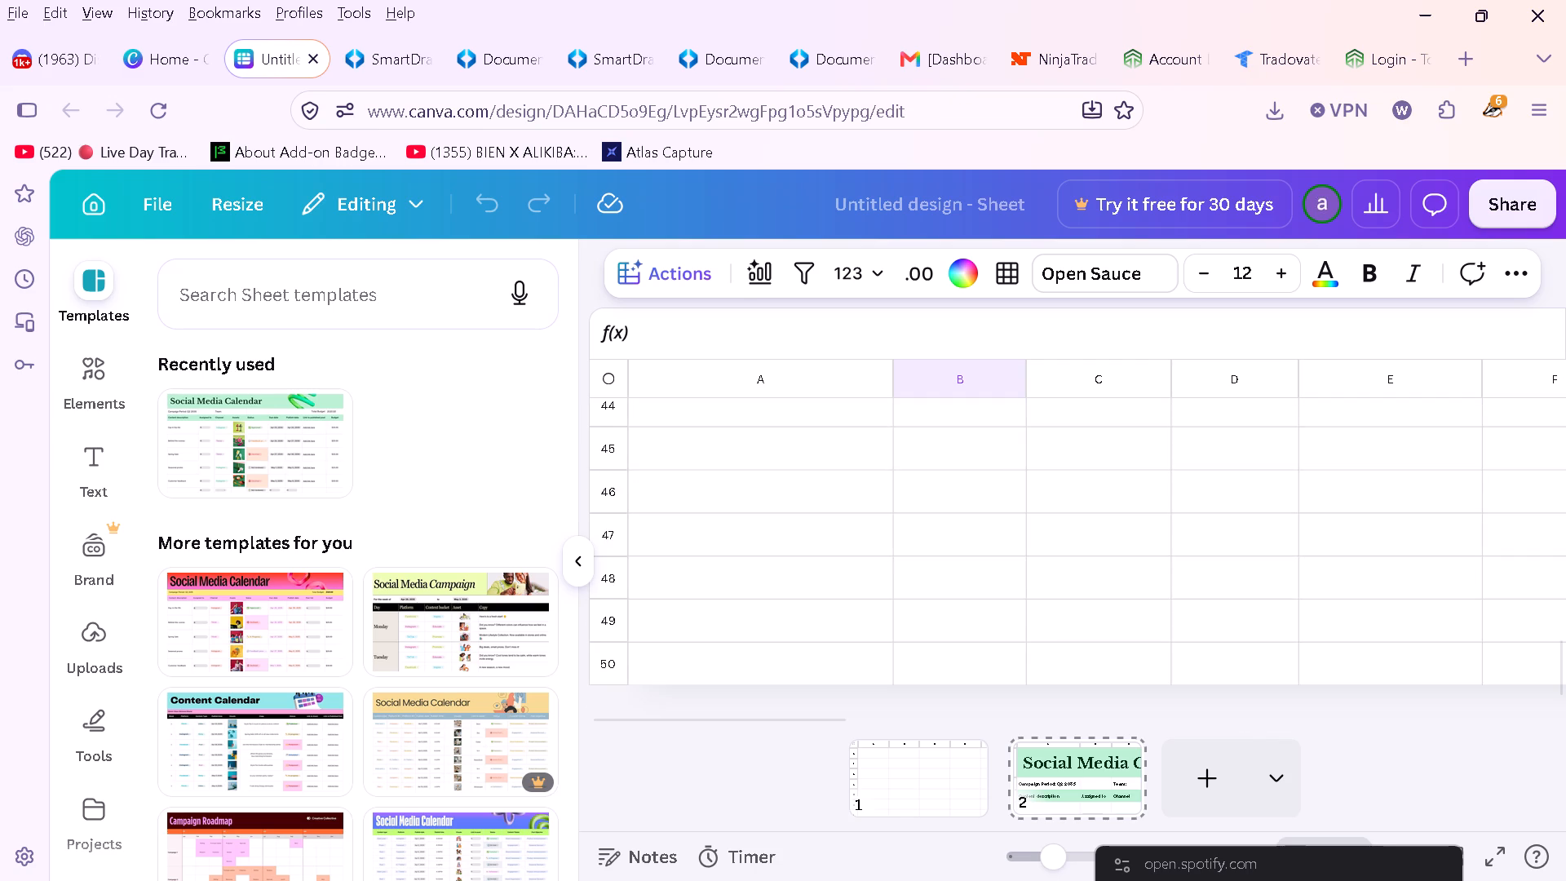
scroll(652, 584, "down", 3)
scroll(632, 627, "up", 13)
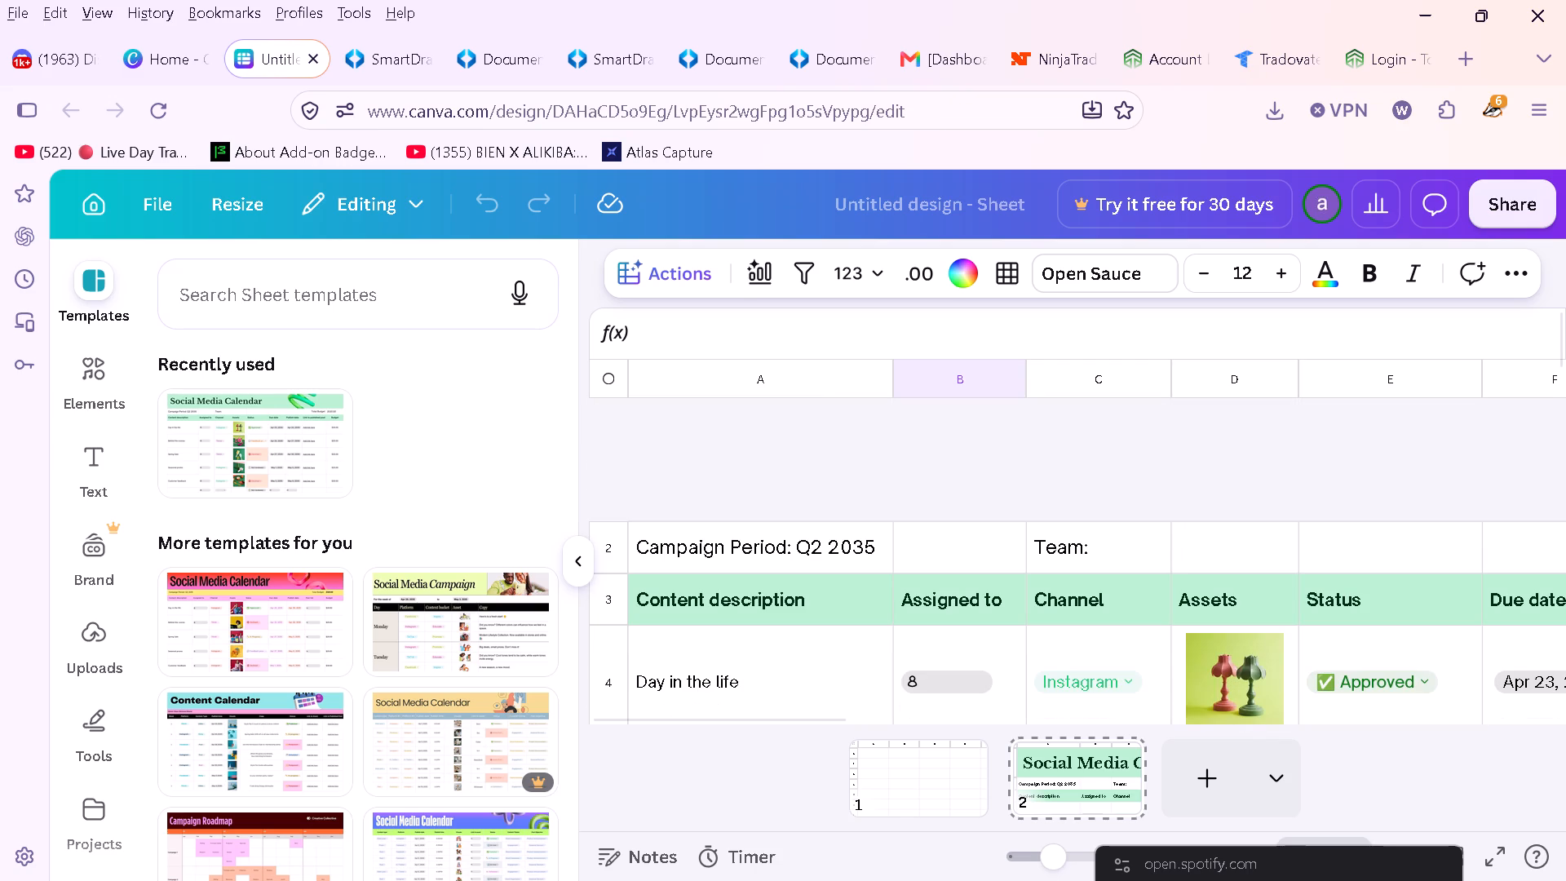
scroll(799, 579, "up", 3)
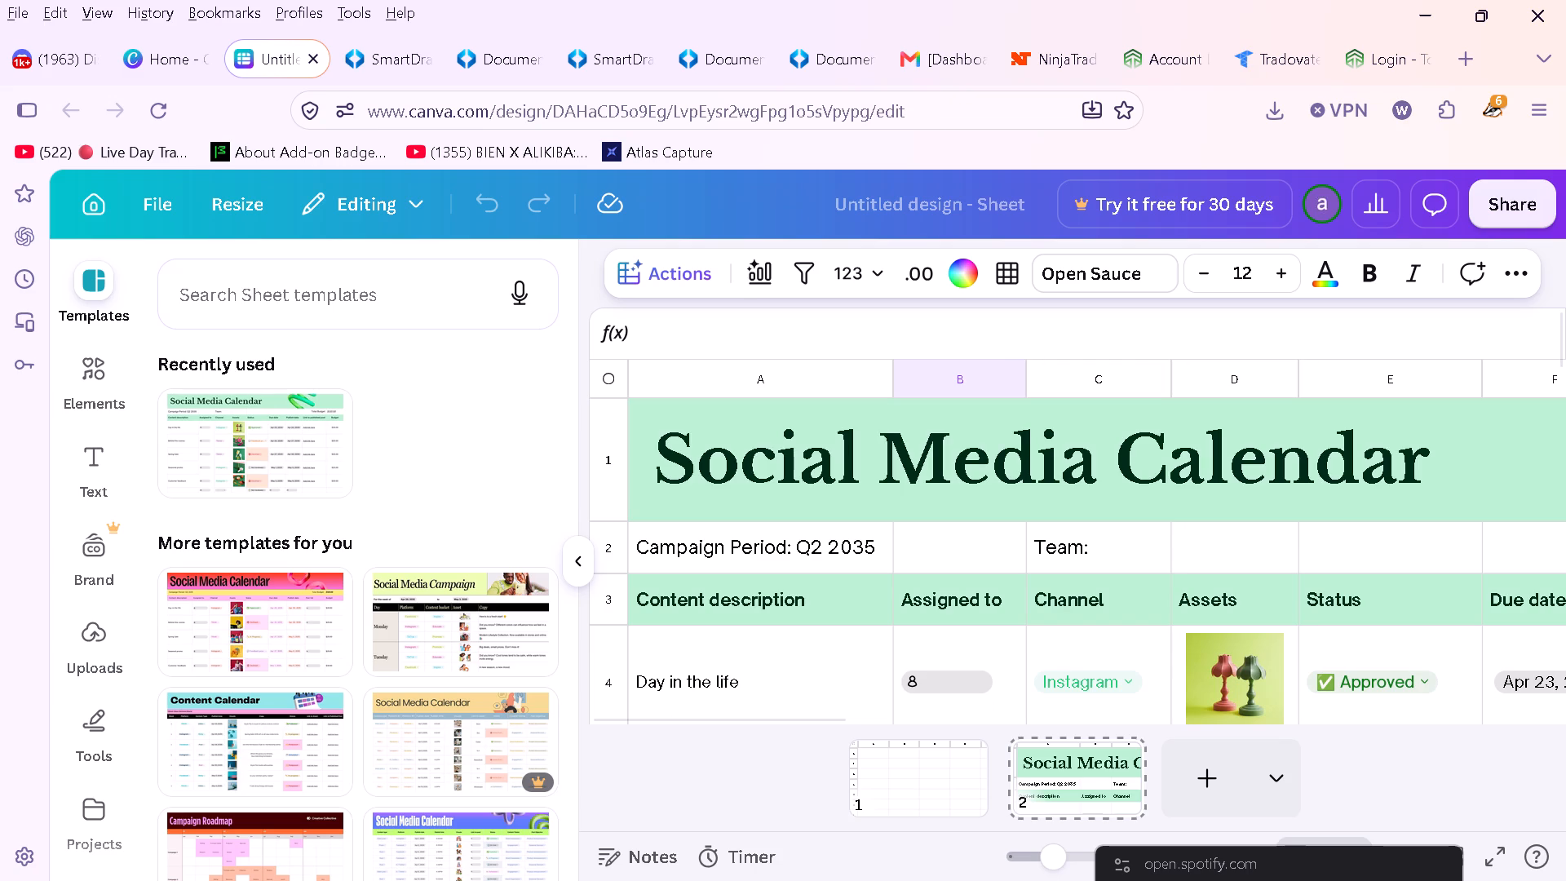
scroll(1455, 517, "down", 4)
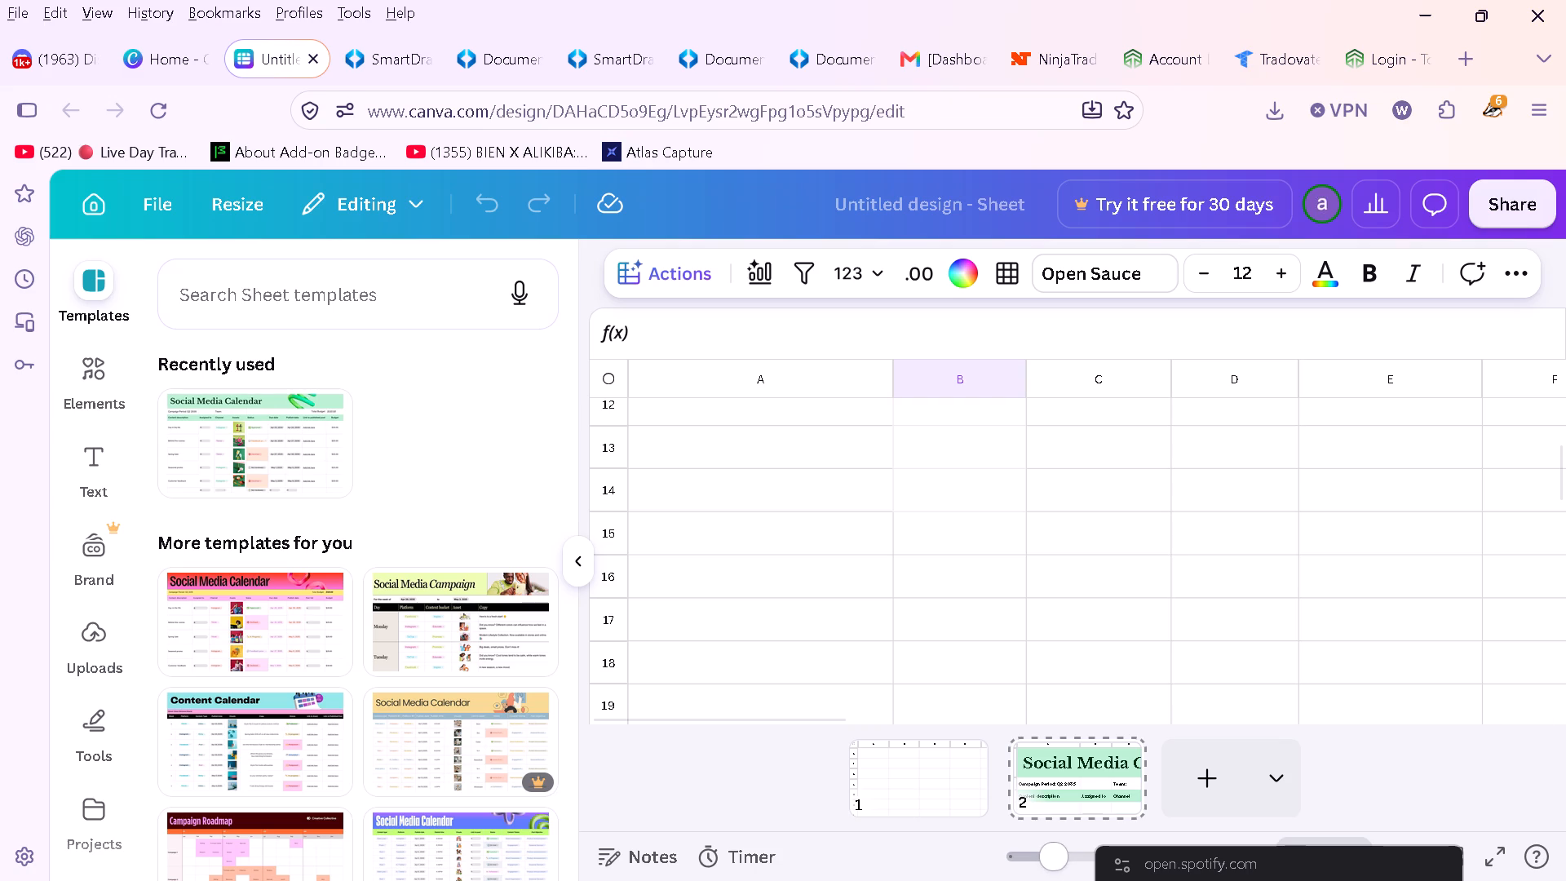
Review the Social Media Calendar's title, column headers and content rows at a slightly smaller zoom.
left_click_drag(1067, 865, 1058, 863)
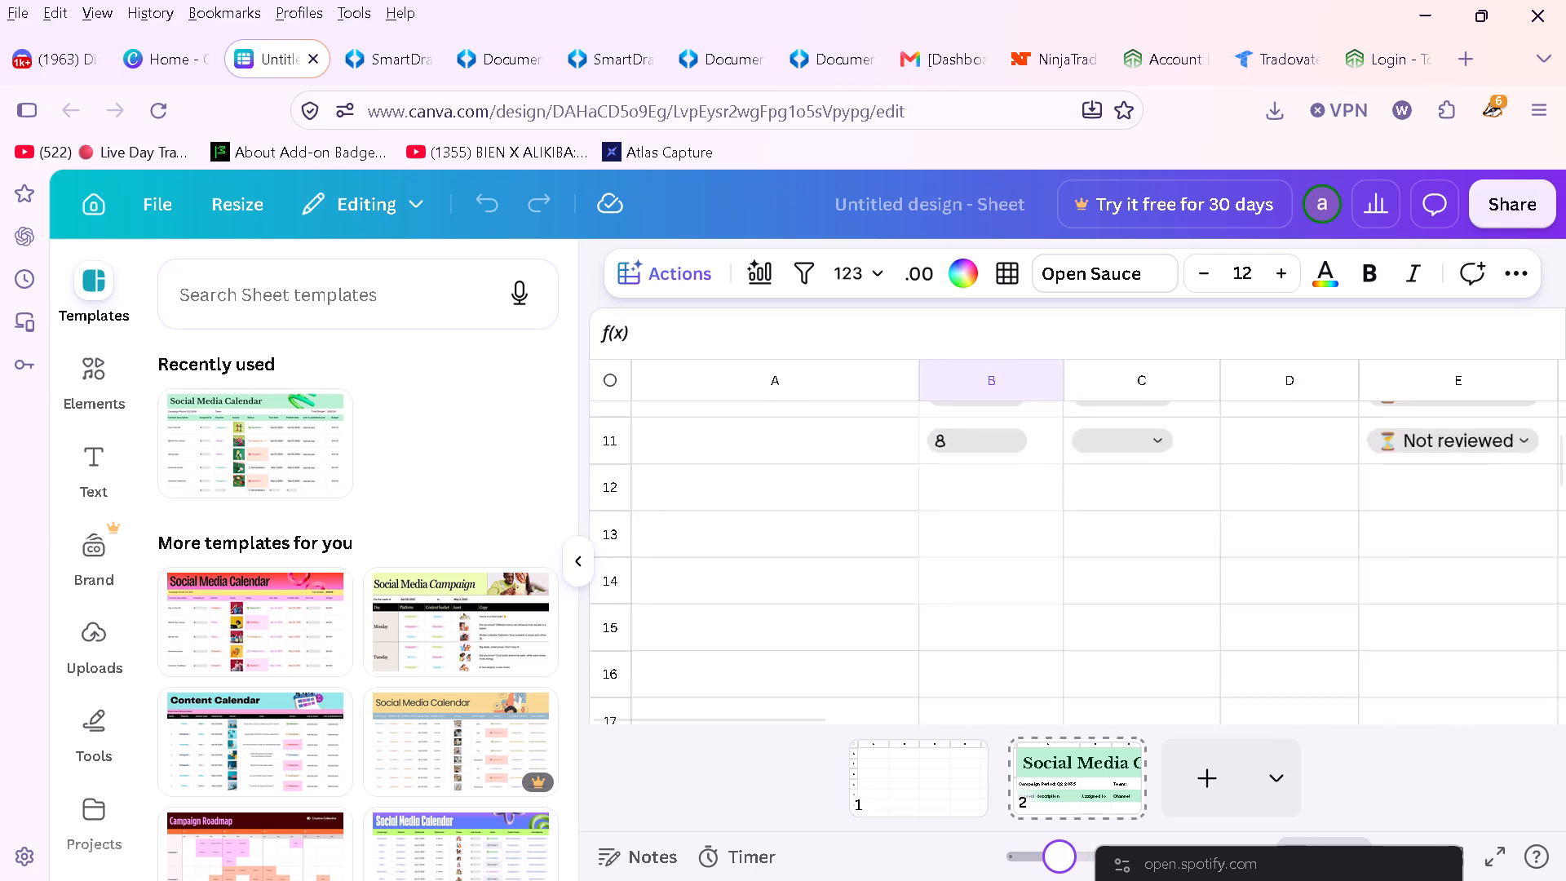
left_click_drag(1058, 863, 1042, 857)
scroll(1004, 594, "up", 4)
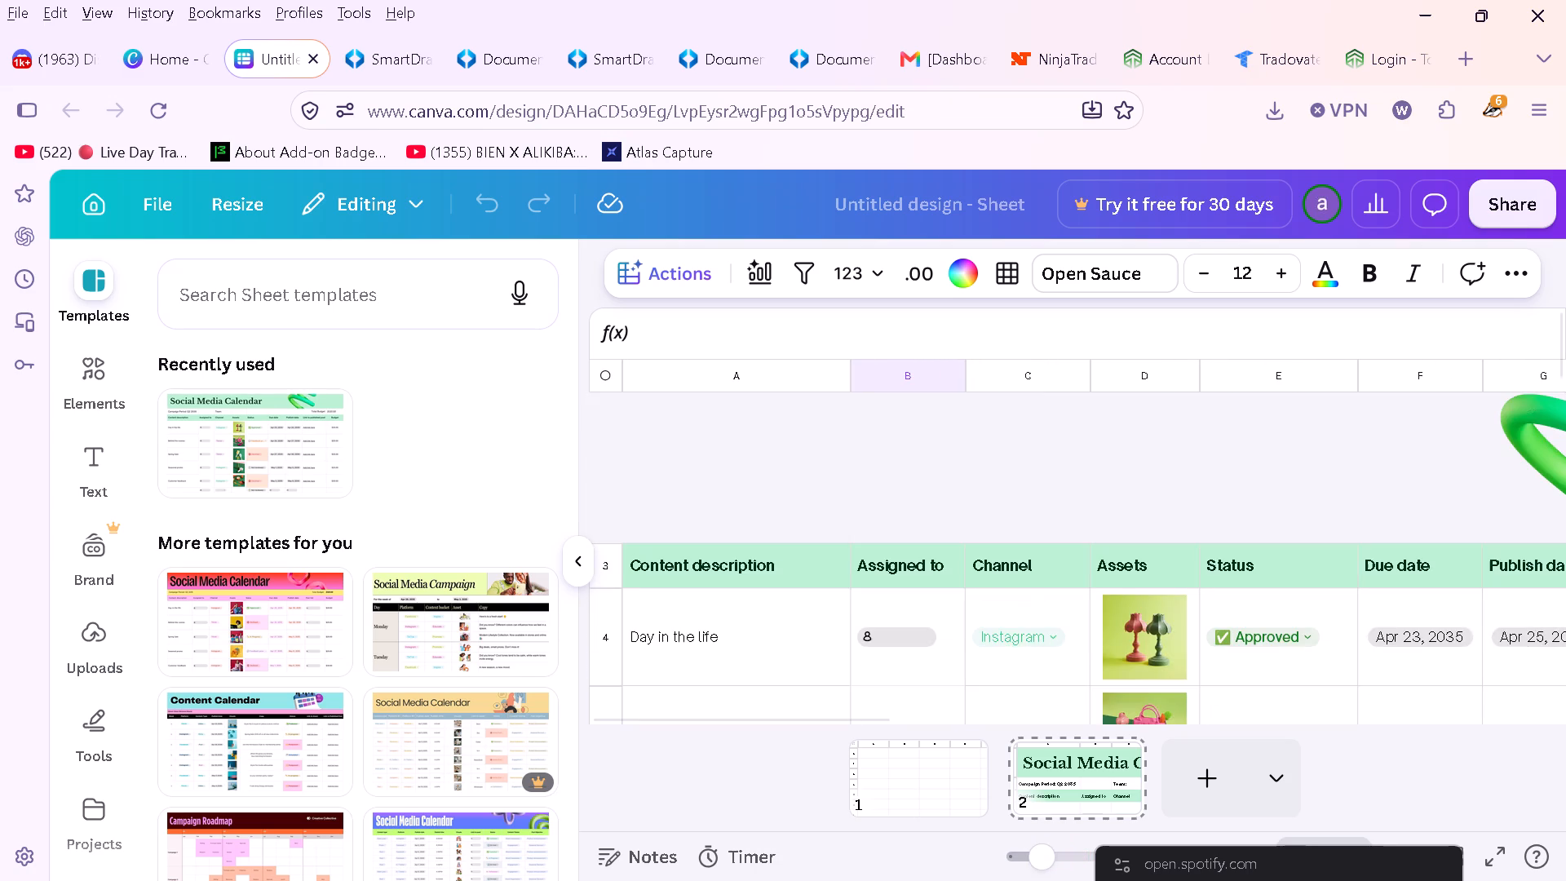
scroll(1020, 539, "up", 2)
scroll(1020, 539, "down", 2)
scroll(1020, 539, "up", 6)
scroll(918, 544, "down", 2)
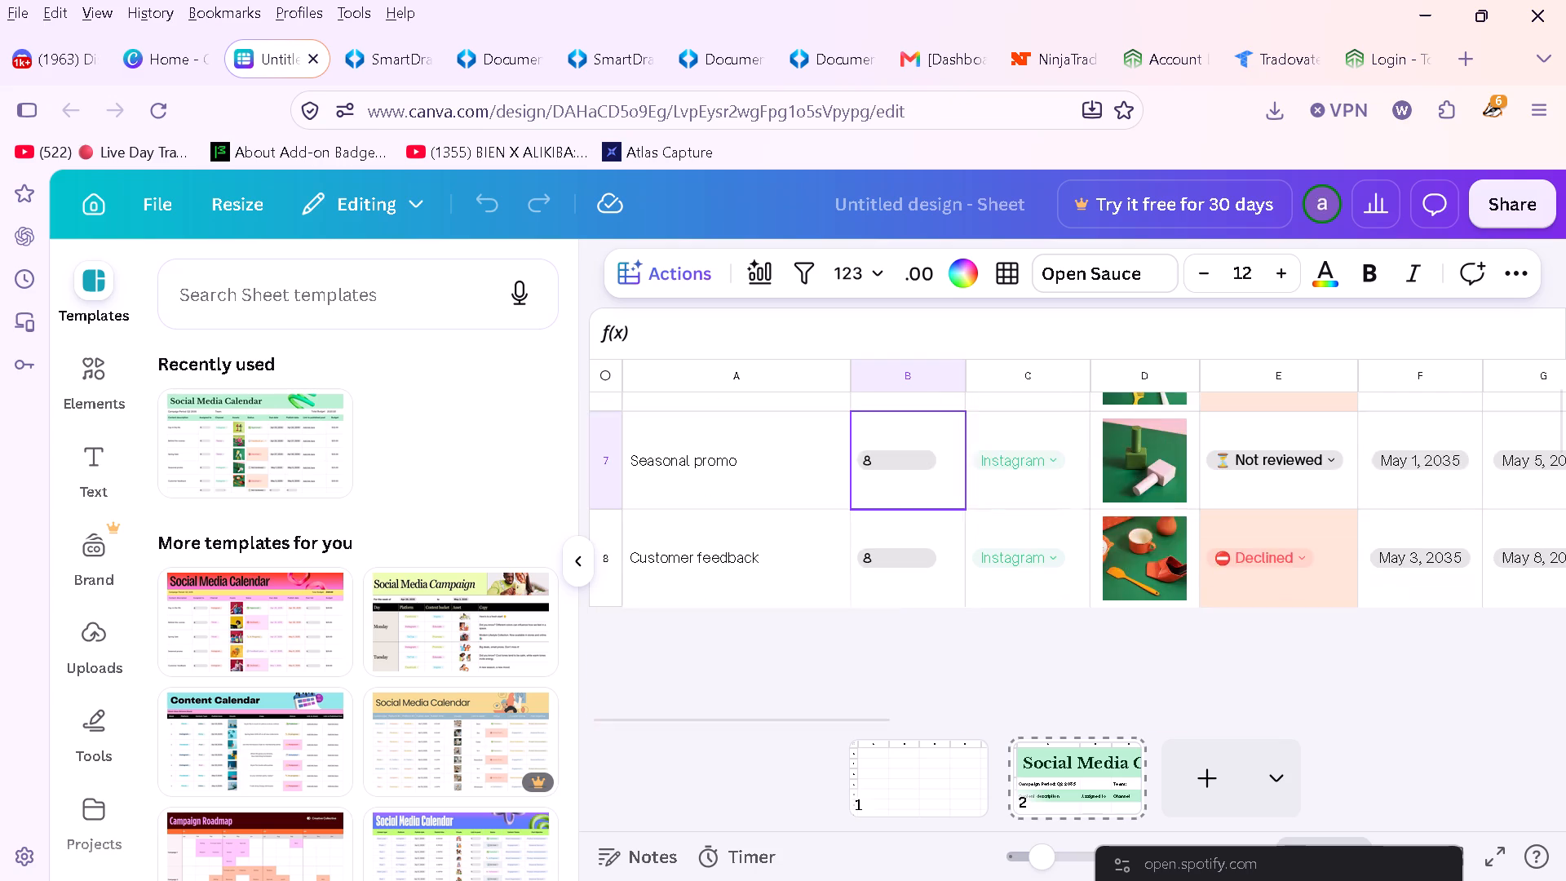
scroll(918, 544, "up", 3)
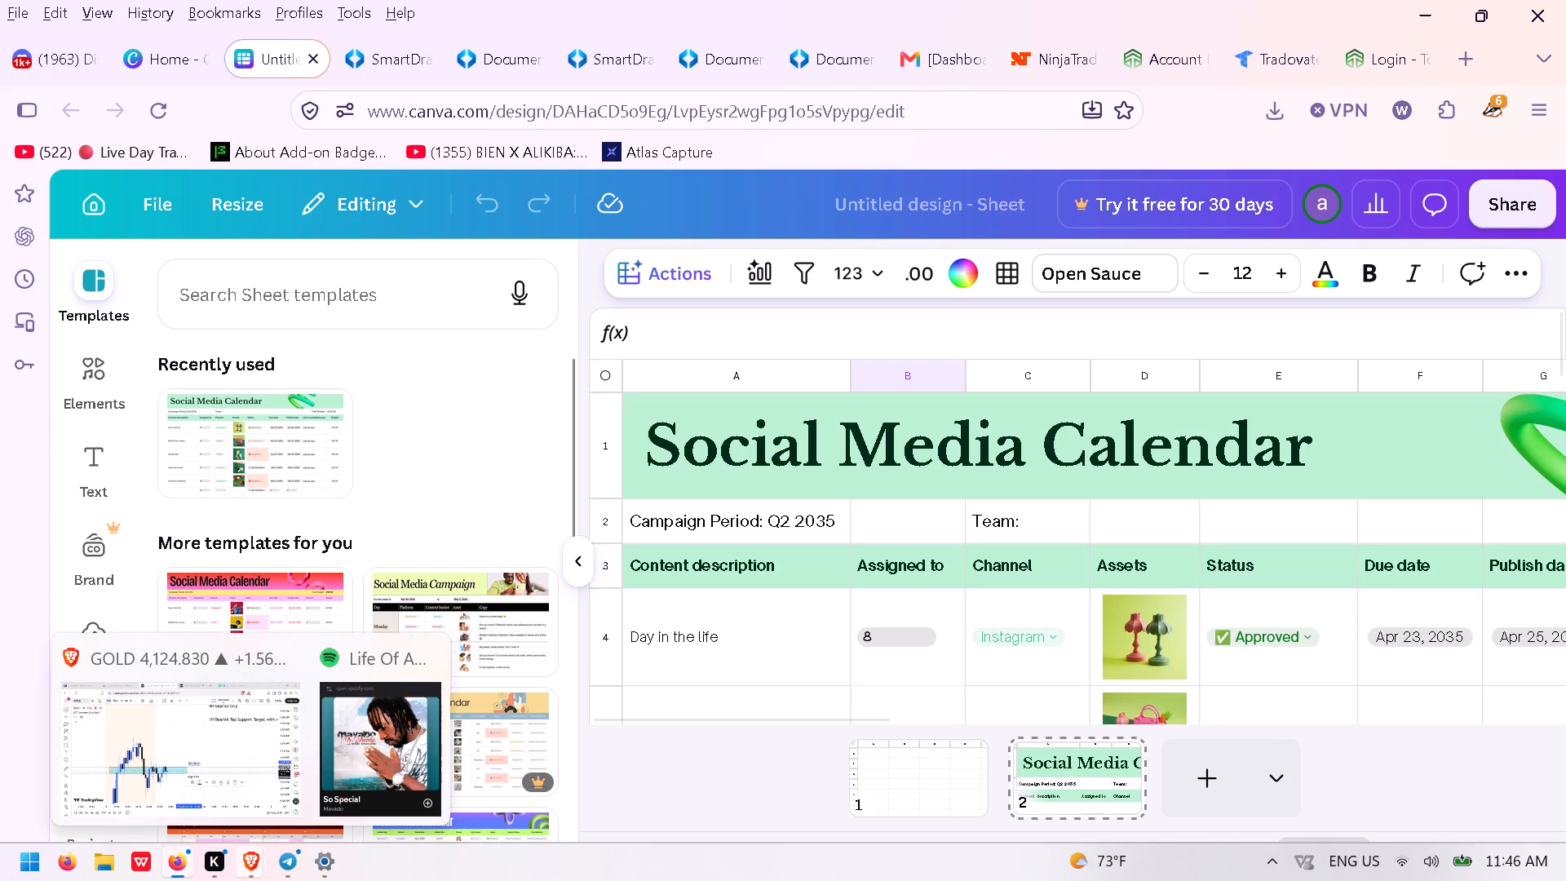
Switch to the Gold chart in Brave and shift the "buy above" label slightly earlier to align with the "range 2 sell" label.
left_click(214, 755)
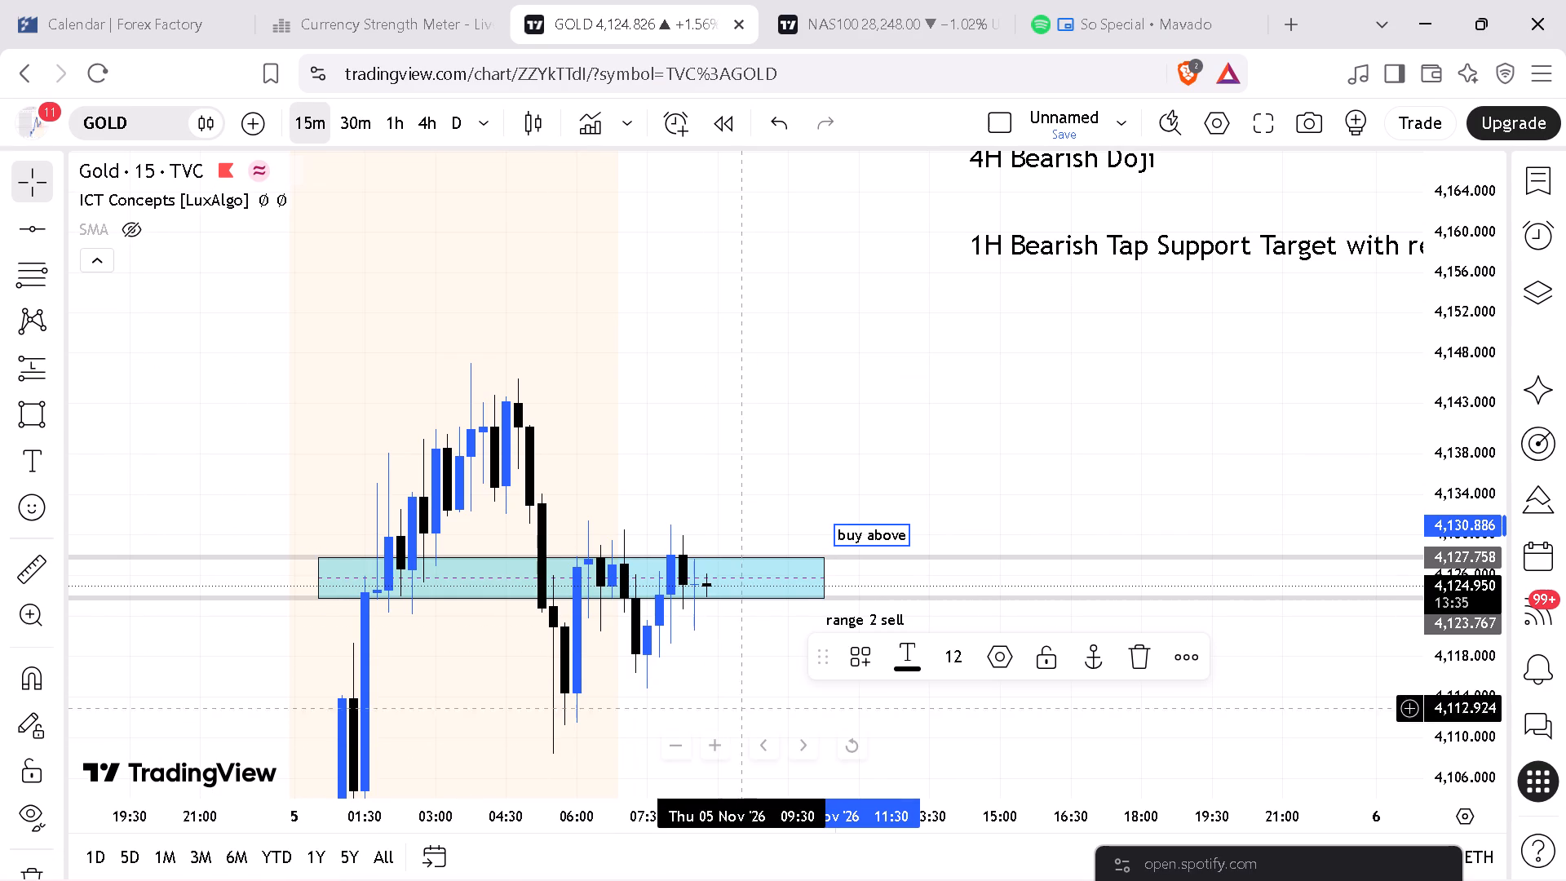
left_click_drag(732, 817, 657, 799)
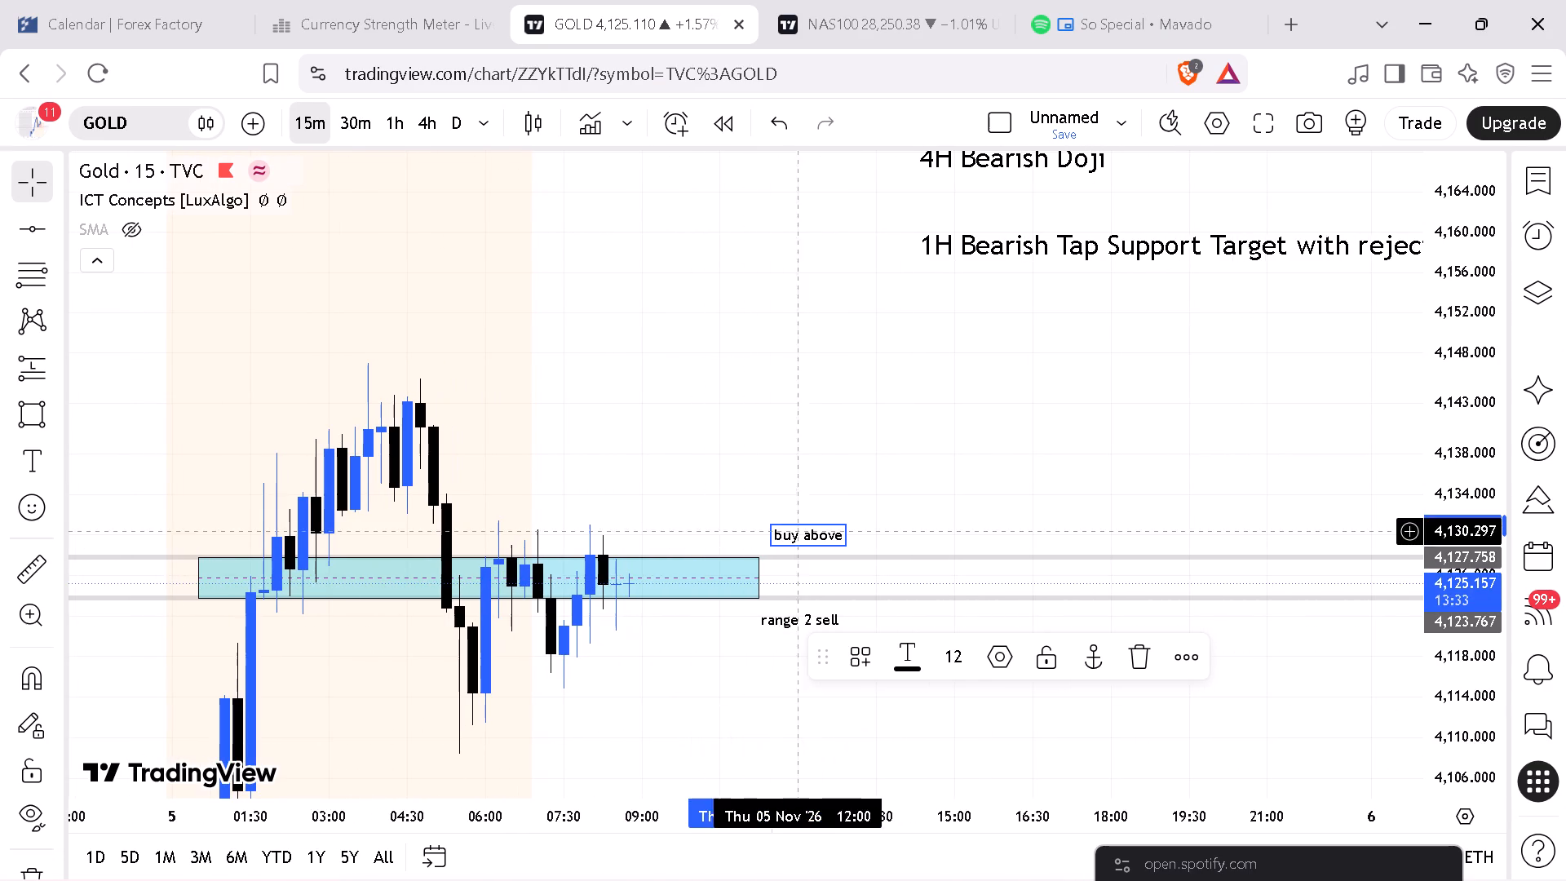
left_click_drag(816, 533, 800, 533)
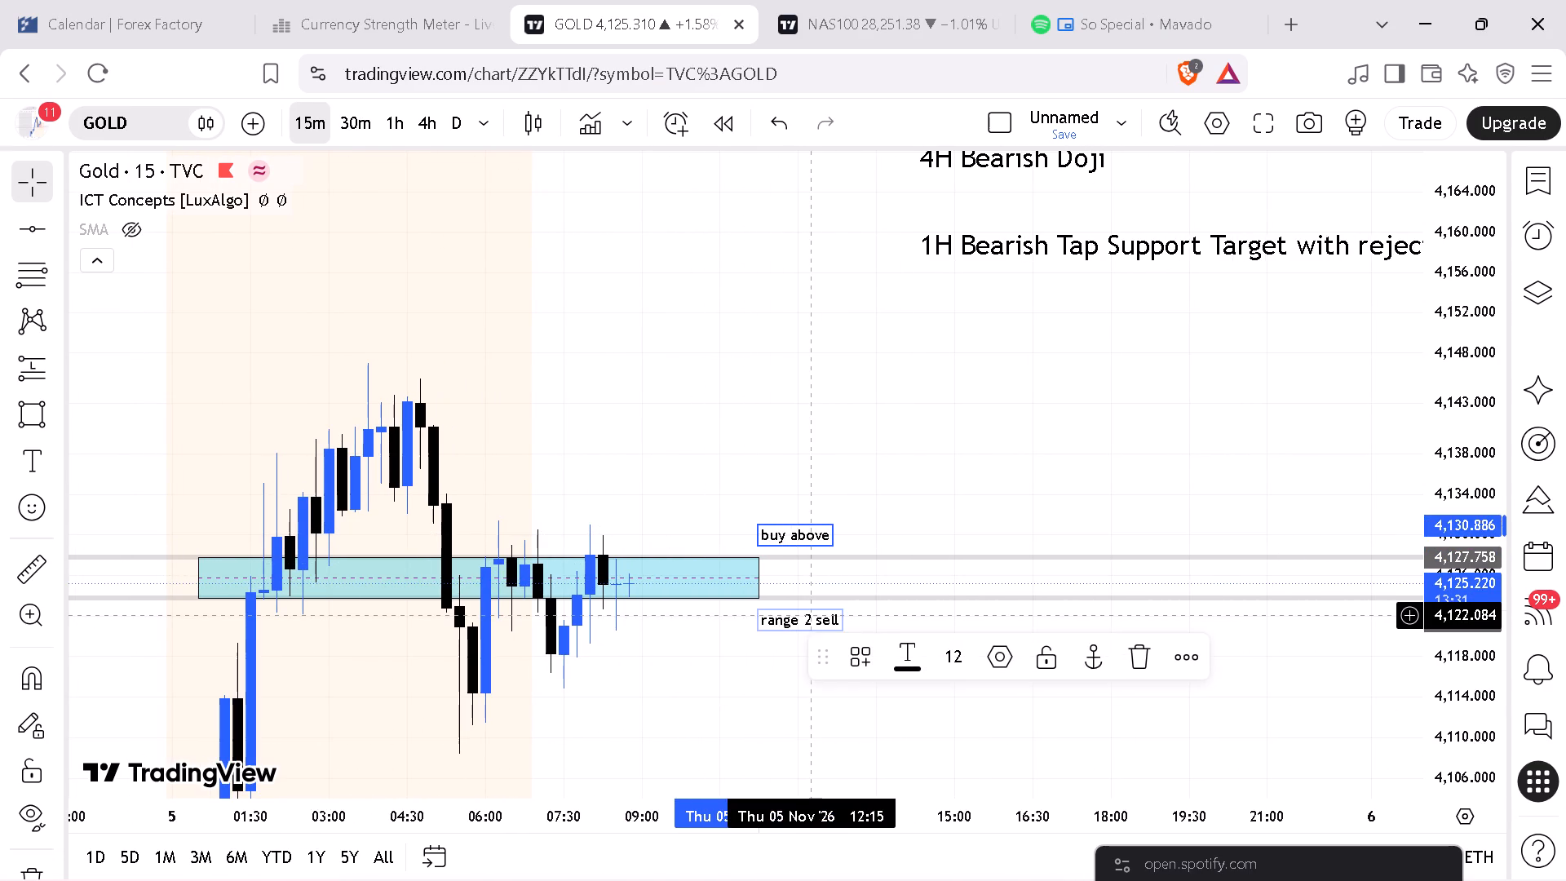
left_click(808, 615)
left_click_drag(693, 408, 700, 471)
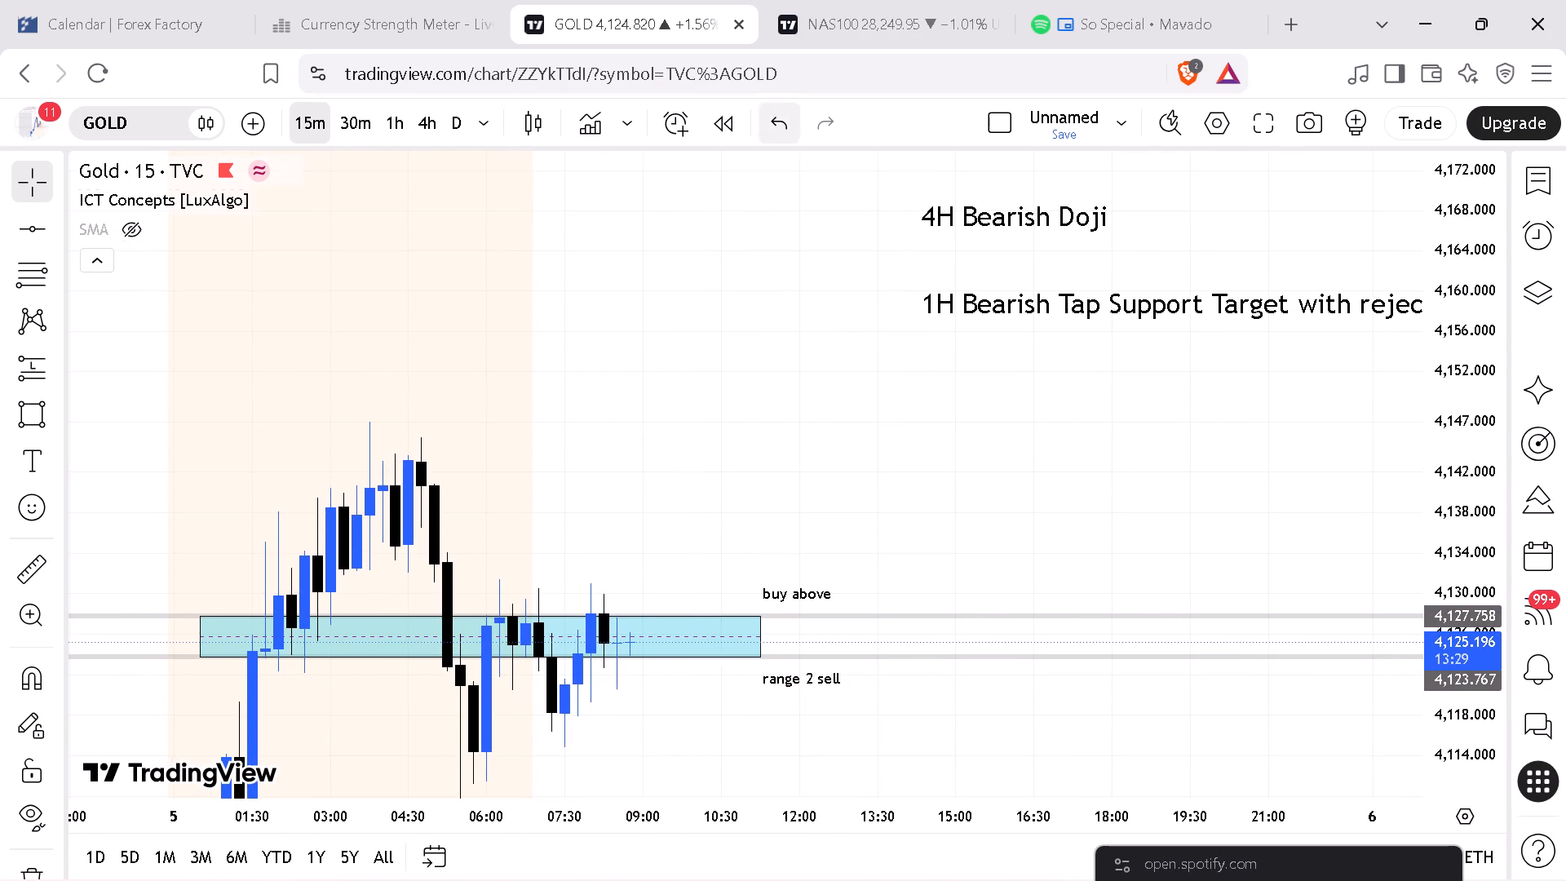
Examine the NAS100 London trade on the 15-minute timeframe, with the price range from breakout zone to FULL TP in view.
left_click(843, 7)
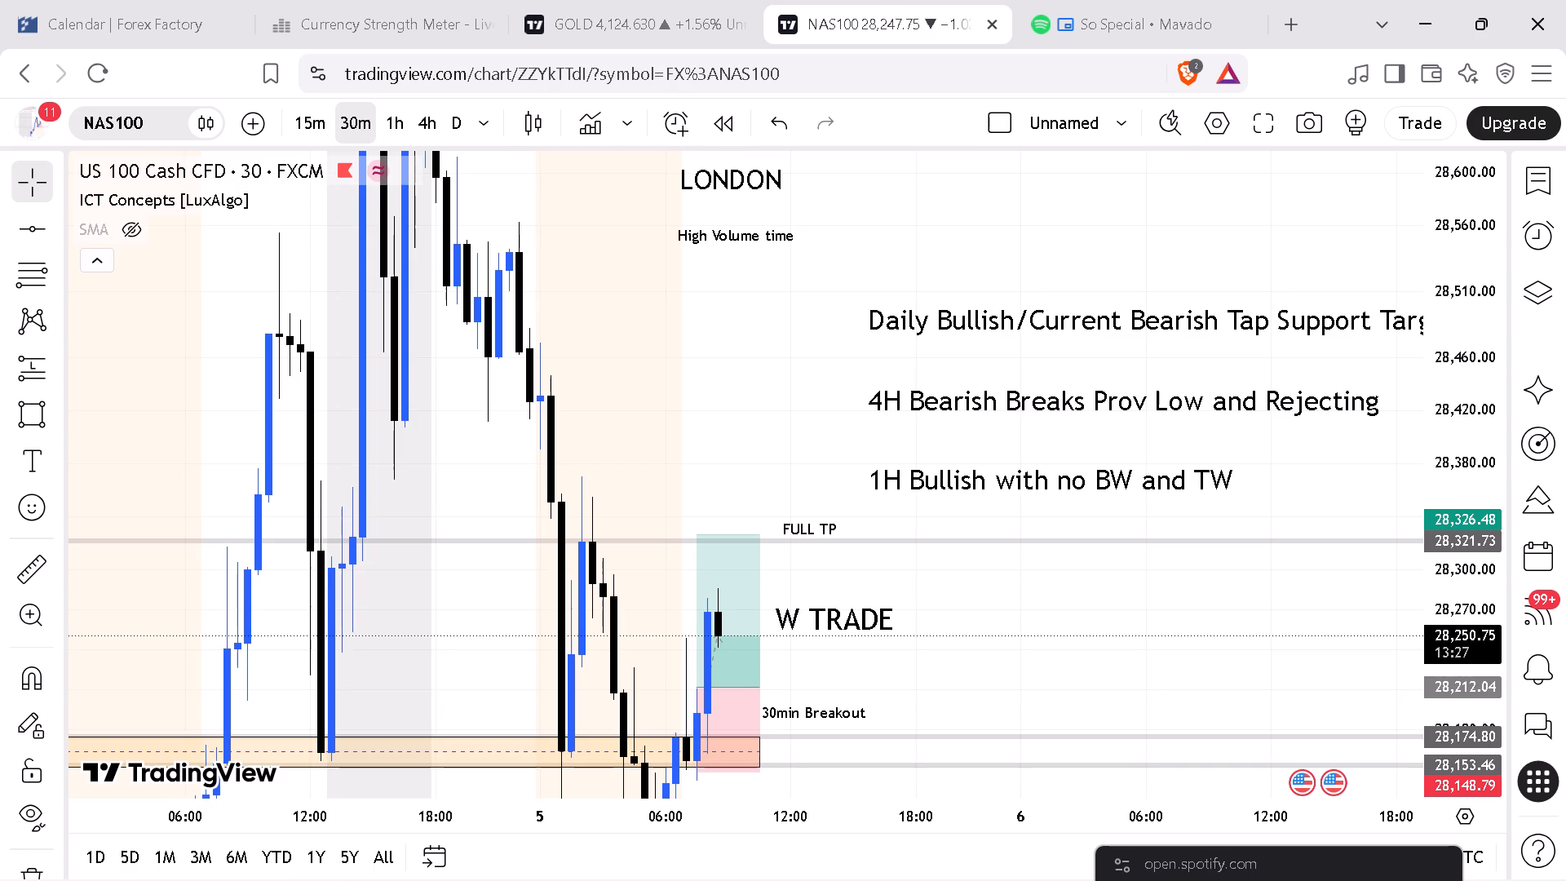
left_click(316, 127)
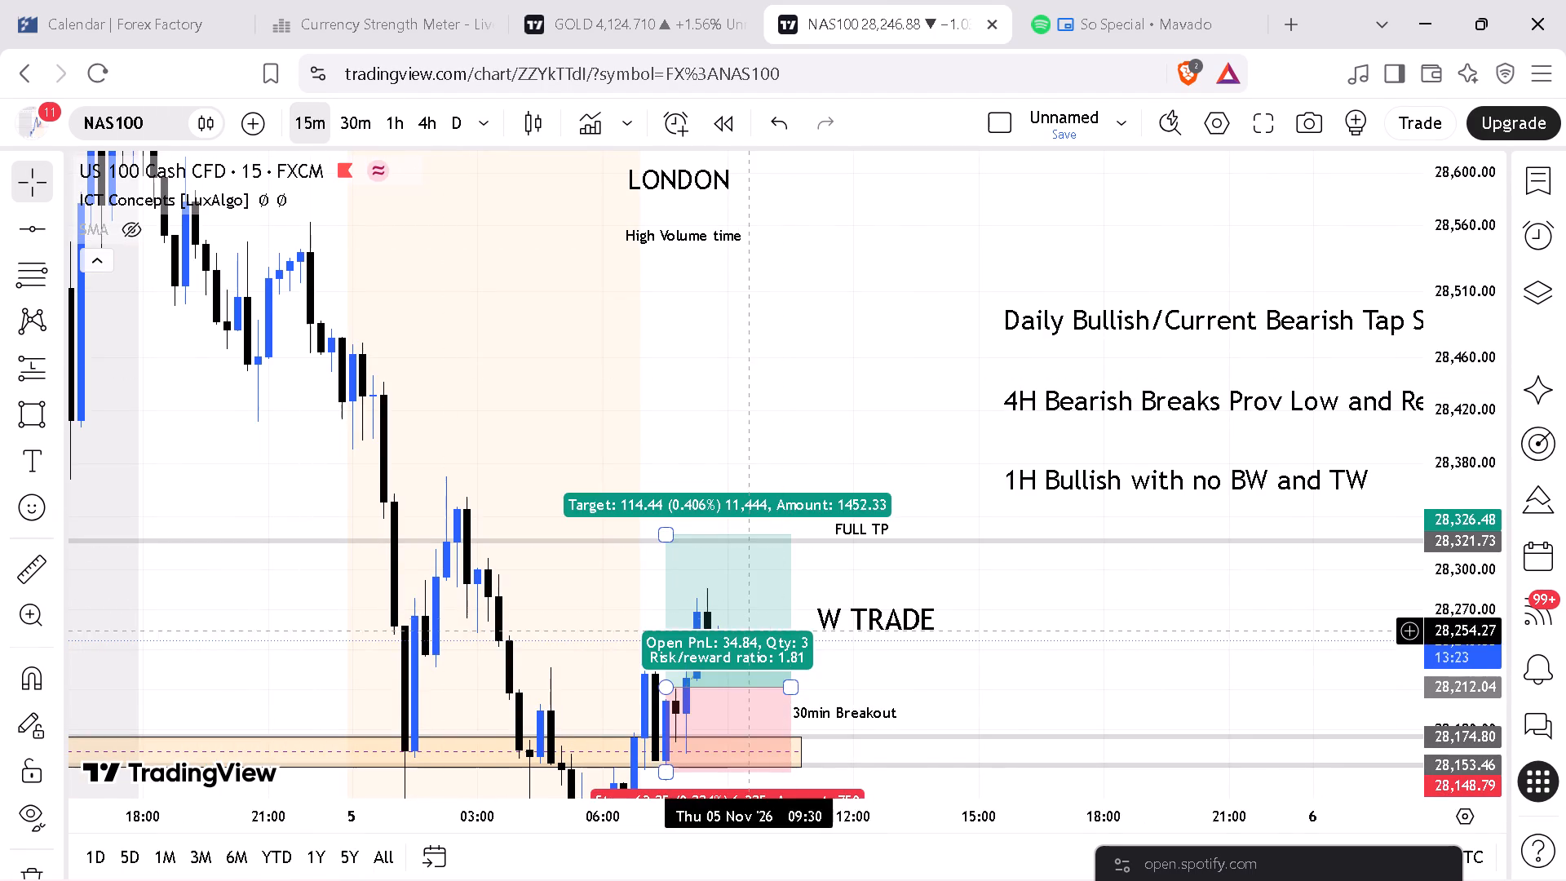
left_click_drag(1453, 606, 1469, 384)
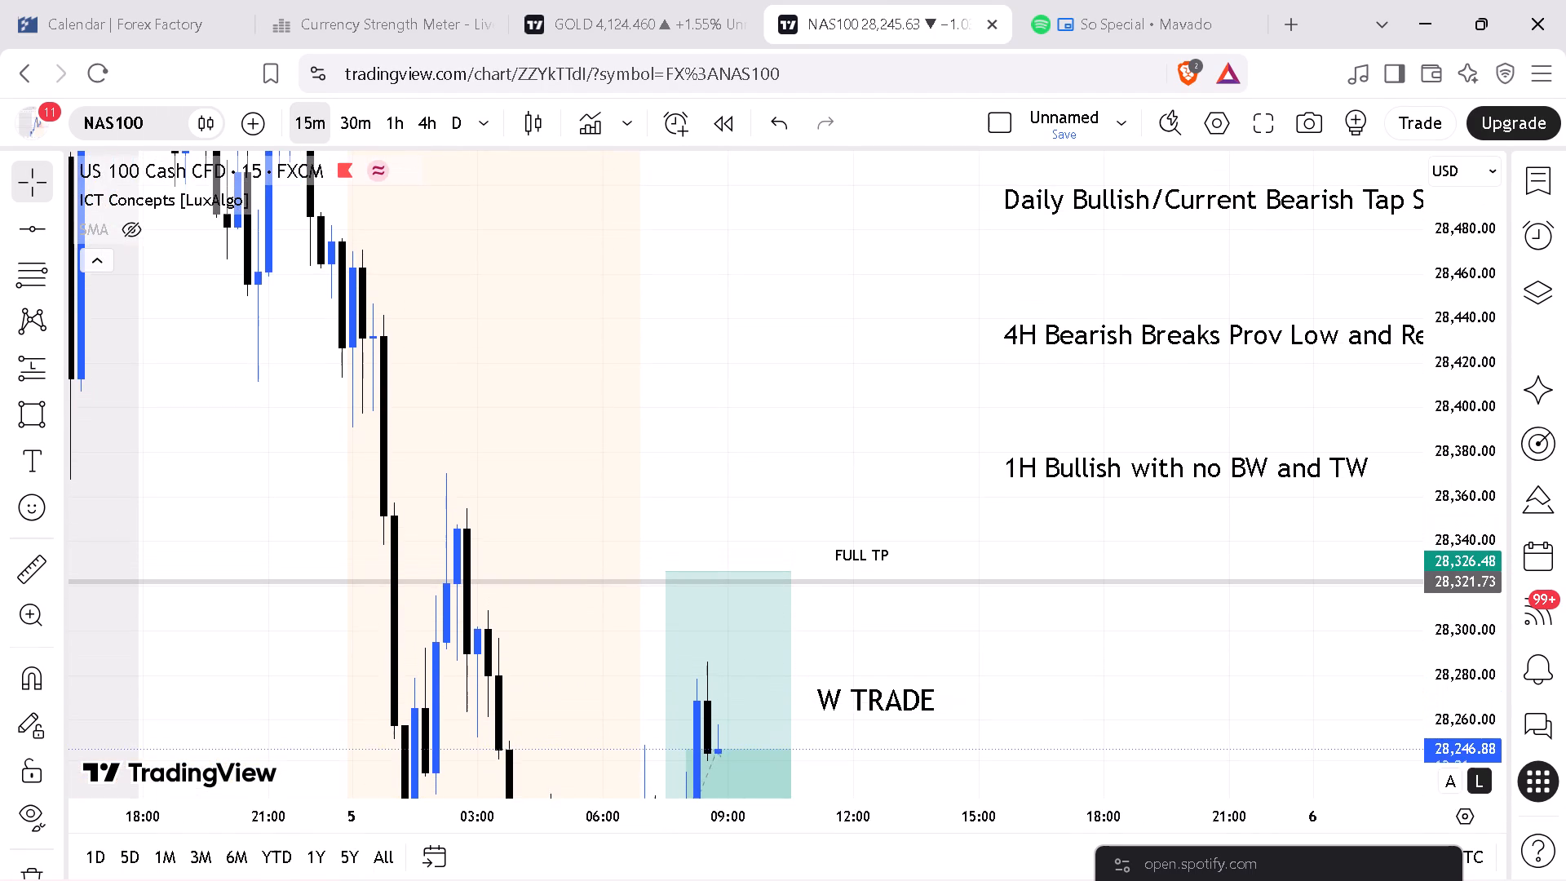
left_click_drag(1469, 384, 1470, 616)
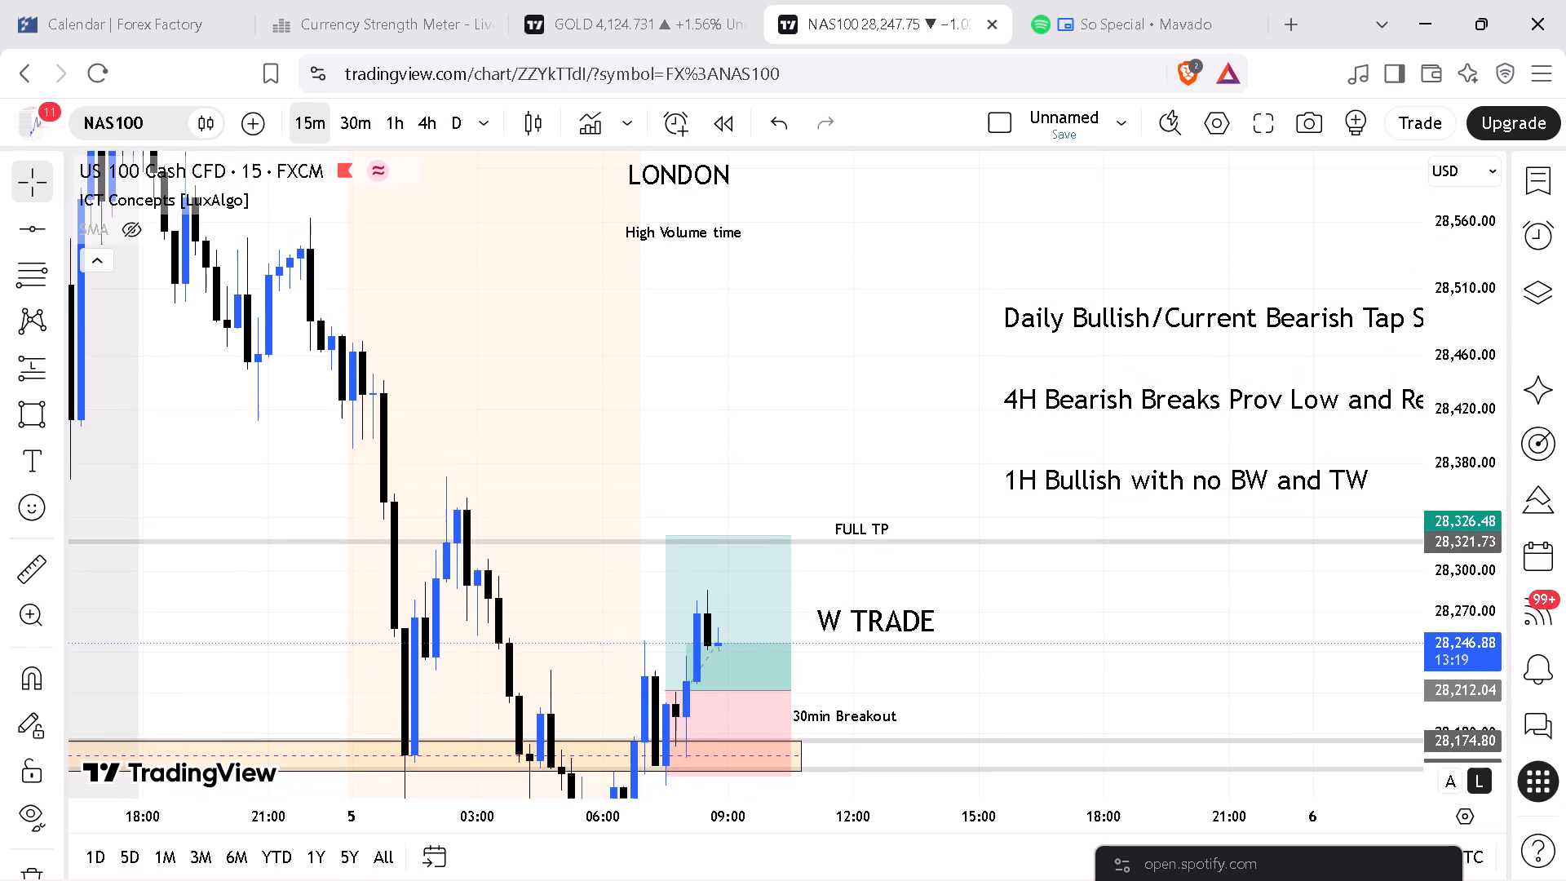
left_click_drag(1470, 616, 1468, 639)
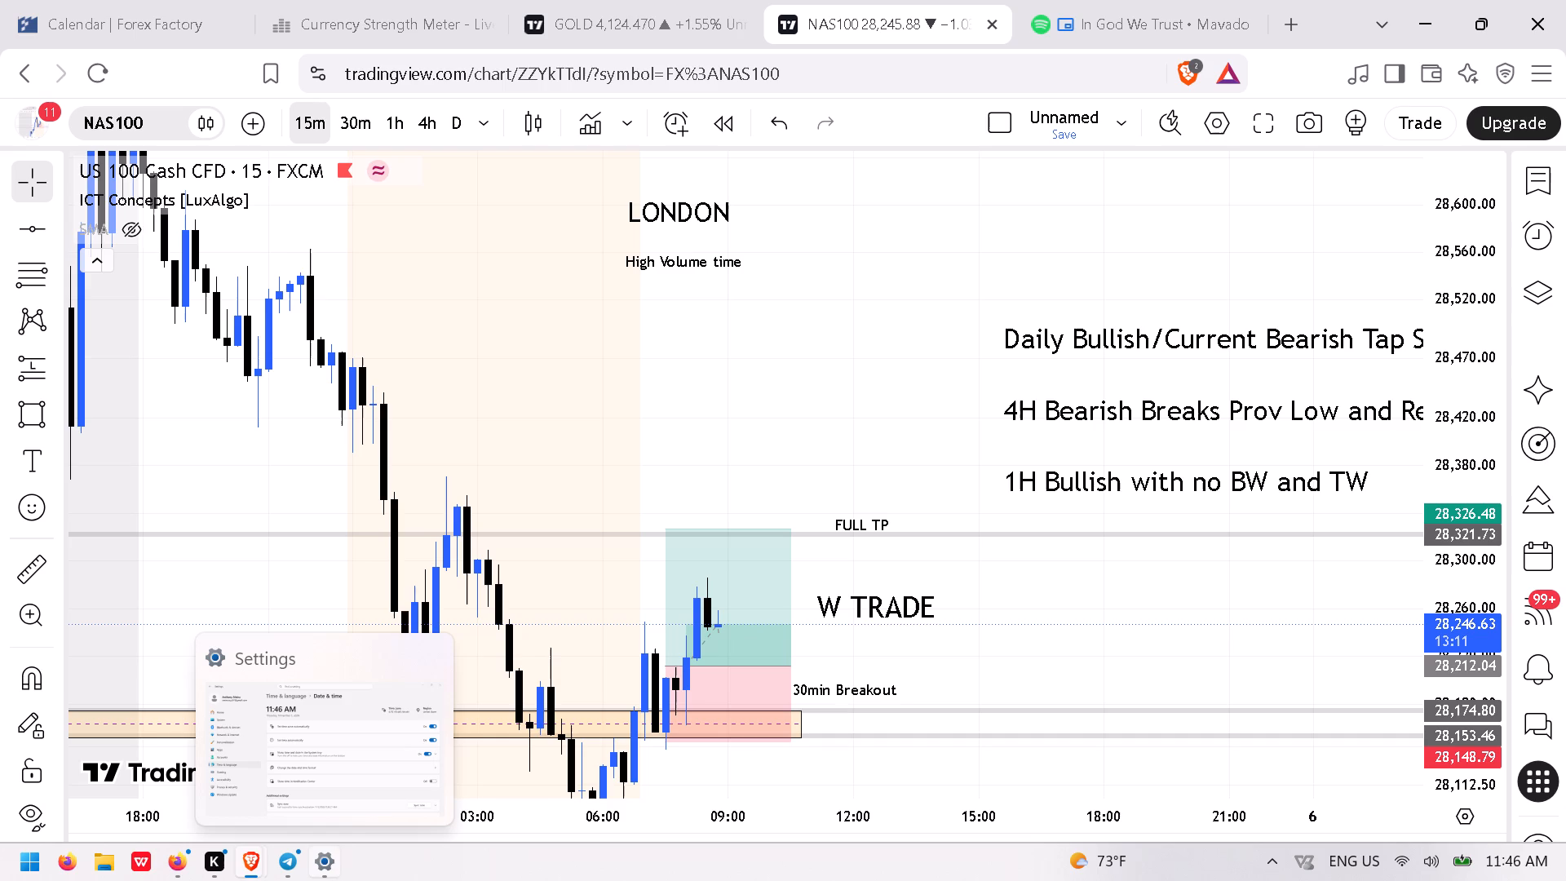
Close the open Windows Settings window.
left_click(434, 662)
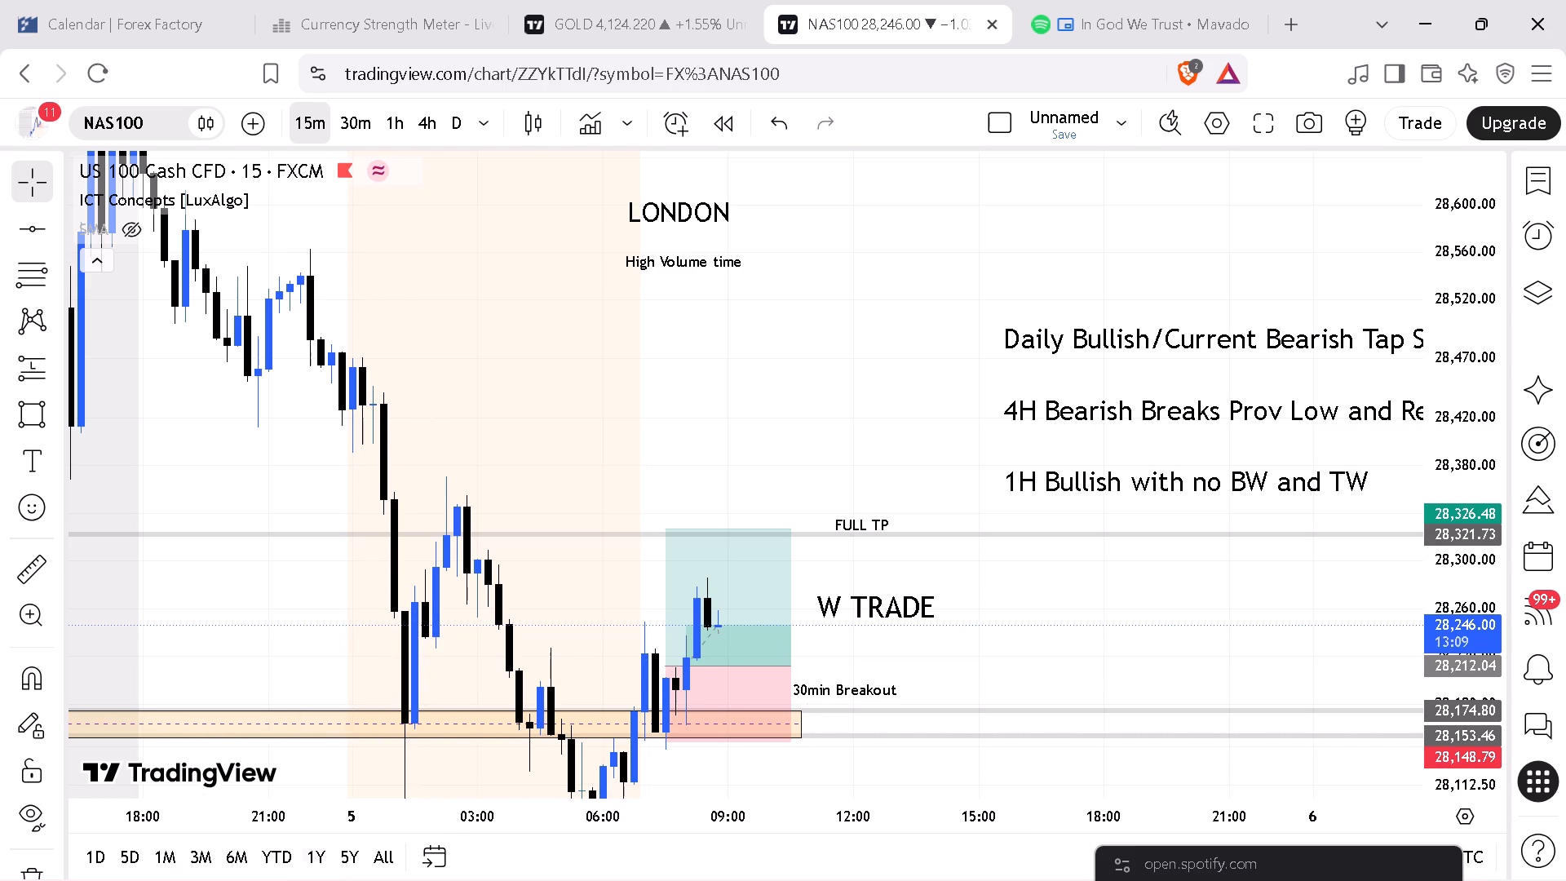
On the Gold chart, raise the lower edge of the blue range box to about 4,124.6.
left_click(647, 20)
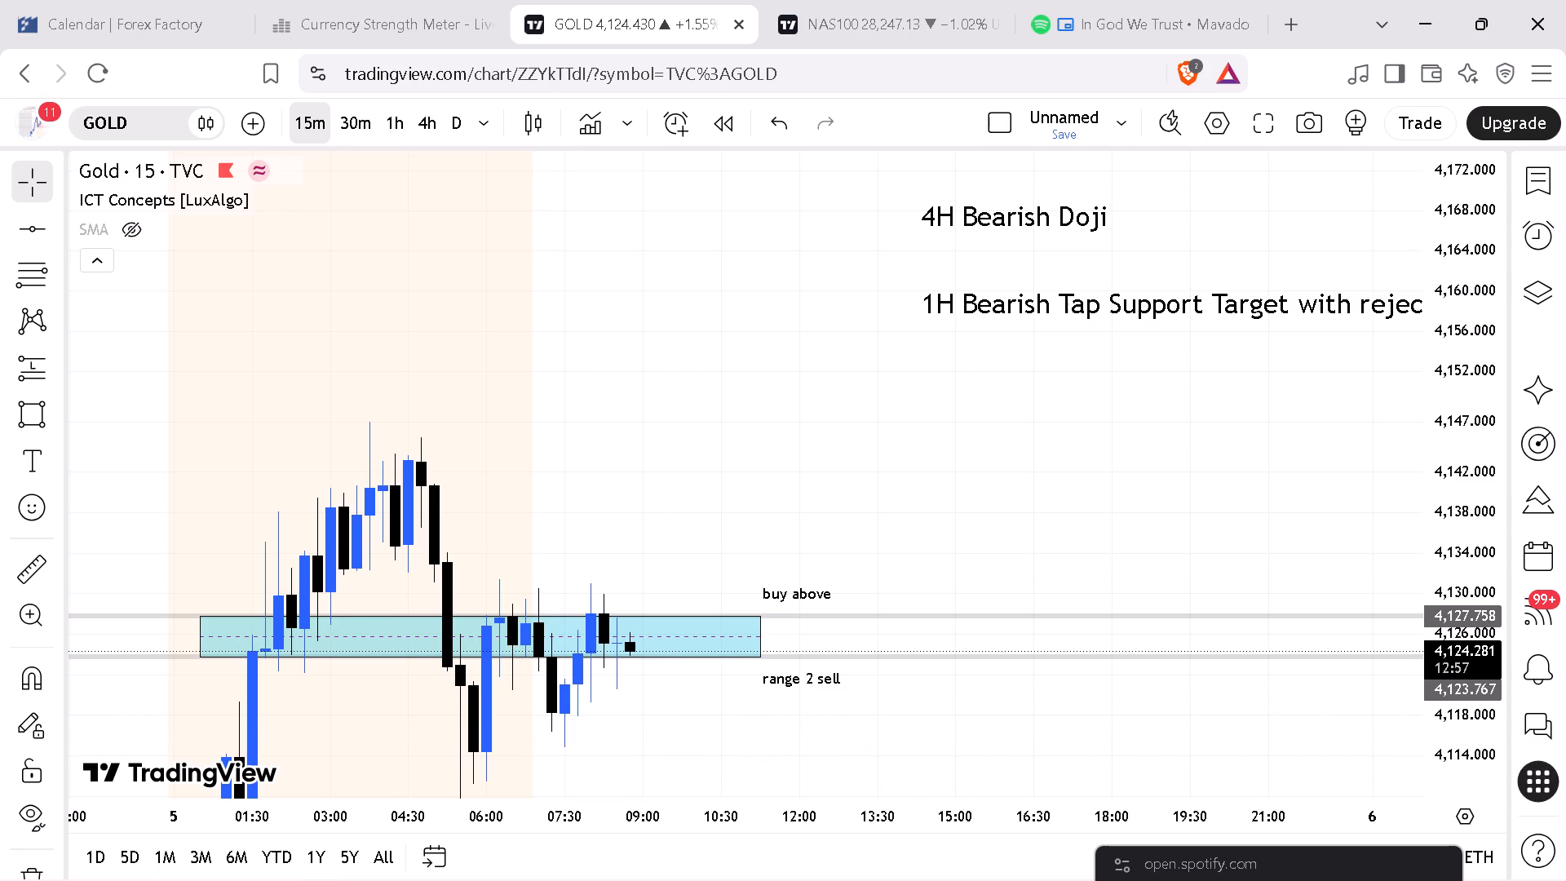
left_click_drag(1467, 772, 1480, 717)
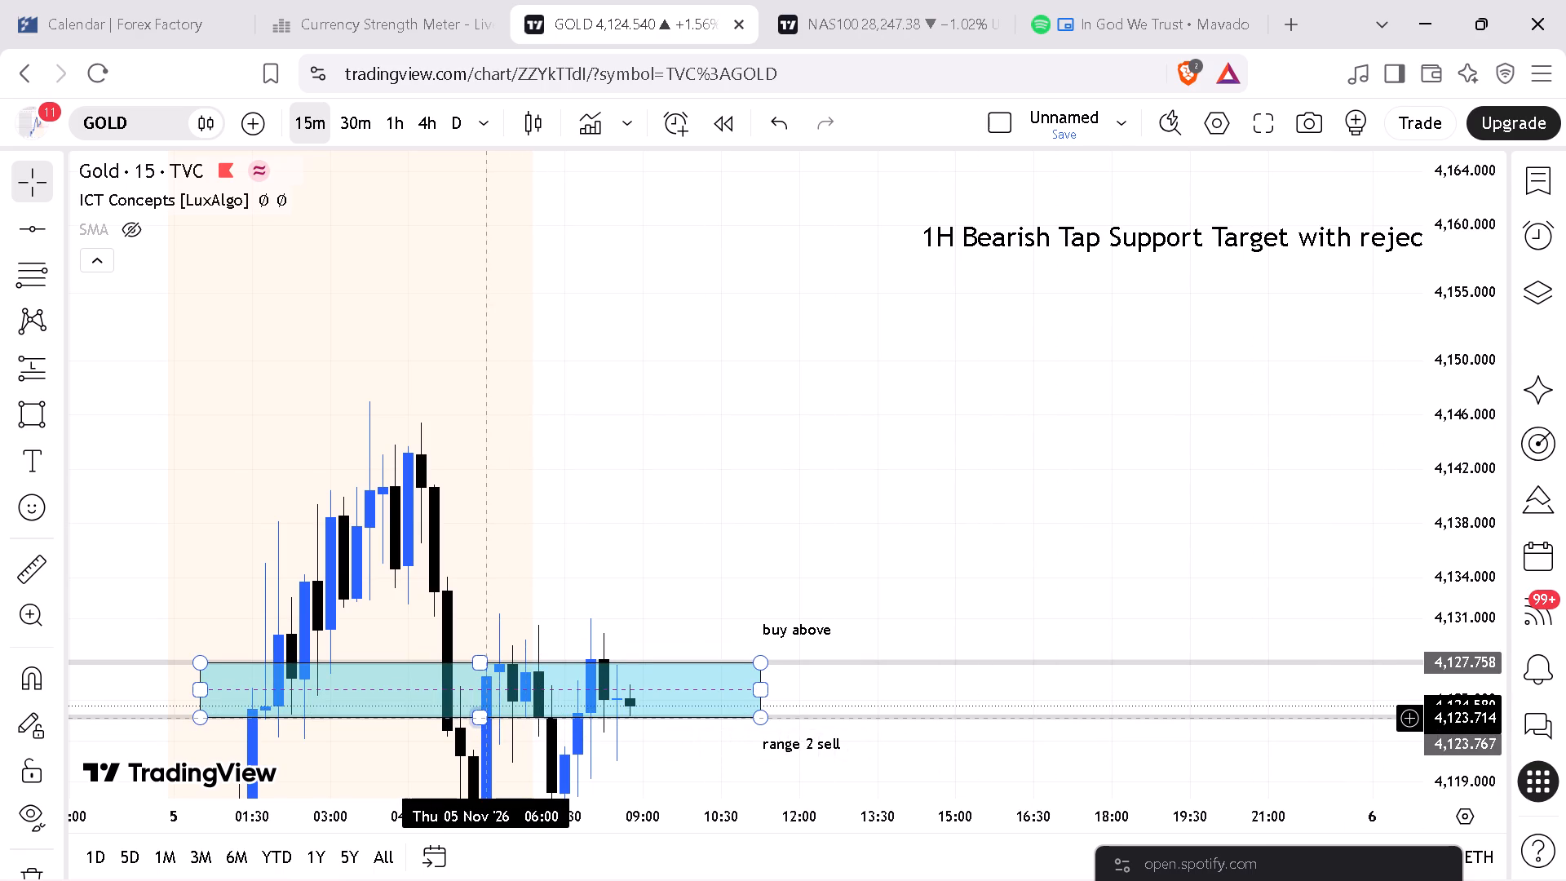
left_click_drag(486, 718, 484, 706)
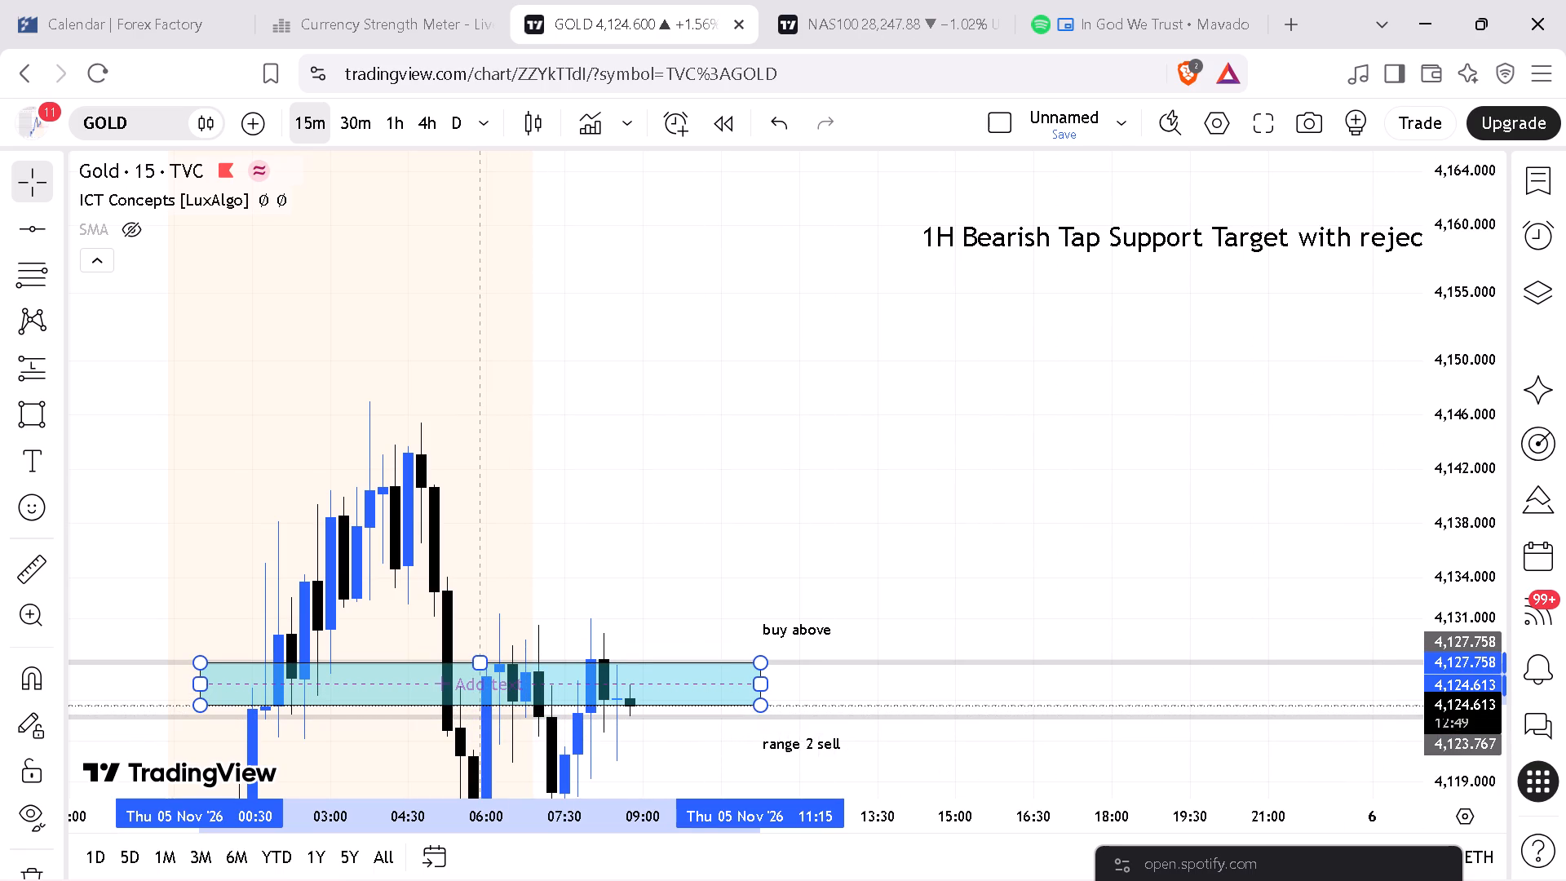
Fine-tune the blue range box's lower edge to about 4,124.8 and raise the lower grey horizontal line to about 4,124.5.
left_click_drag(484, 706, 487, 703)
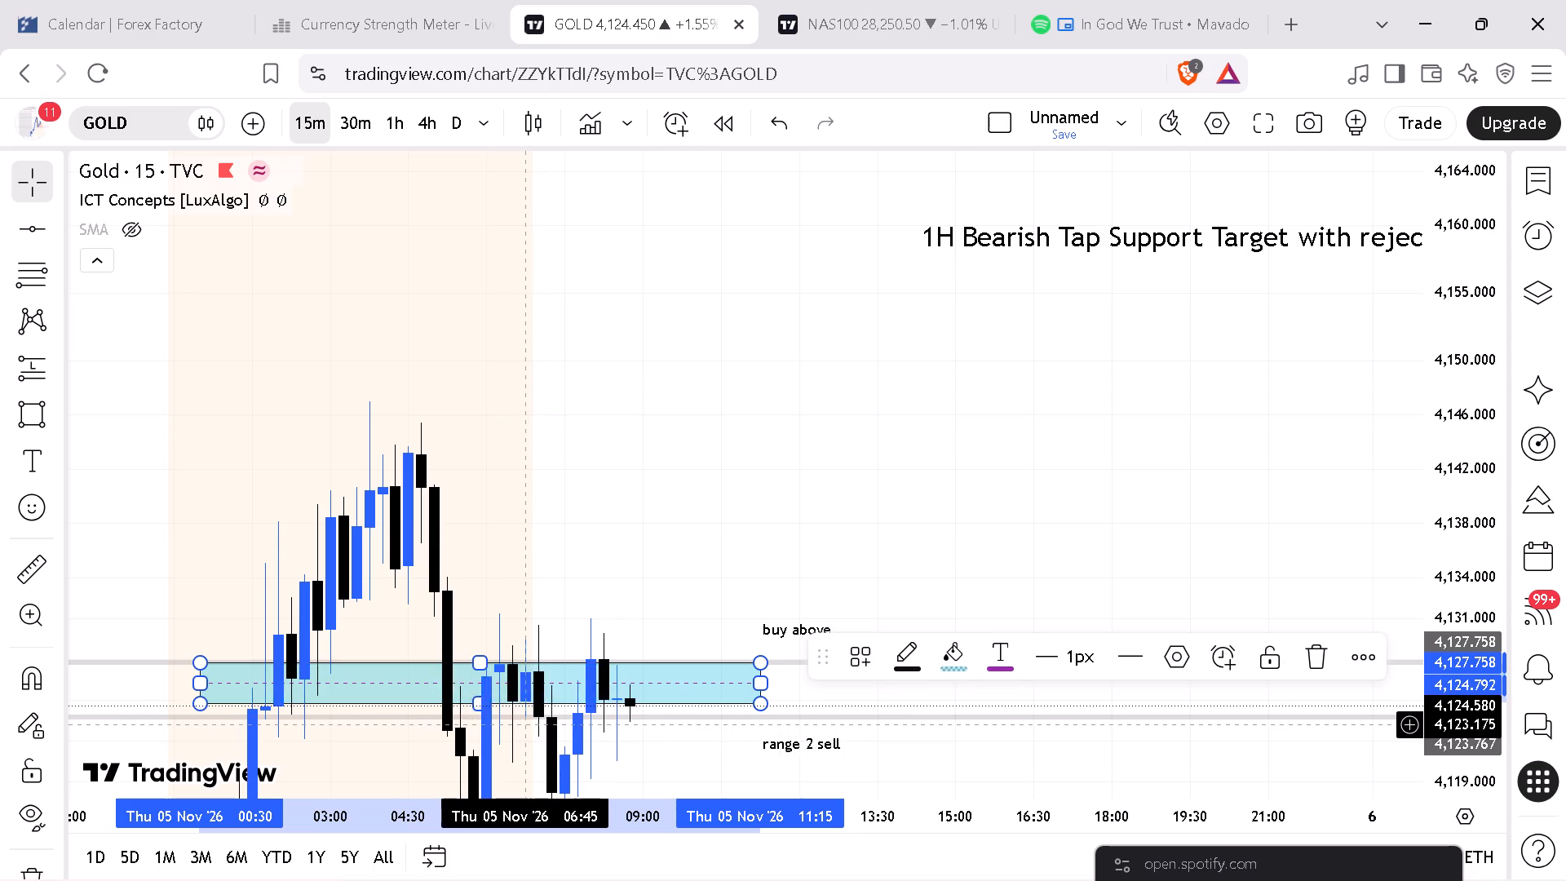
left_click_drag(520, 719, 530, 706)
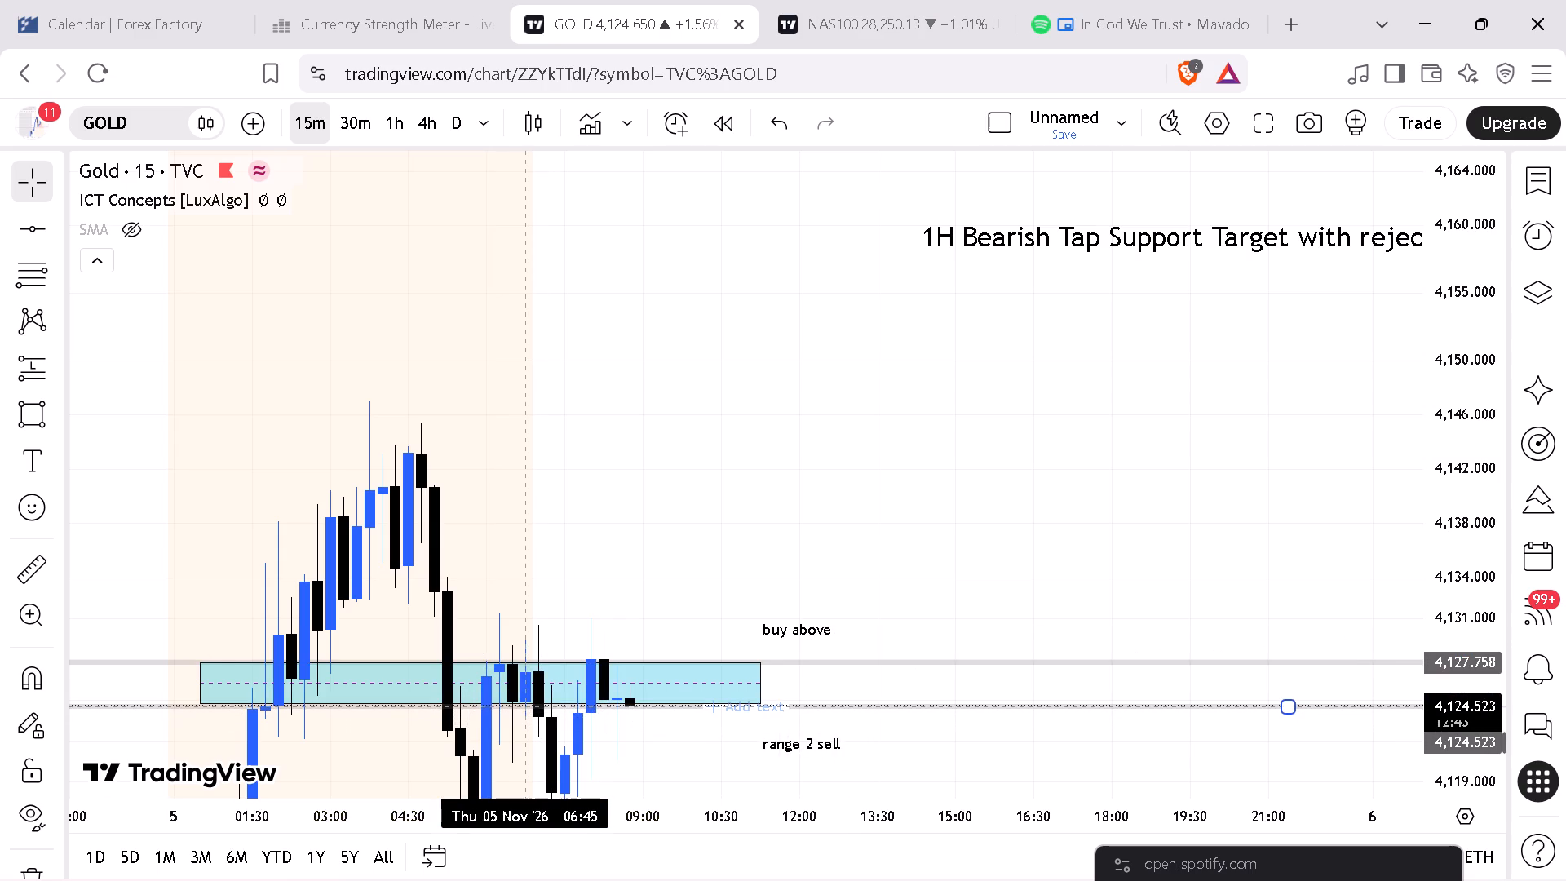
left_click_drag(530, 706, 535, 706)
left_click(558, 577)
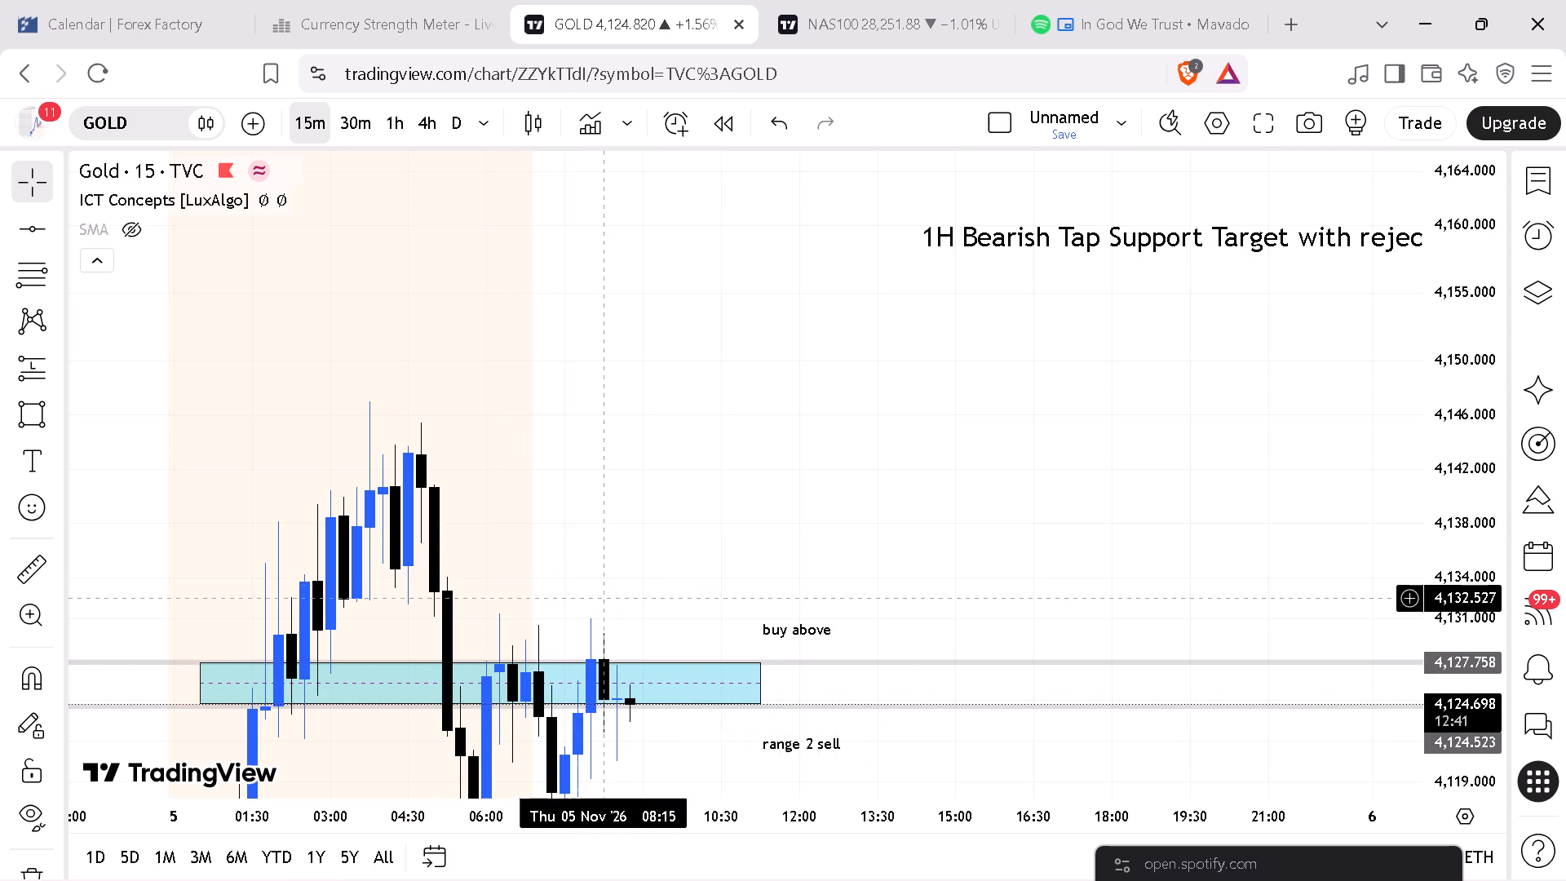
Narrow the blue range box from both ends so it spans 01:15 to 10:15 on 5 November.
left_click_drag(757, 685, 706, 684)
left_click(649, 566)
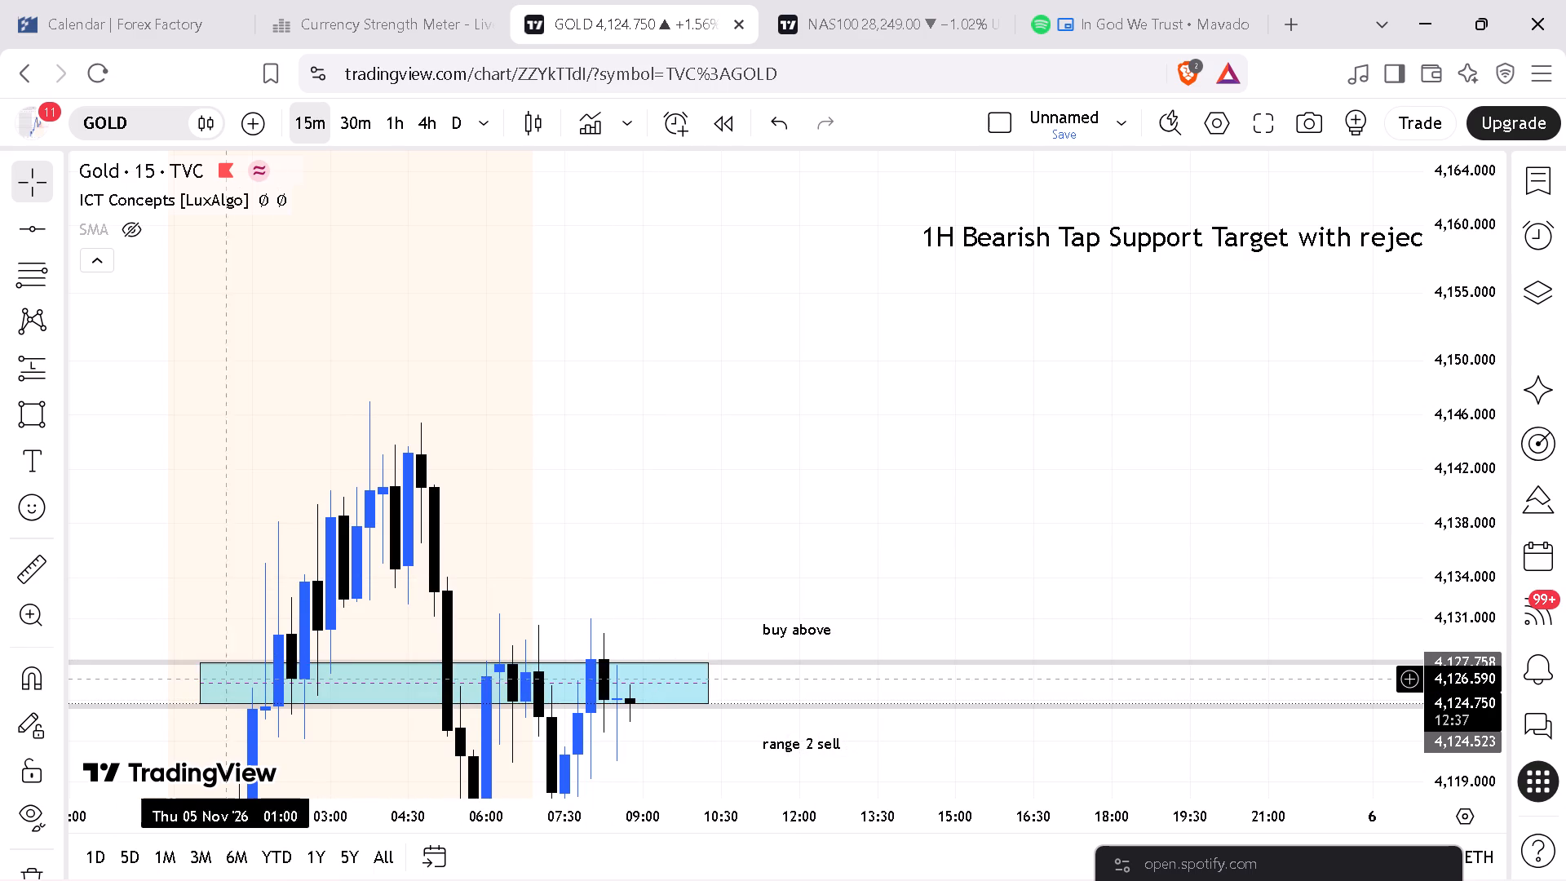
left_click_drag(203, 683, 241, 683)
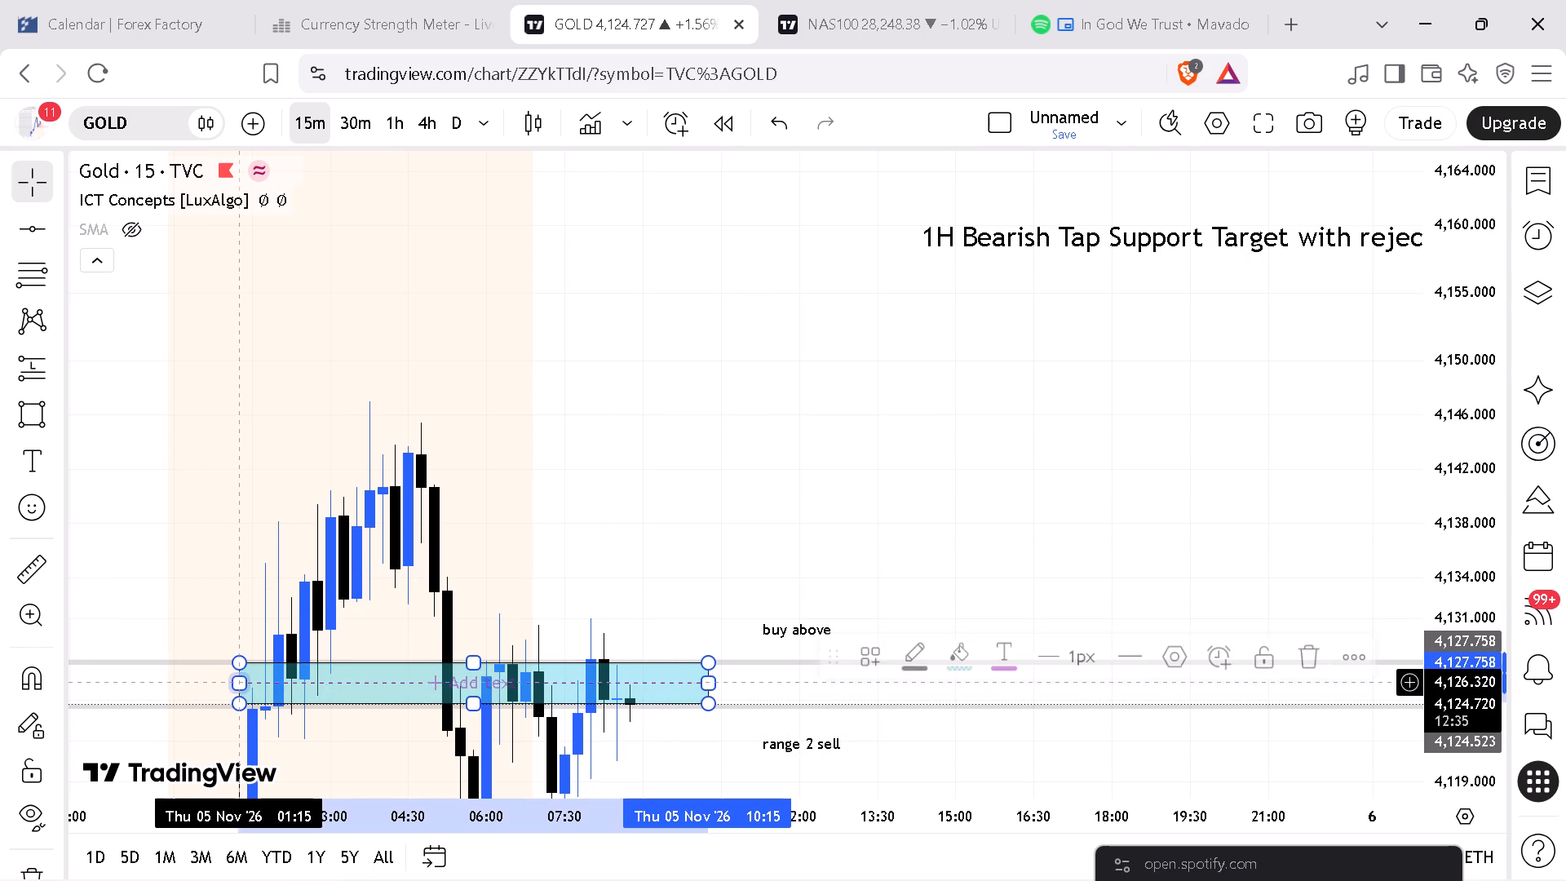
left_click_drag(614, 519, 622, 514)
Move the "range 2 sell" and "buy above" labels closer to the range box, starting at about 10:30 and 10:45.
left_click_drag(721, 520, 776, 374)
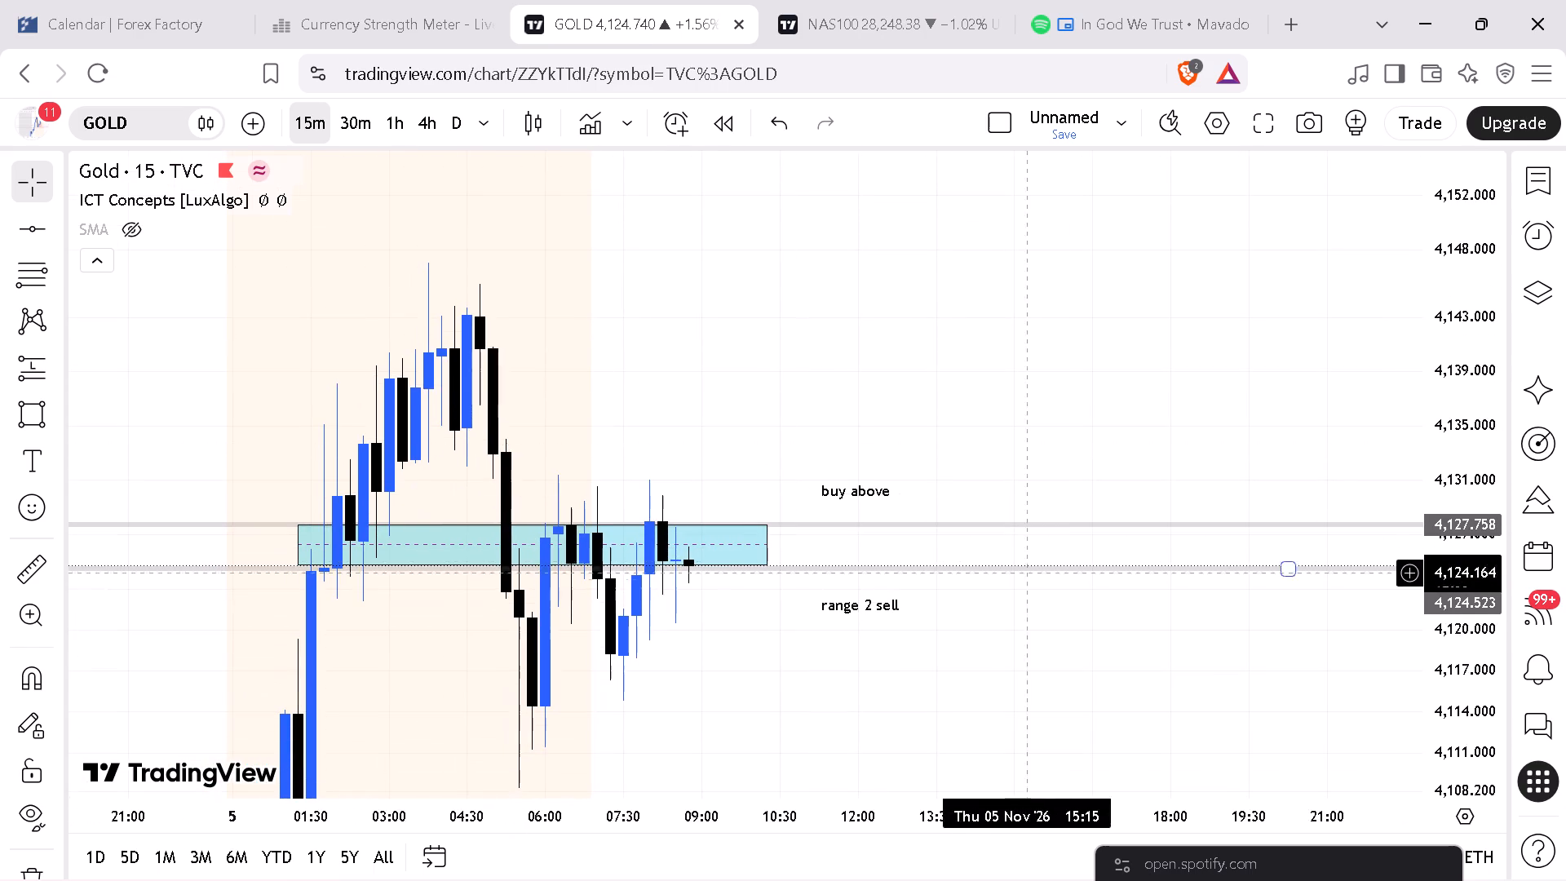
left_click_drag(1443, 665, 1449, 676)
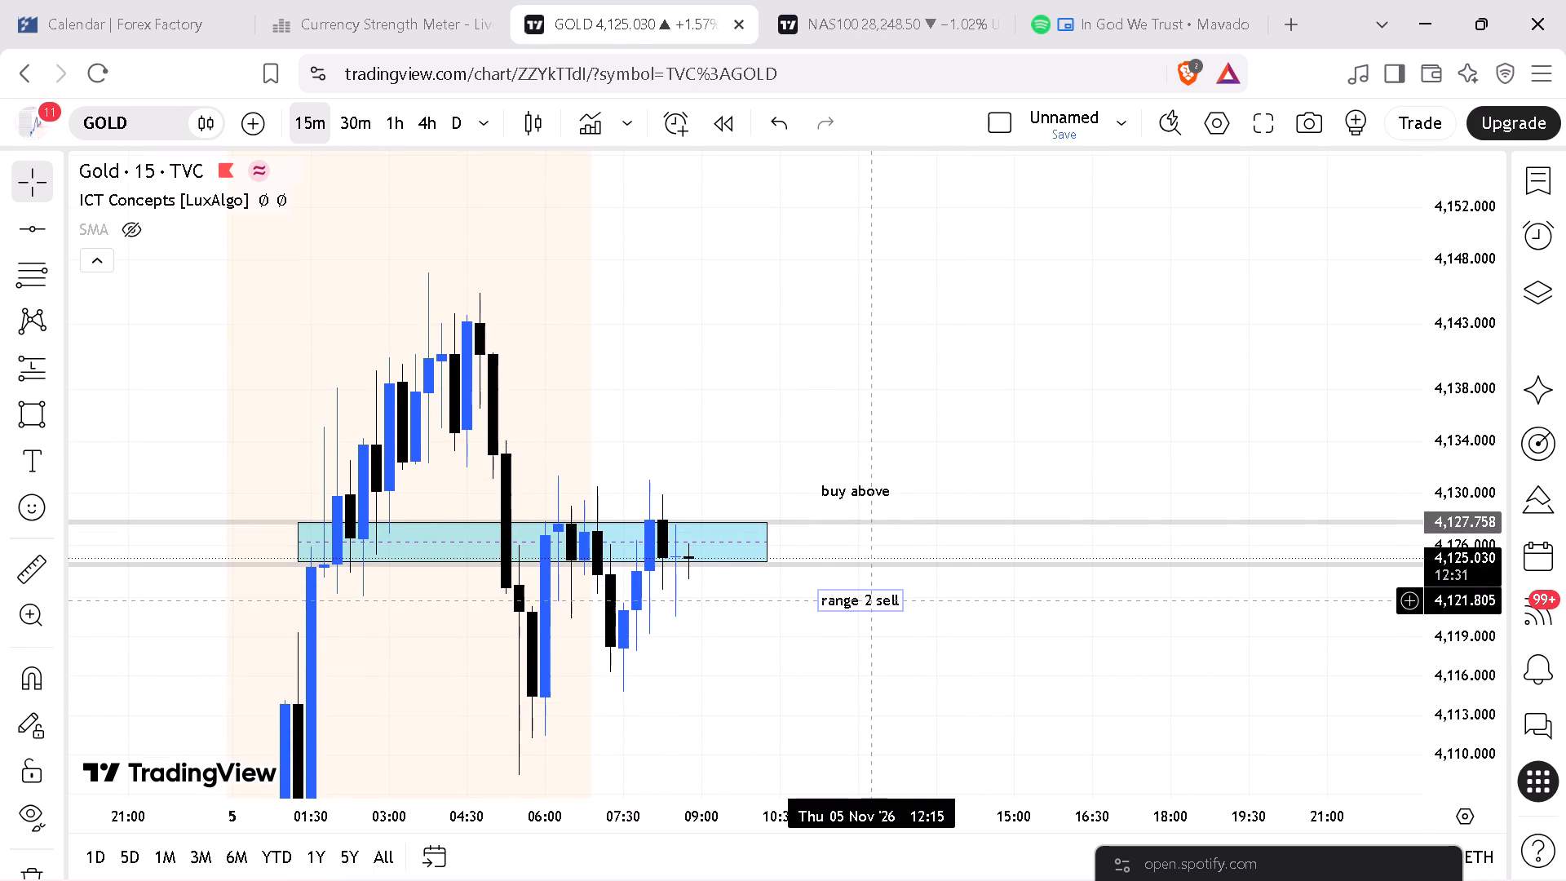
left_click_drag(876, 600, 827, 591)
left_click_drag(852, 500, 845, 500)
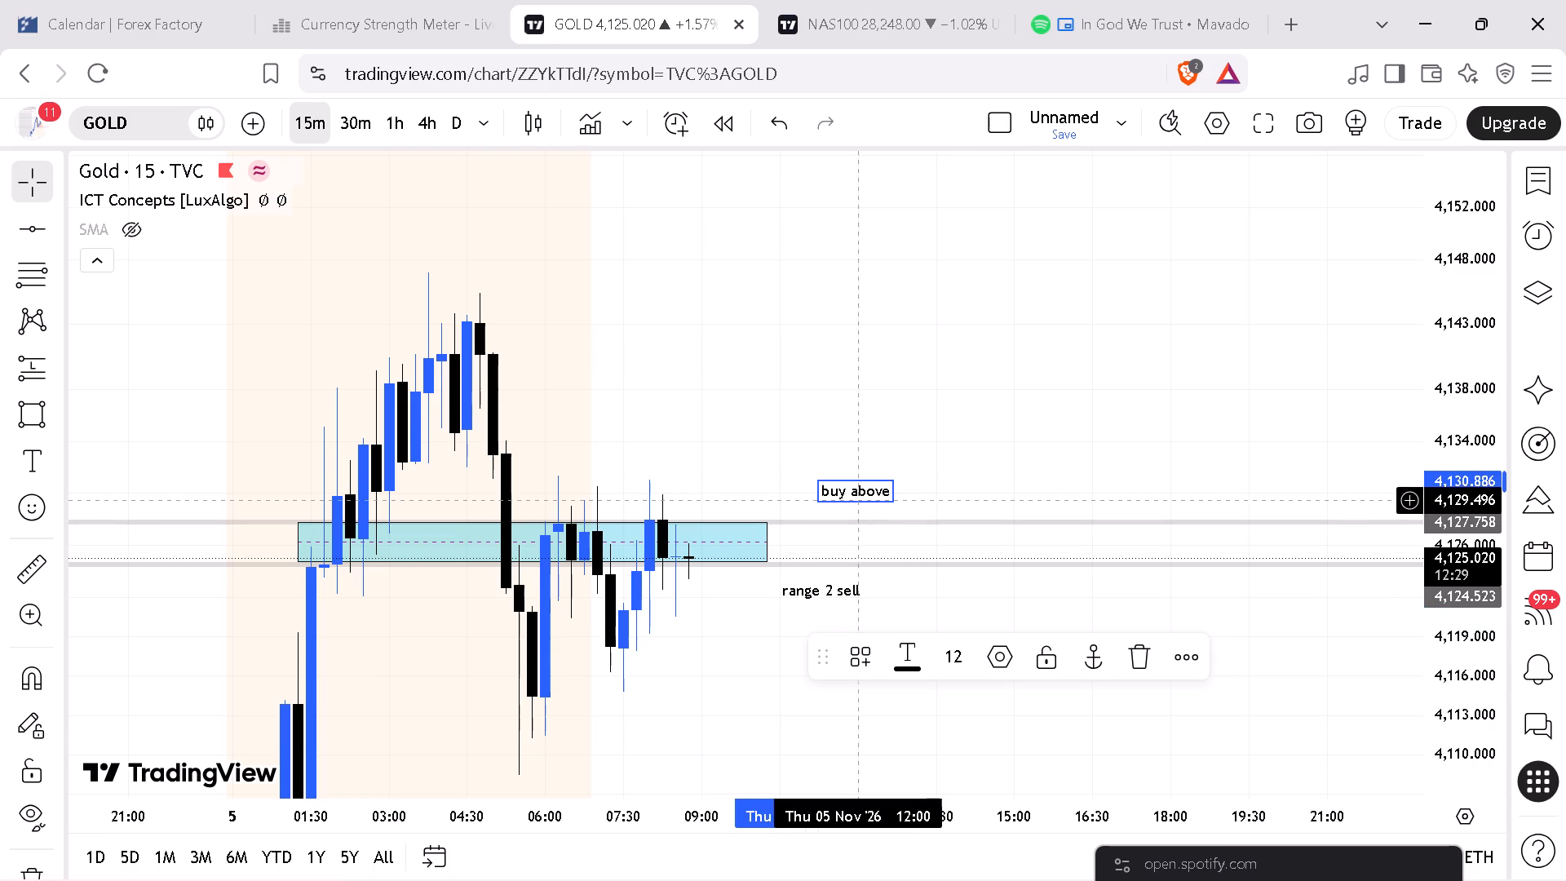
left_click_drag(845, 500, 826, 507)
left_click(748, 444)
left_click_drag(757, 350, 726, 405)
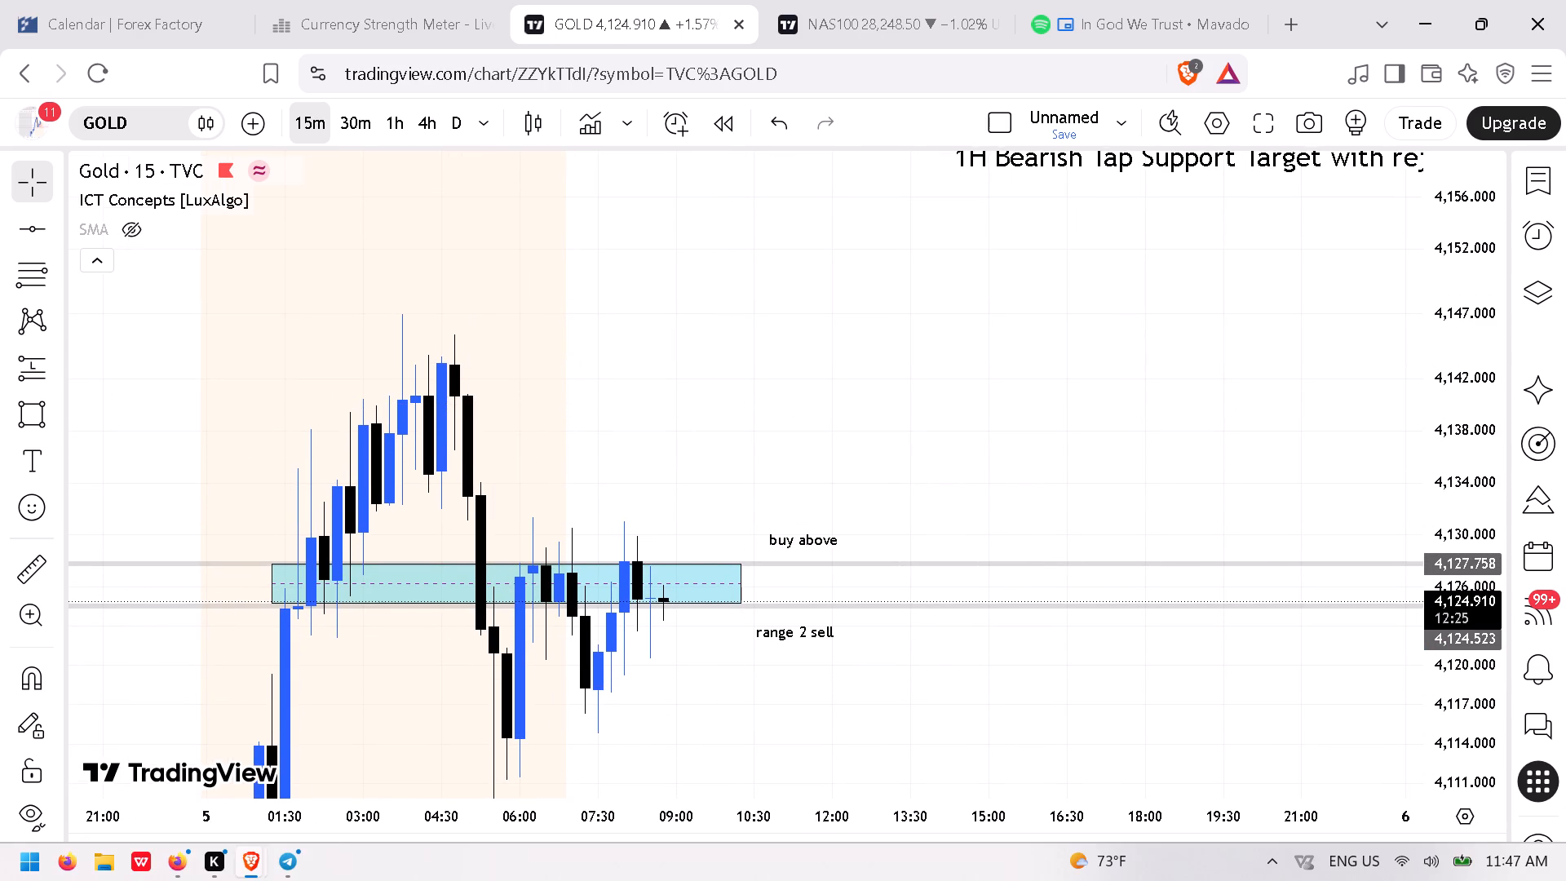
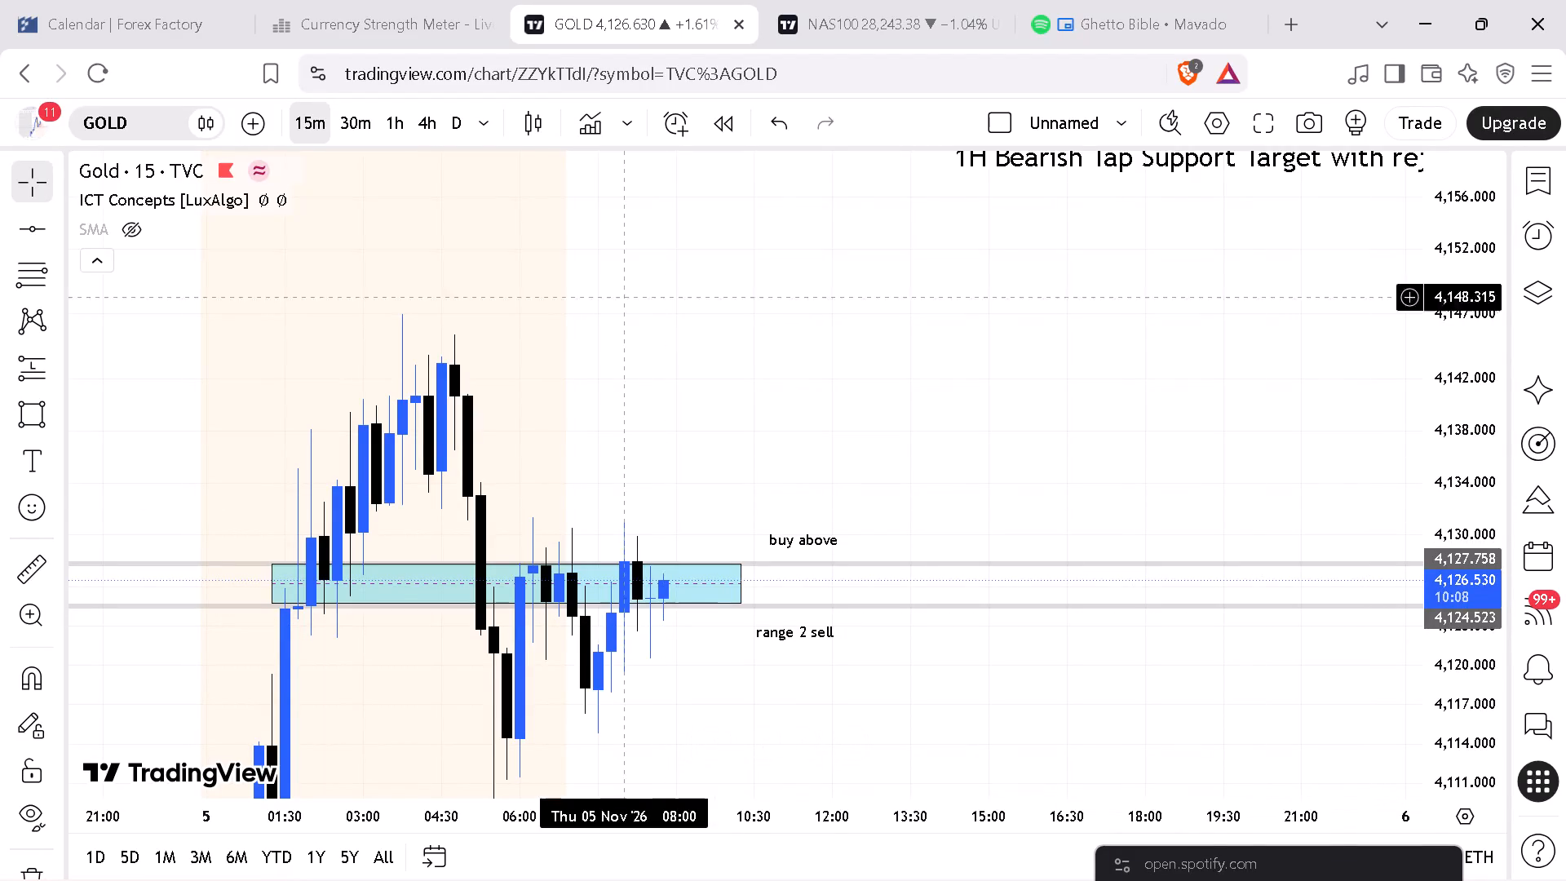
Examine the NAS100 trade on the 30-minute, 1-hour and 4-hour timeframes, ending on 15 minutes with more price history in view.
left_click(846, 15)
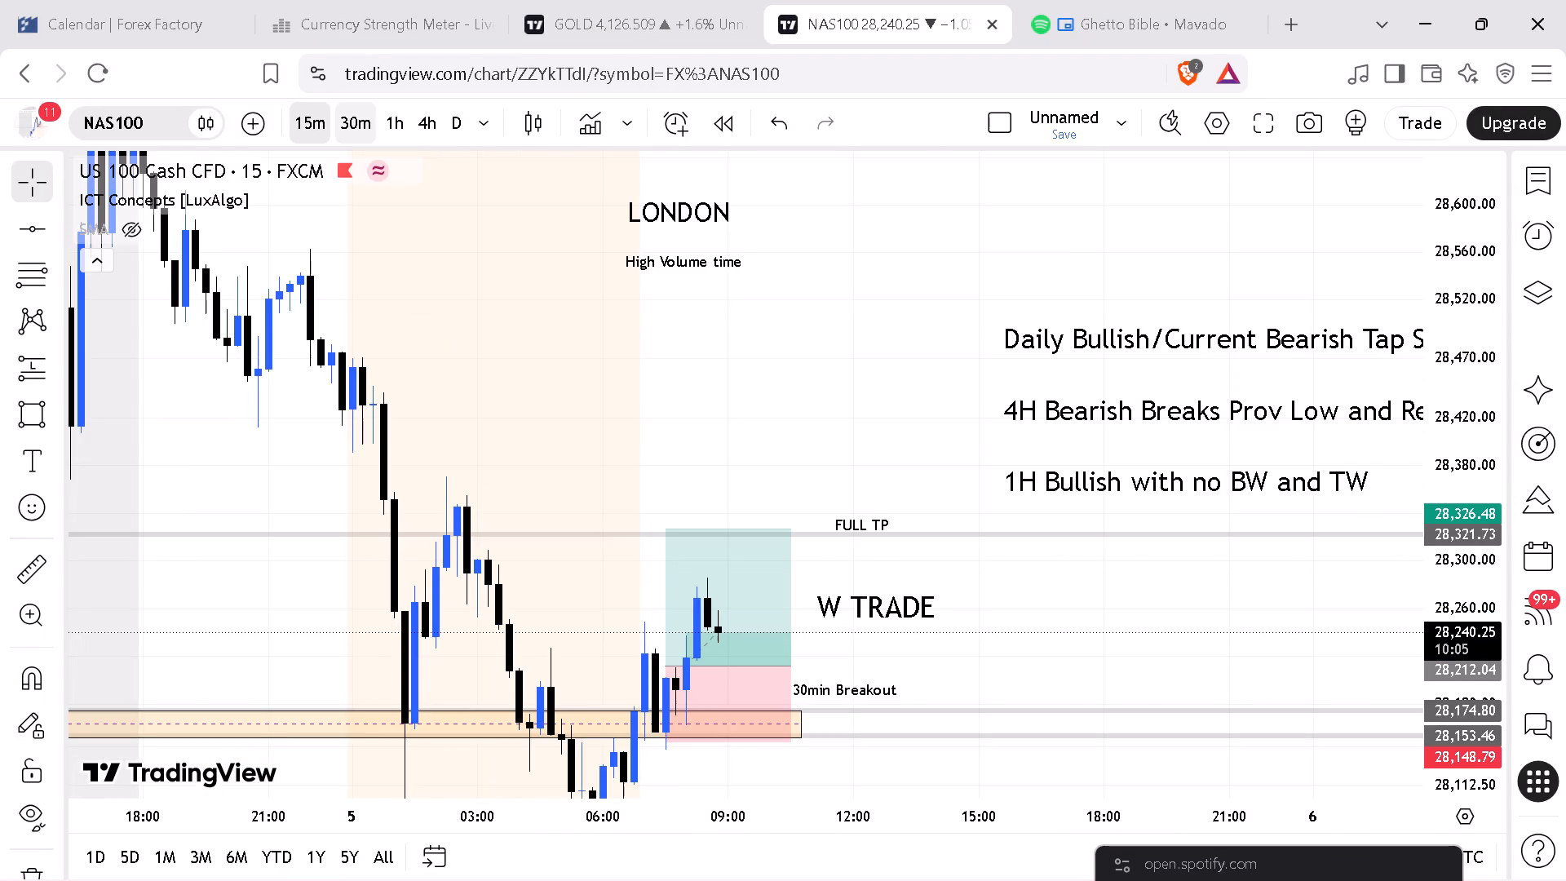
left_click(338, 113)
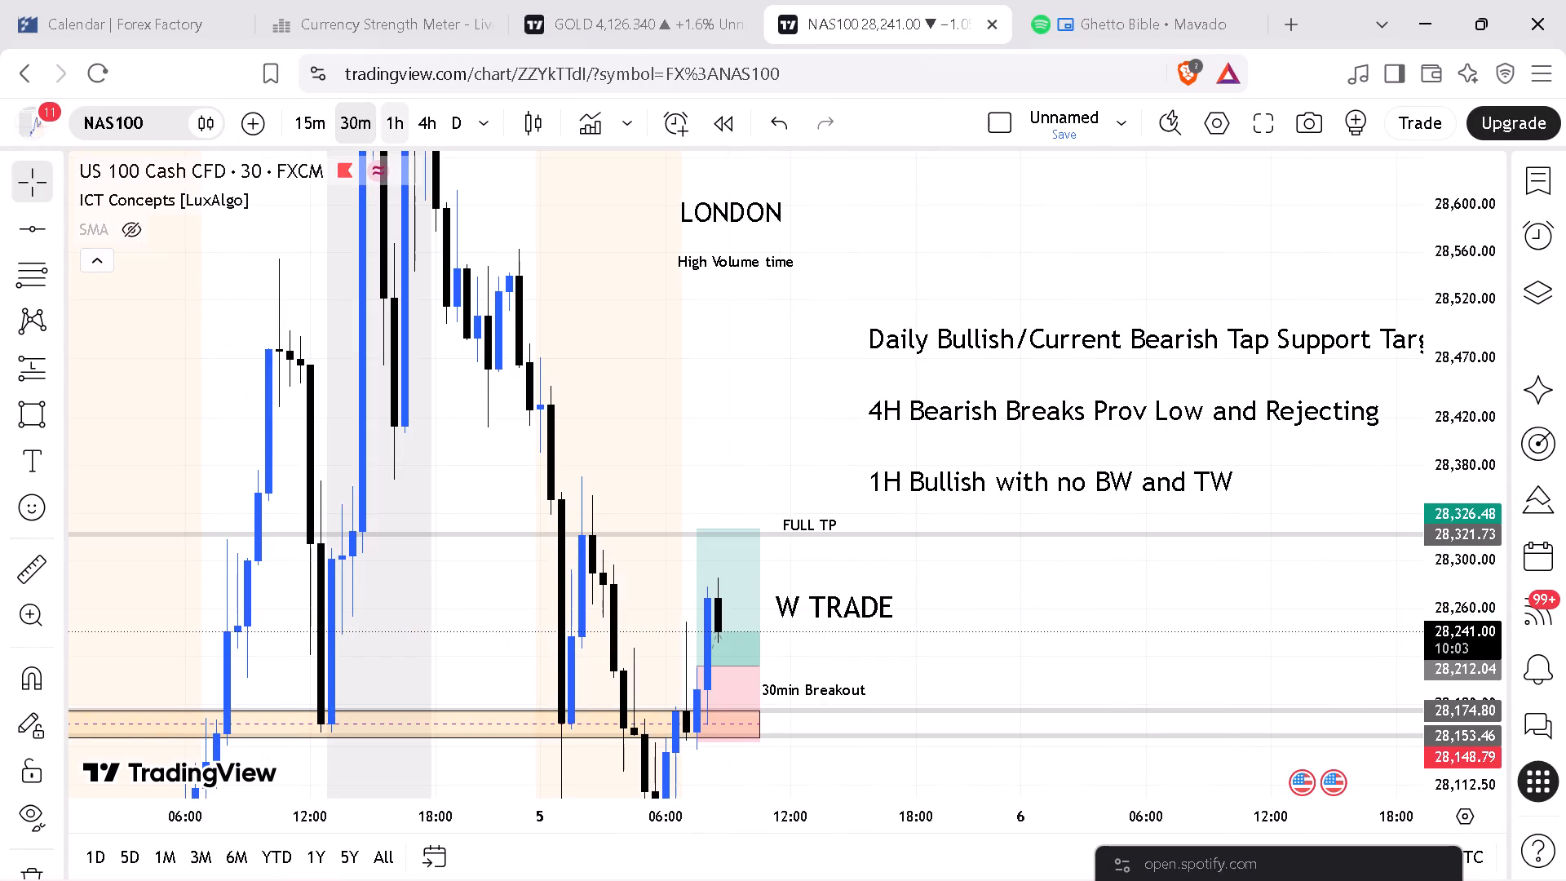
left_click(385, 136)
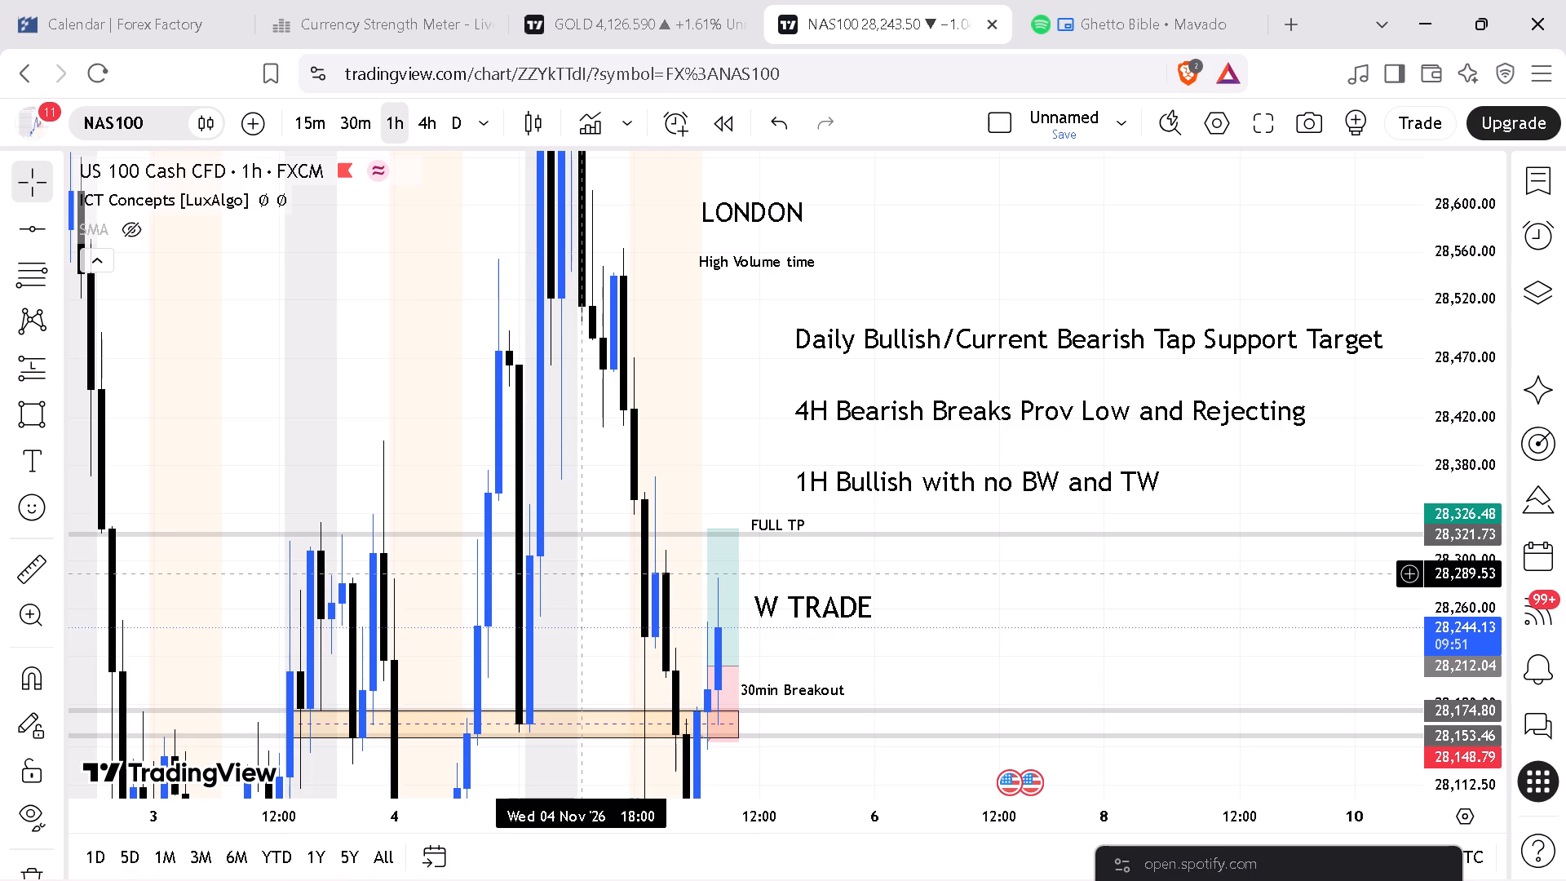
left_click(422, 117)
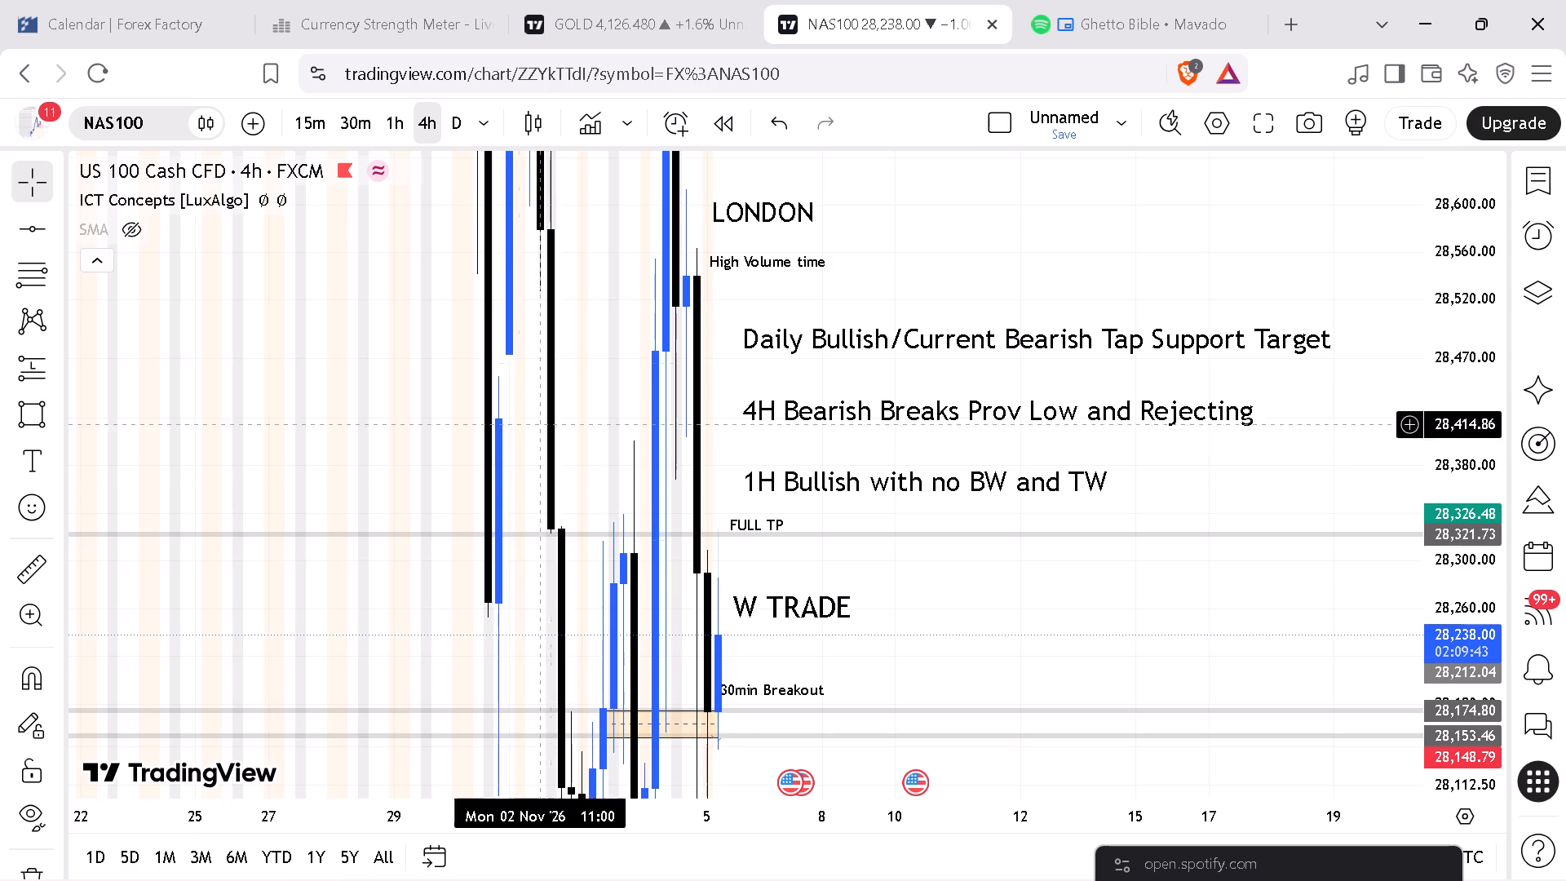
left_click(393, 142)
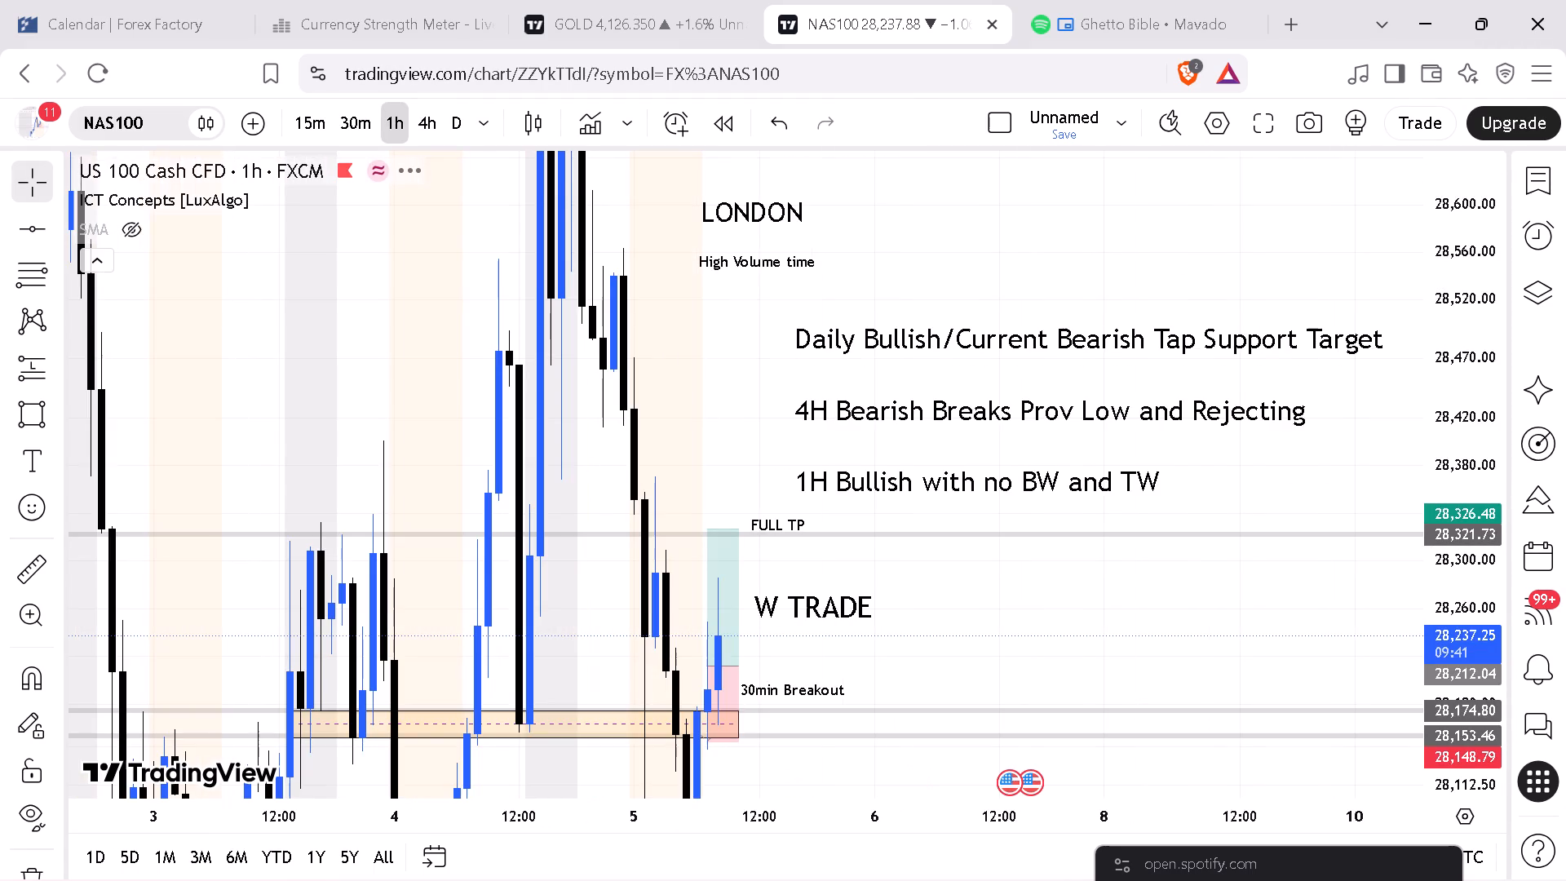
left_click(340, 126)
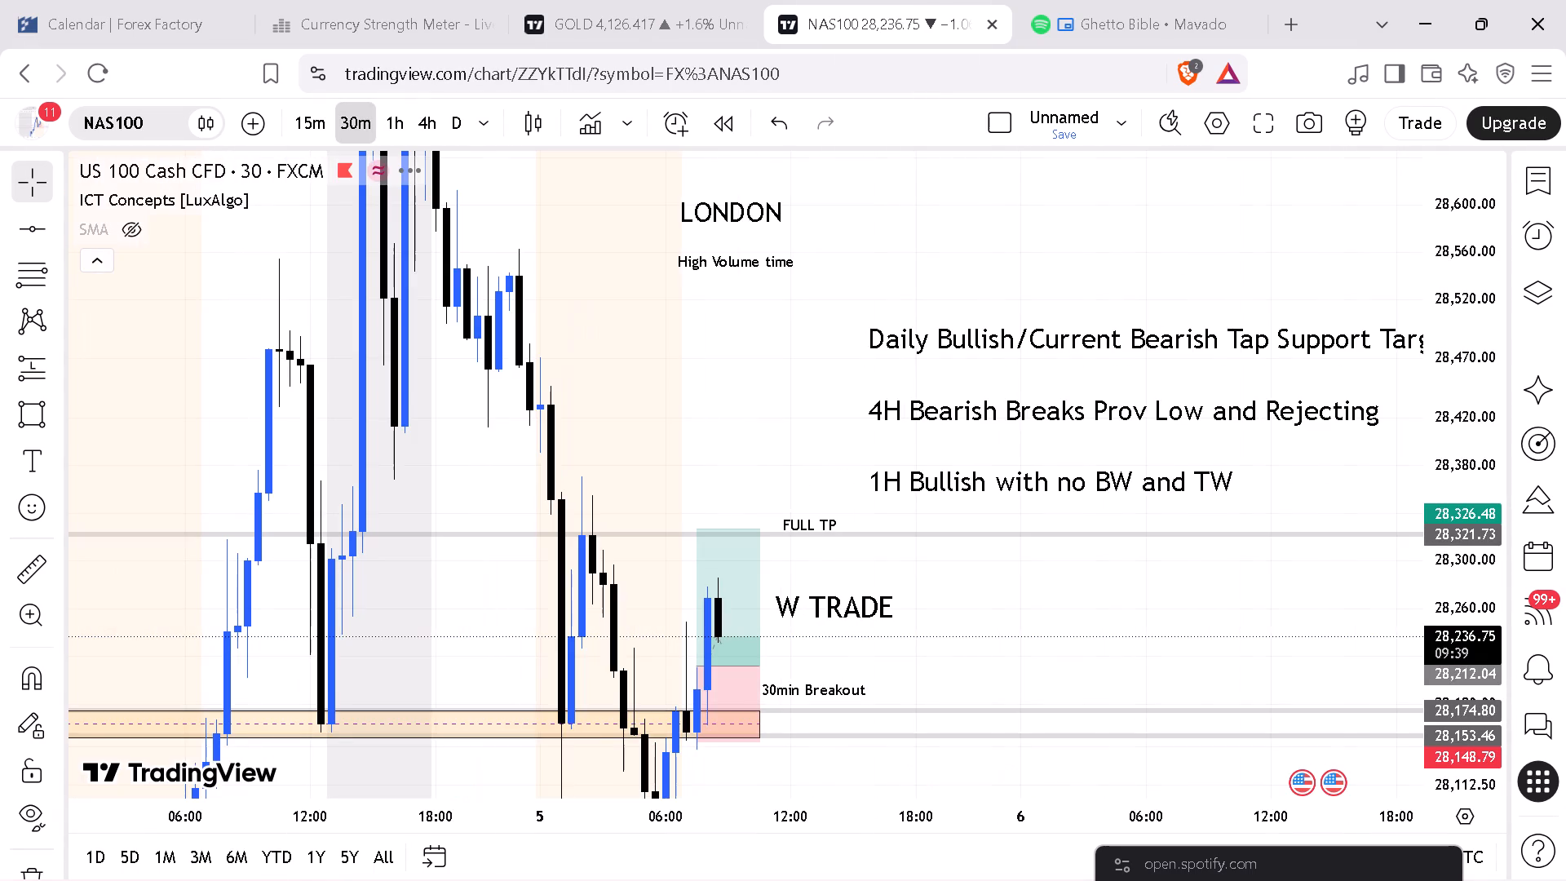
left_click(308, 135)
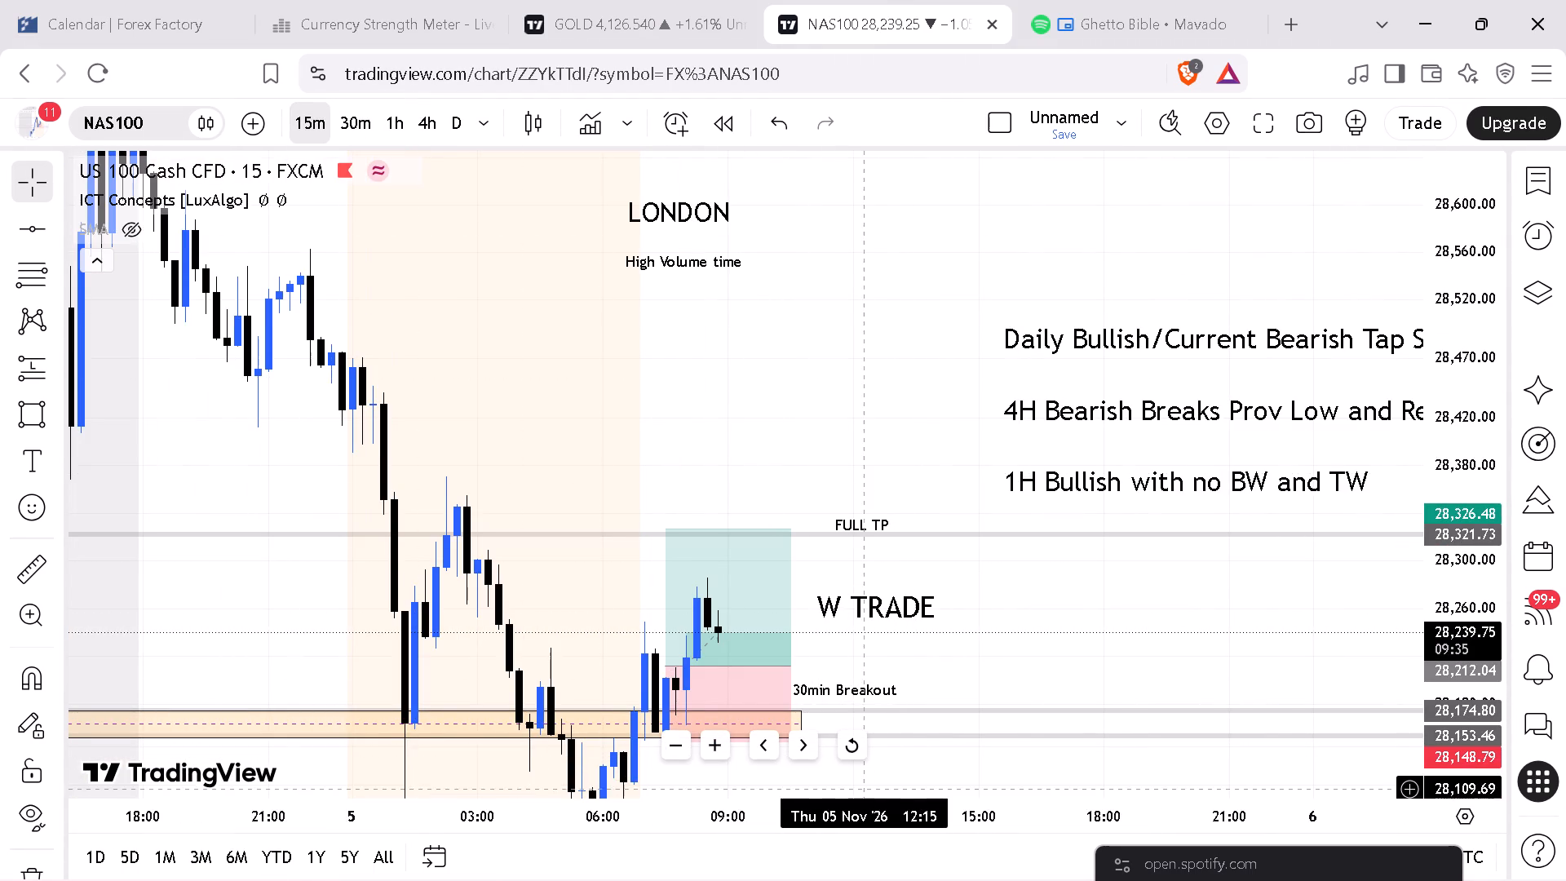
left_click_drag(866, 811, 979, 818)
left_click_drag(1484, 583, 1484, 625)
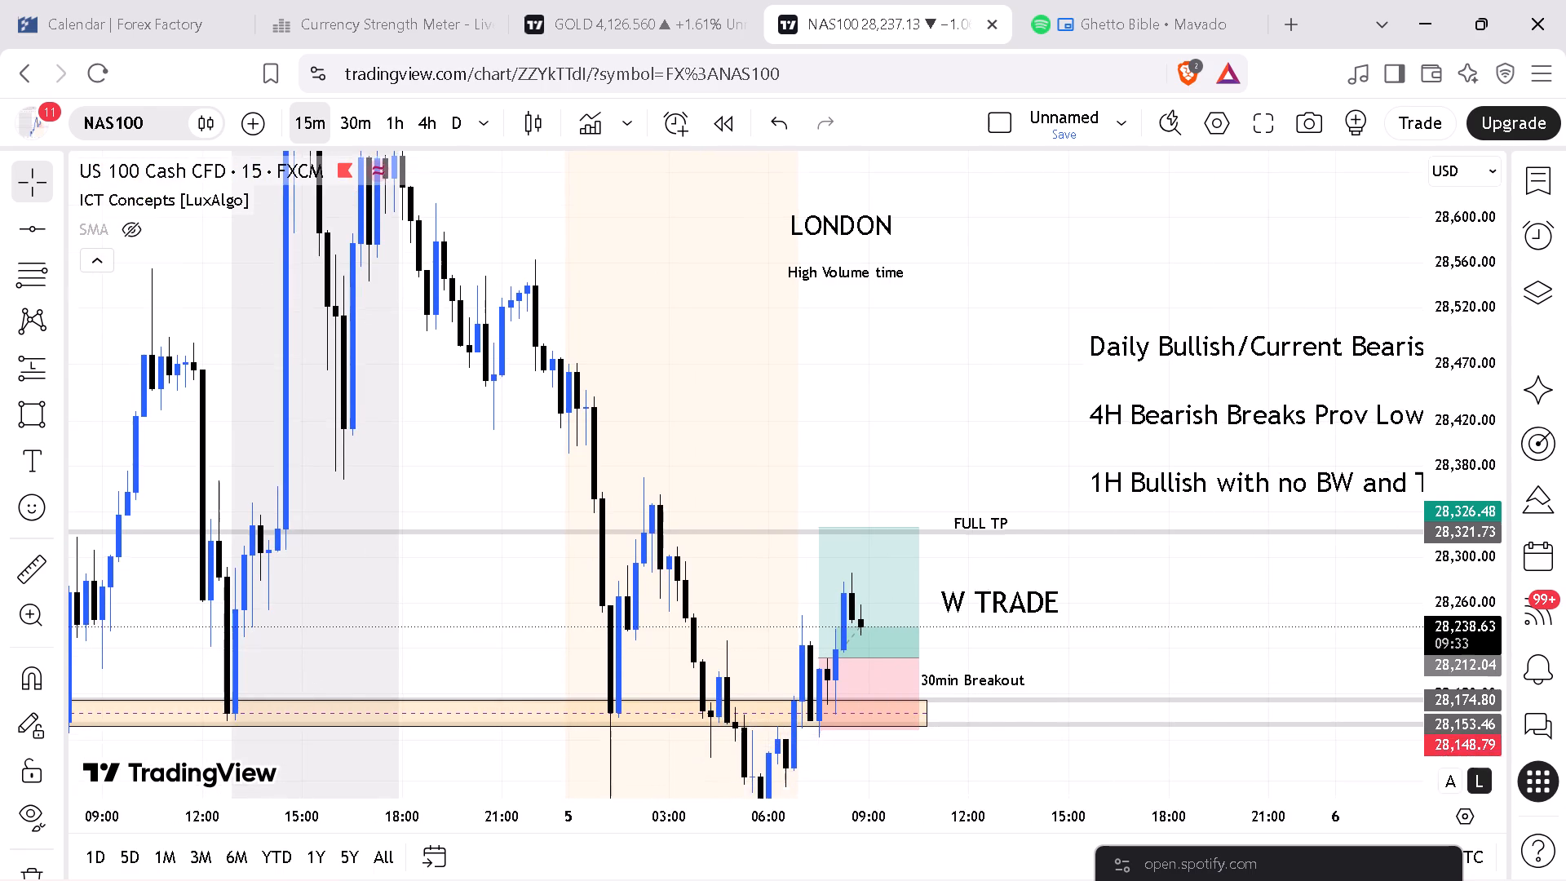
left_click_drag(1484, 625, 1484, 711)
left_click(1166, 555)
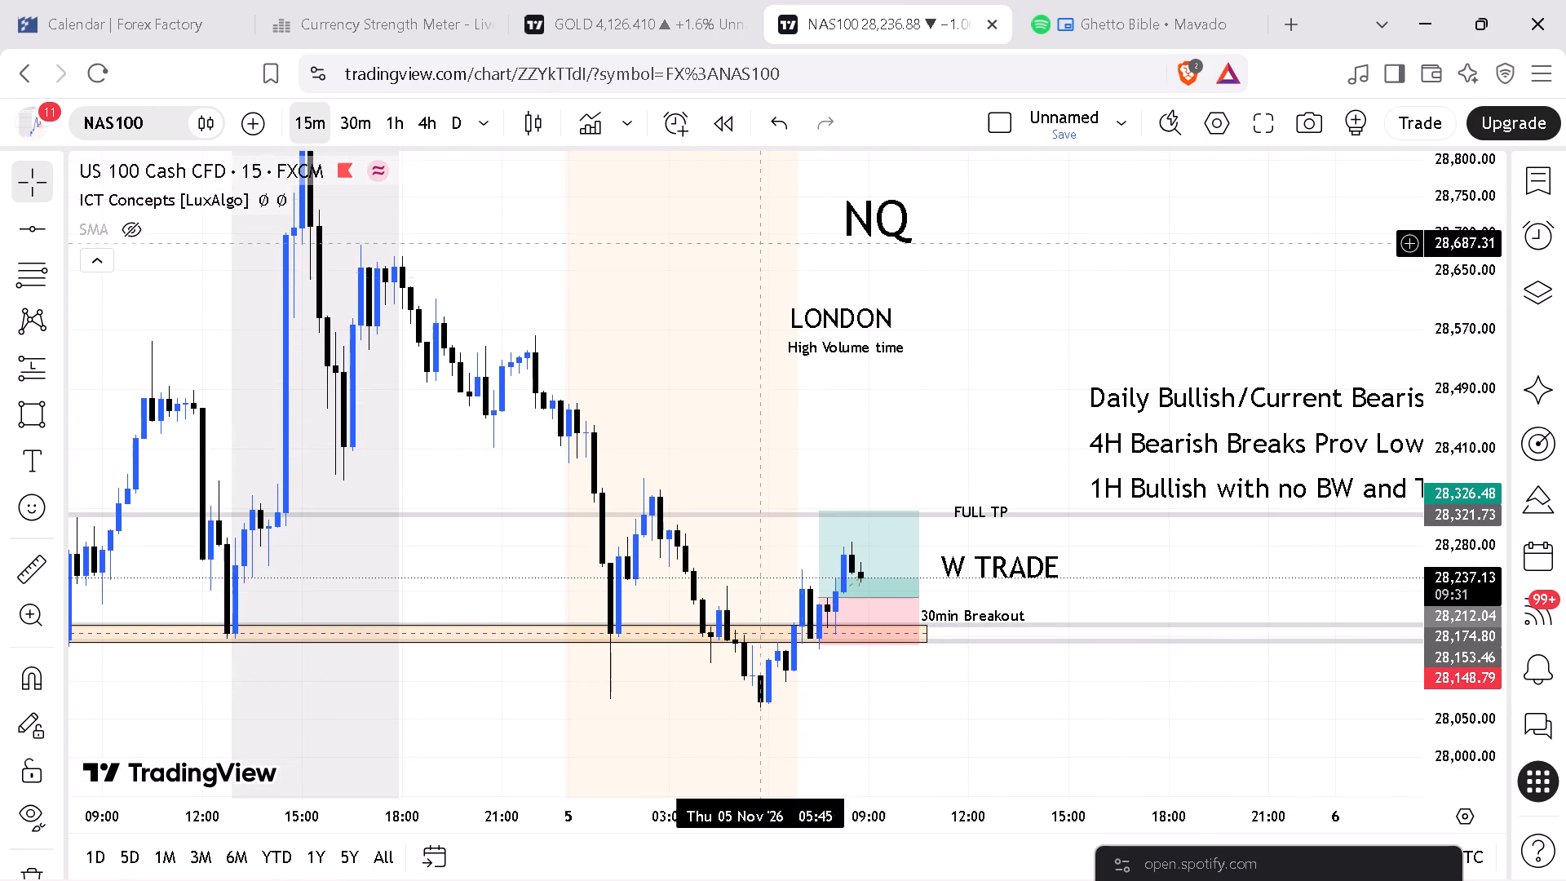
Examine the Gold range on the 15-minute, 30-minute, 1-hour, 4-hour and daily timeframes, ending on 15 minutes.
left_click(610, 19)
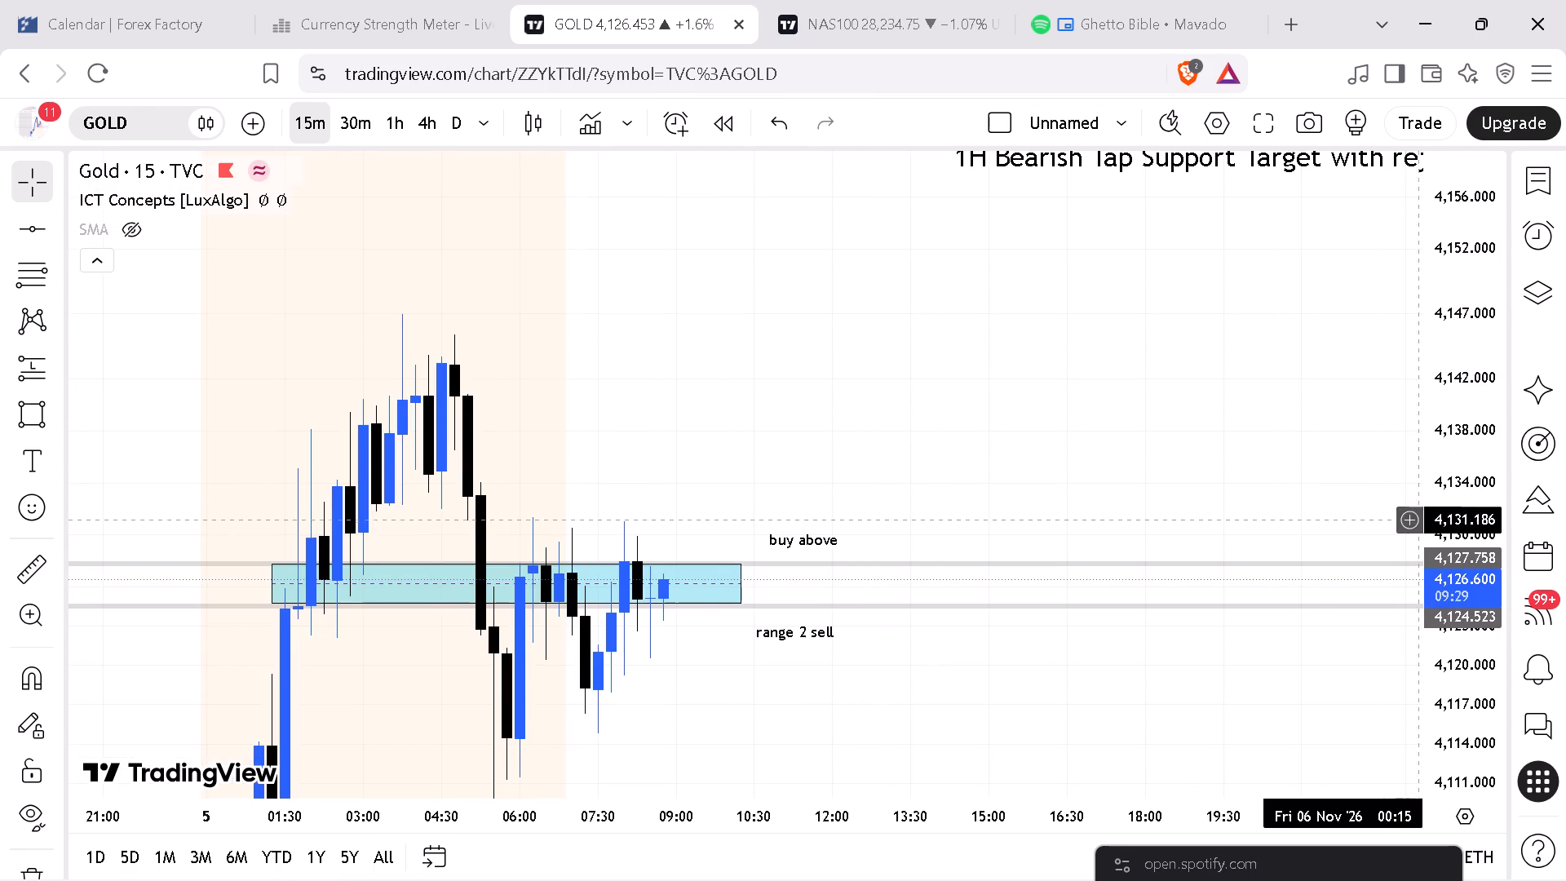
left_click_drag(1175, 821, 1113, 798)
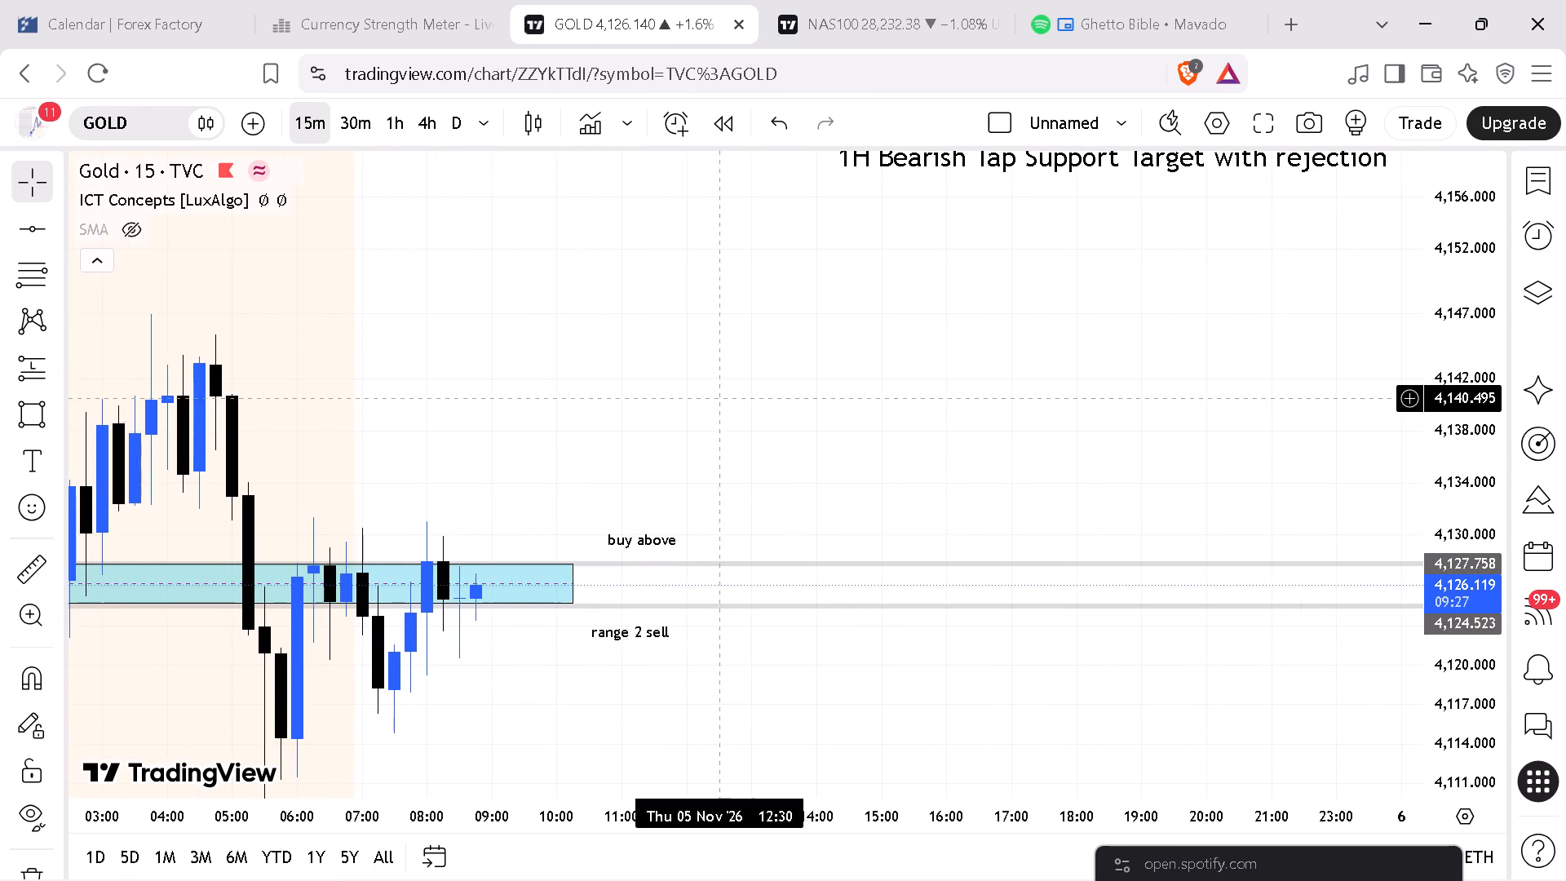
left_click_drag(726, 396, 1183, 423)
left_click(1053, 566)
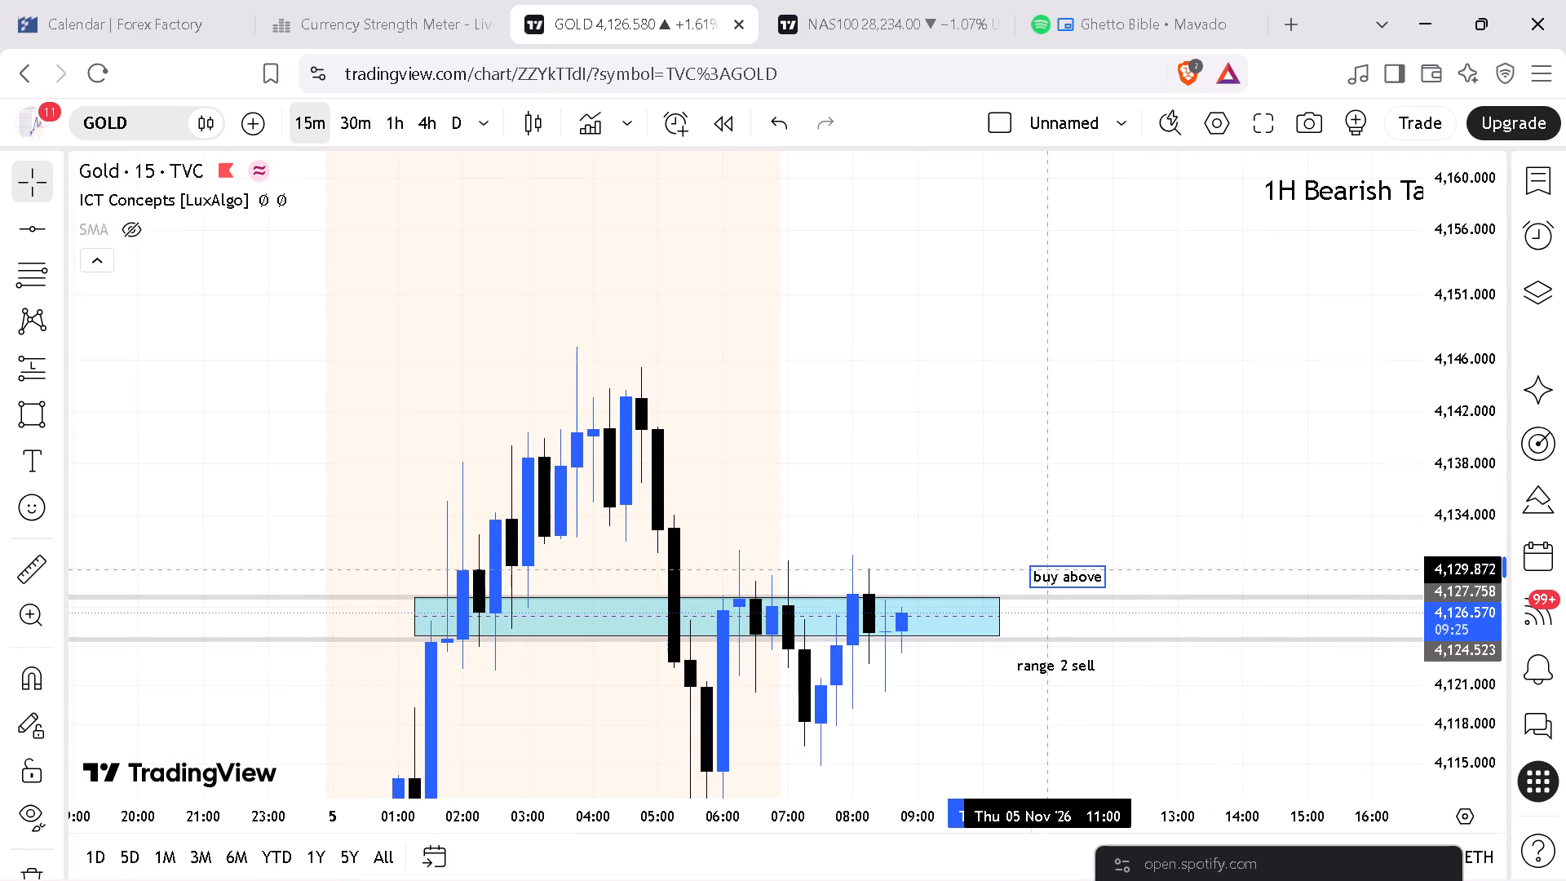
left_click(357, 127)
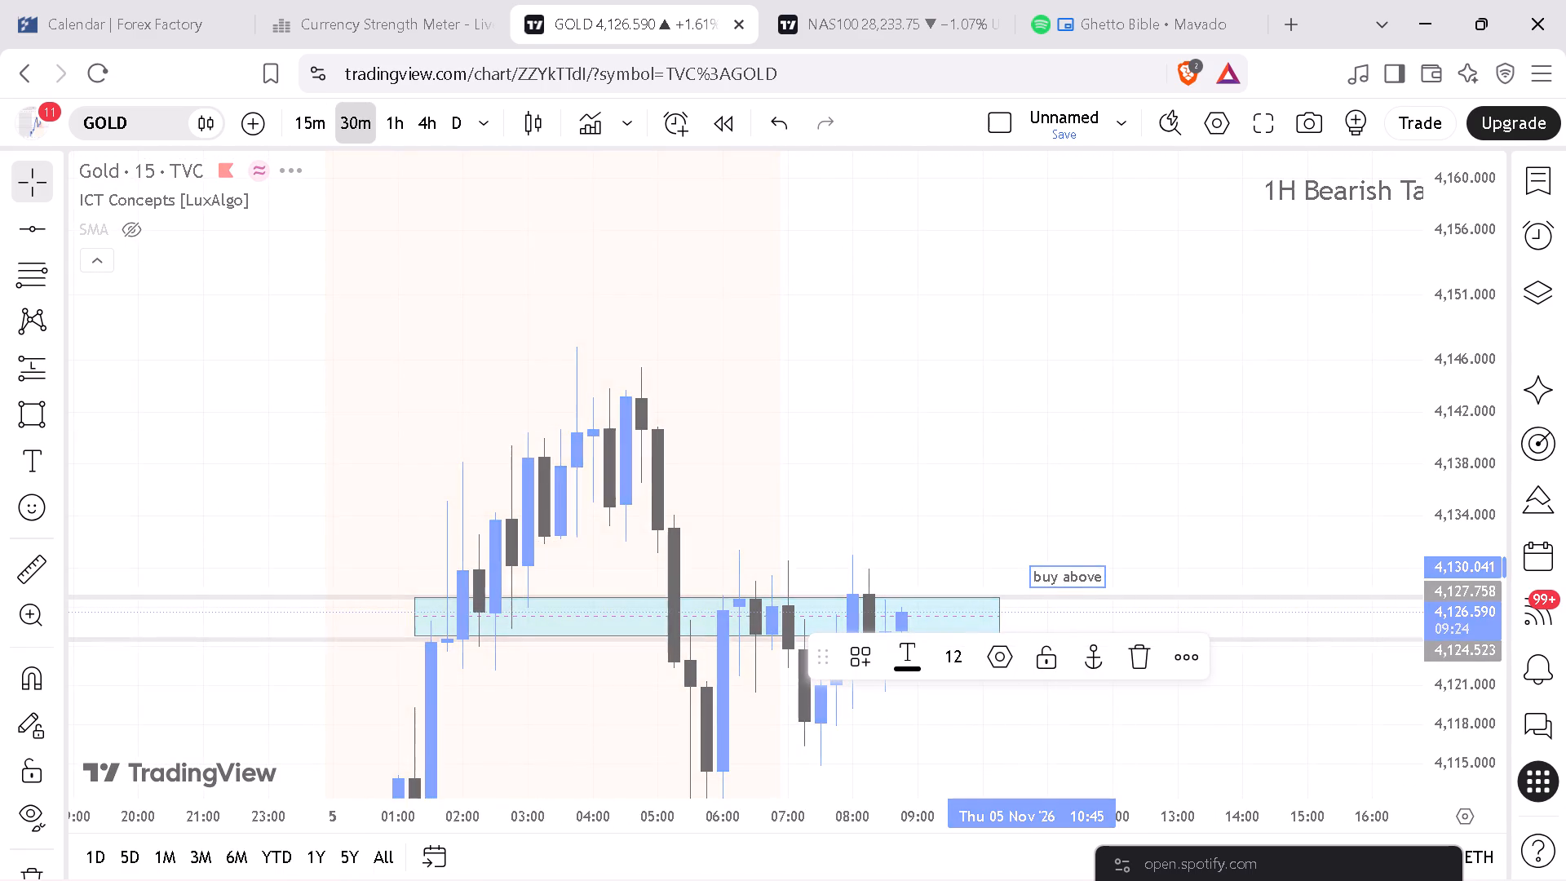
left_click(985, 398)
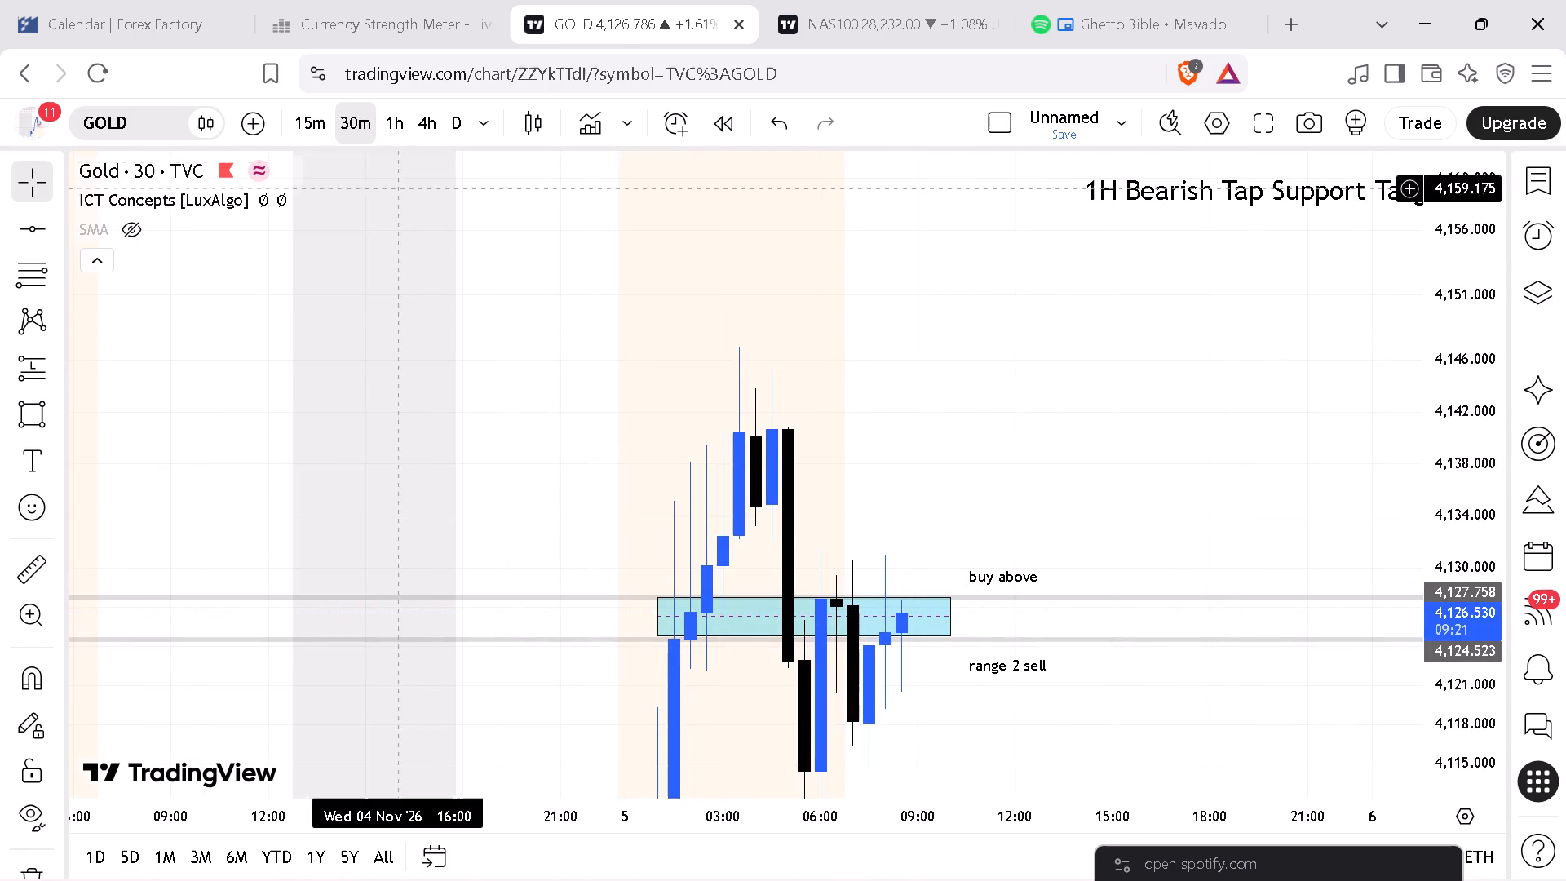
left_click(379, 127)
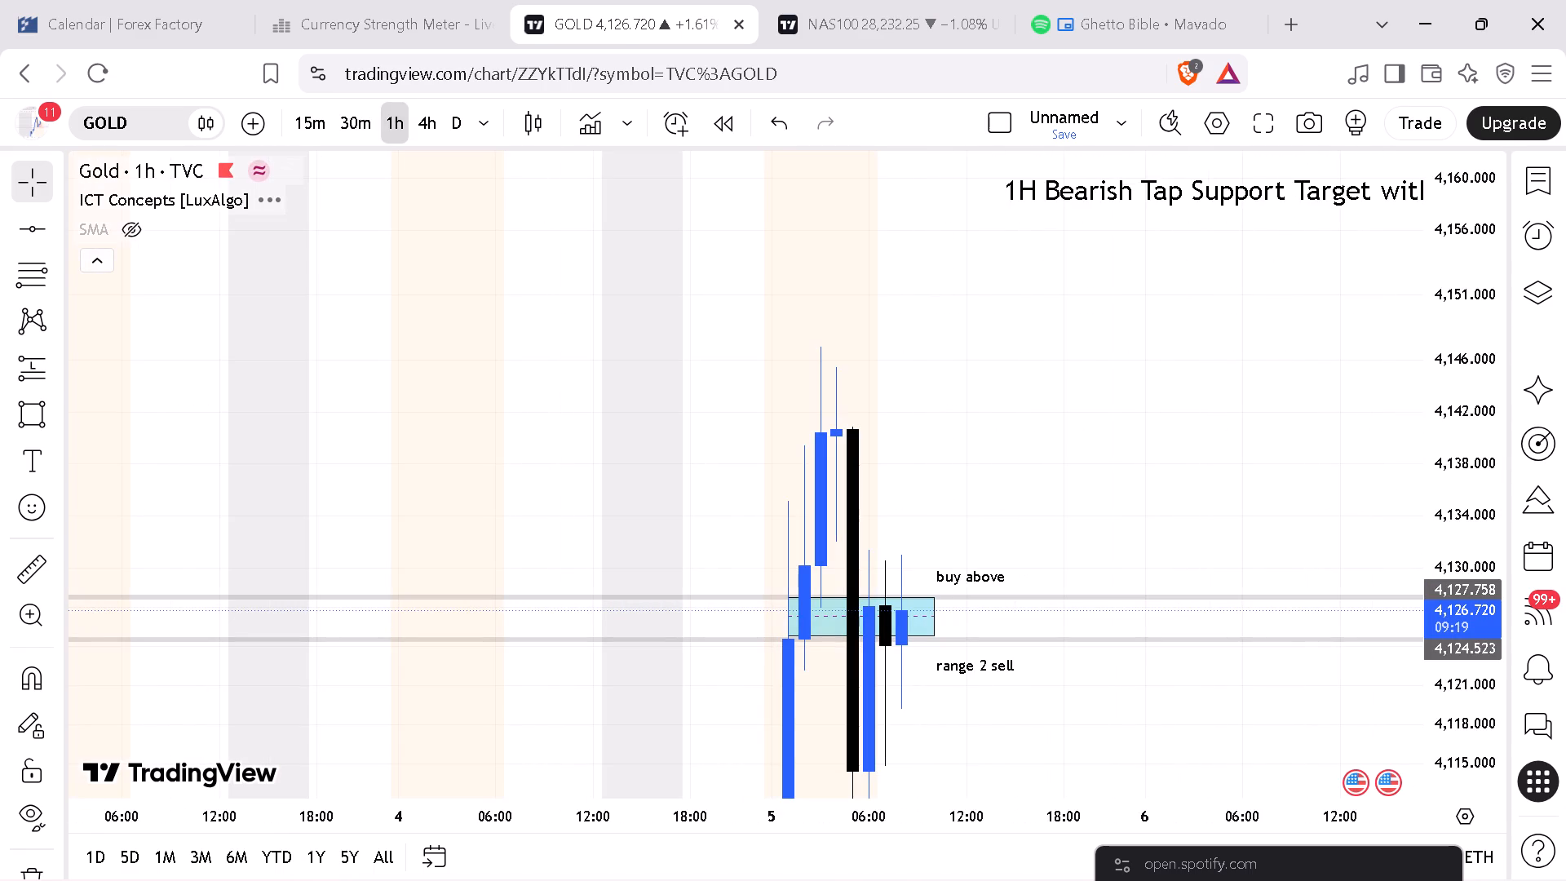
left_click(419, 125)
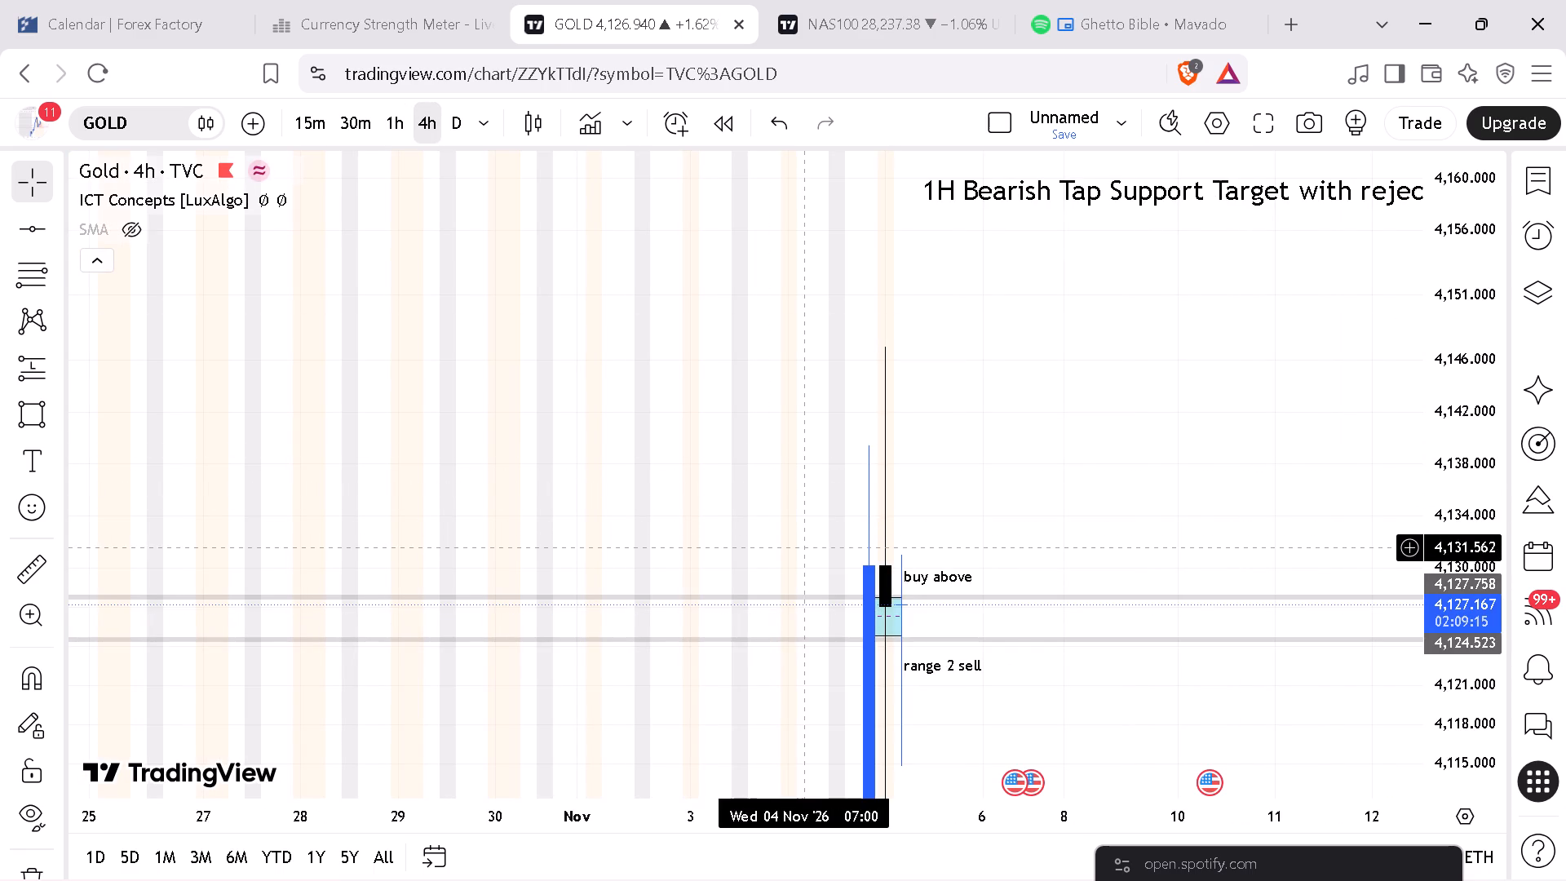
left_click(458, 128)
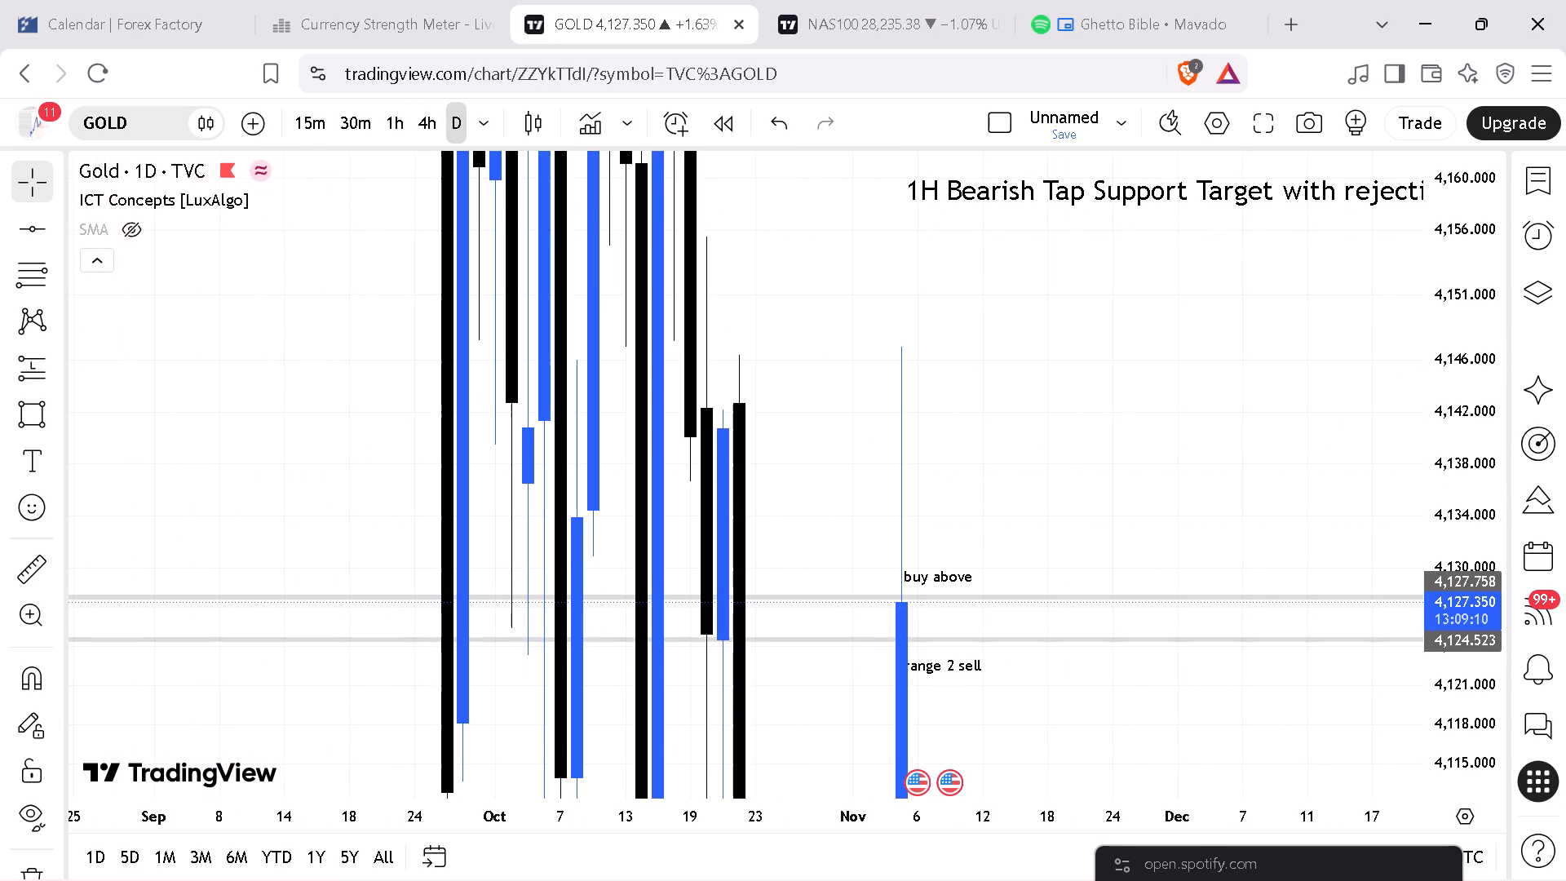
left_click(356, 128)
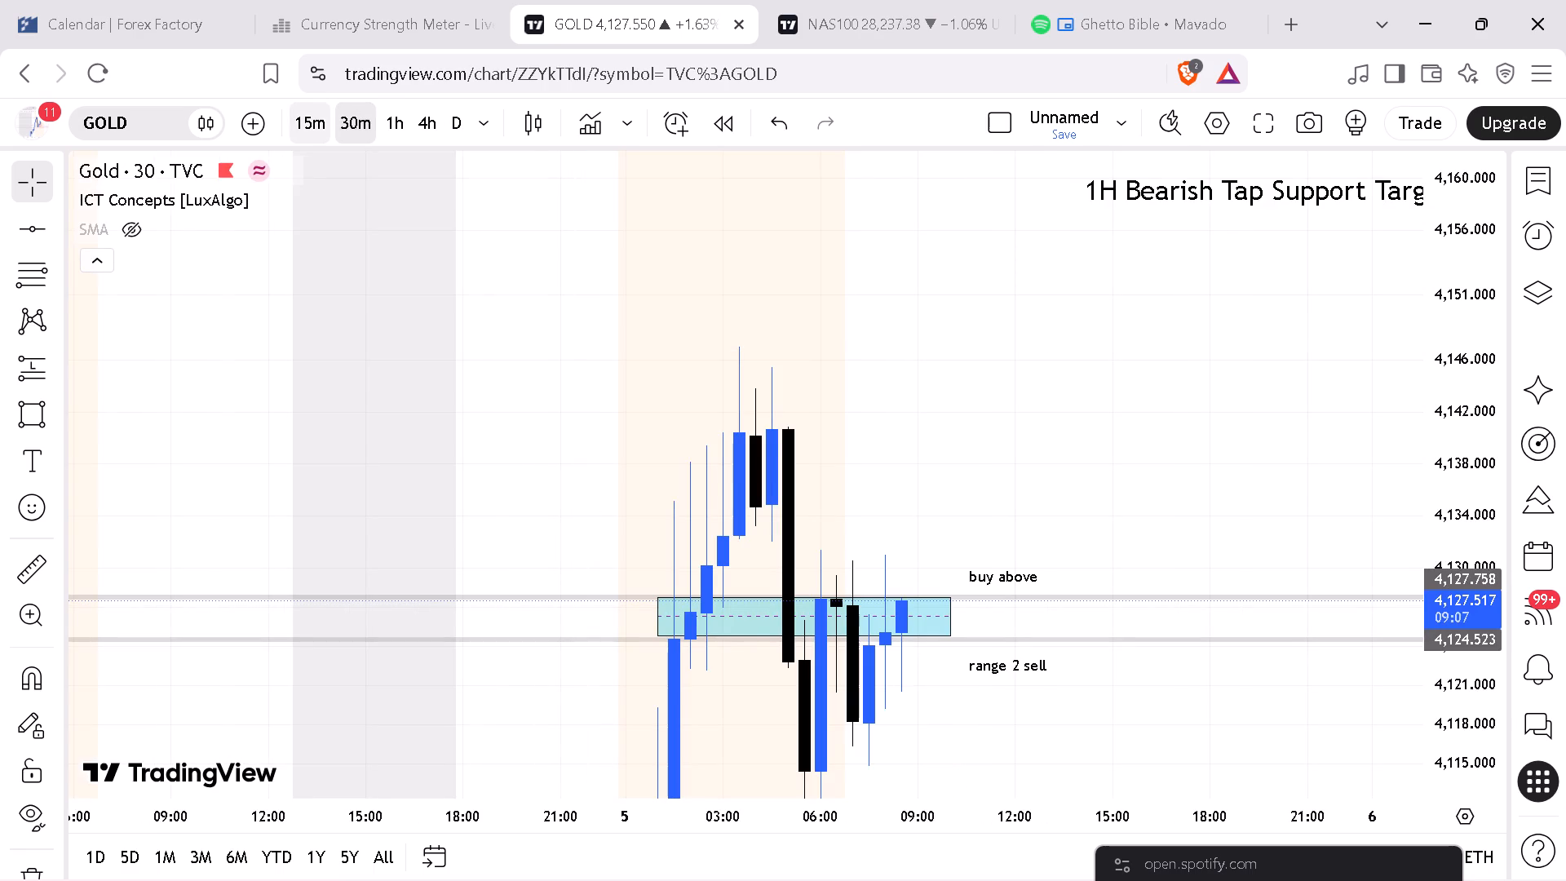
left_click(309, 129)
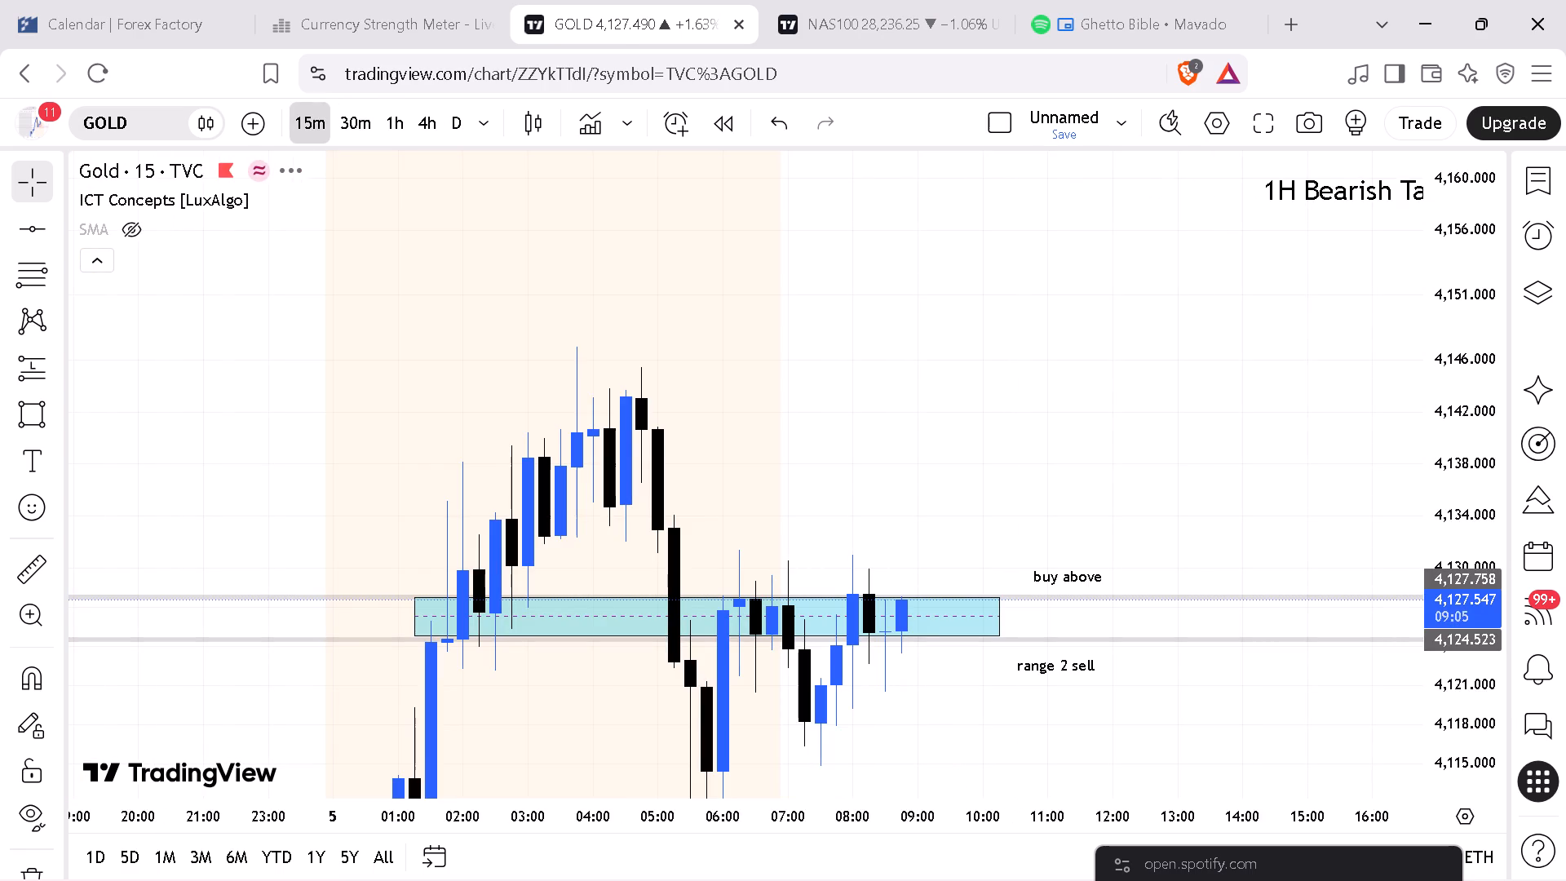
left_click(1450, 708)
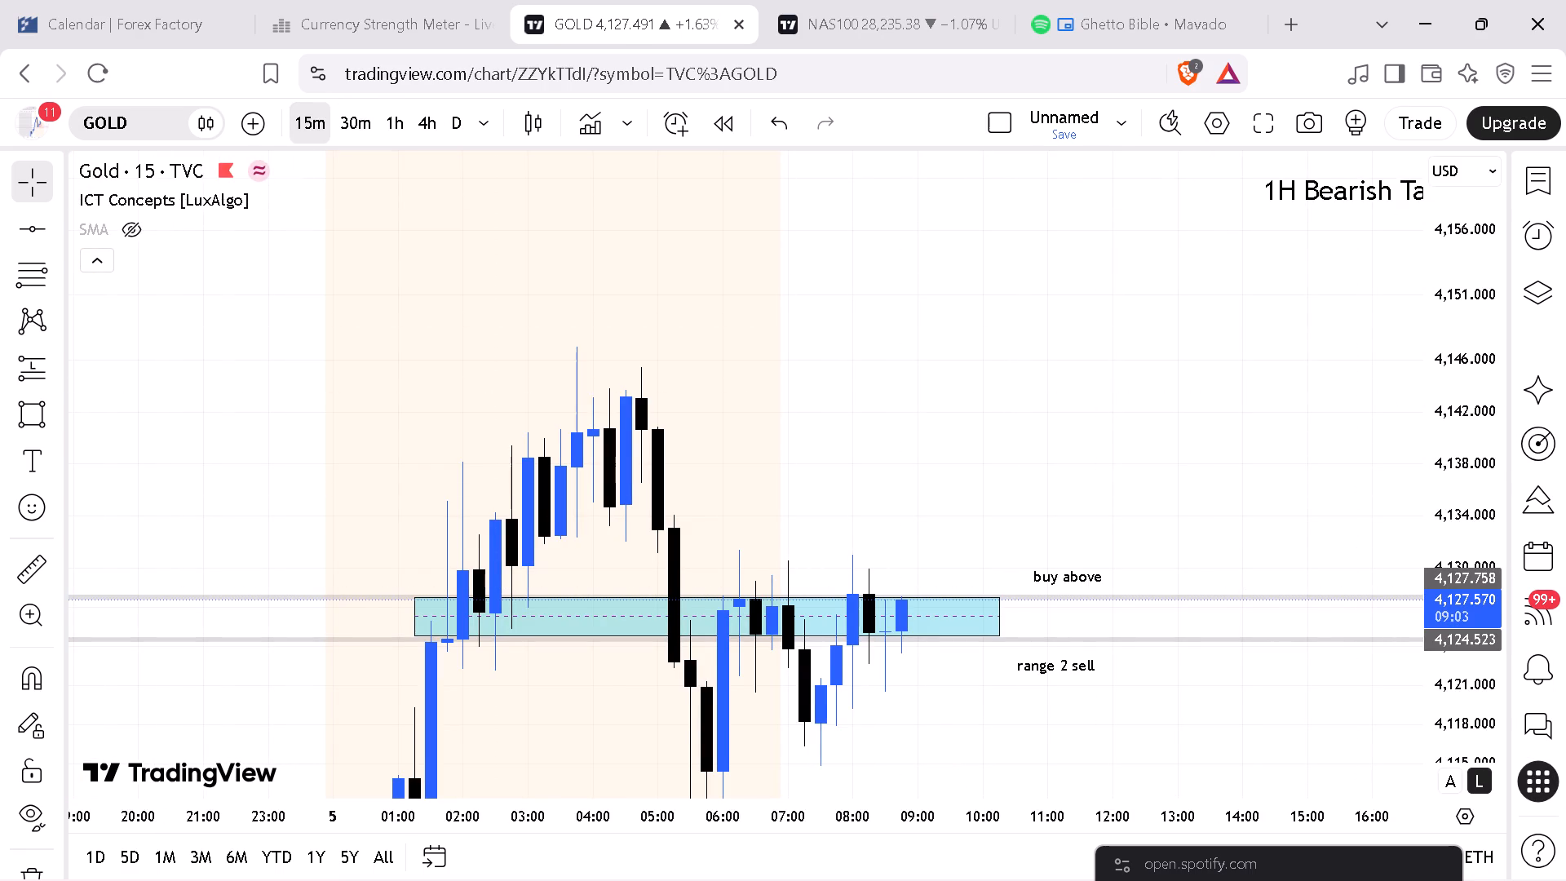
Lower the "buy above" label to about 4,129.7 and align "range 2 sell" beneath it at 10:45, closer to the box.
left_click_drag(1073, 578, 1087, 583)
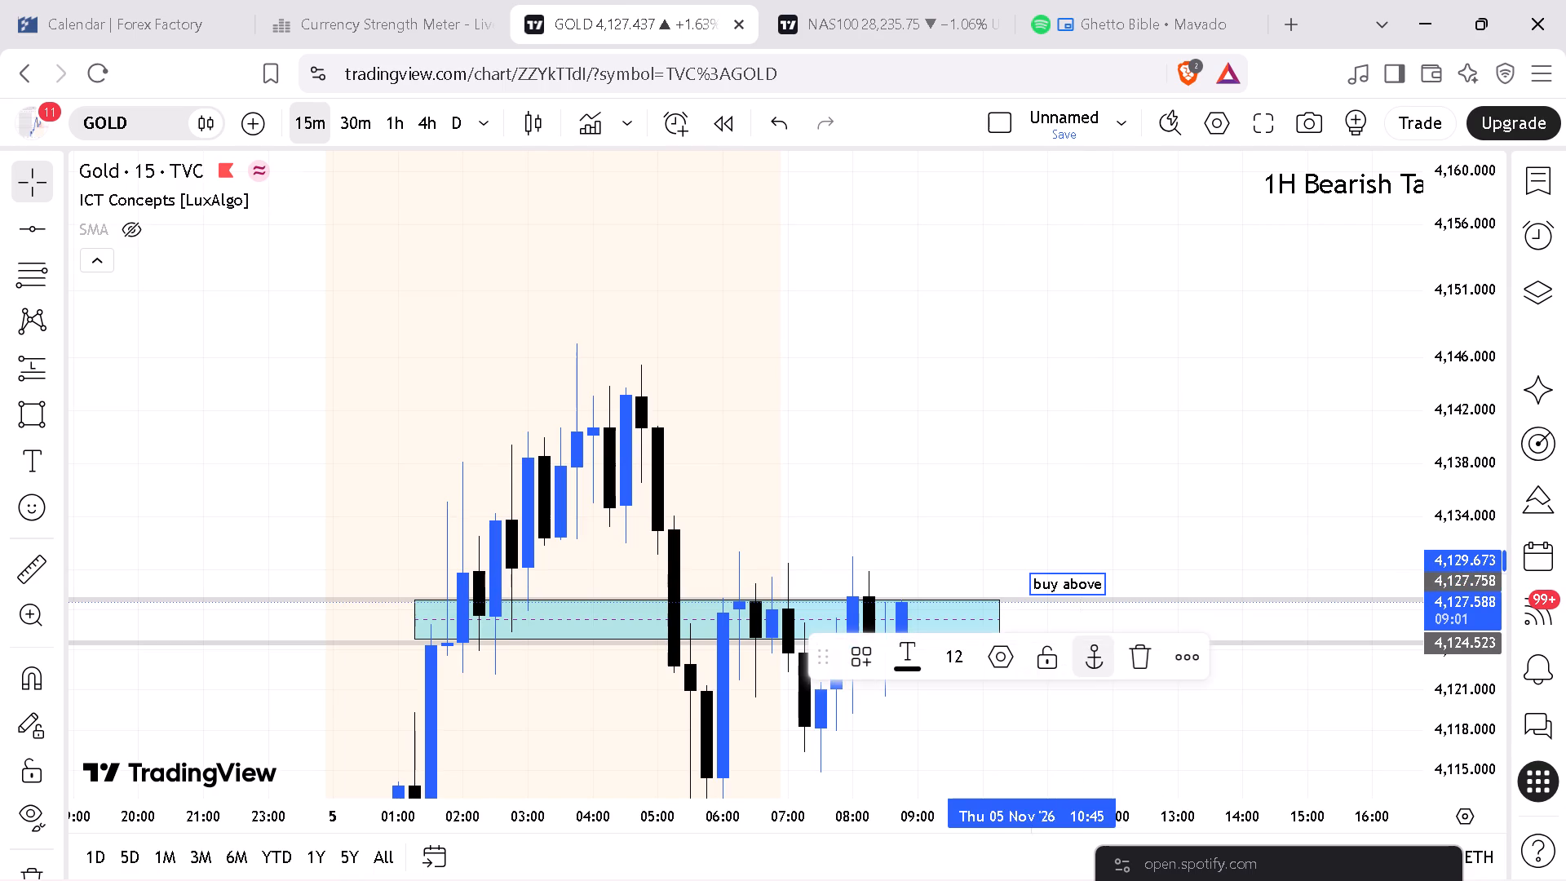
left_click(1212, 456)
left_click_drag(1064, 673, 1080, 671)
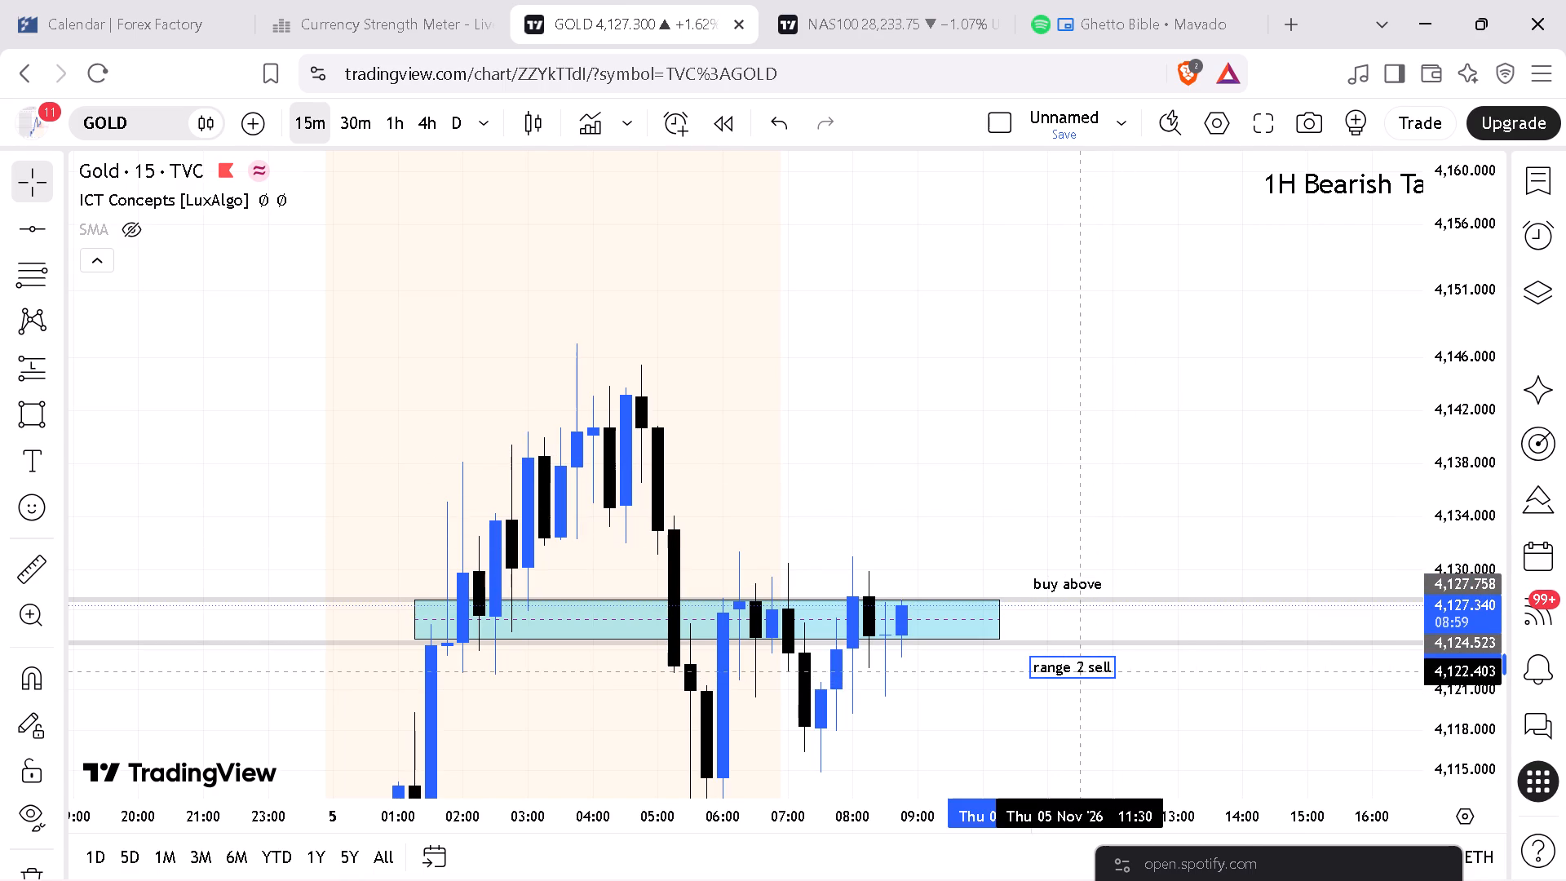
left_click_drag(1080, 671, 1073, 661)
Review Gold's price action around the range box on the 4-hour, 1-hour and 30-minute timeframes, ending on a 15-minute close-up.
left_click_drag(876, 410, 1043, 292)
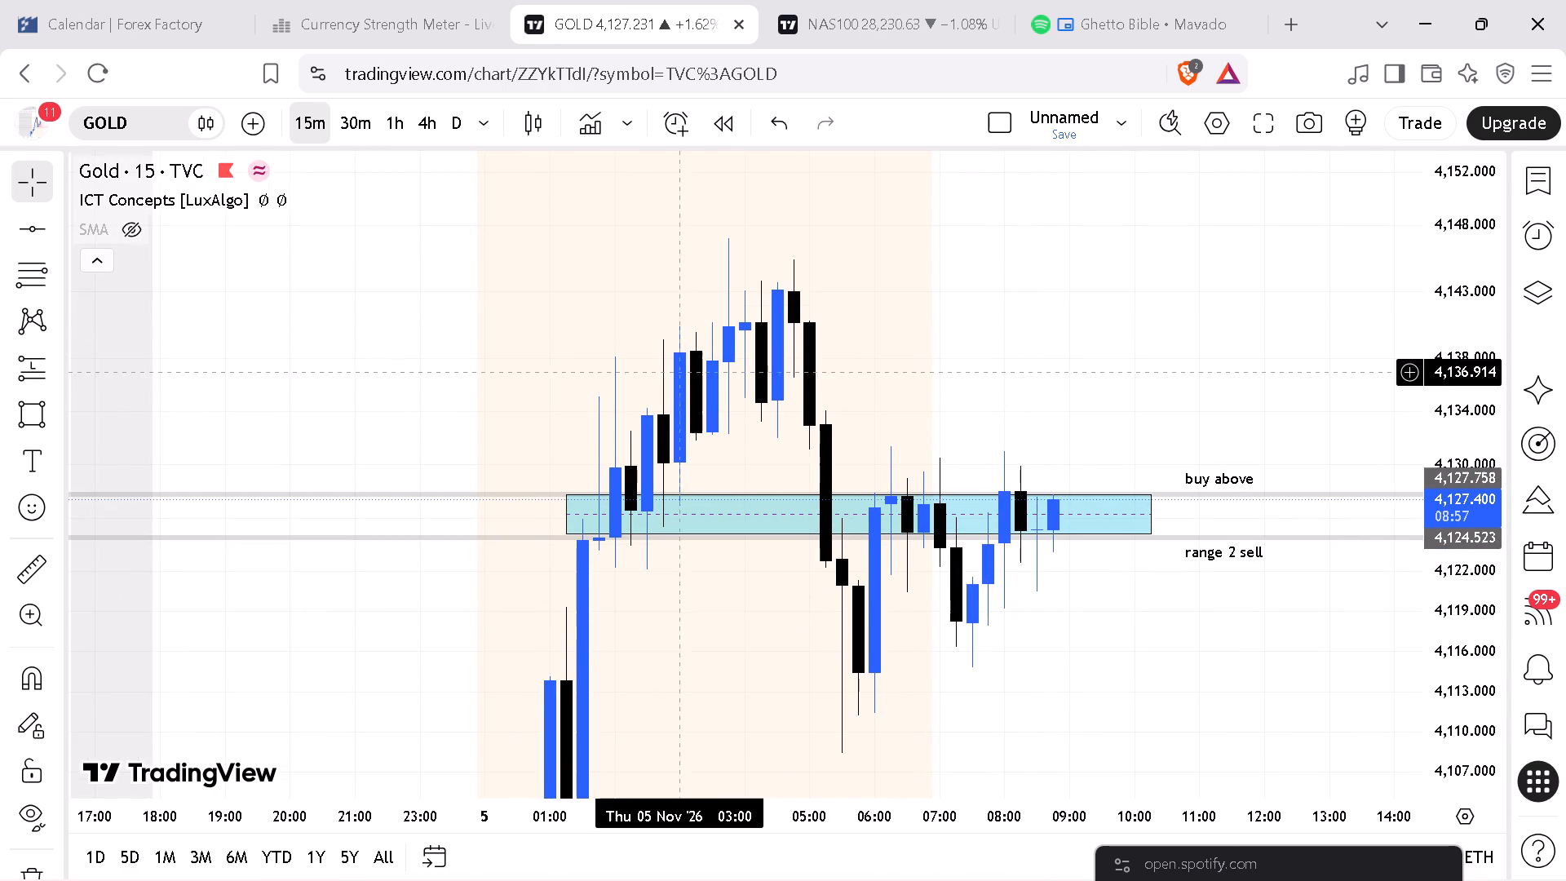
left_click(431, 125)
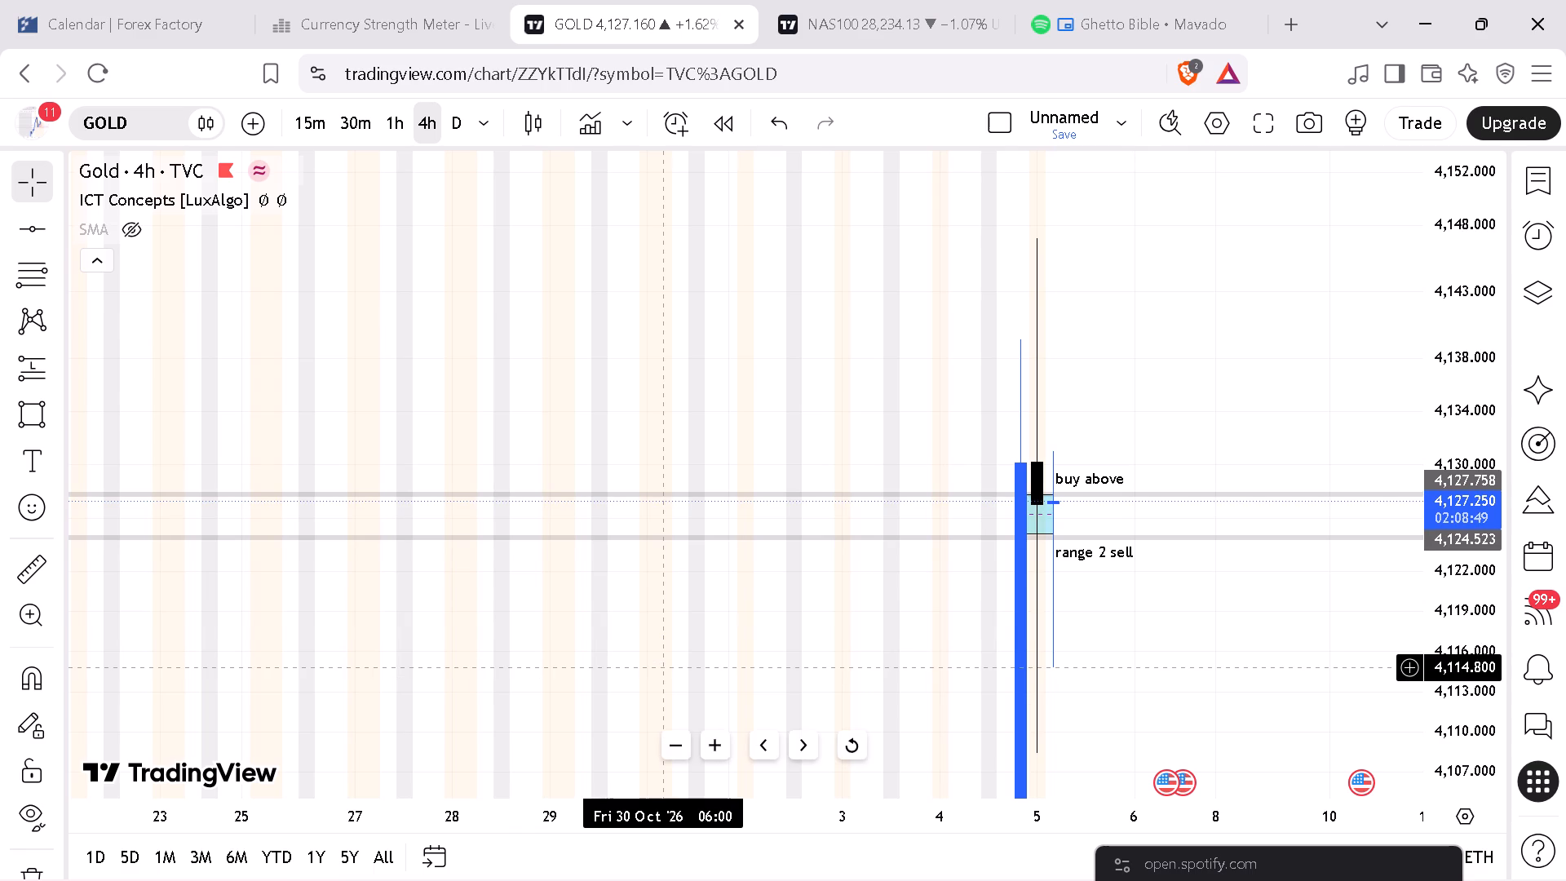
left_click(406, 126)
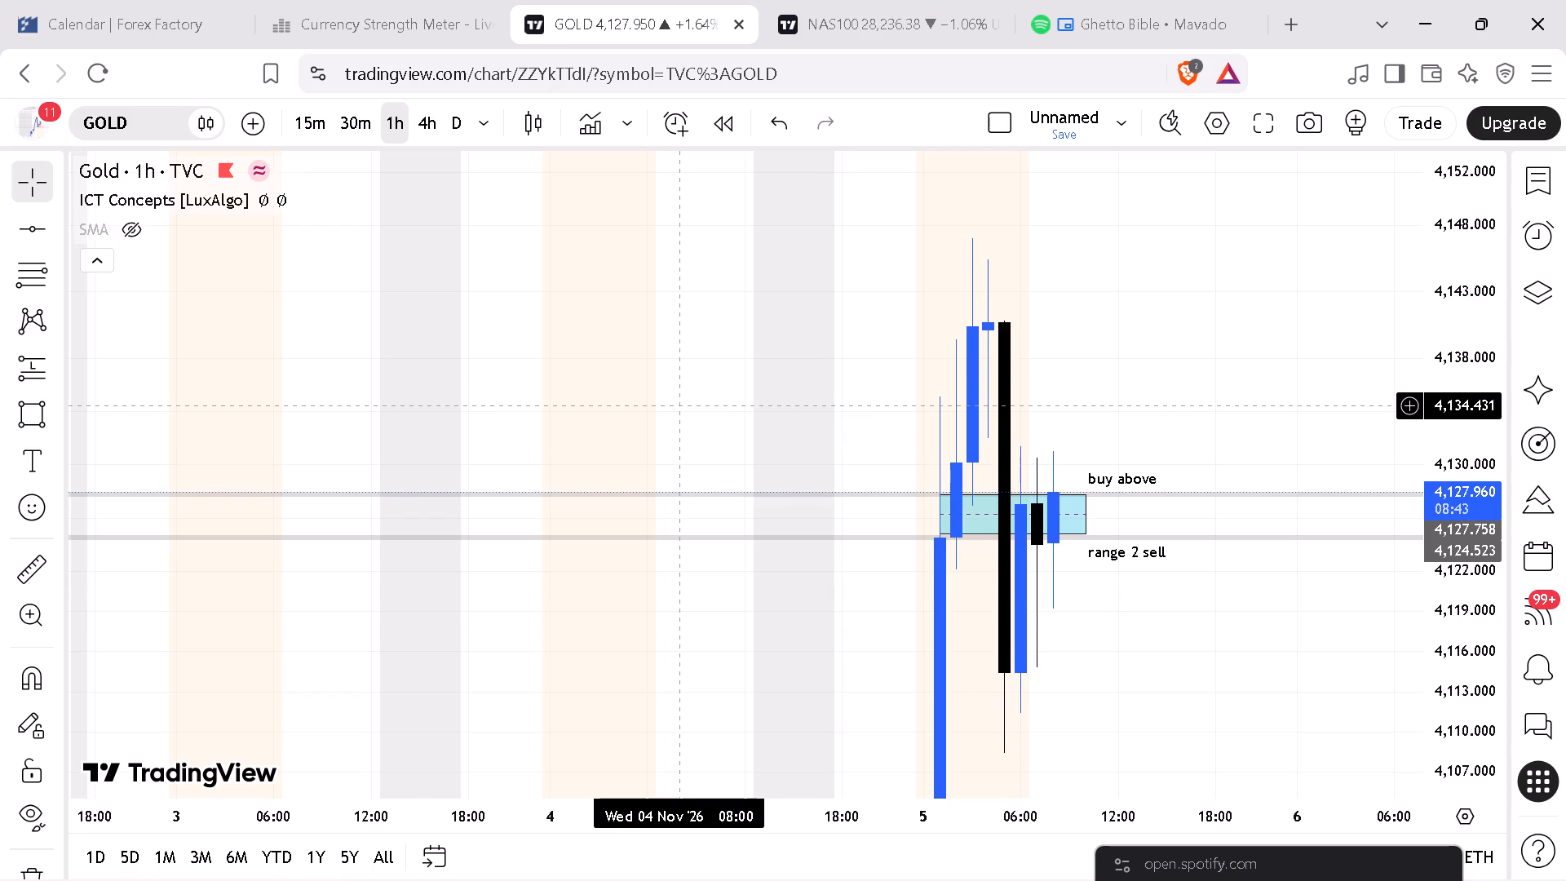
left_click(354, 121)
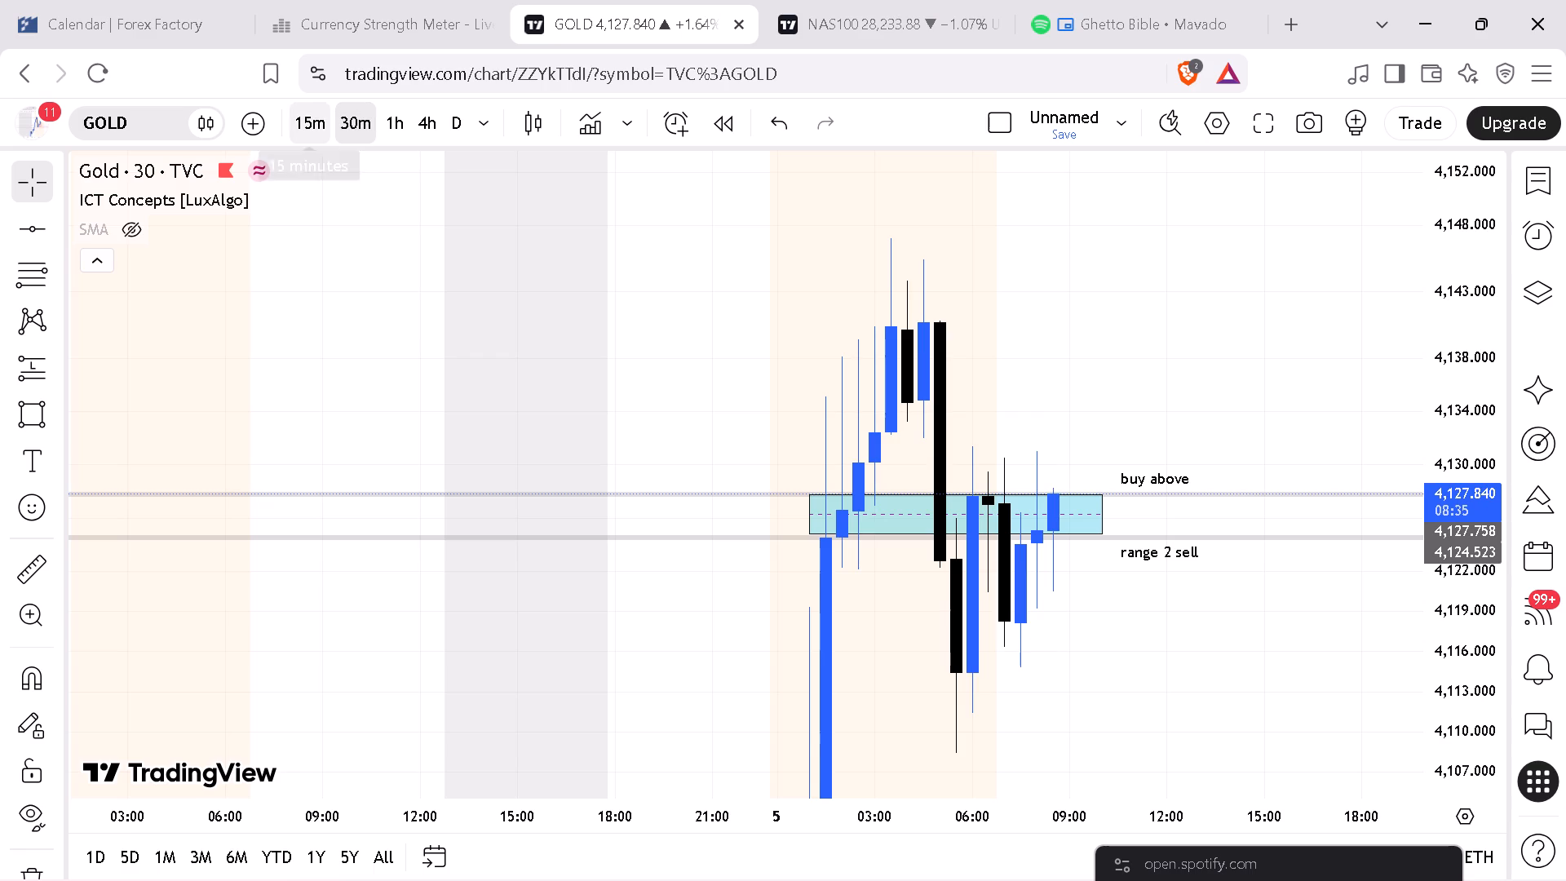
left_click(314, 121)
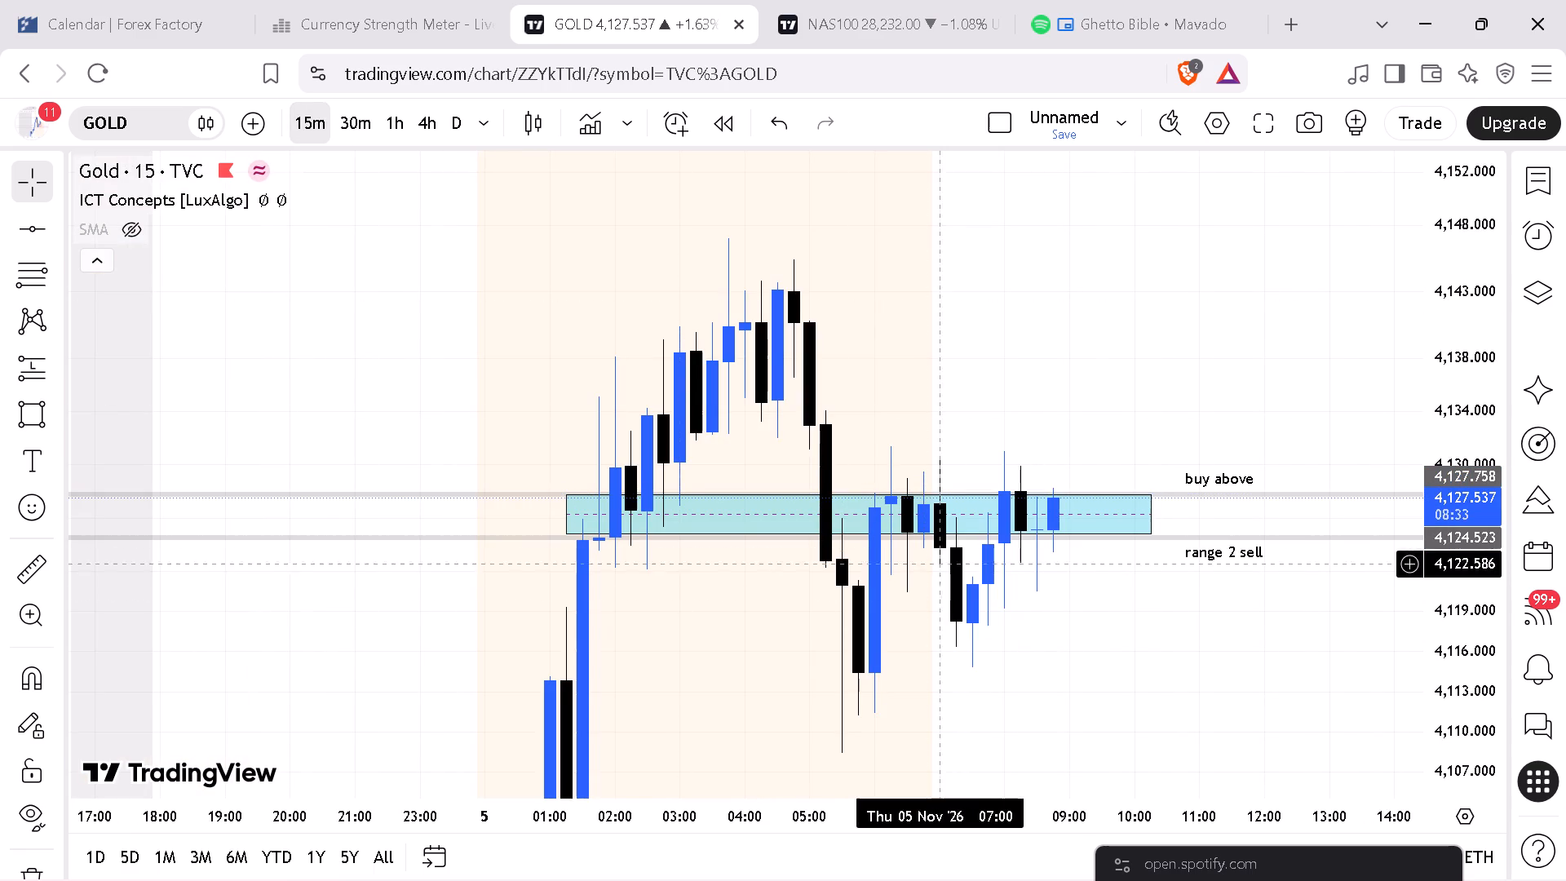
left_click_drag(1470, 710, 1493, 670)
left_click_drag(1033, 818, 979, 795)
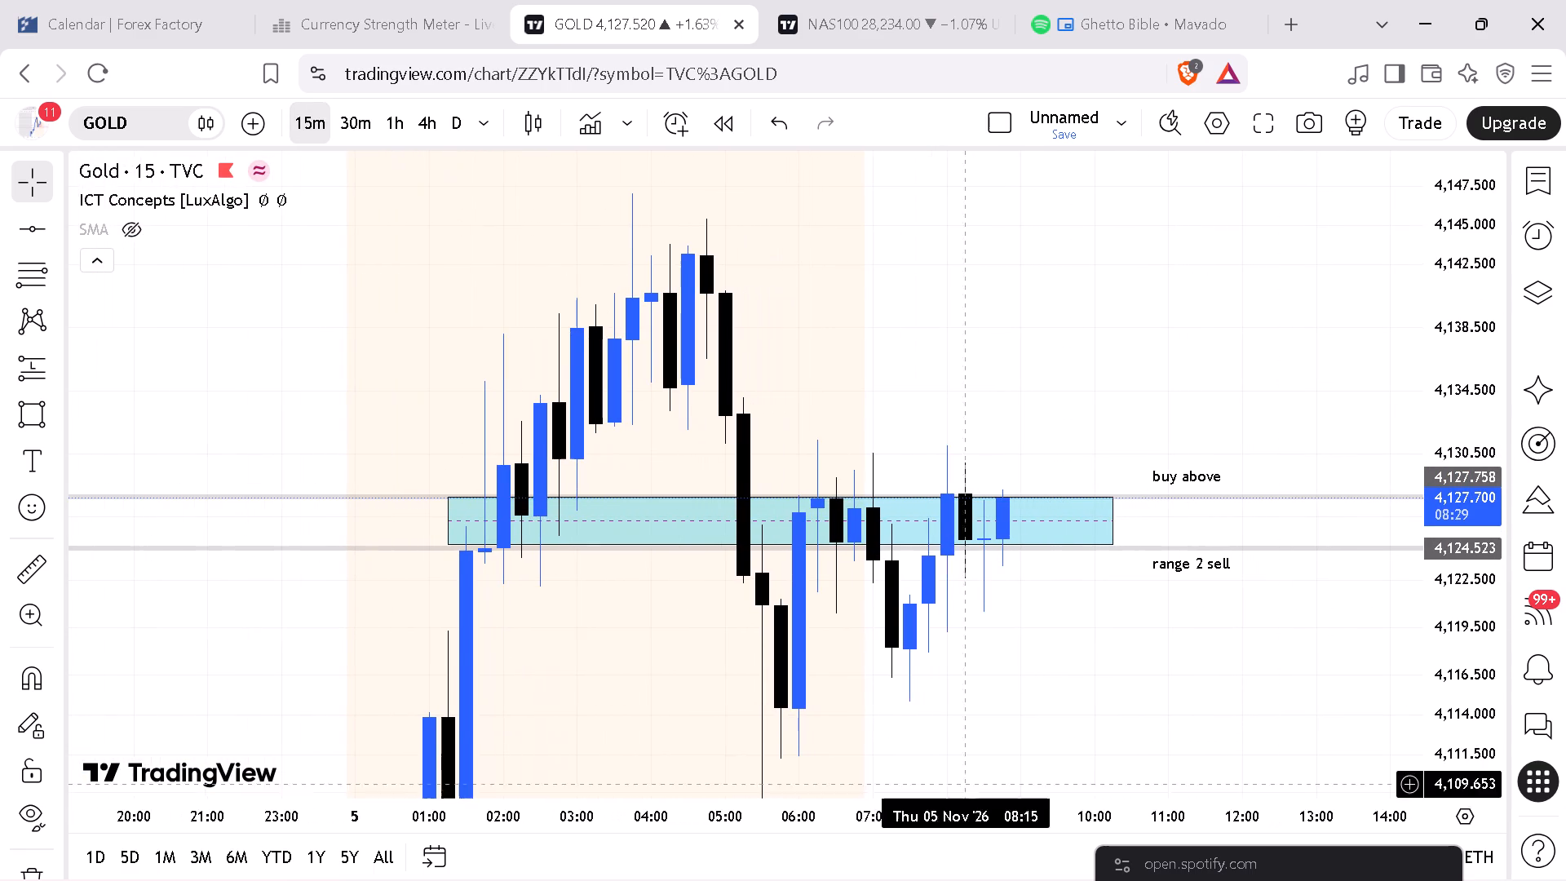
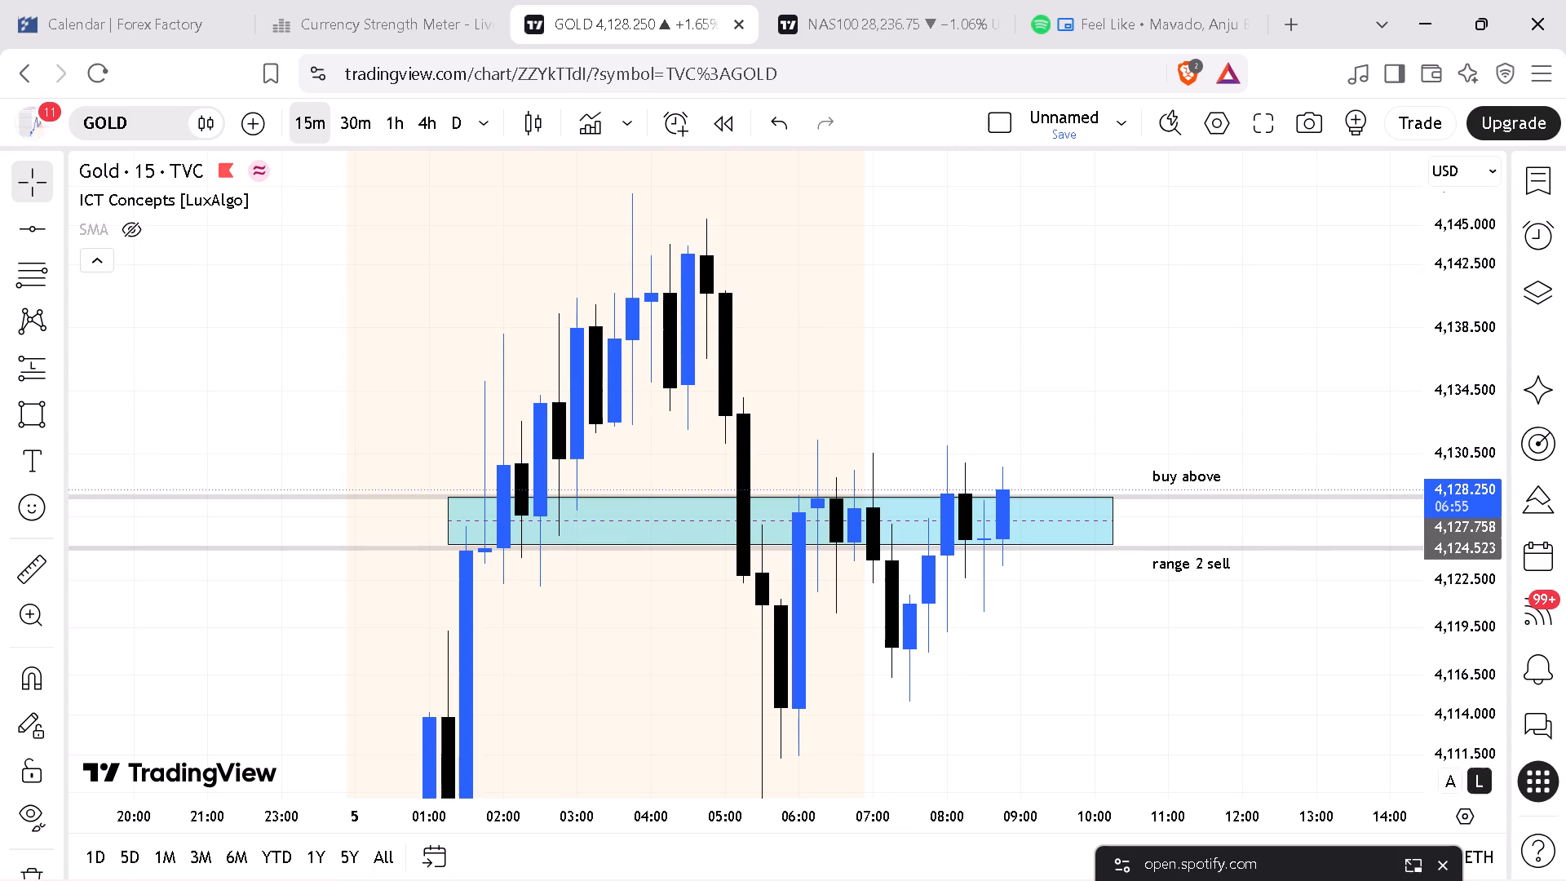
Examine Gold's range box on the 30-minute, 1-hour, 4-hour and daily timeframes, ending on the 15-minute chart.
left_click_drag(1450, 278, 1461, 374)
left_click_drag(1074, 367, 1115, 339)
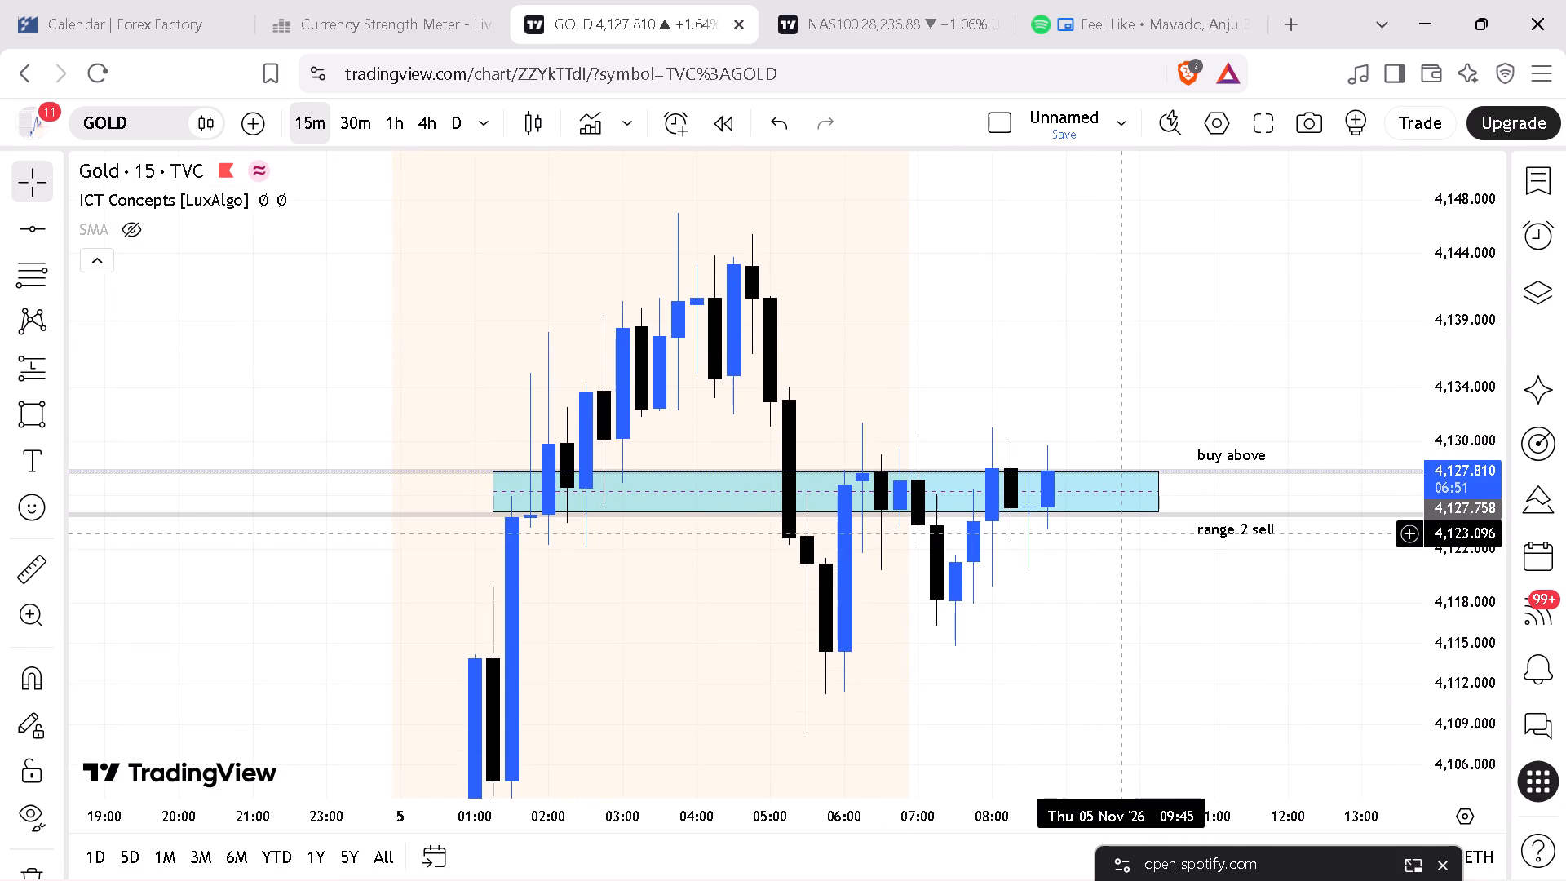
left_click(367, 126)
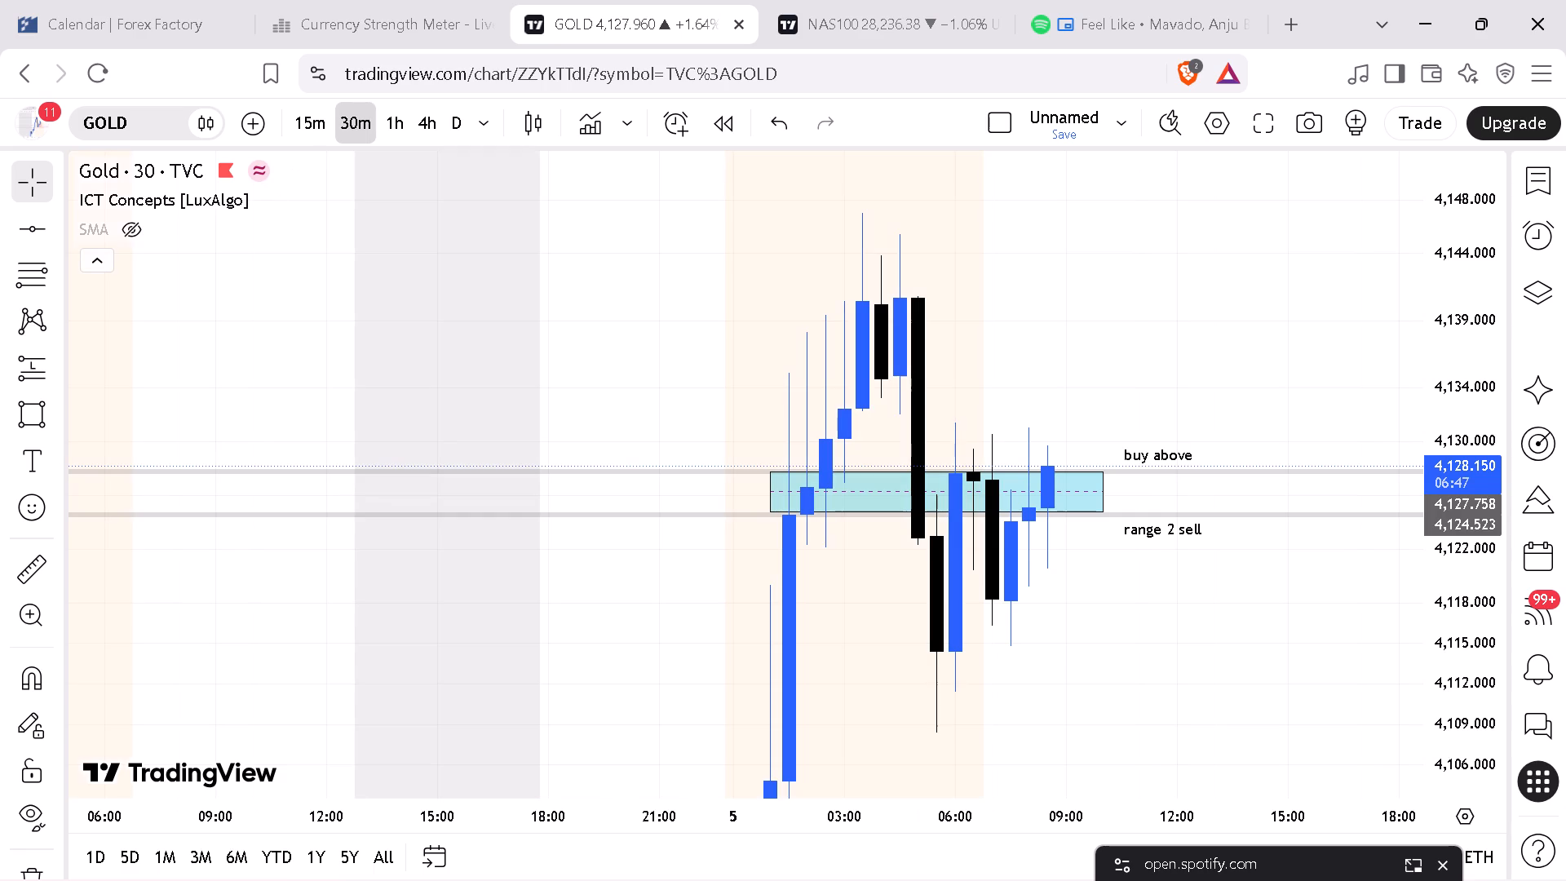
left_click(395, 130)
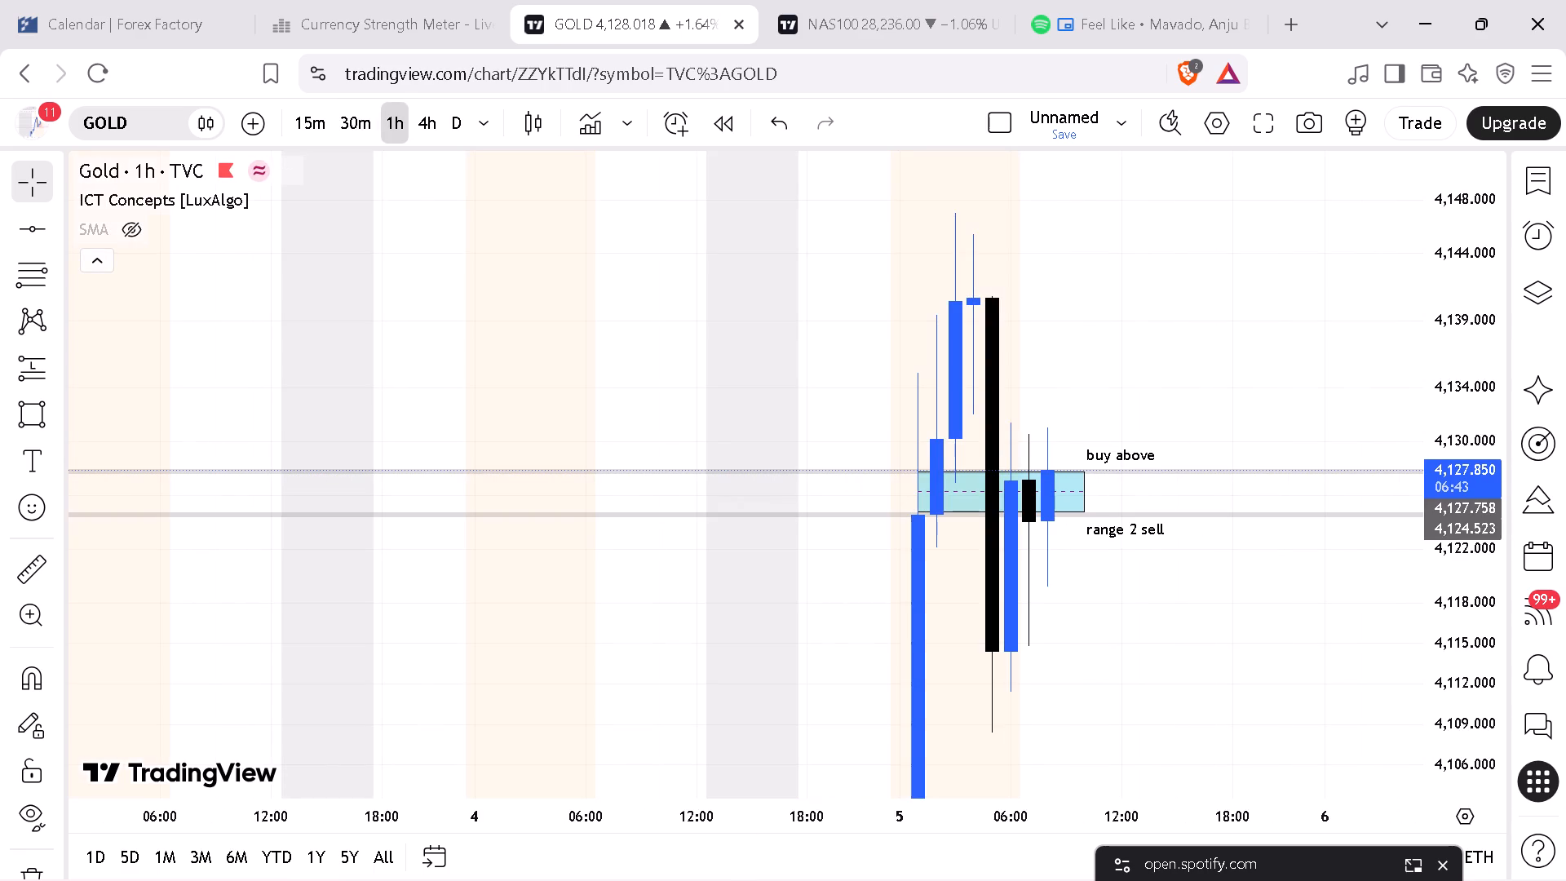
left_click(436, 124)
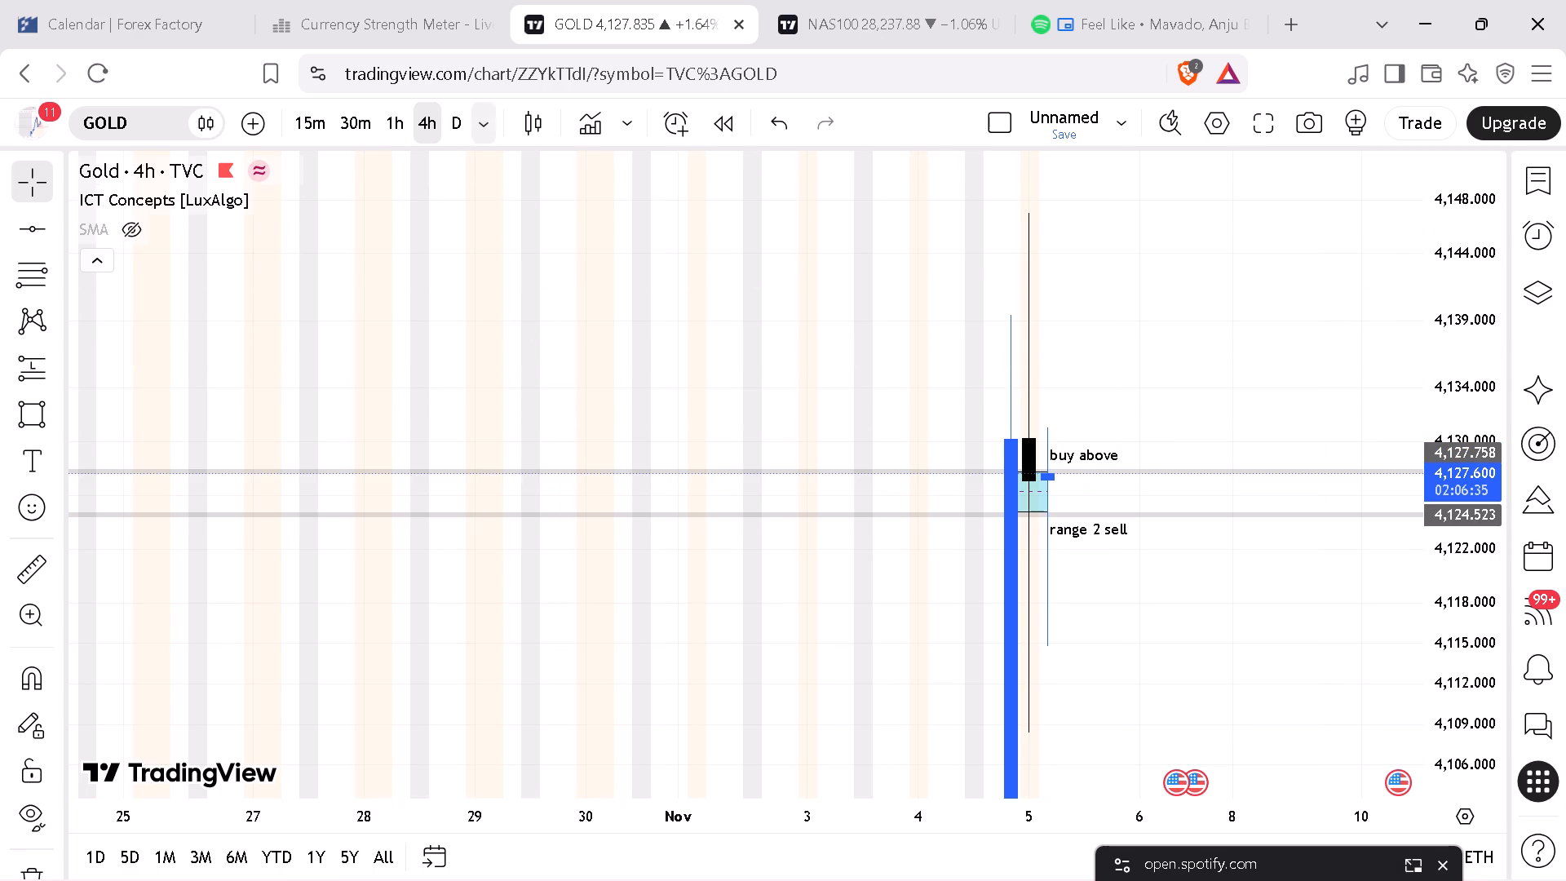
left_click(453, 122)
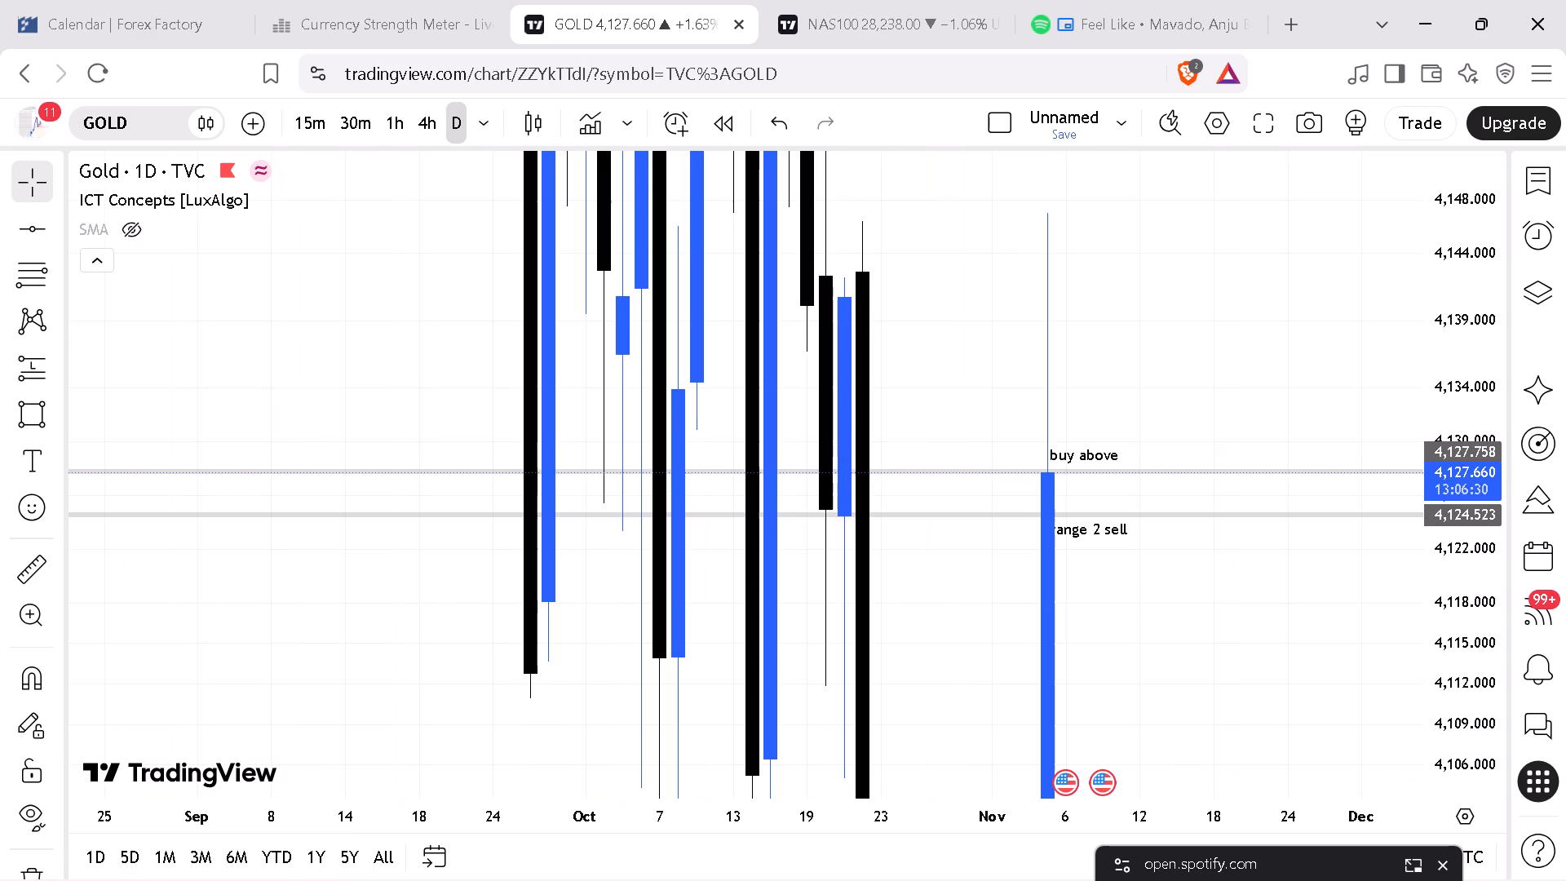
left_click(357, 126)
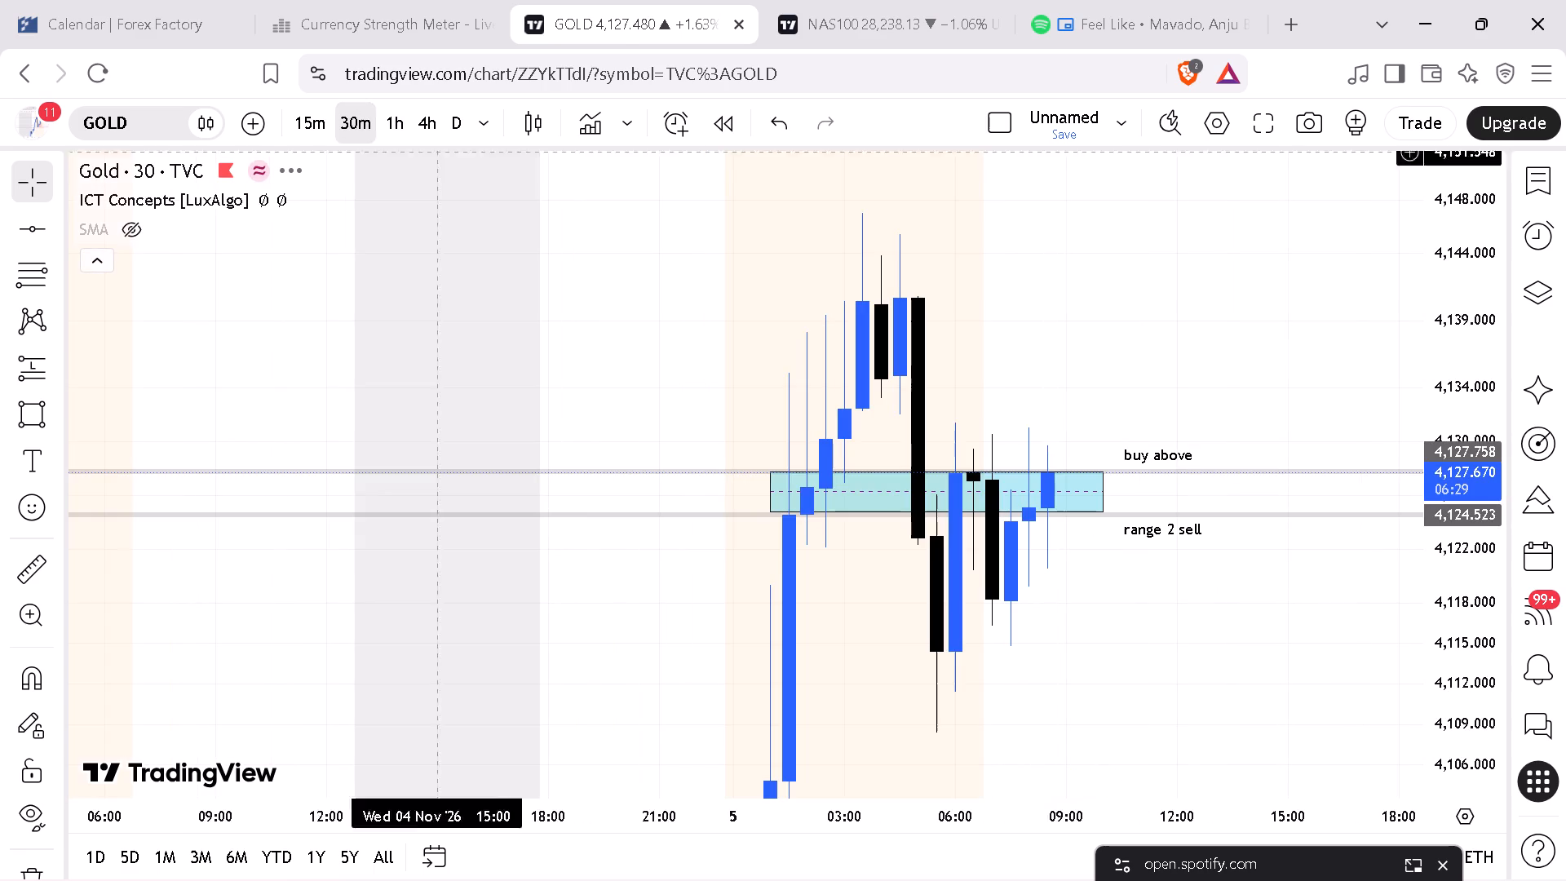
left_click_drag(1422, 372, 1431, 407)
left_click_drag(1468, 349, 1509, 504)
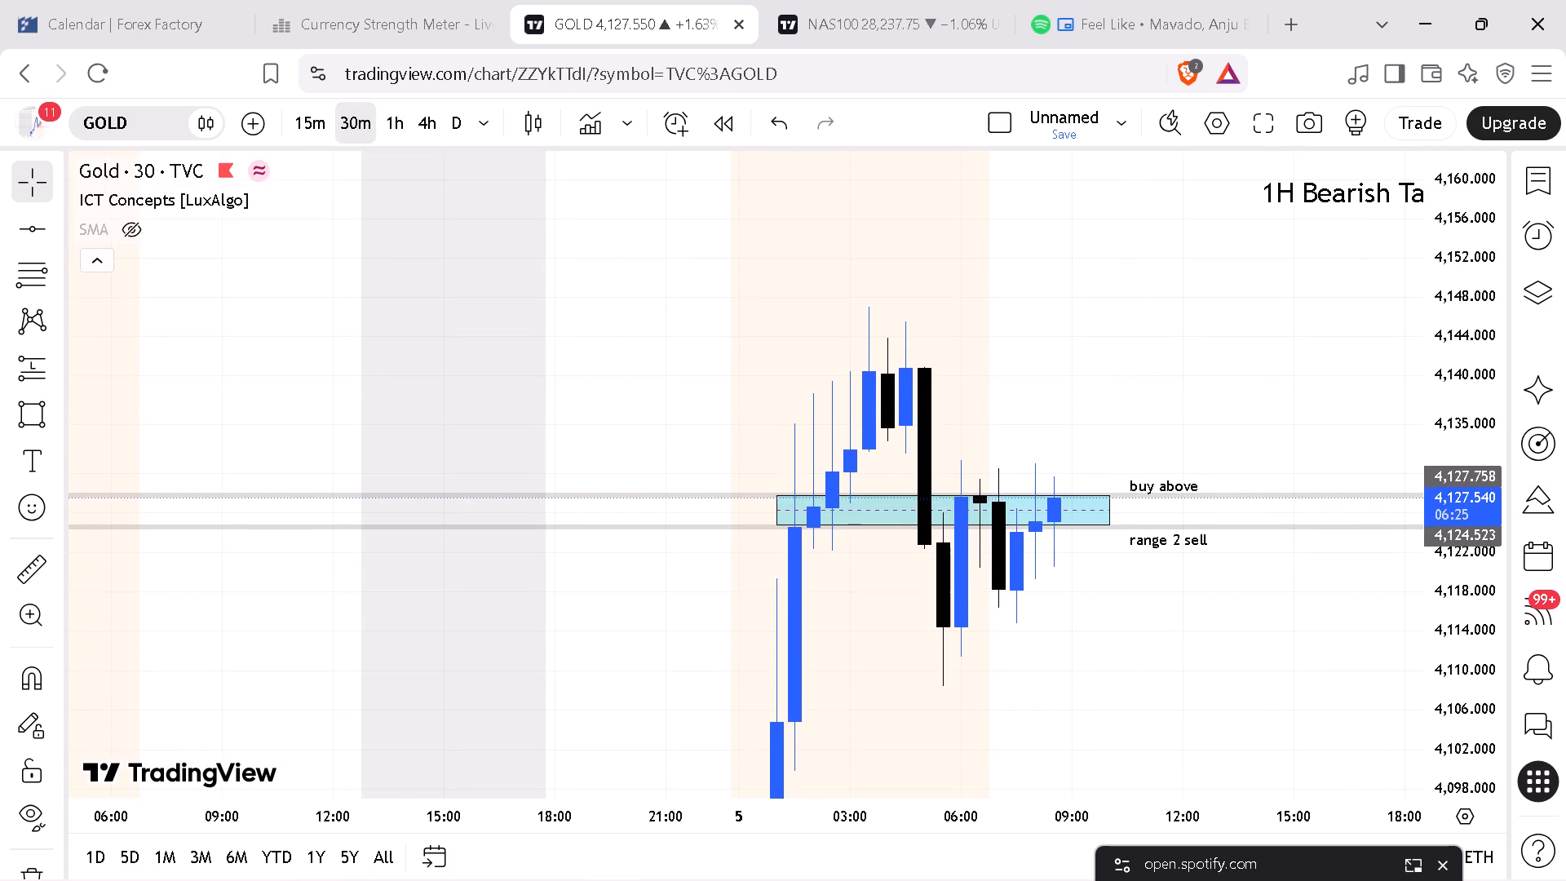
left_click_drag(1127, 817, 1030, 762)
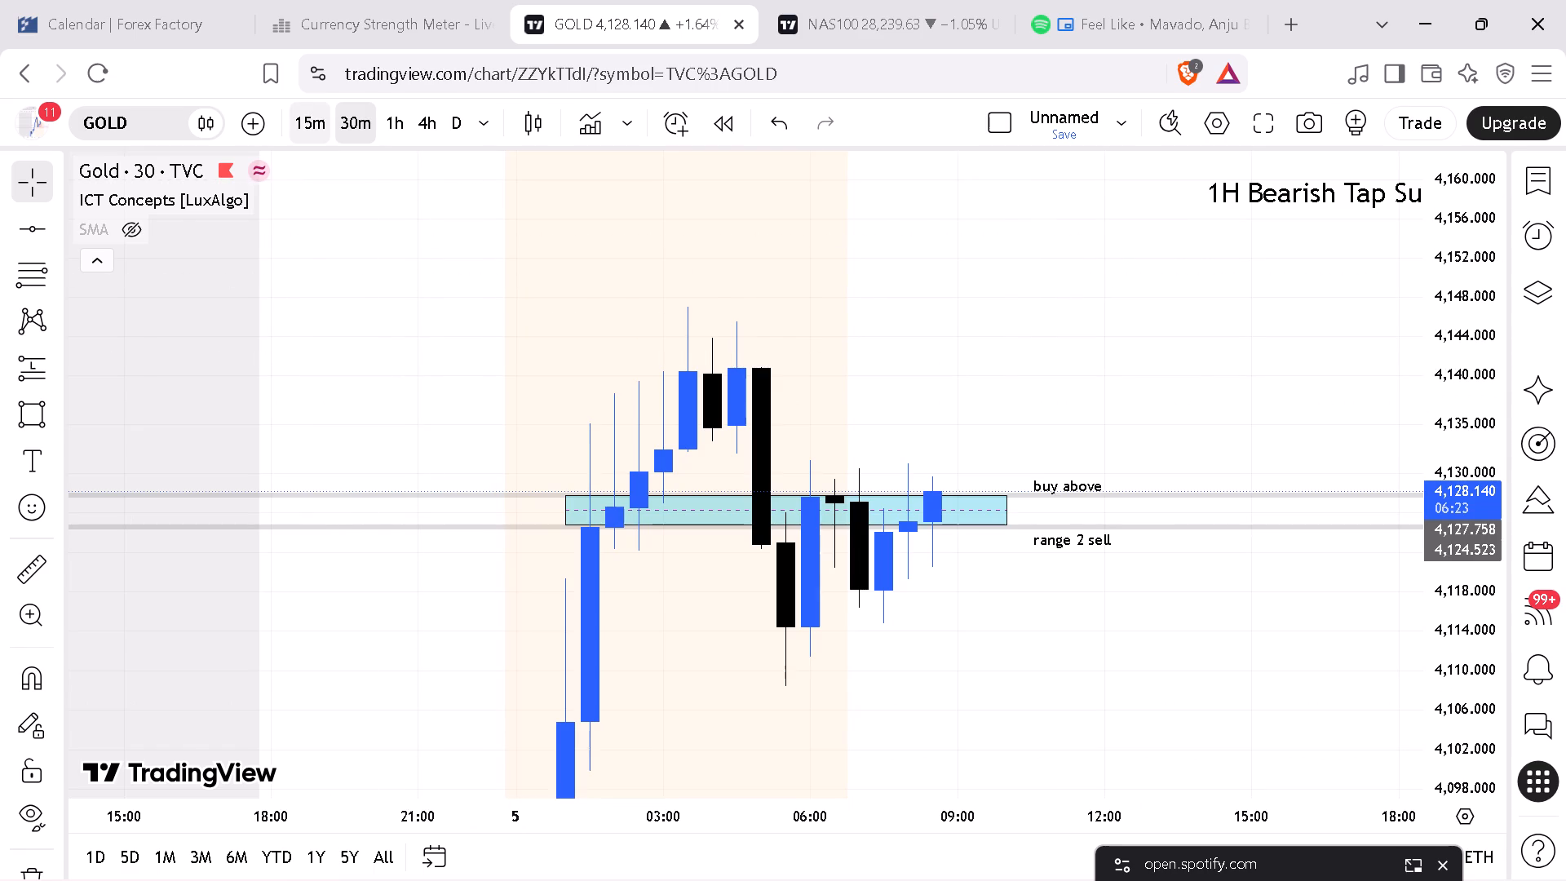
left_click(299, 121)
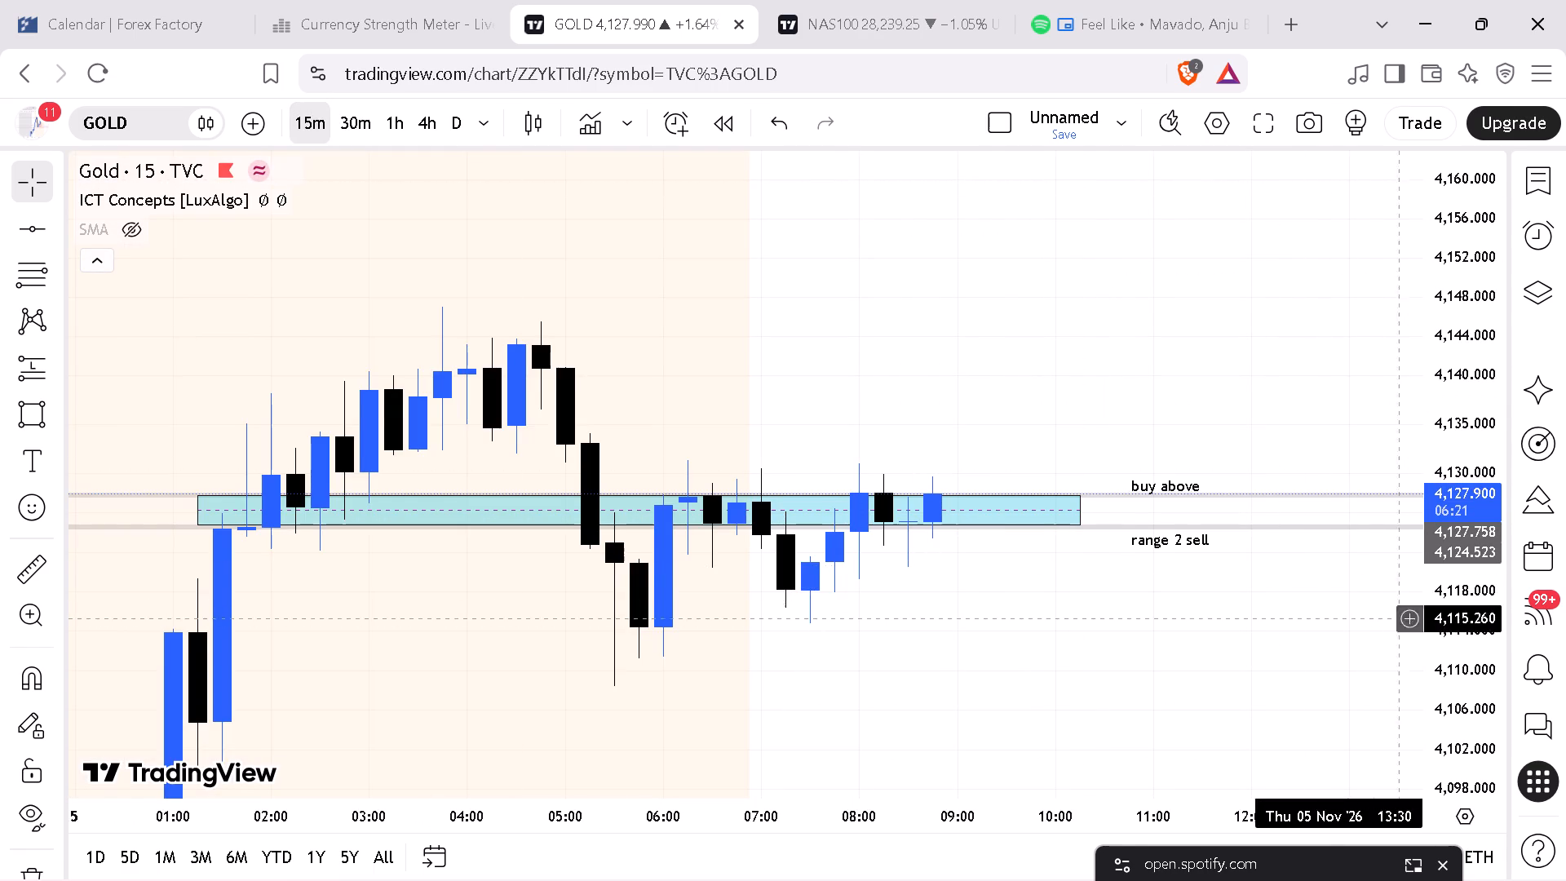
Move the "buy above" label to about 10:30 just above the Gold range box and "range 2 sell" to about 10:15 just below it.
left_click_drag(1475, 666, 1493, 502)
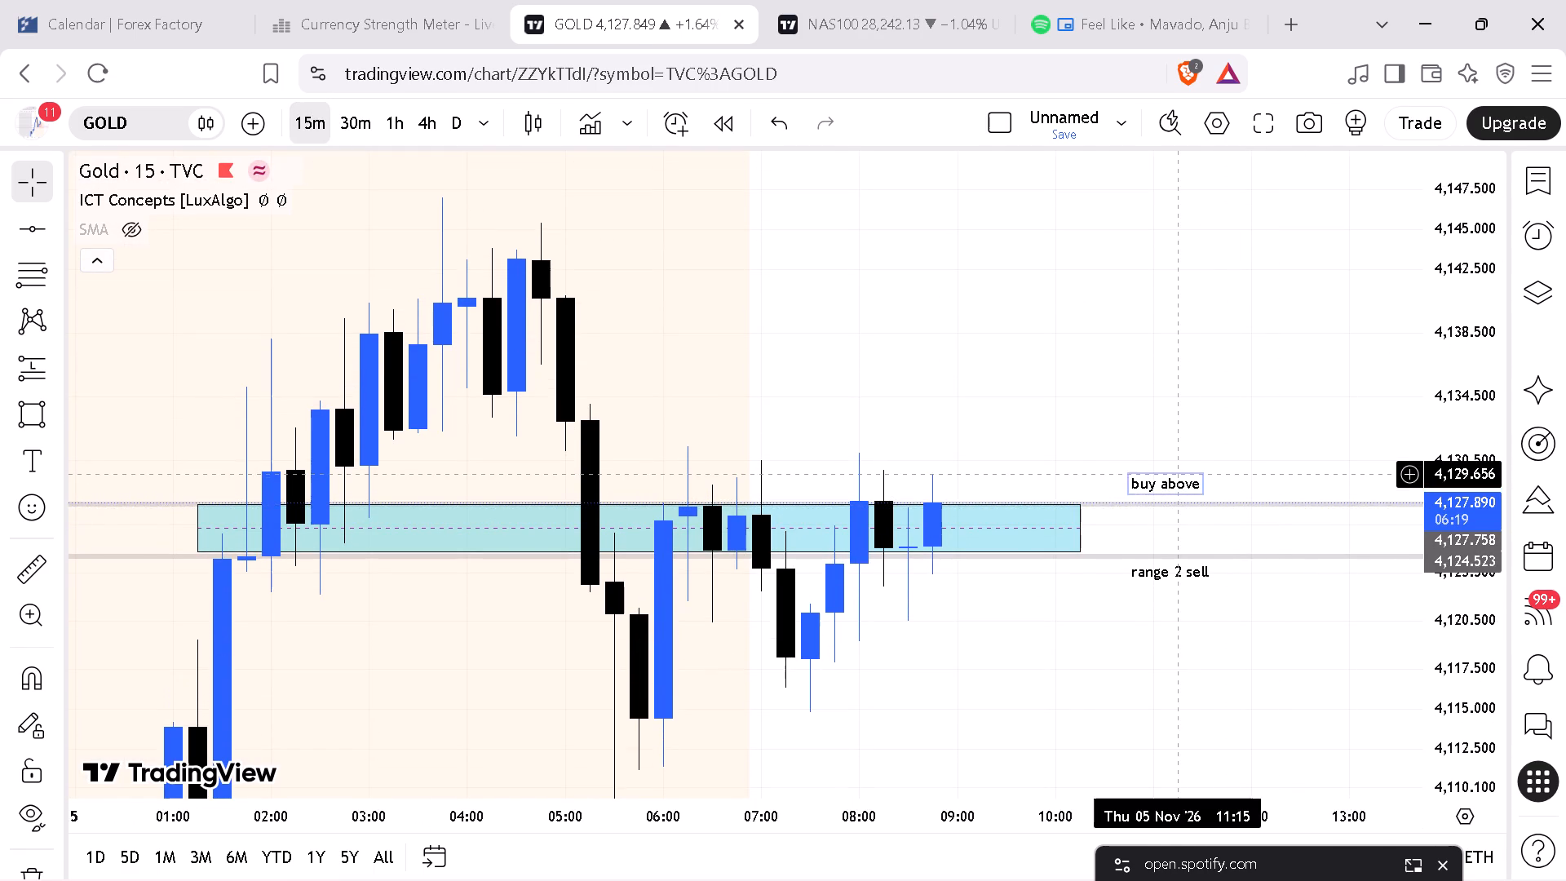
left_click_drag(1169, 476, 1152, 470)
left_click_drag(1157, 574, 1133, 573)
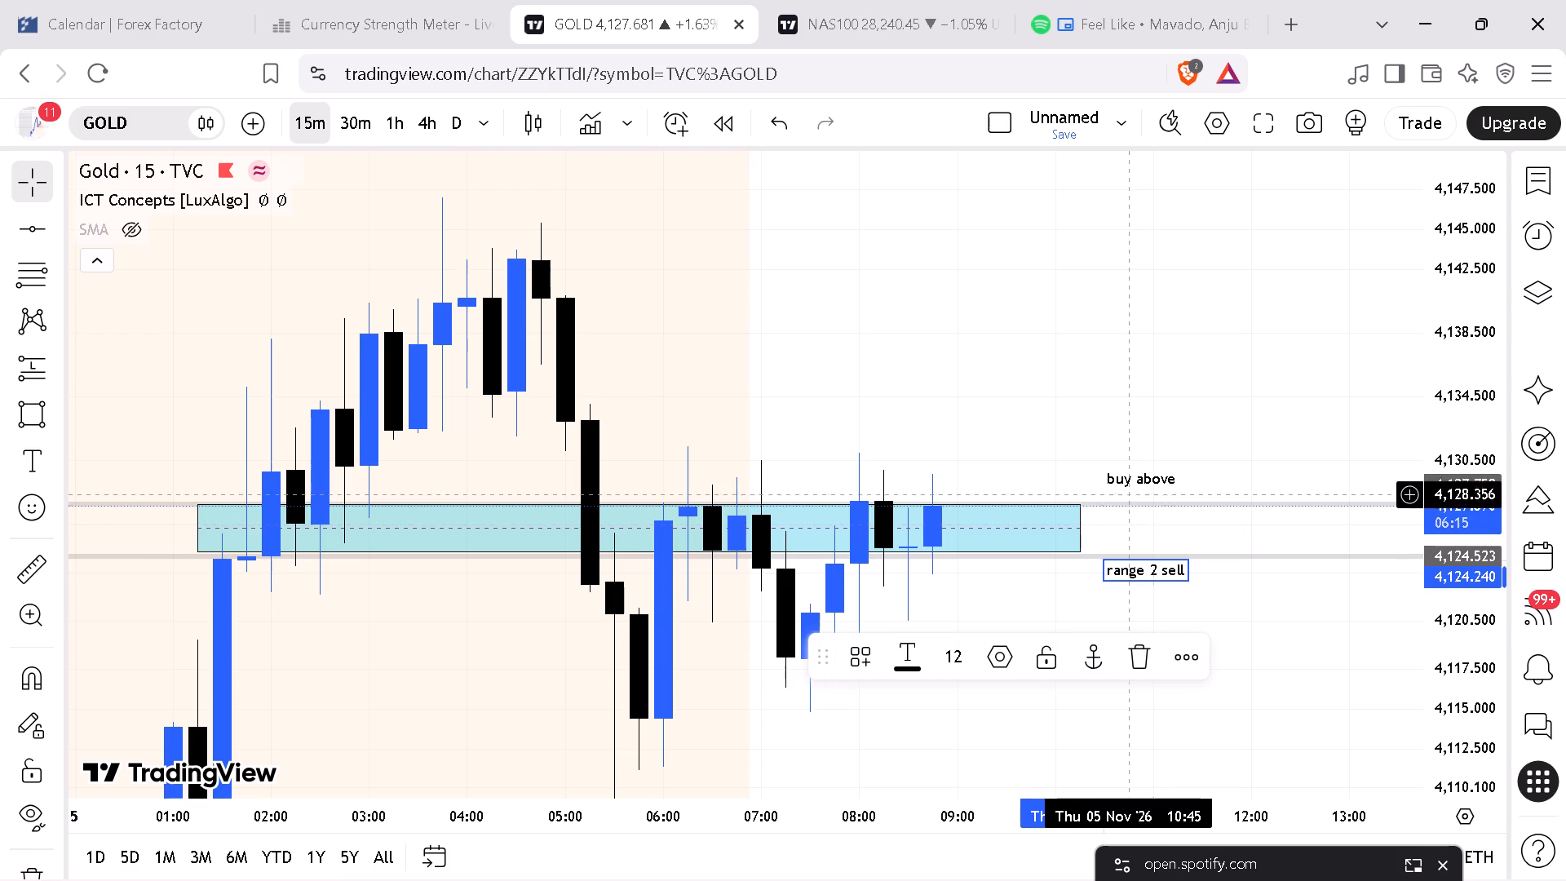
left_click_drag(1148, 478, 1156, 486)
left_click_drag(1139, 563, 1125, 564)
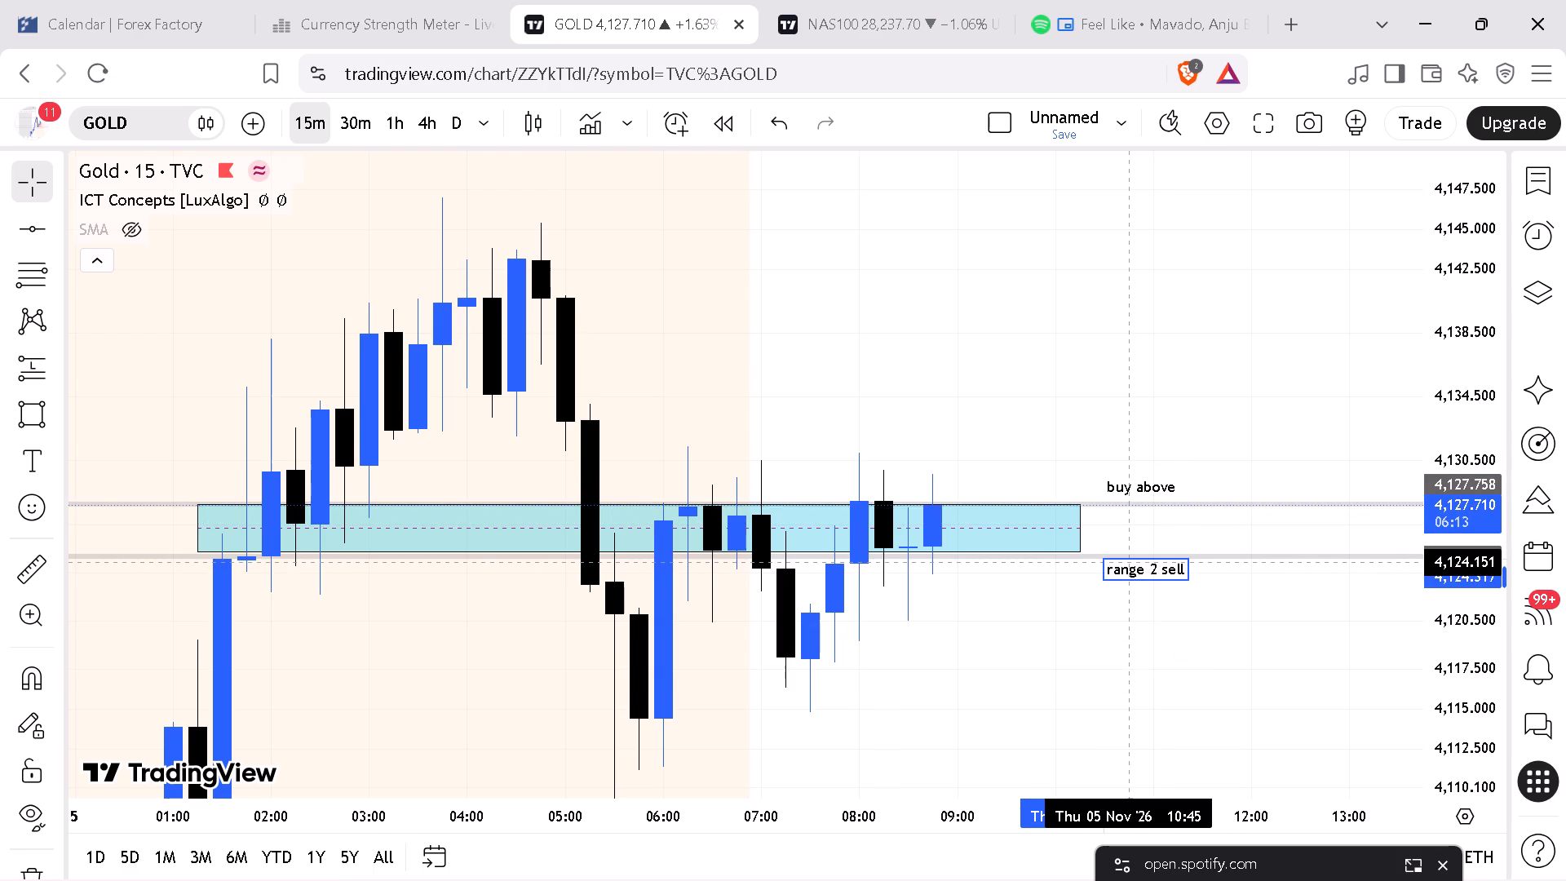
left_click_drag(1125, 564, 1117, 563)
left_click_drag(1132, 483, 1123, 478)
left_click(1036, 374)
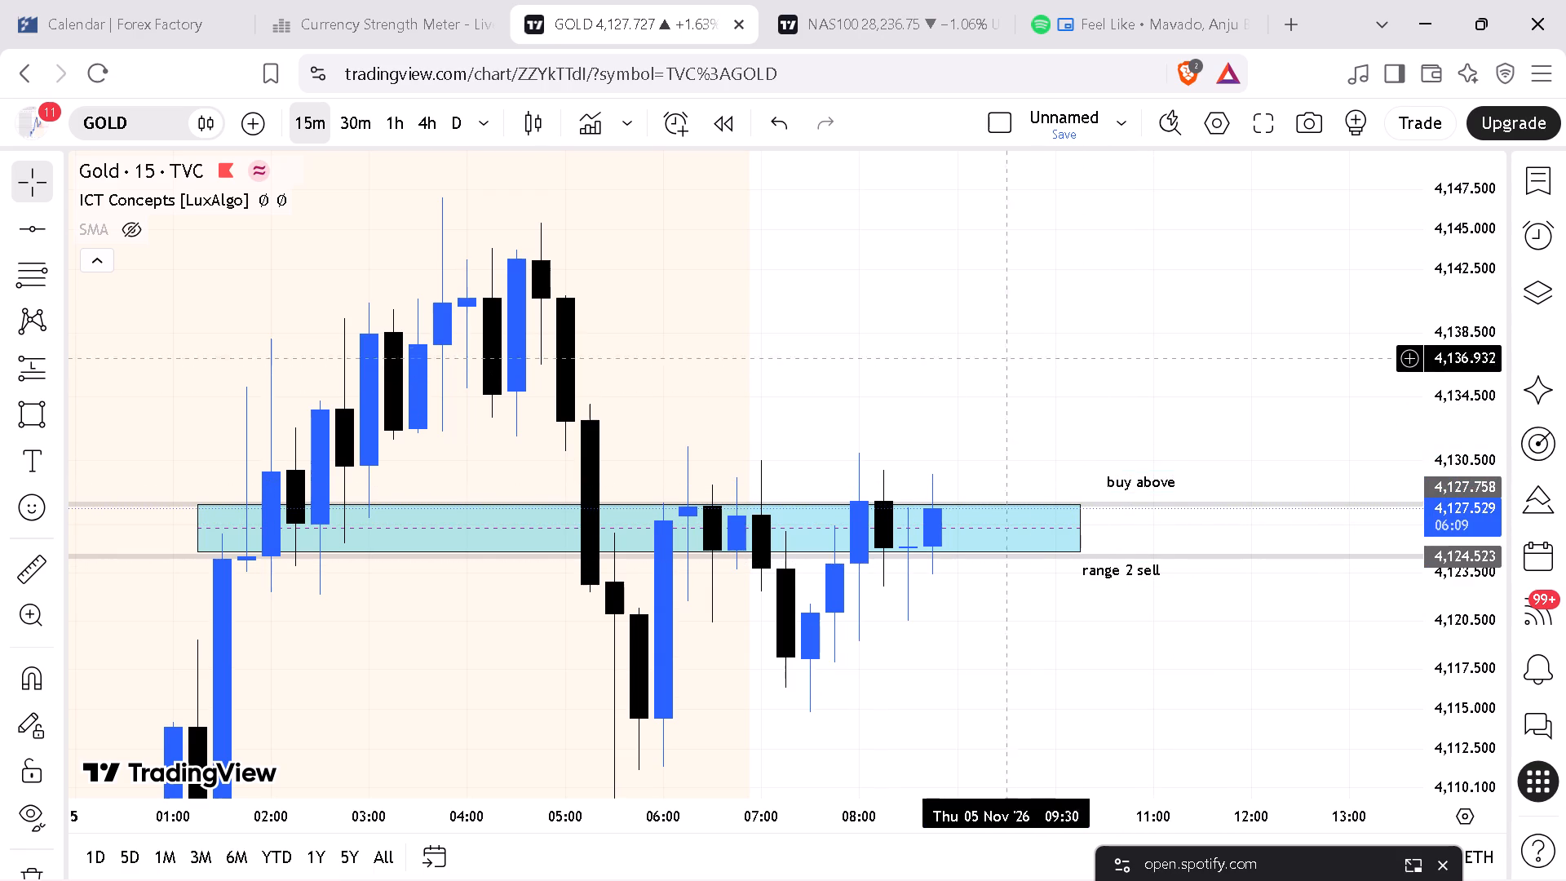
Check the NAS100 trade on its 15-minute chart and return to the Gold range.
left_click_drag(953, 349, 1041, 358)
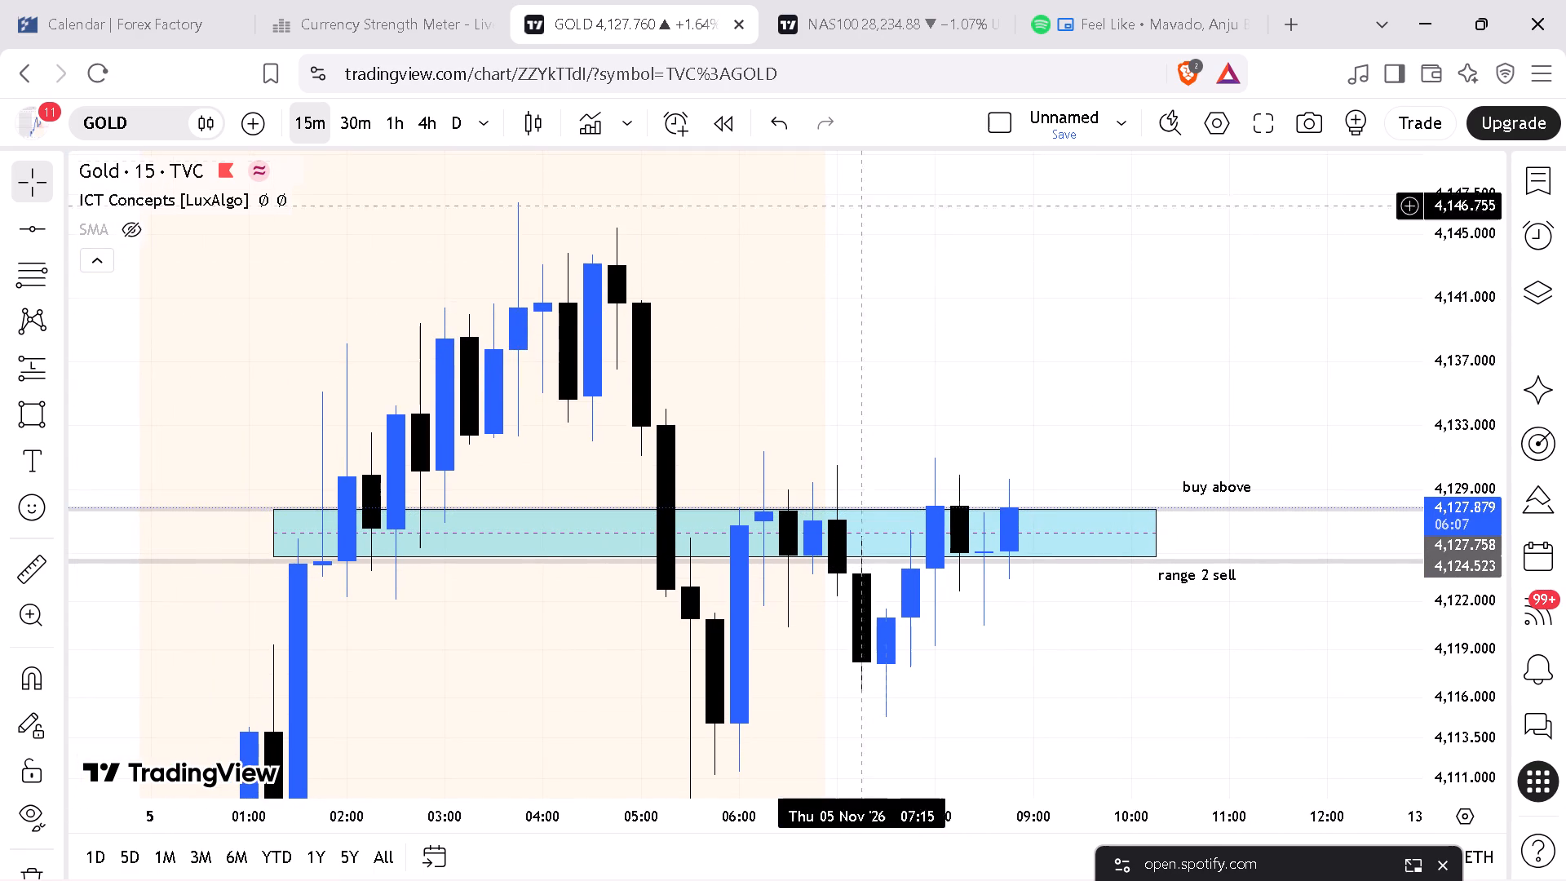
left_click(884, 30)
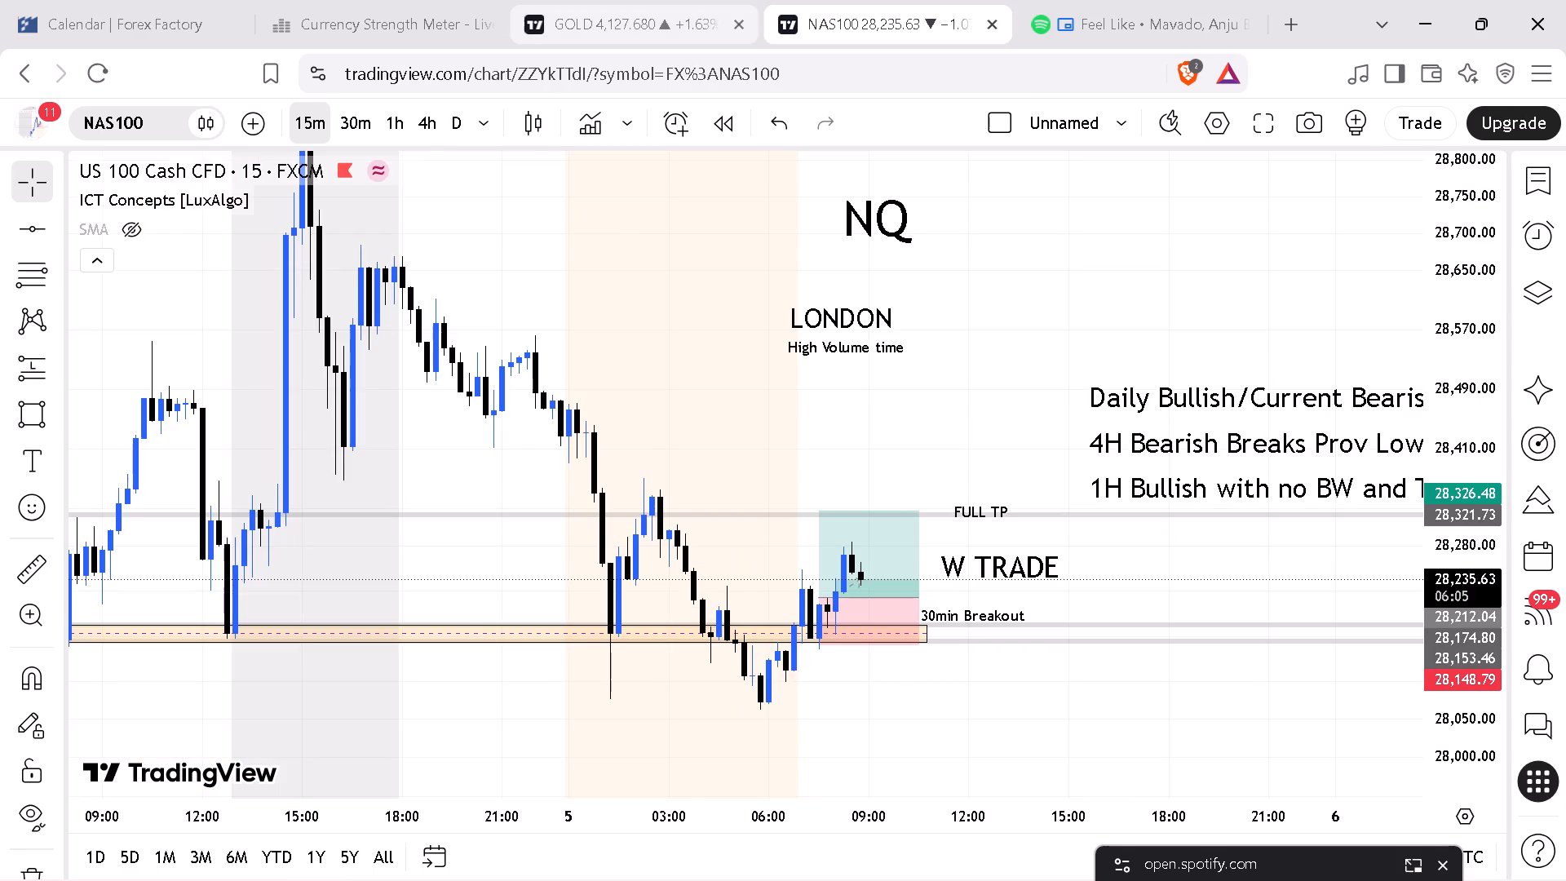
left_click(613, 15)
left_click_drag(1195, 338, 1000, 376)
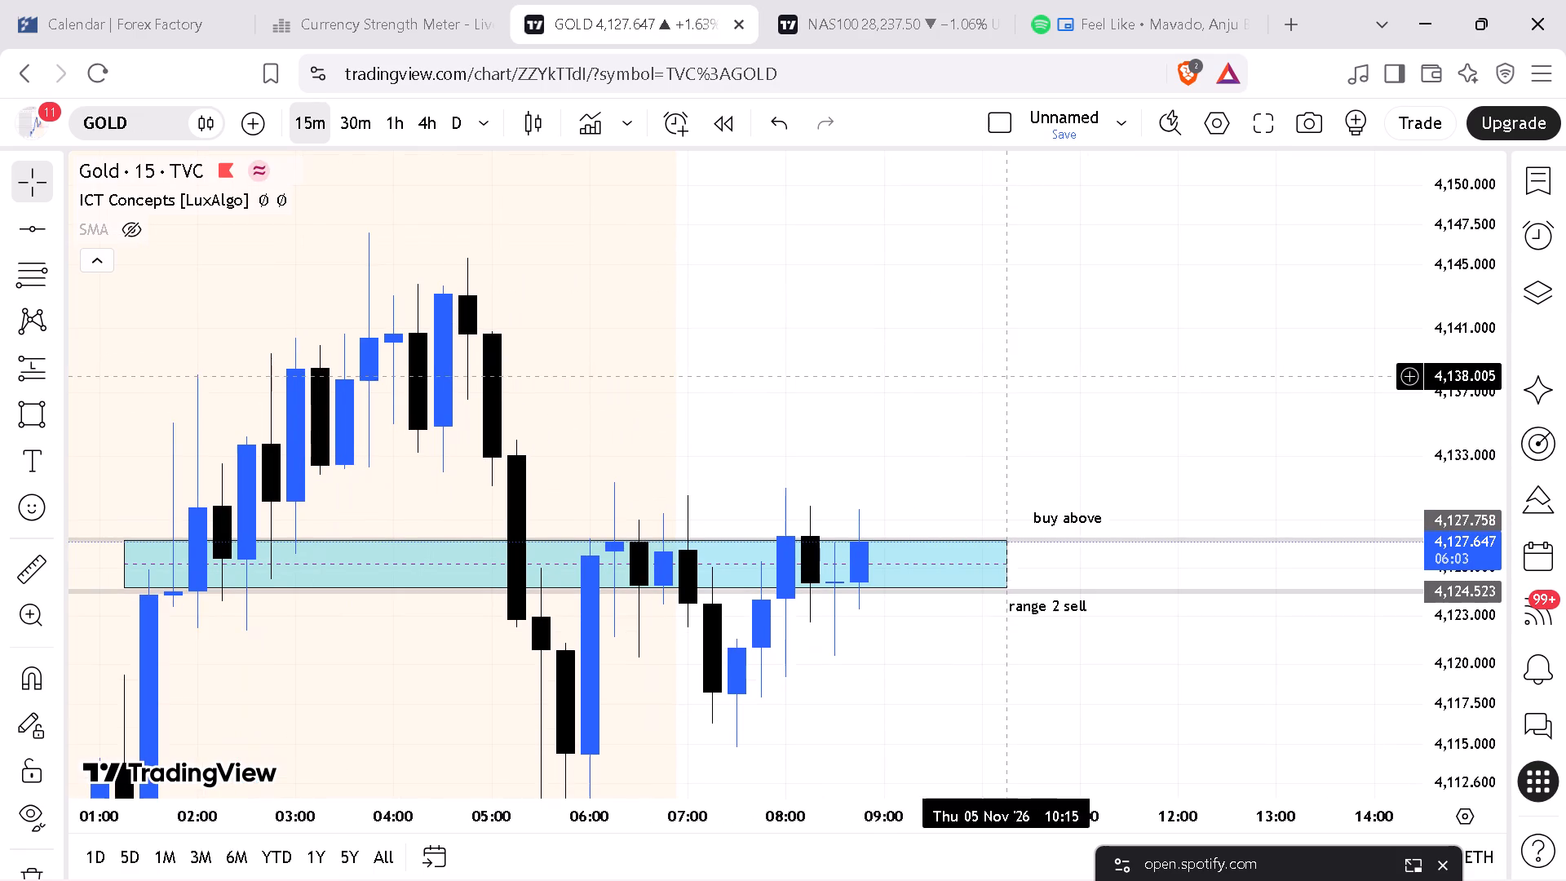
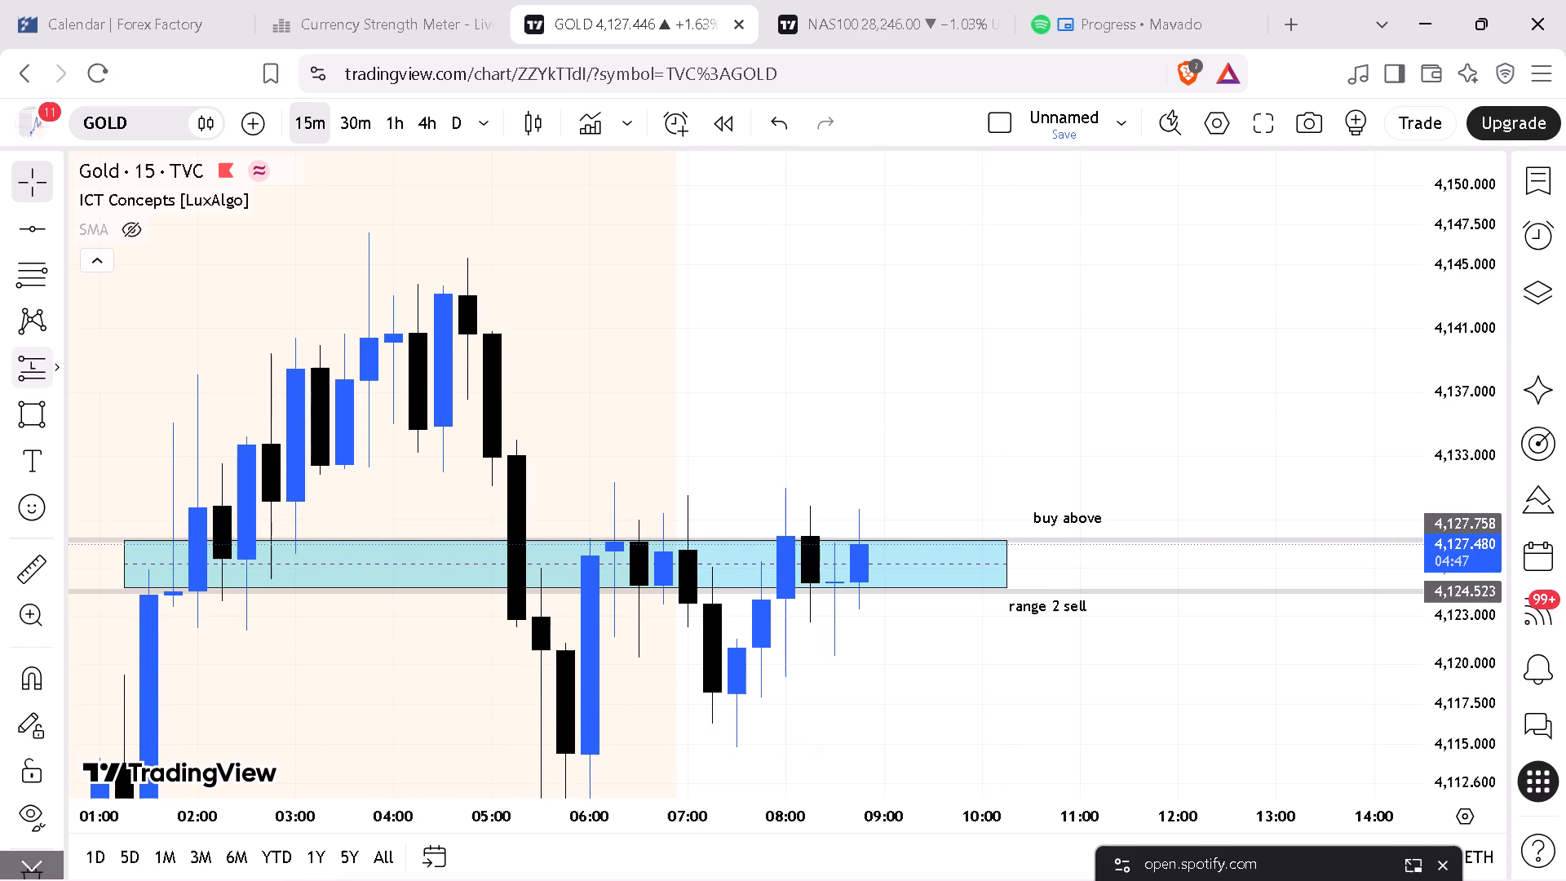
Place a long position on the Gold chart starting at 08:45 with its entry at about 4,130.88.
left_click(57, 363)
left_click(107, 226)
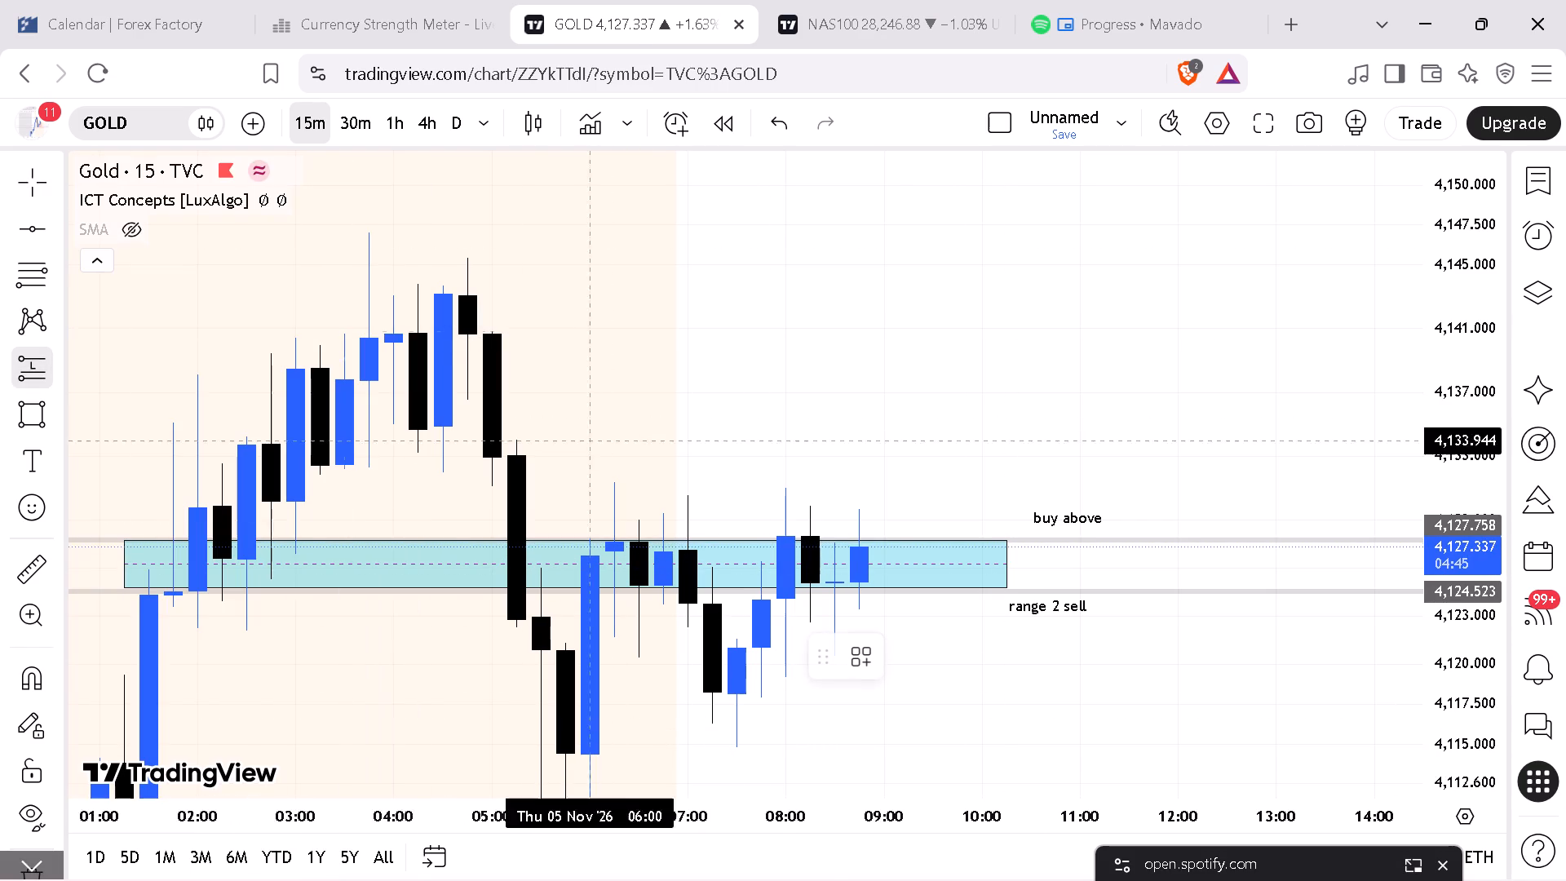
left_click(878, 485)
left_click(878, 487)
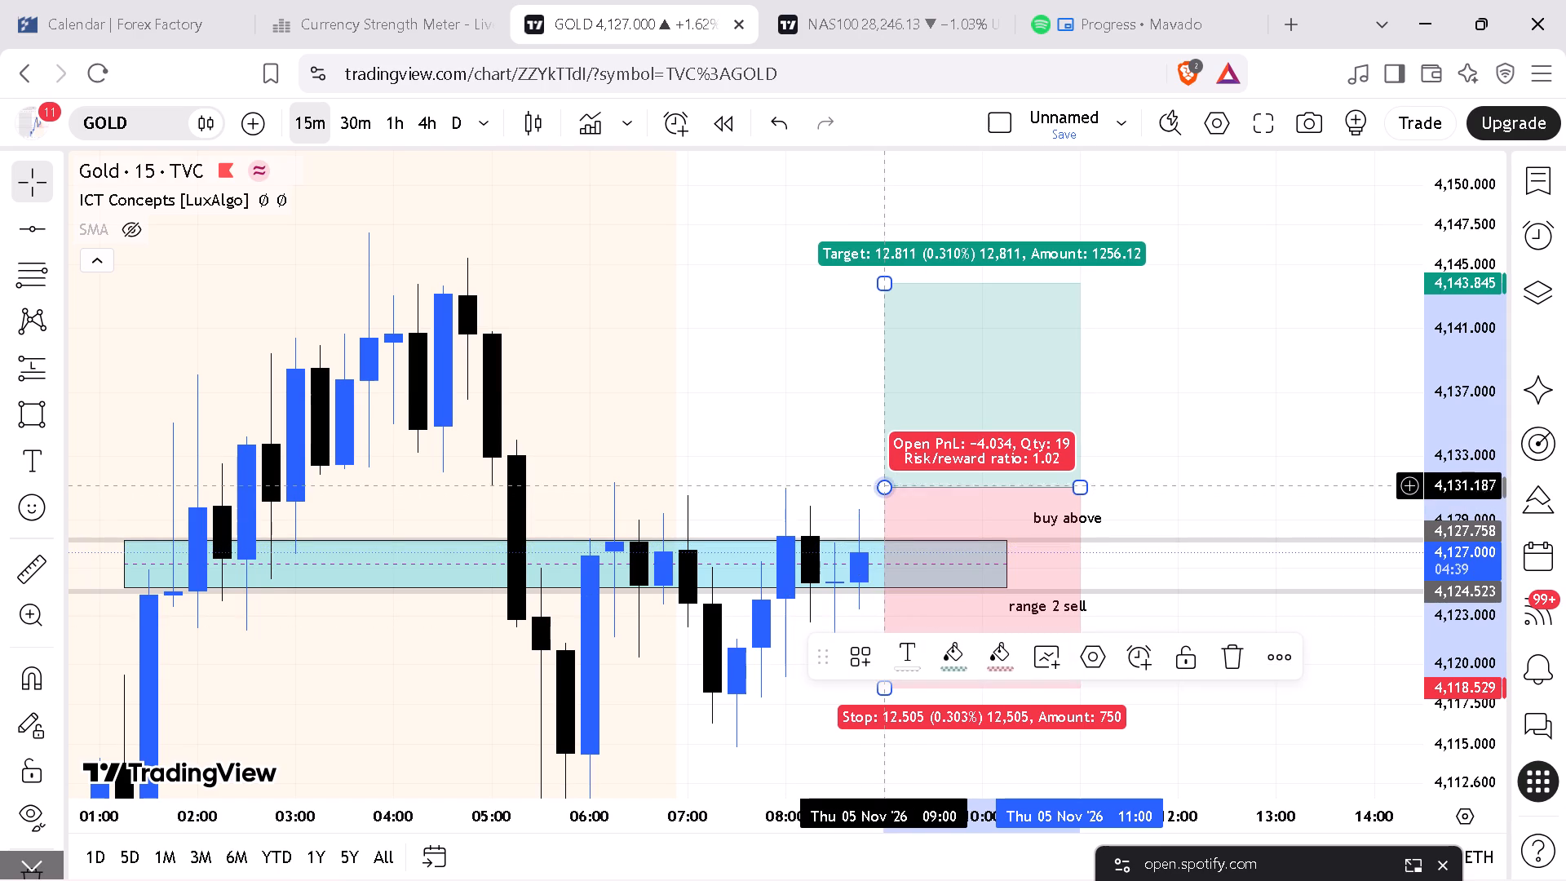
left_click_drag(885, 485, 867, 481)
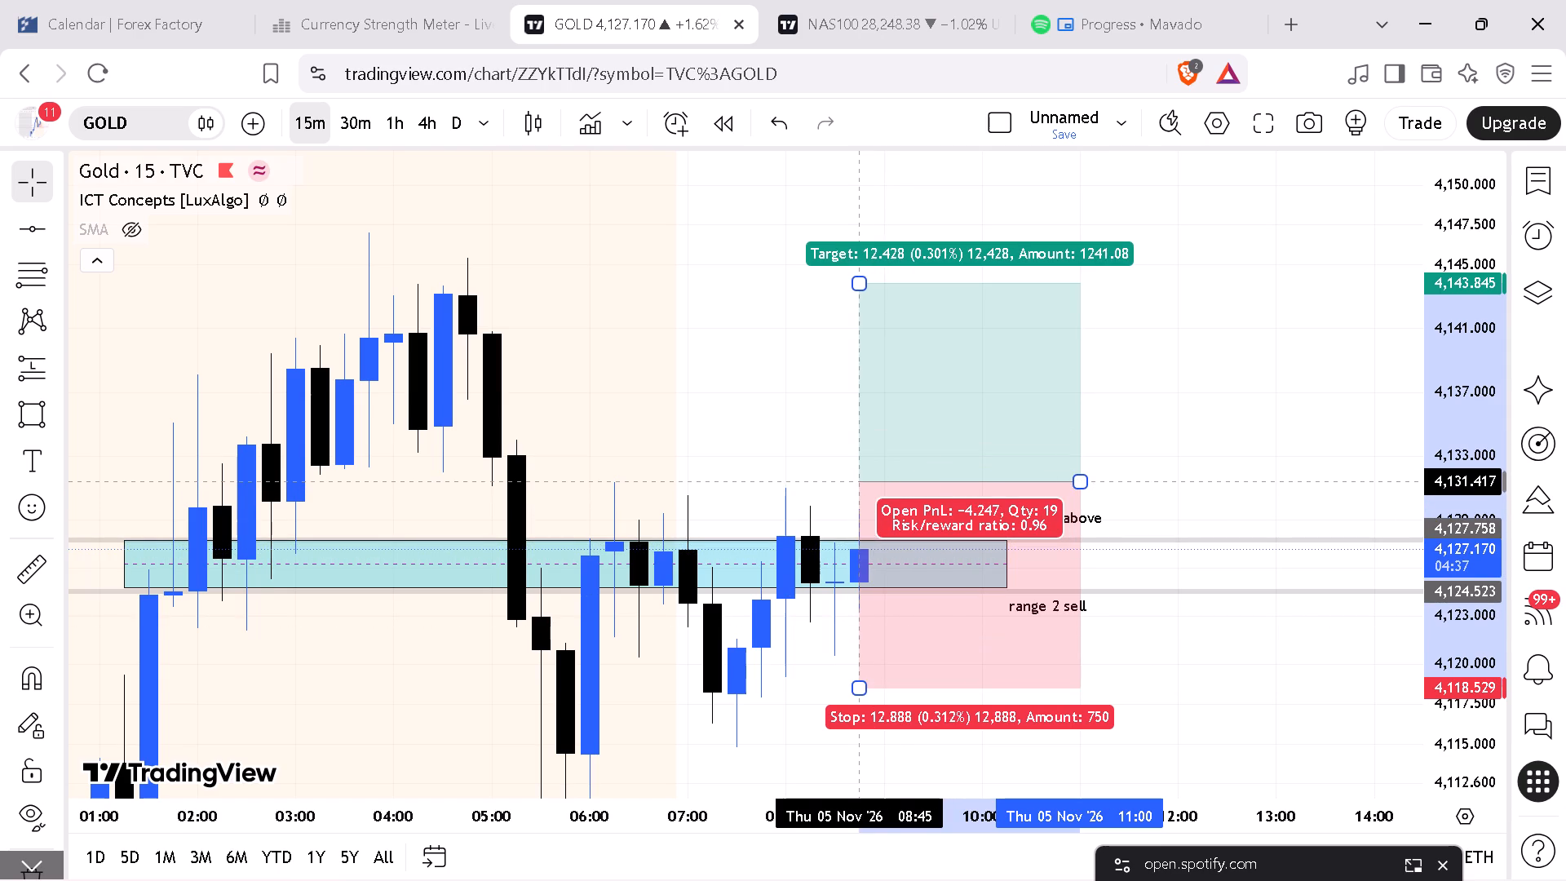
left_click_drag(867, 481, 874, 495)
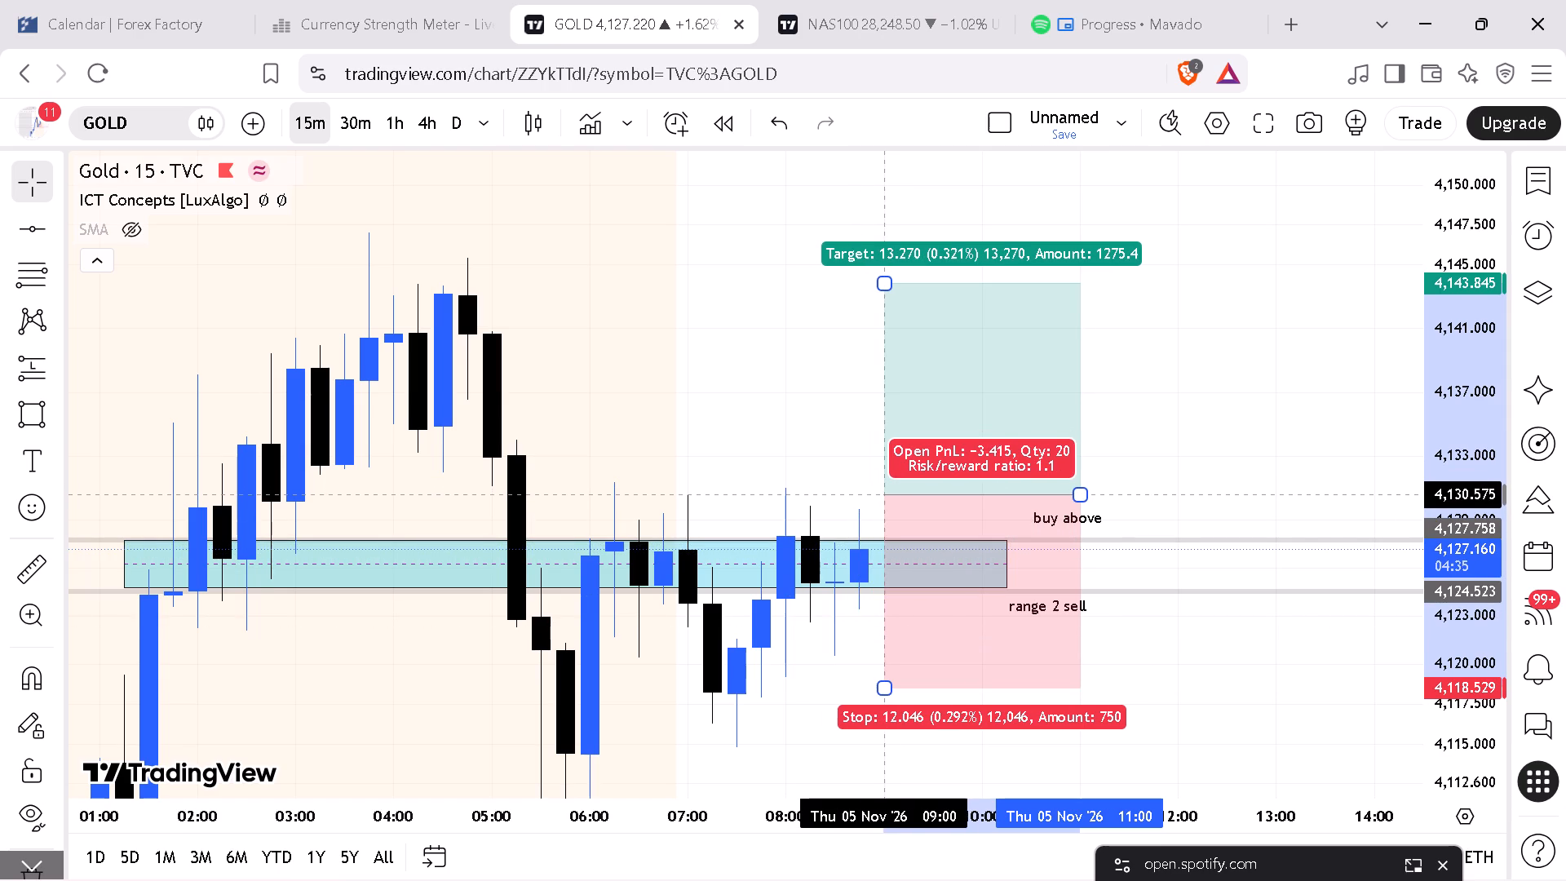
left_click_drag(874, 495, 875, 496)
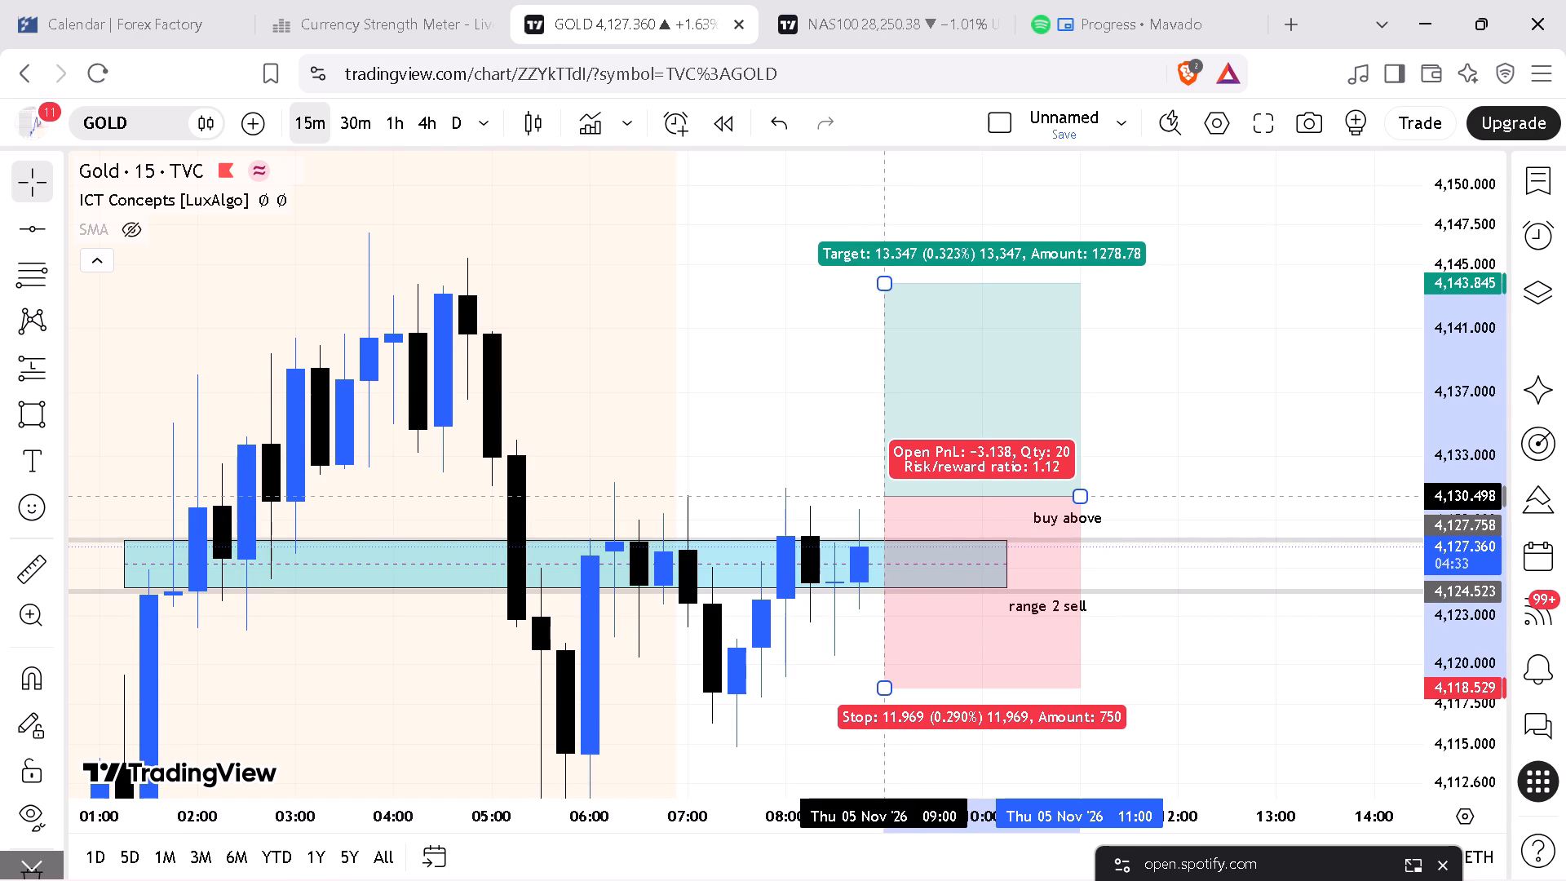
left_click_drag(875, 496, 869, 493)
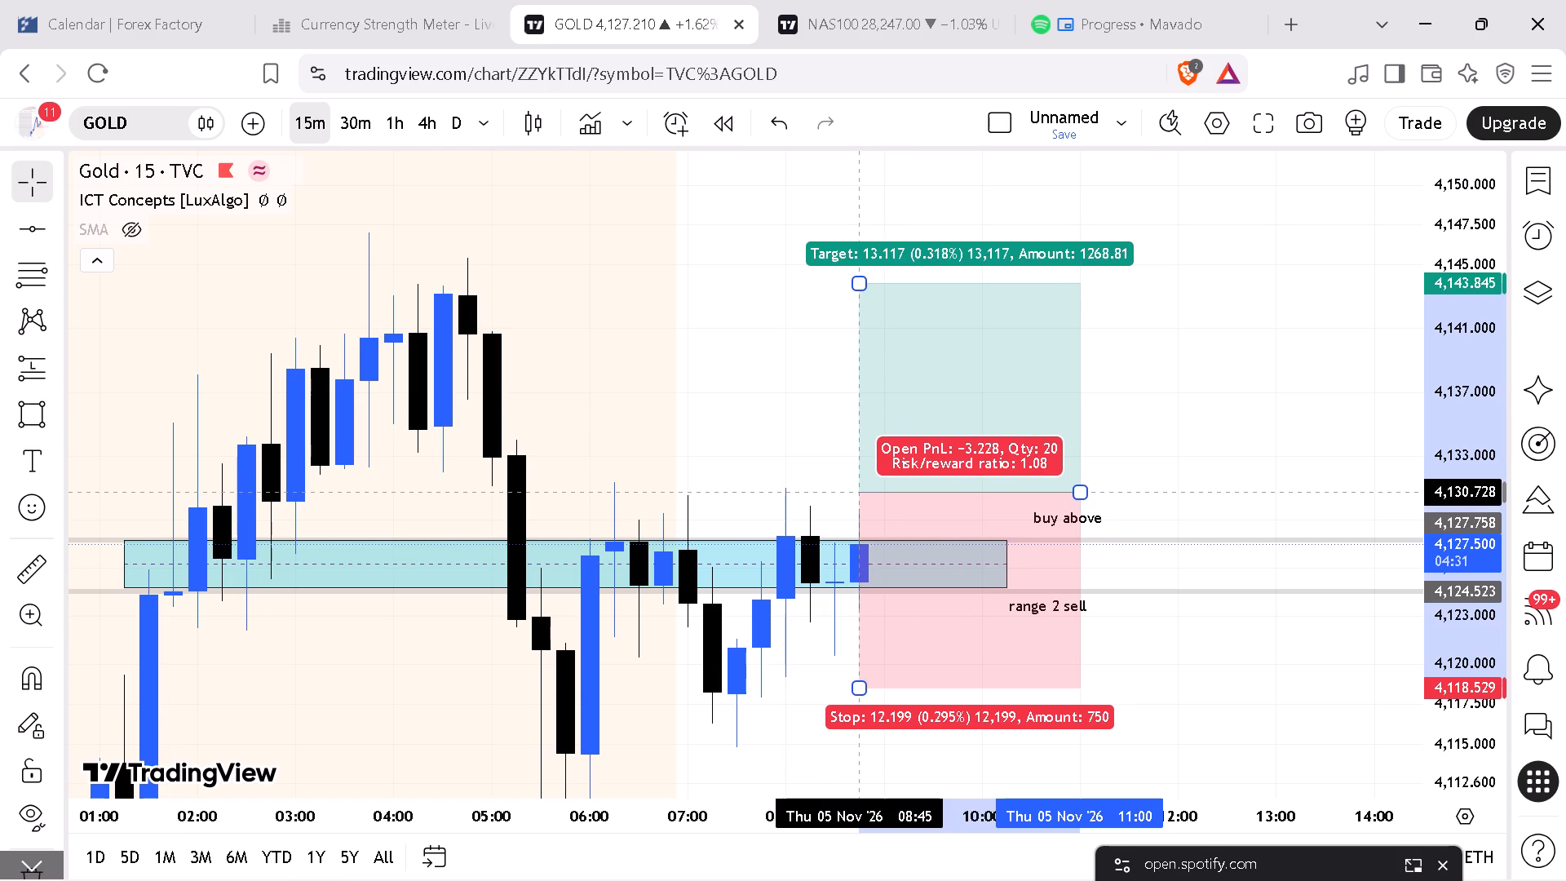
left_click_drag(869, 493, 871, 489)
left_click(1231, 481)
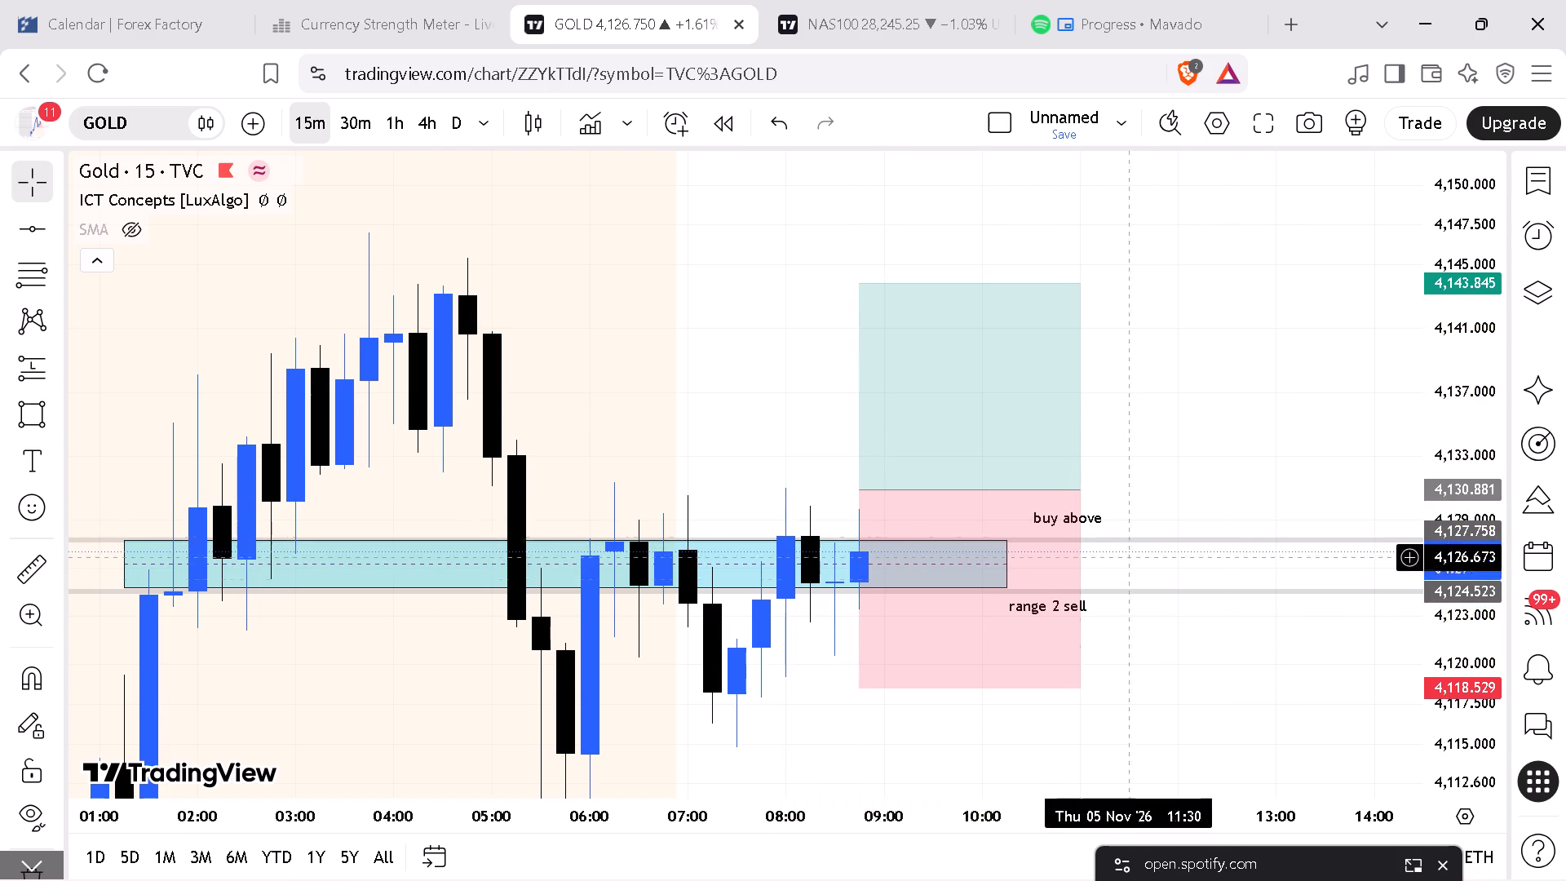
Raise the long position's stop to about 4,123.0 and shorten the position so it ends with the range box at 10:15.
left_click_drag(862, 684, 853, 652)
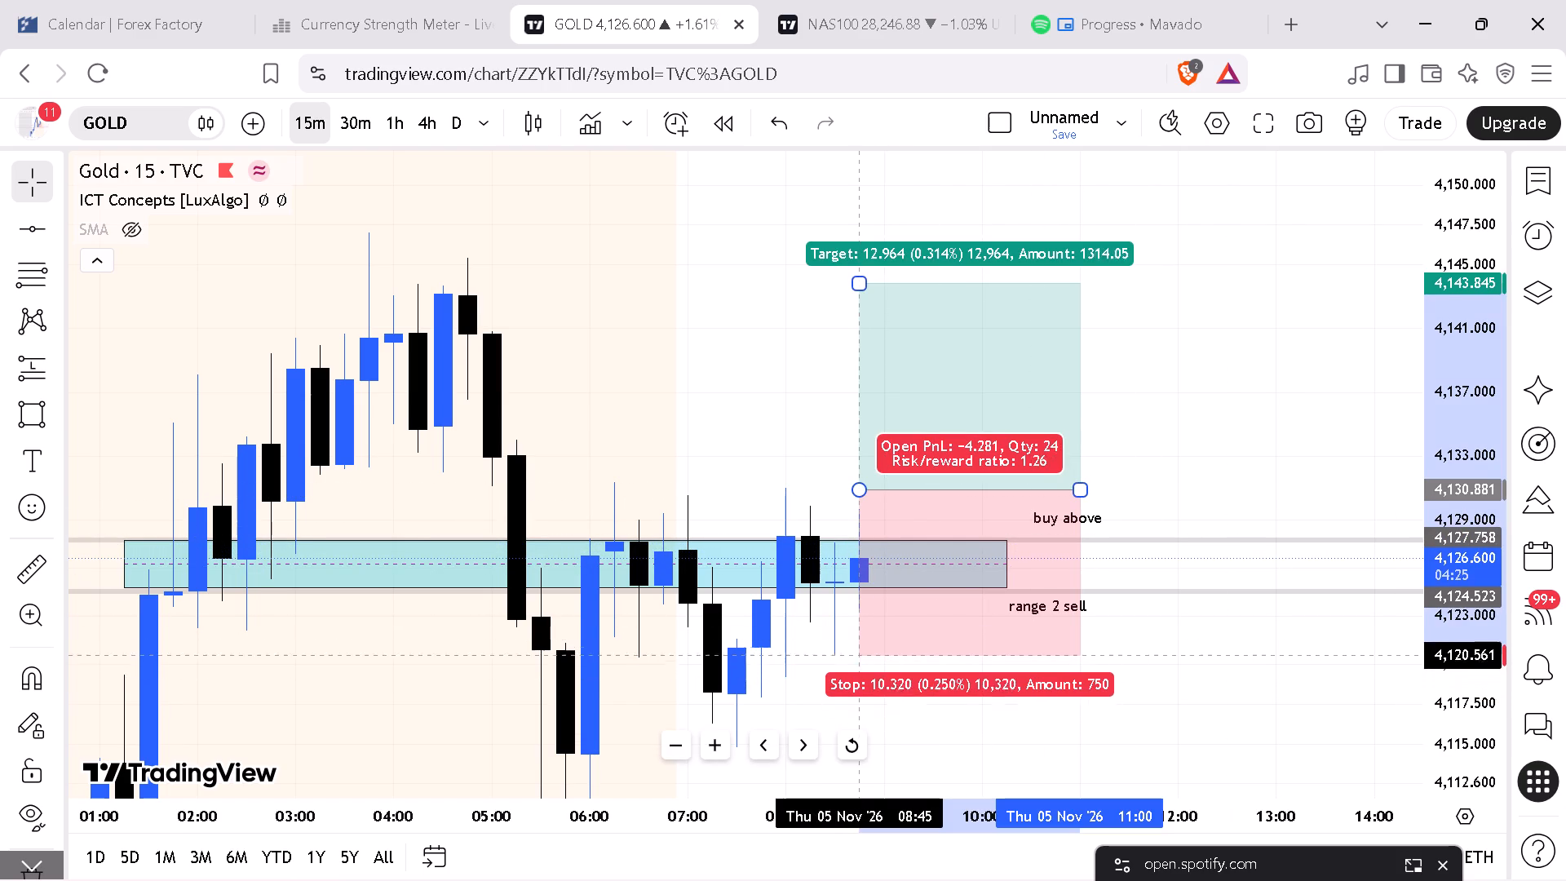
left_click_drag(853, 652, 849, 616)
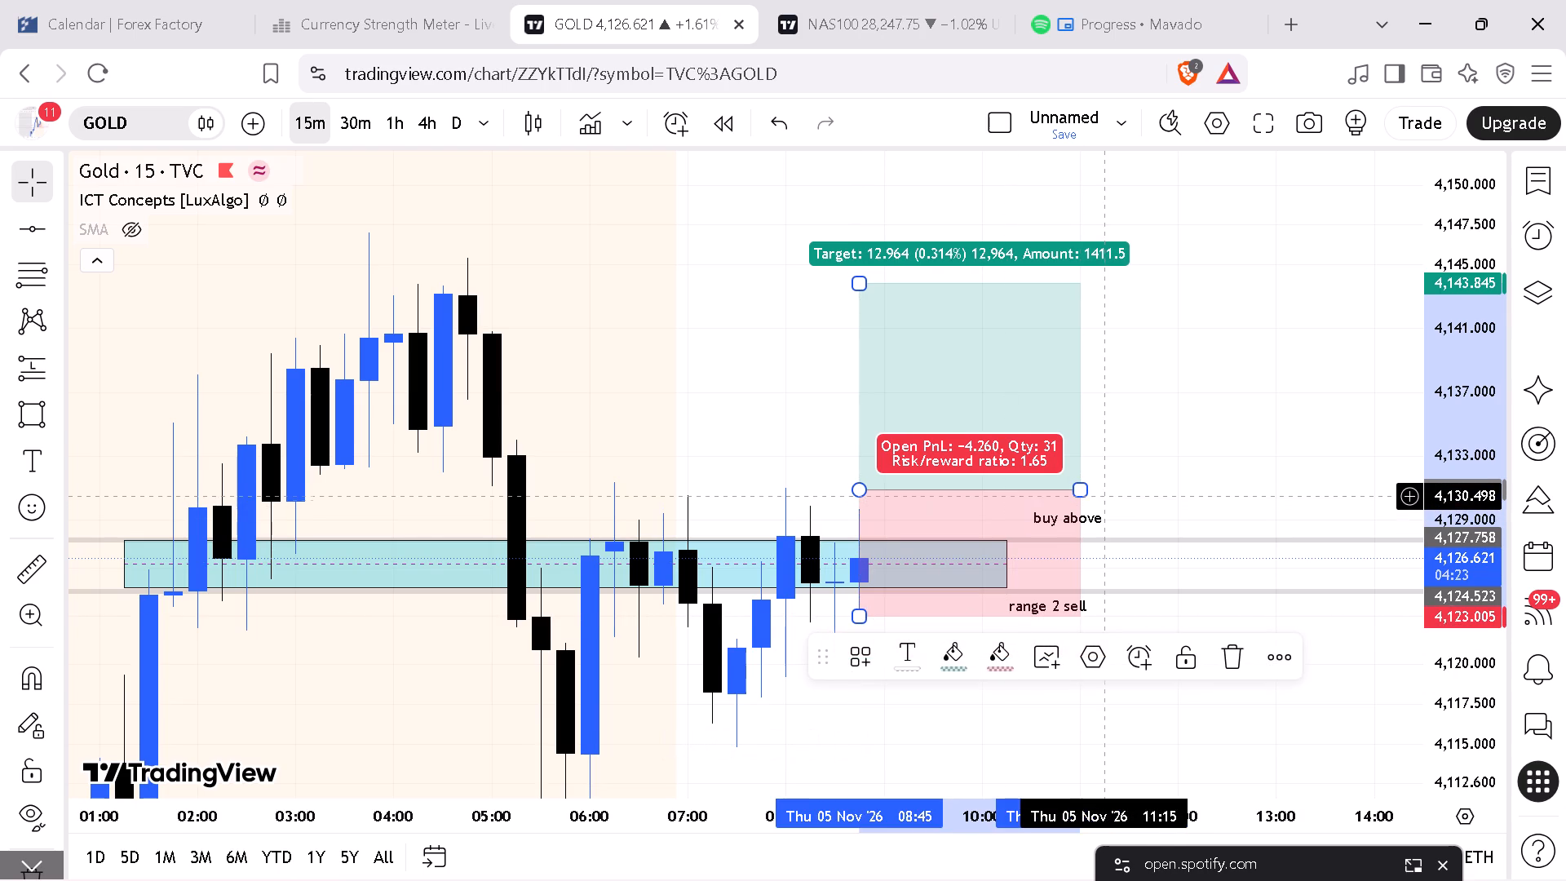
left_click_drag(1075, 494, 1051, 489)
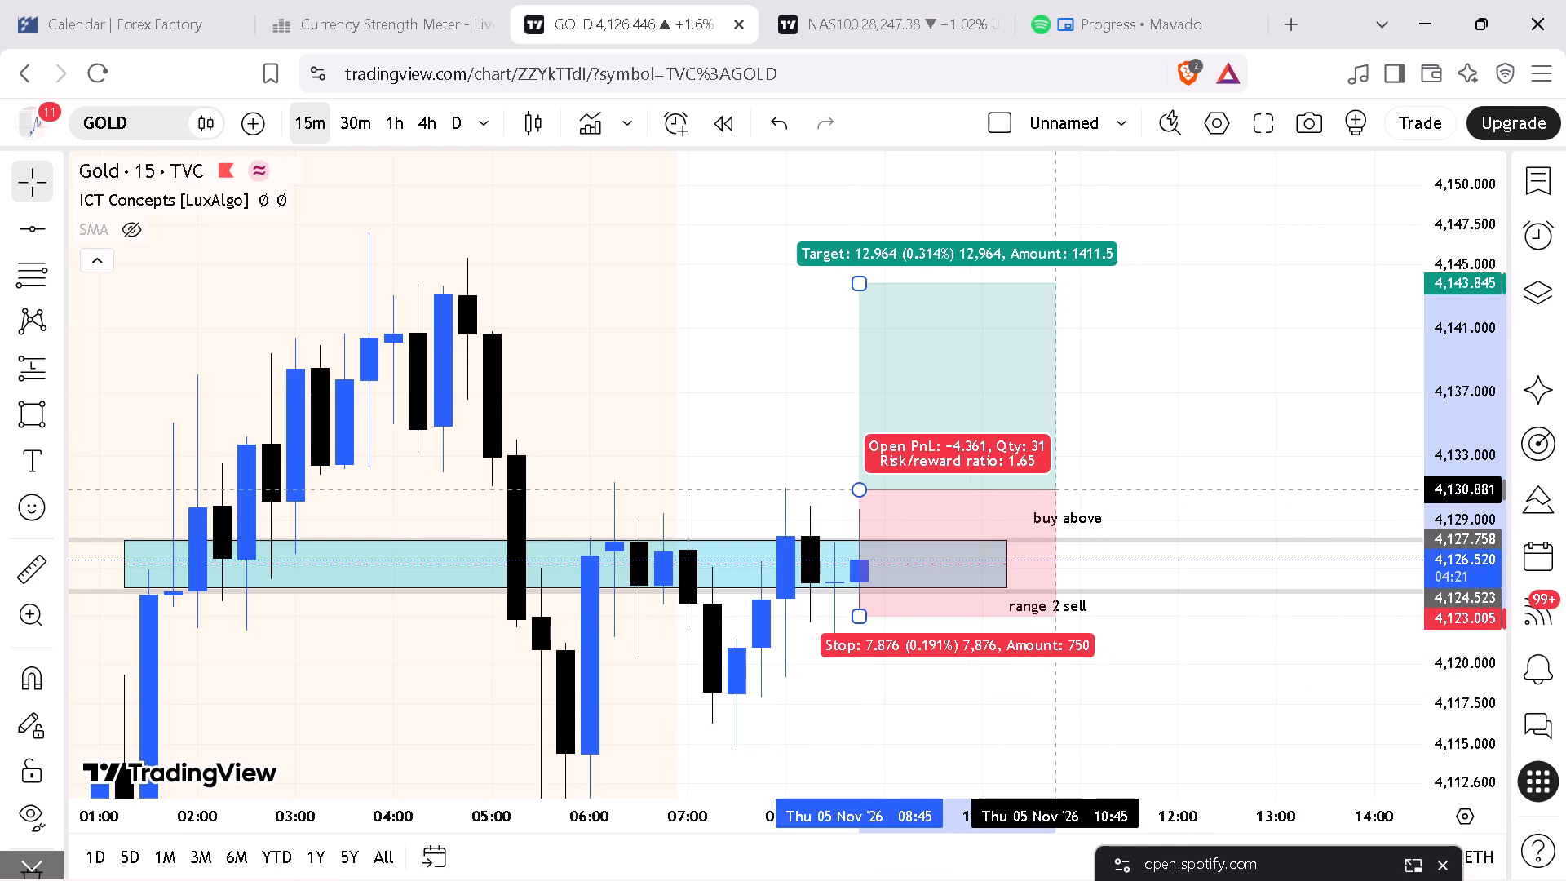
left_click_drag(1051, 489, 1009, 482)
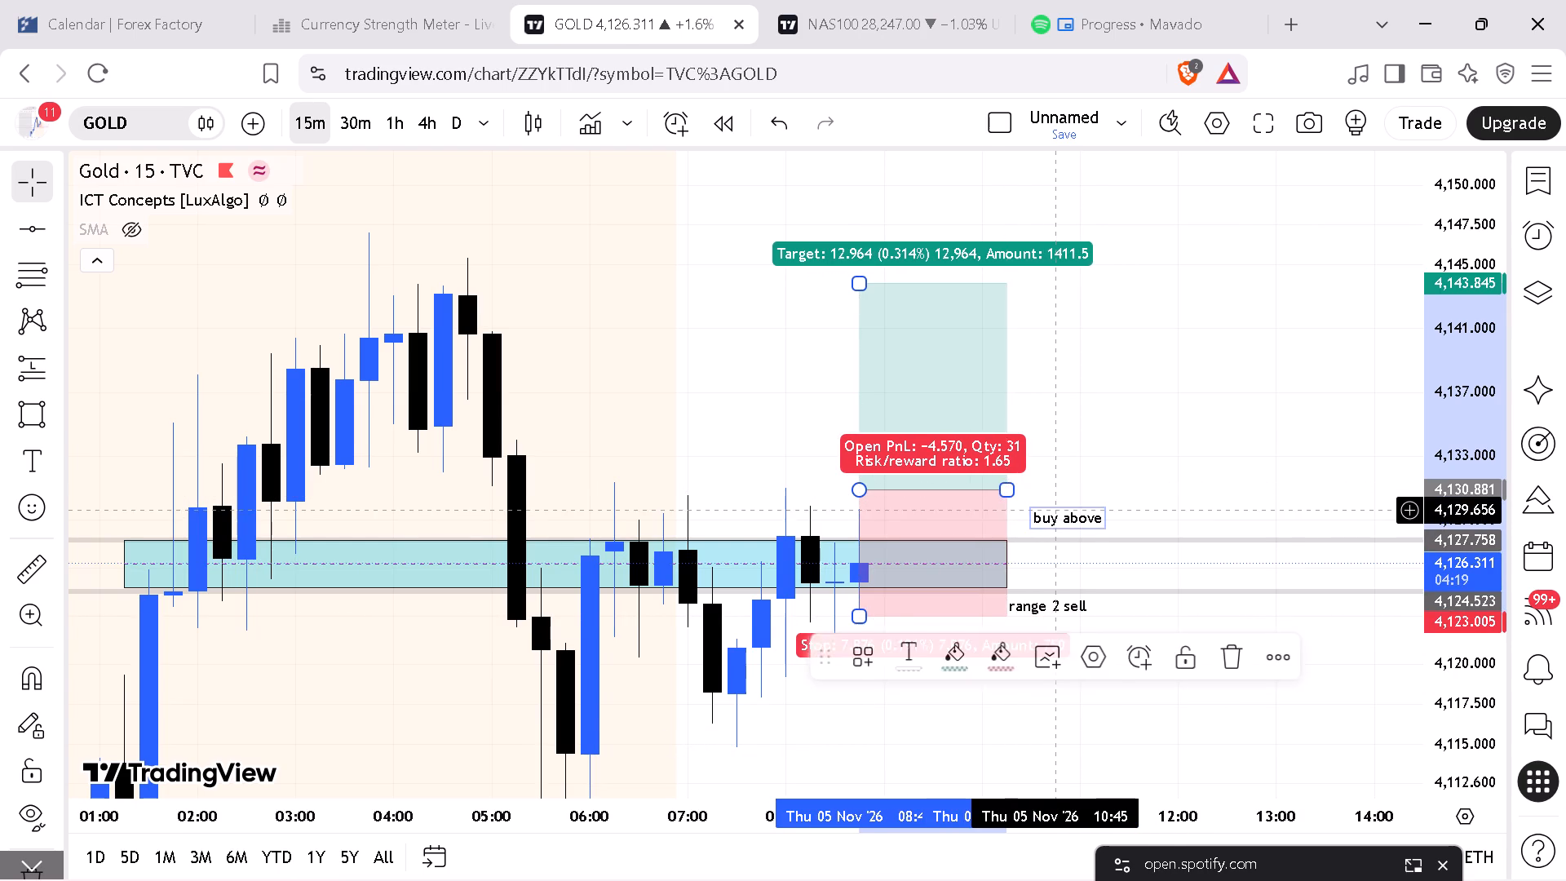
Move the "buy above" and "range 2 sell" labels to about 10:15, just beyond the long position's end, above and below the range.
left_click_drag(1055, 514, 1045, 514)
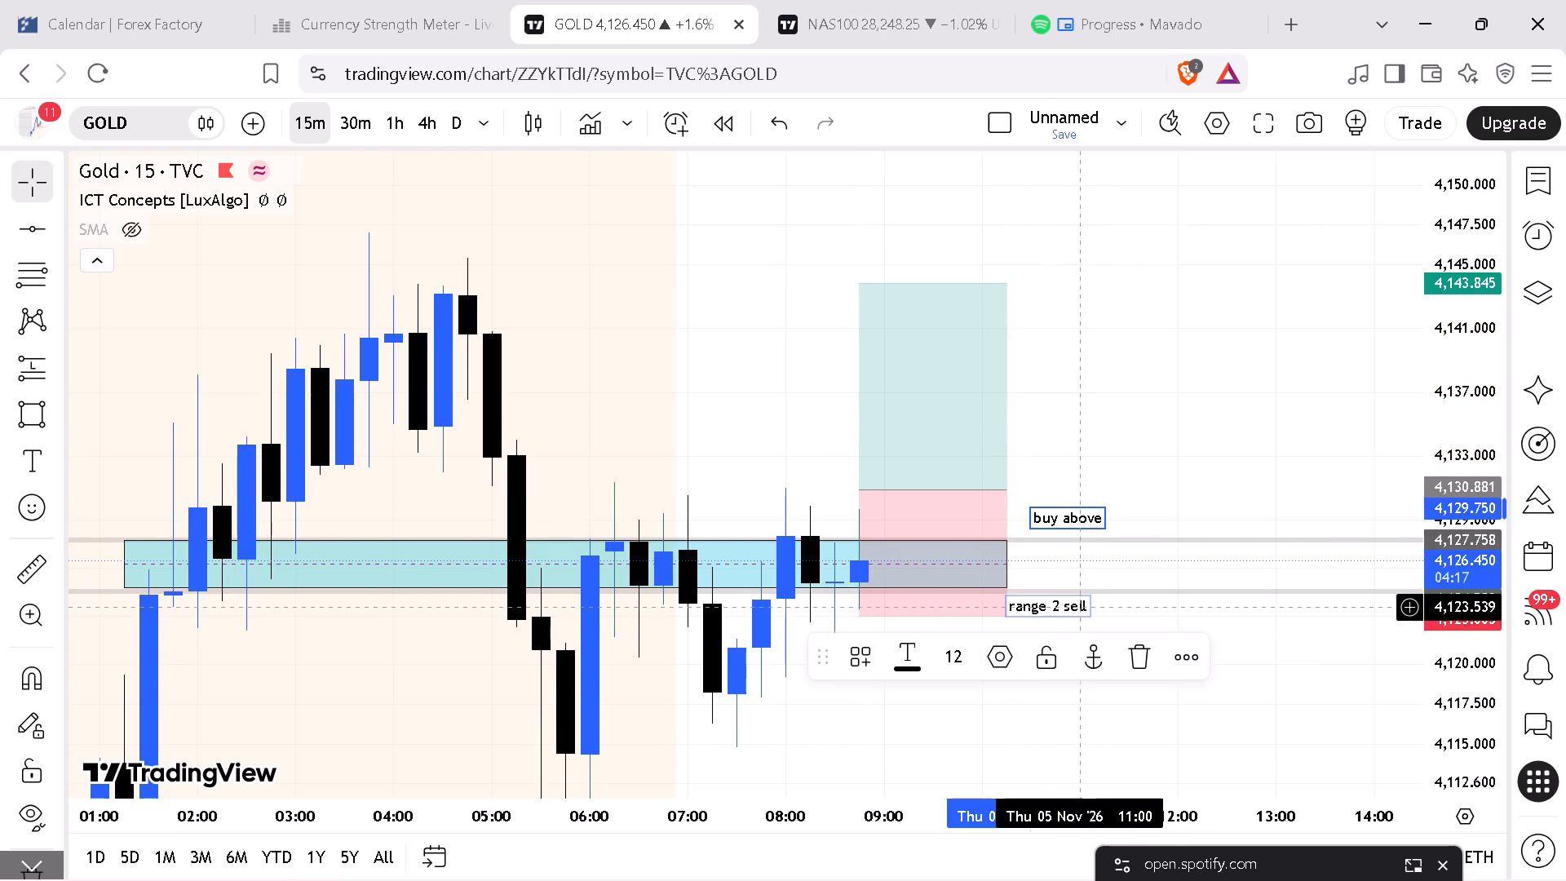
left_click_drag(1074, 609, 1095, 613)
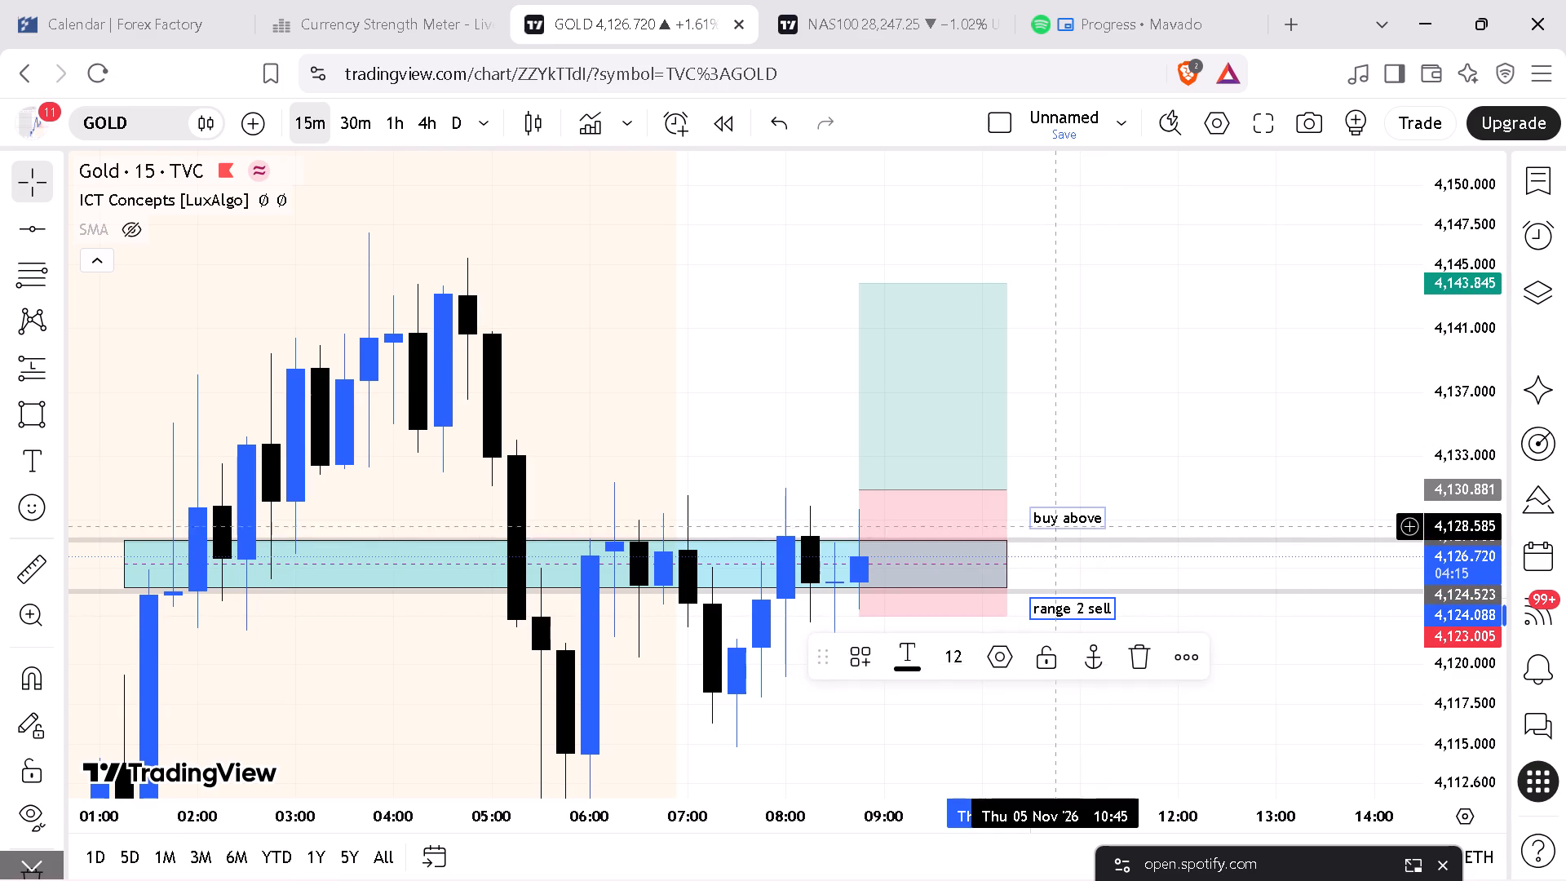
left_click_drag(1051, 516, 1043, 511)
left_click_drag(1068, 607, 1065, 607)
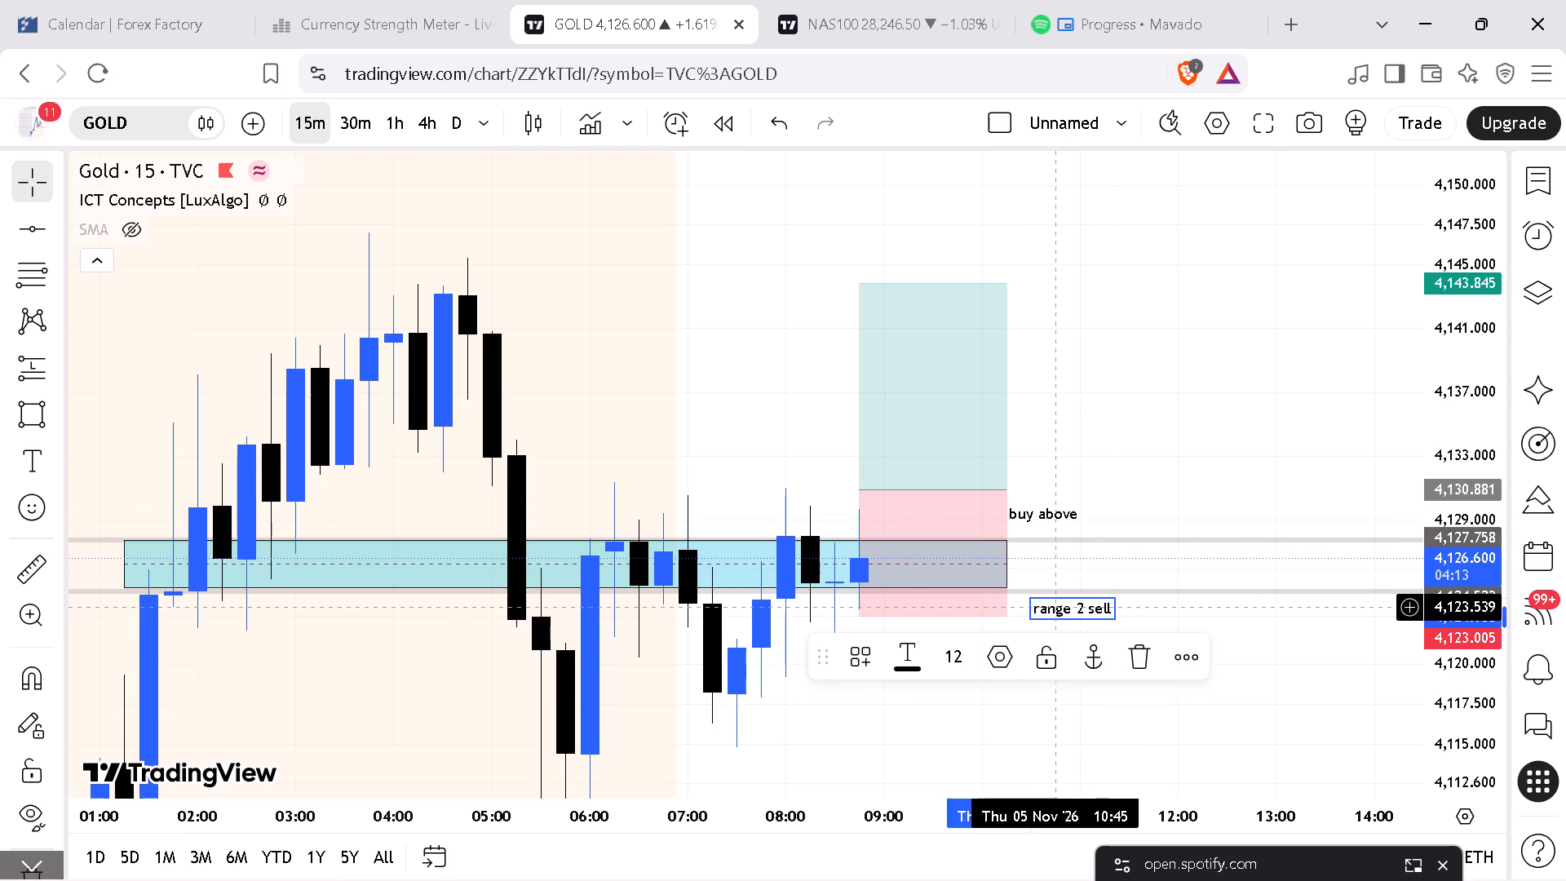
left_click_drag(1065, 607, 1037, 600)
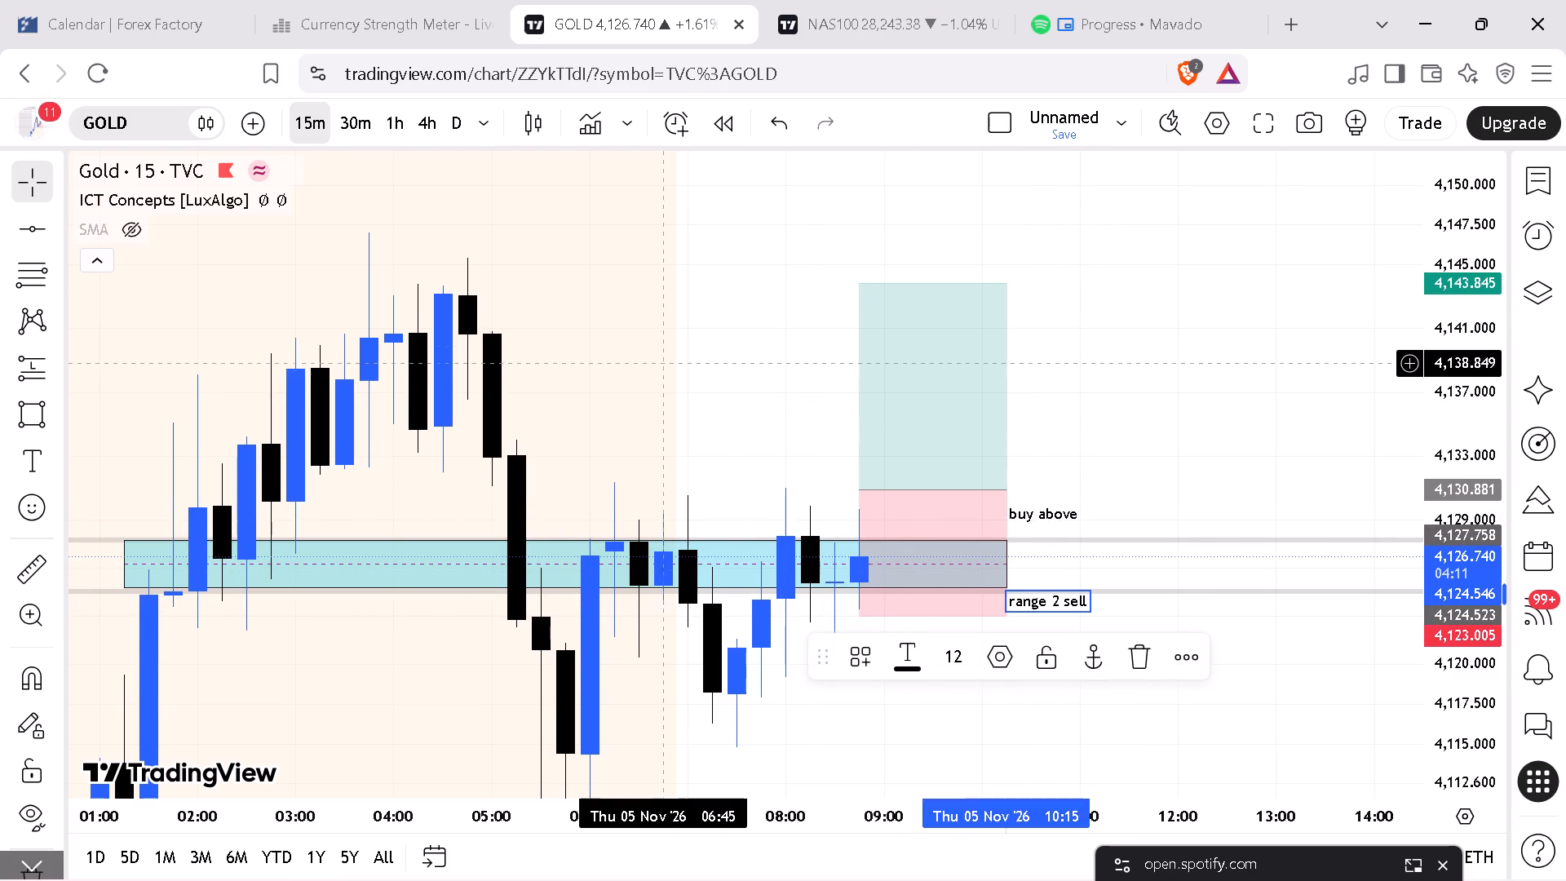
Add a horizontal line at about 4,143.07, along the top of the highest Gold candle bodies.
left_click_drag(675, 337, 675, 365)
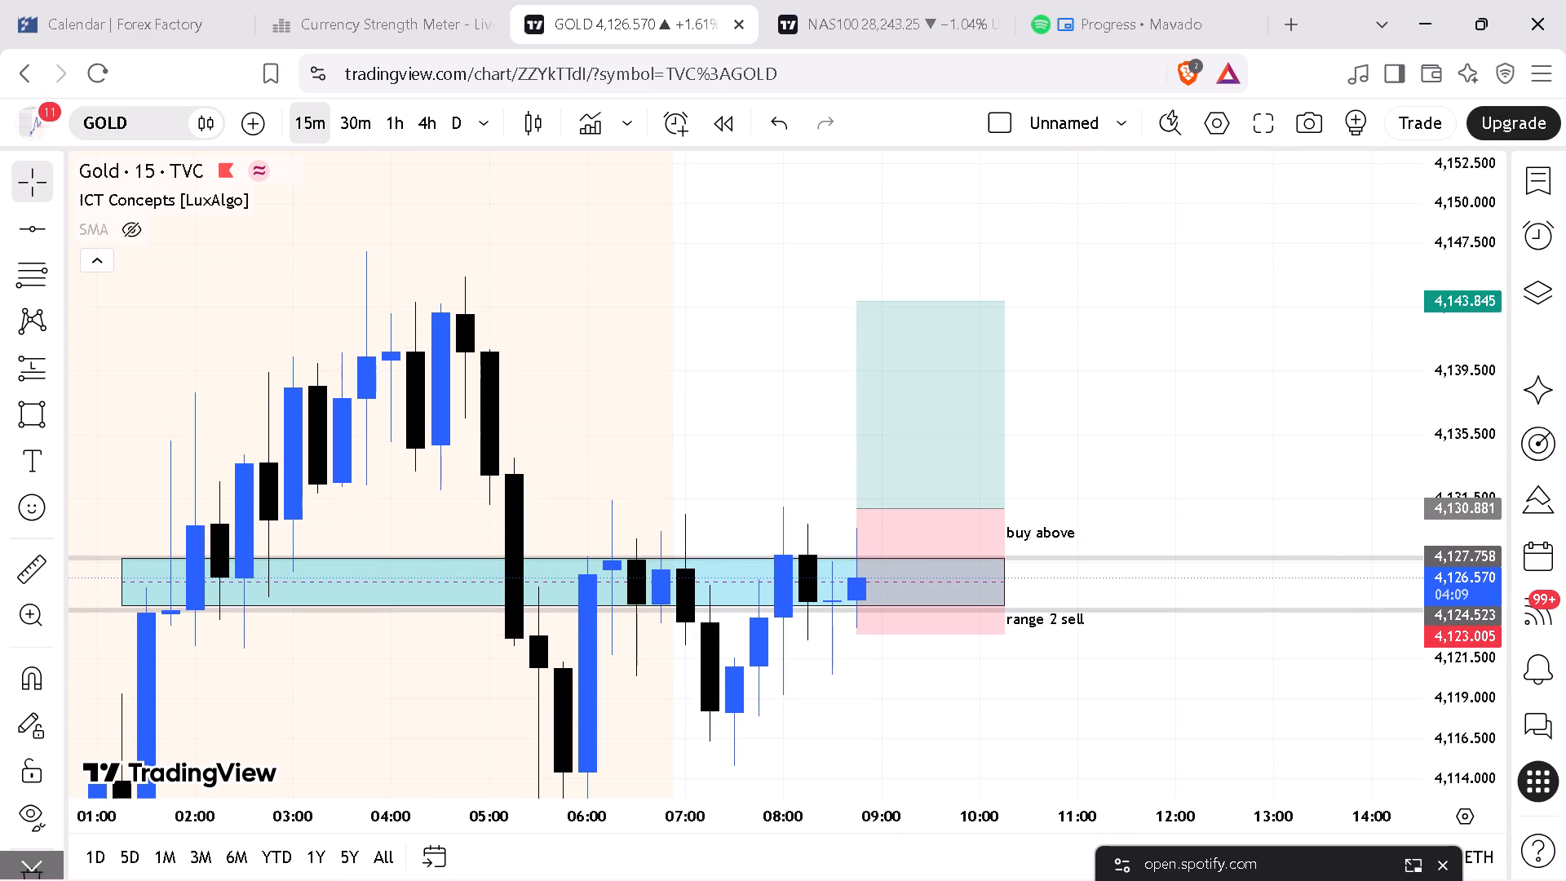
left_click(40, 232)
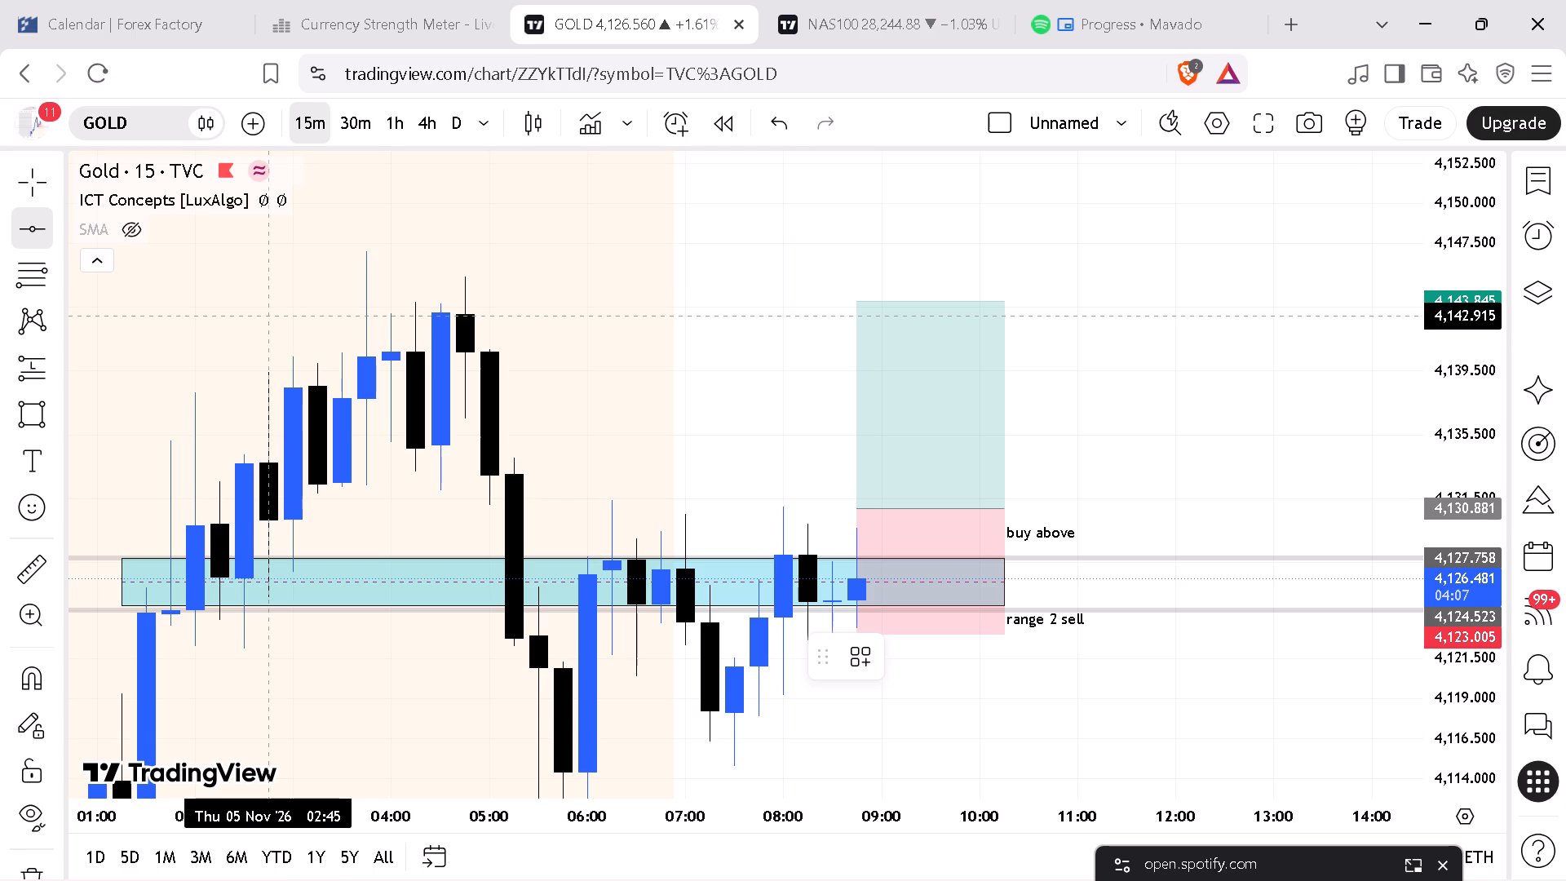
left_click(280, 313)
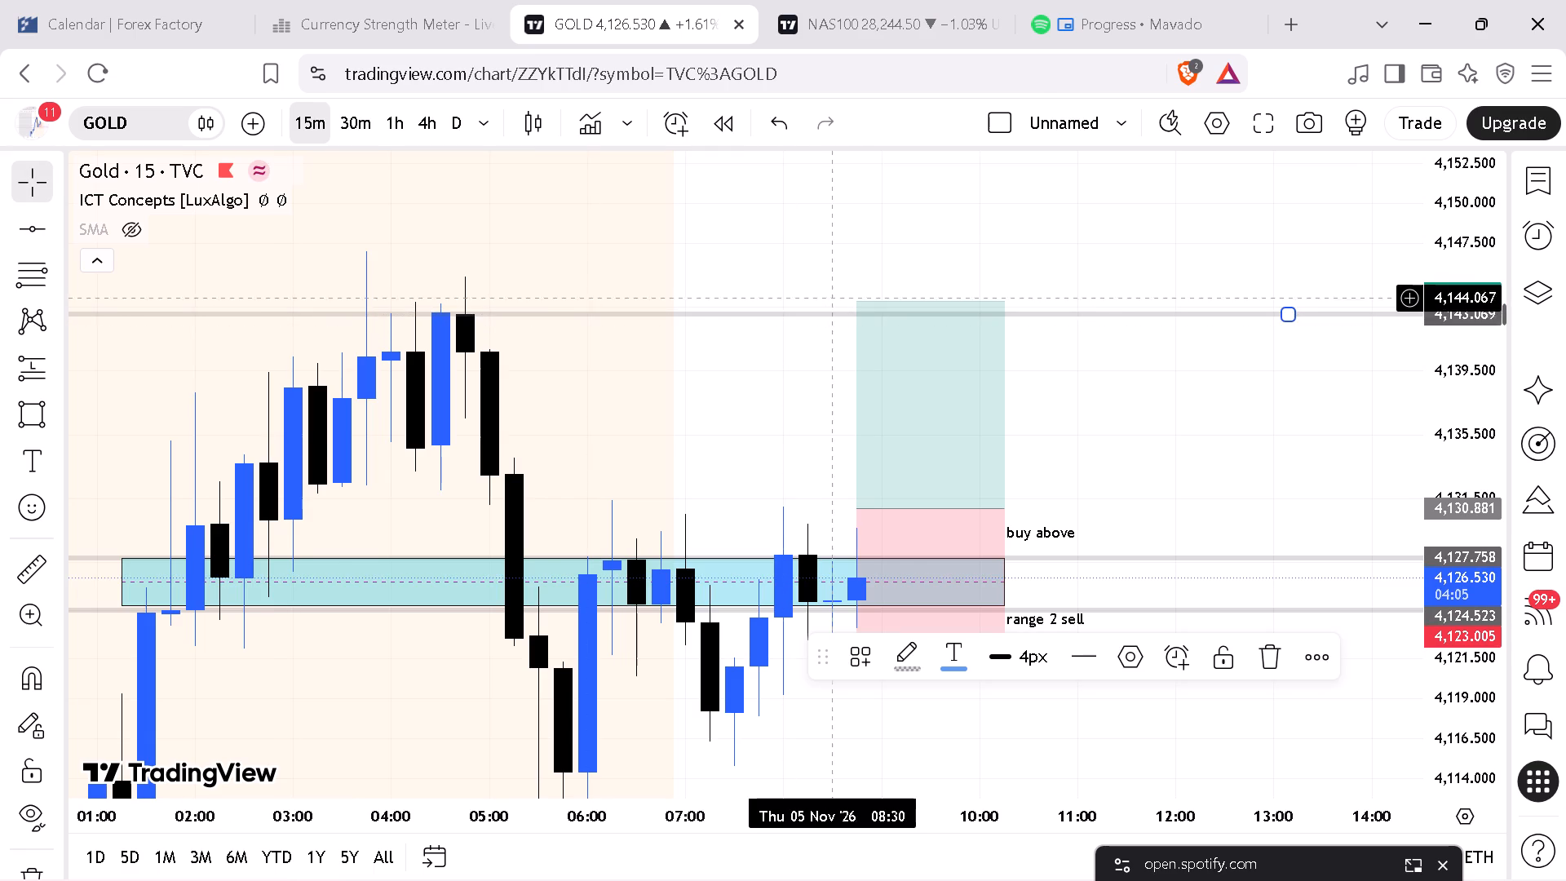
Lower the long position's target to about 4,143.15 so it meets the new horizontal line.
left_click_drag(860, 303, 867, 306)
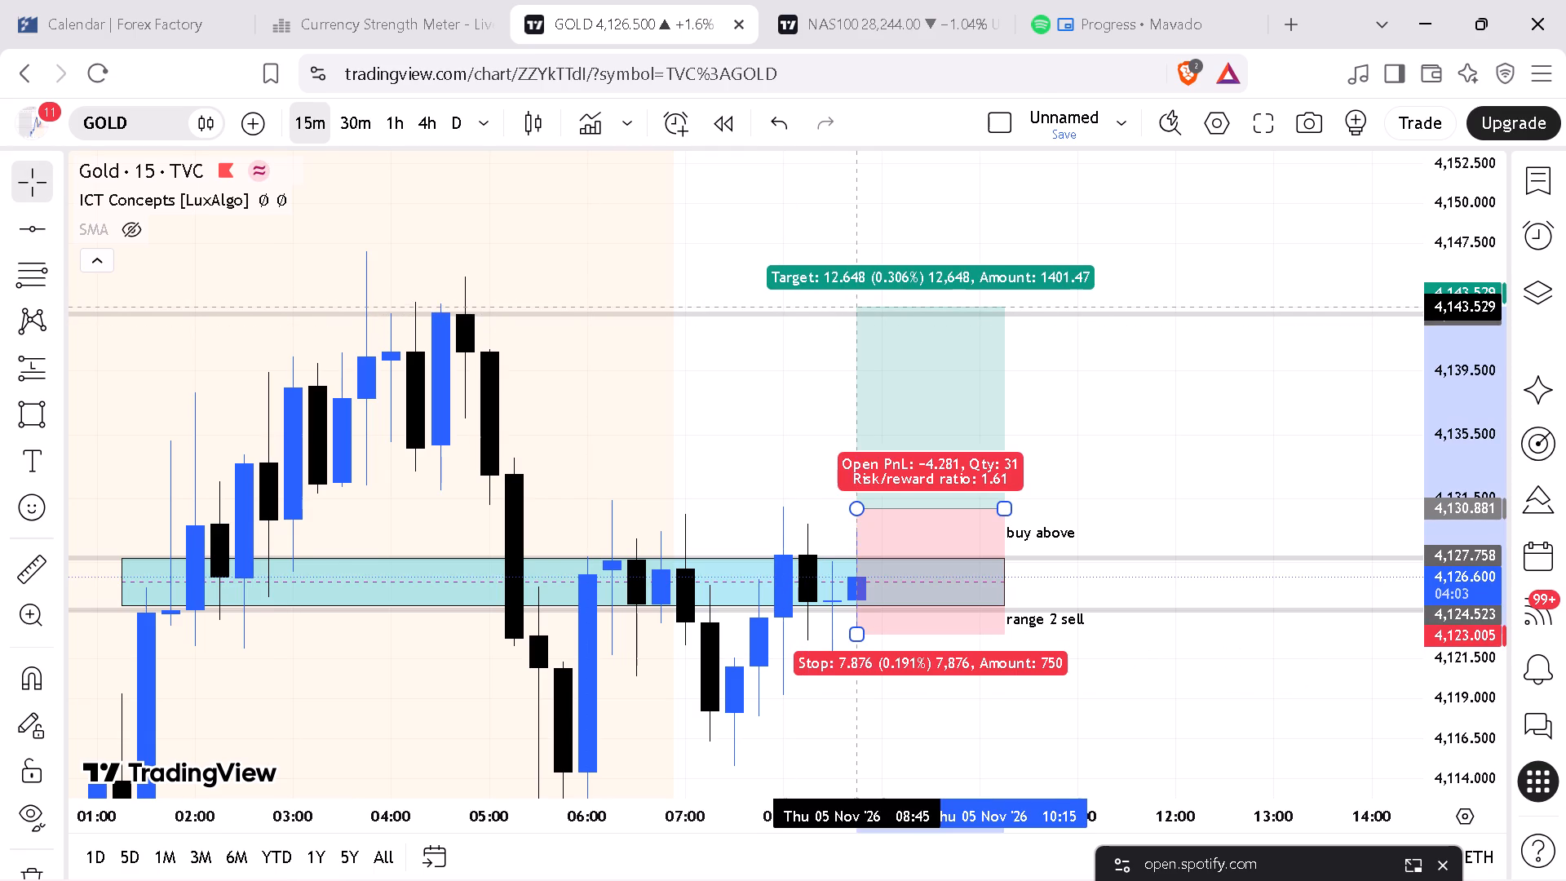
left_click_drag(867, 306, 874, 312)
left_click(1153, 394)
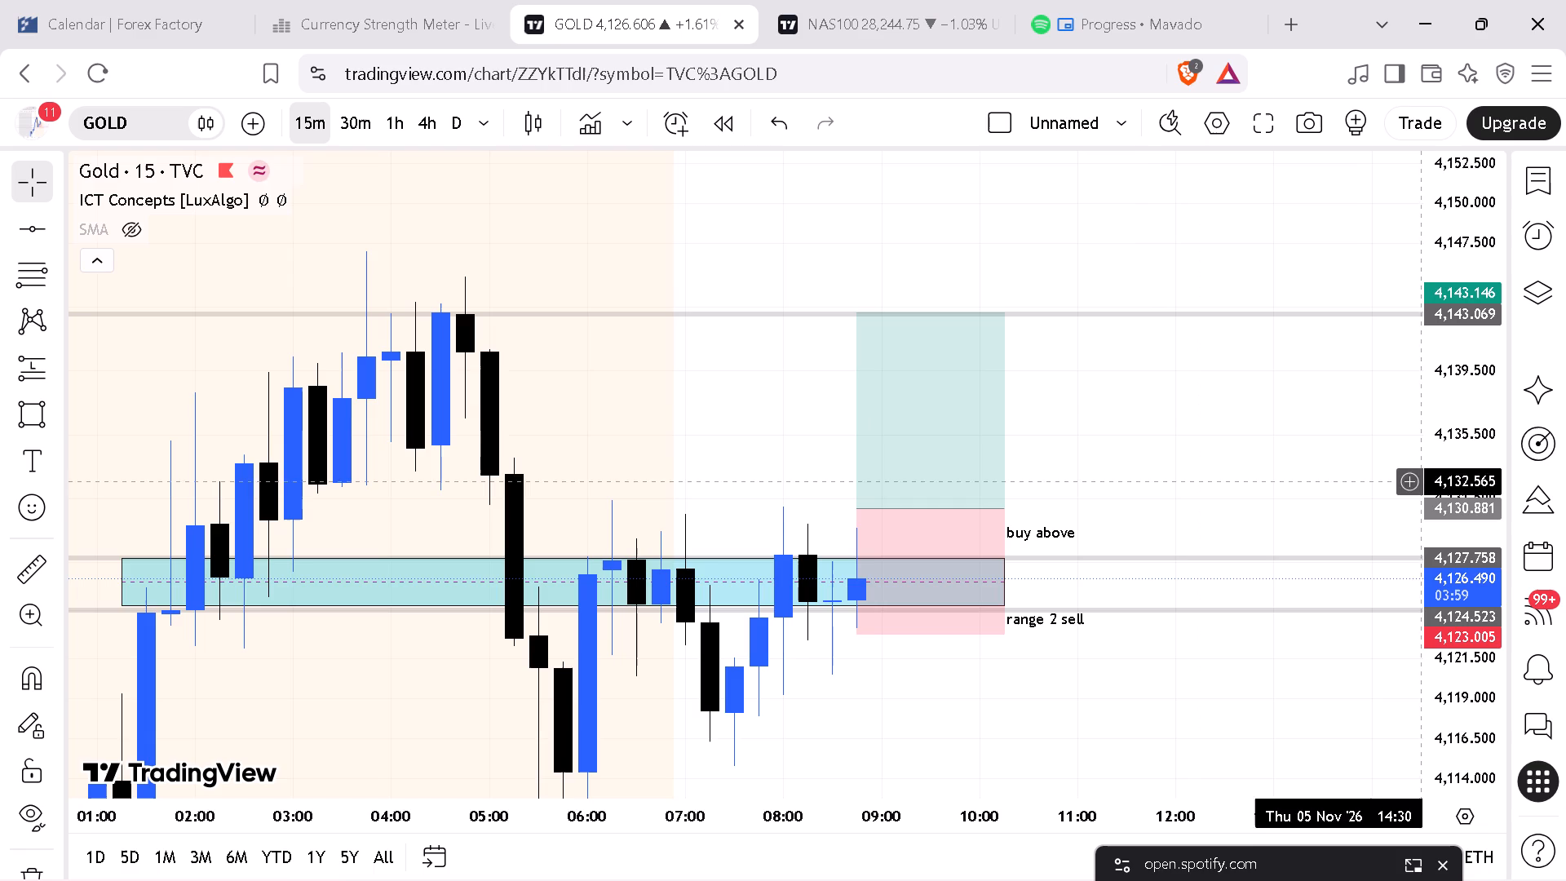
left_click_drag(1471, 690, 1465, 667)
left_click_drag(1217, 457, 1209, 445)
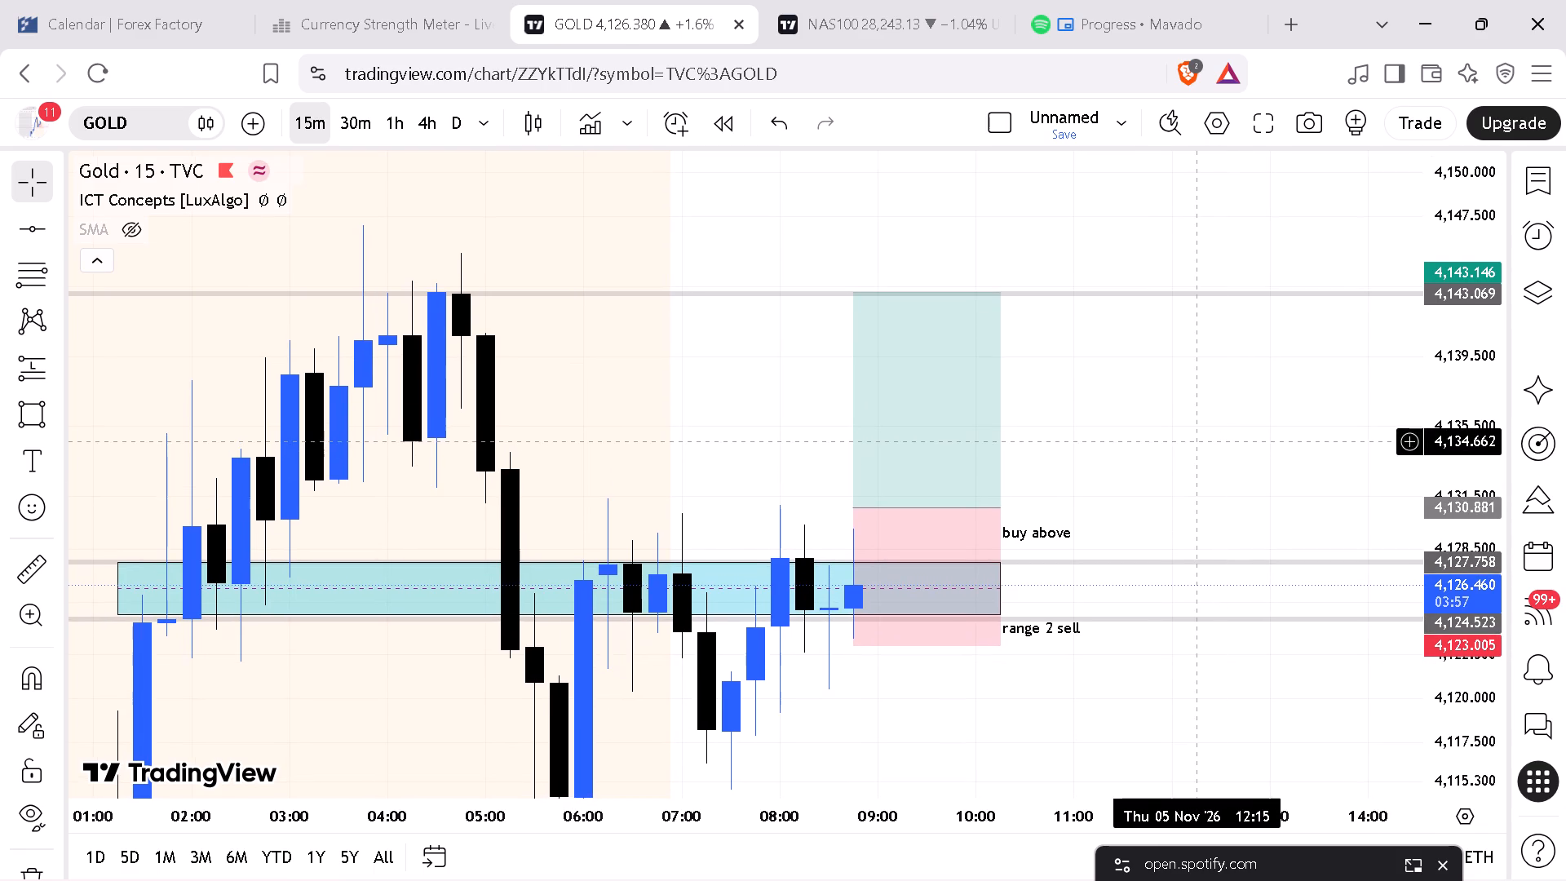
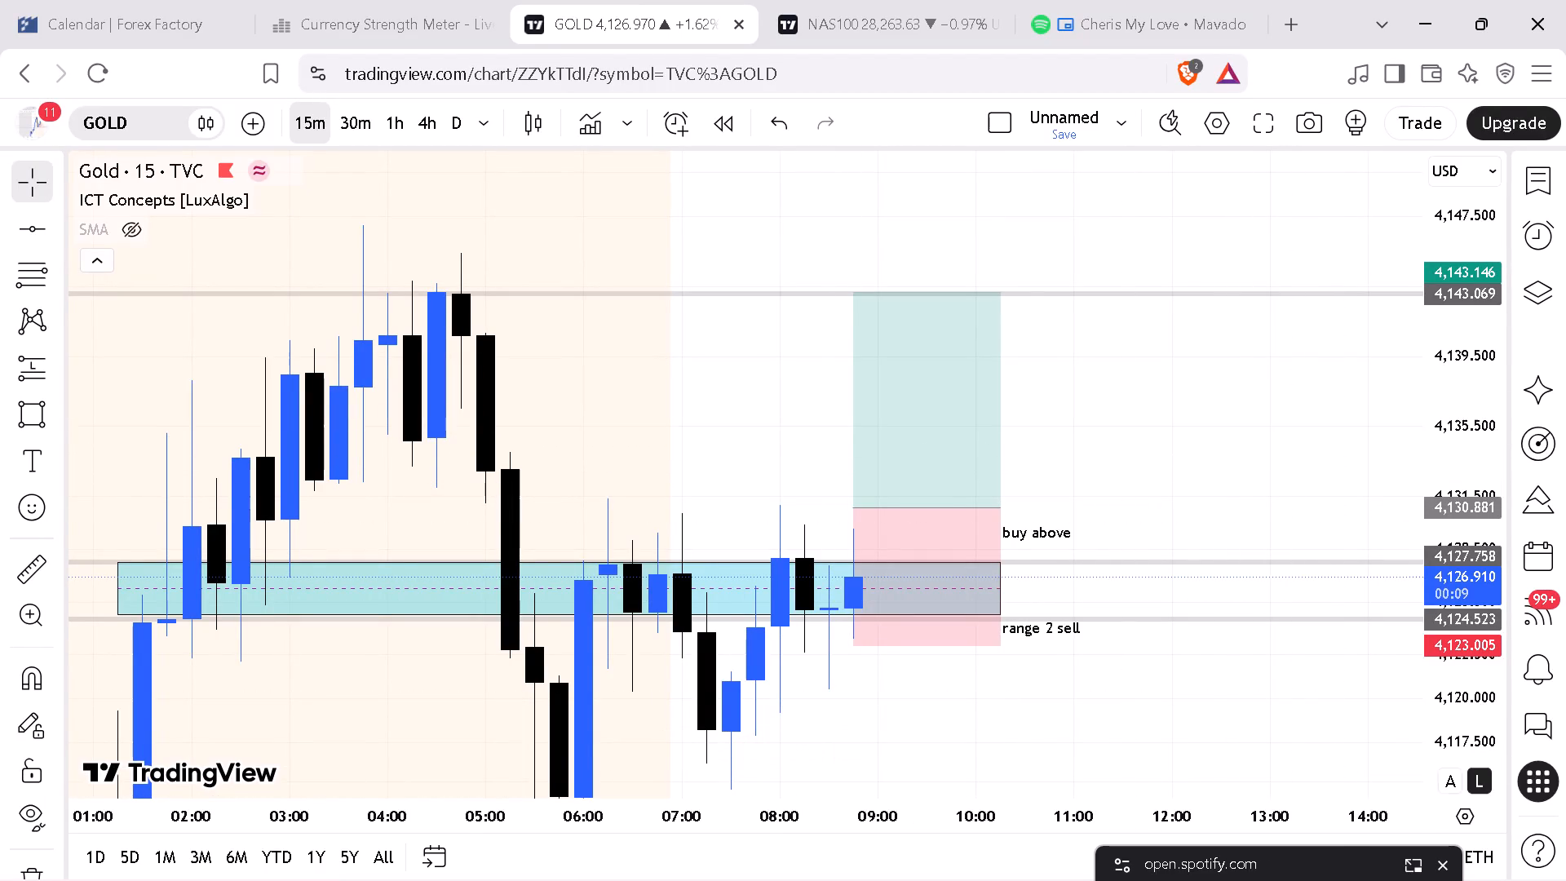
Examine the Gold range box and planned long position against the session's candles on the 15-minute chart.
left_click_drag(1454, 410, 1453, 458)
left_click_drag(1272, 388, 1077, 383)
left_click_drag(832, 821, 833, 817)
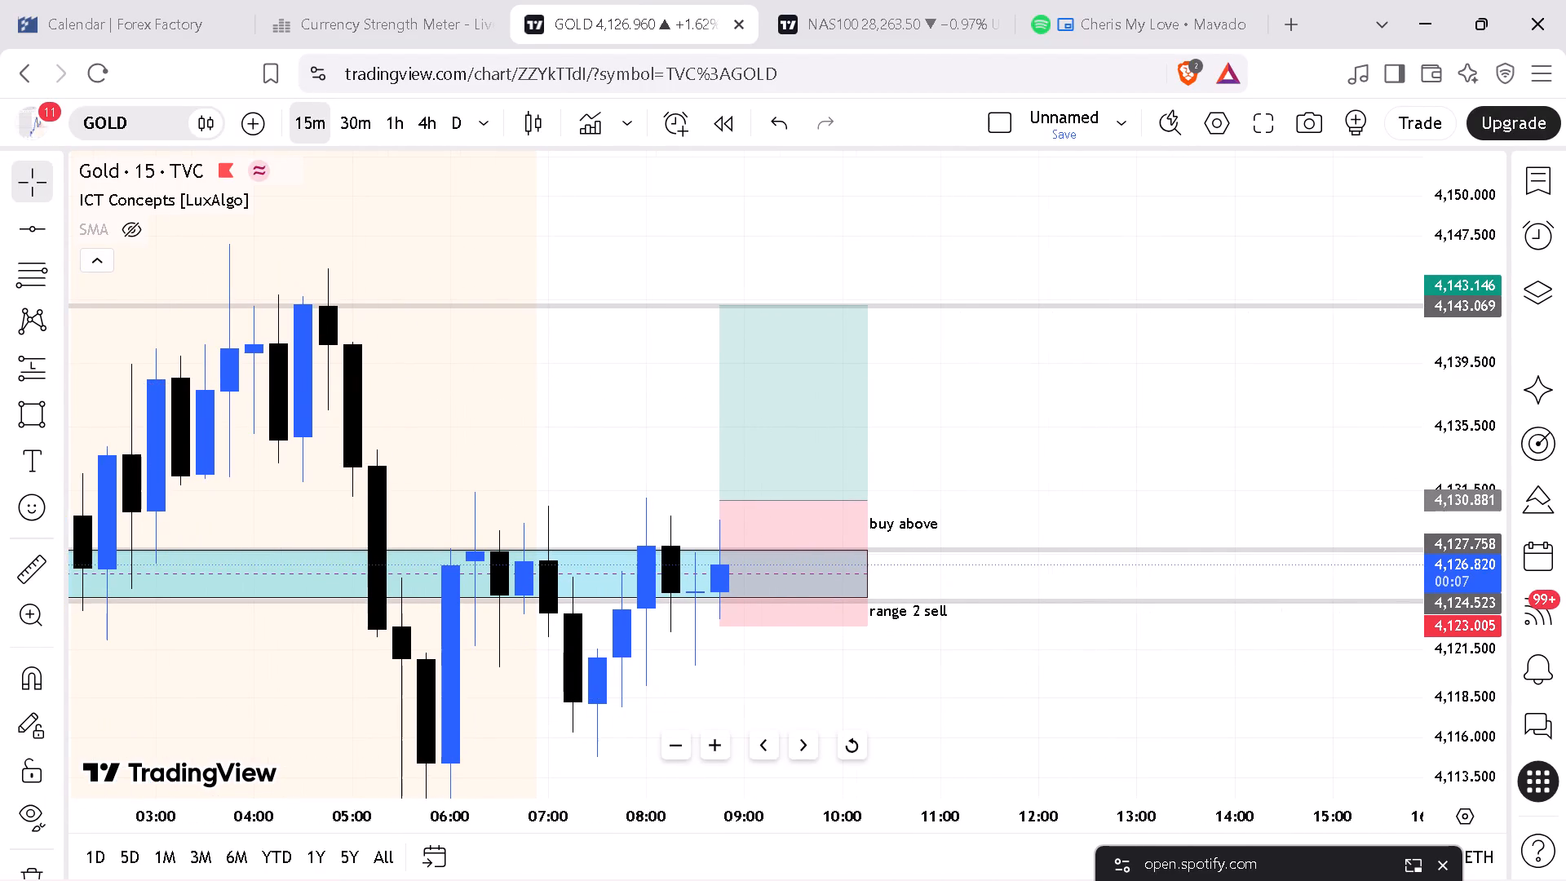
left_click_drag(833, 817, 1033, 810)
left_click_drag(1471, 396, 1480, 527)
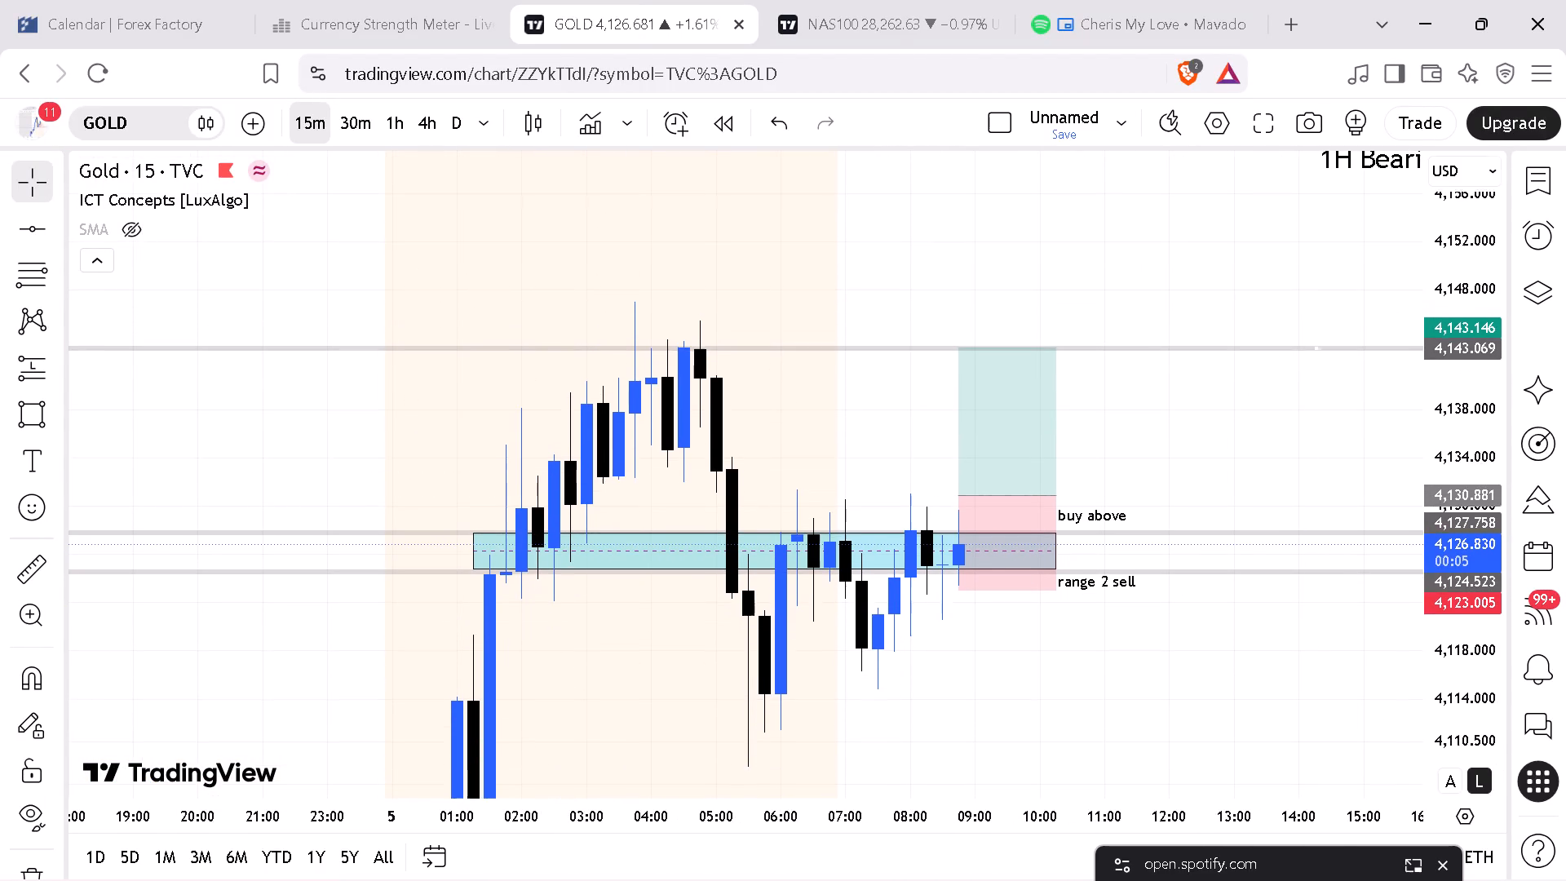
left_click(1274, 460)
left_click_drag(1214, 468, 1042, 401)
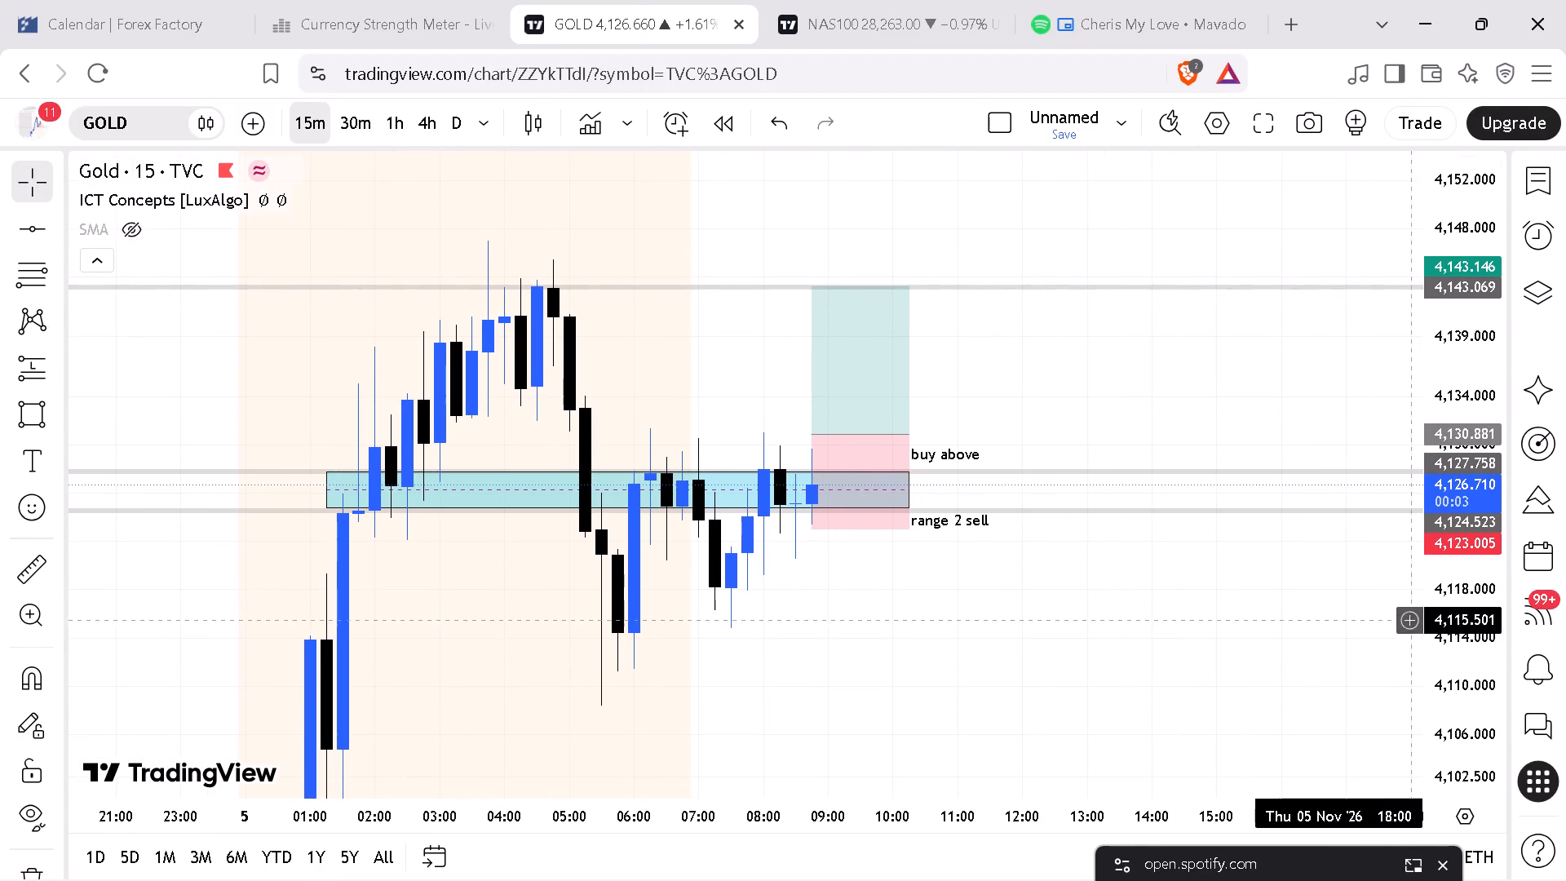
left_click_drag(1461, 653, 1455, 699)
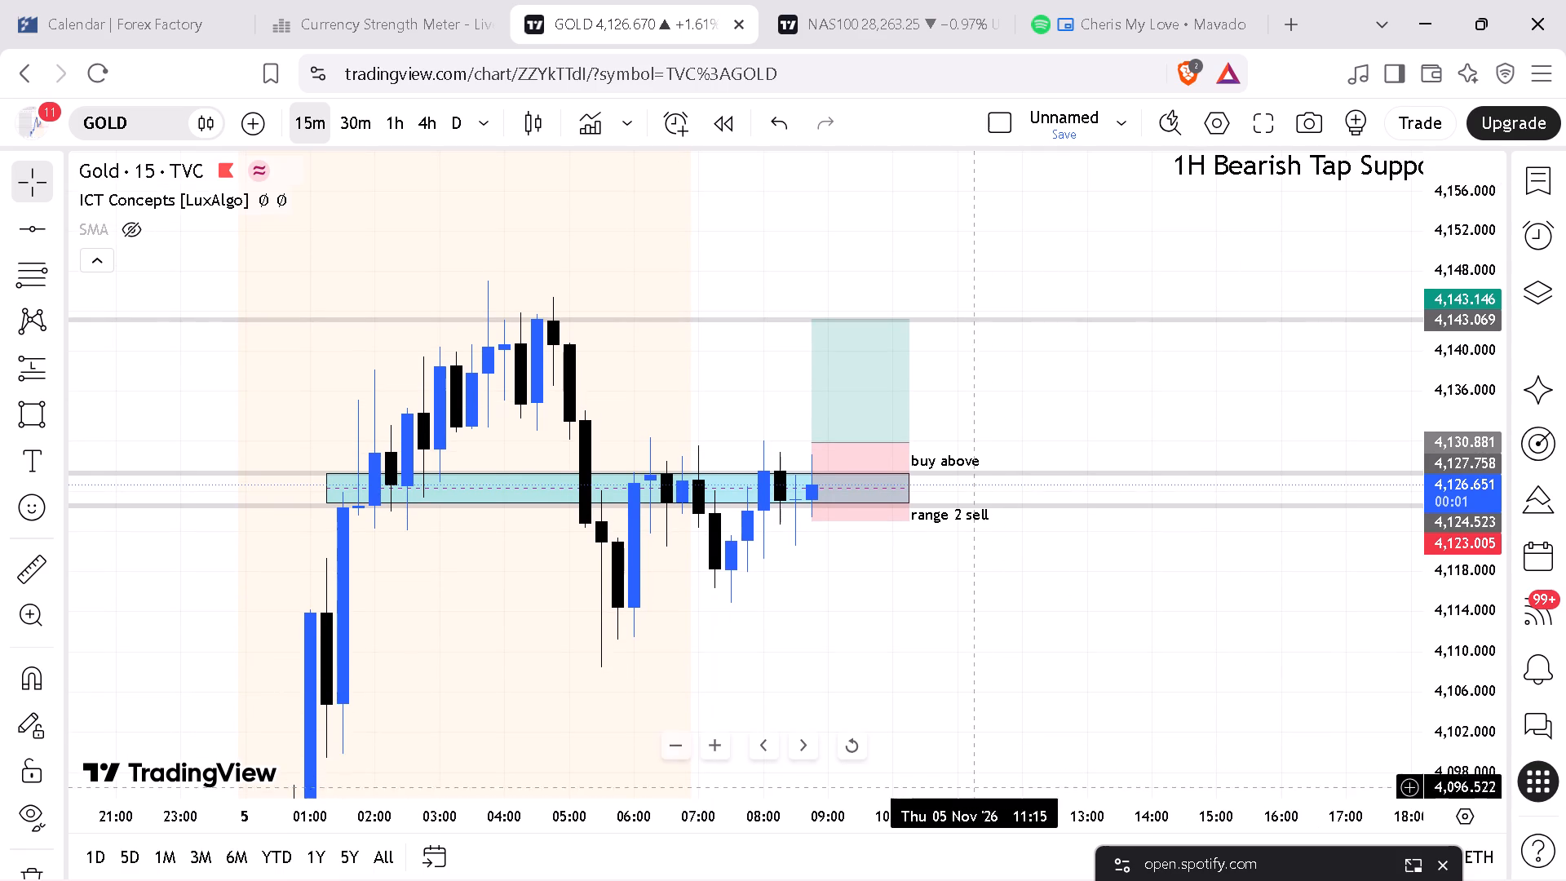
left_click_drag(936, 812, 864, 802)
left_click_drag(1459, 721, 1471, 595)
left_click_drag(1126, 697, 1141, 697)
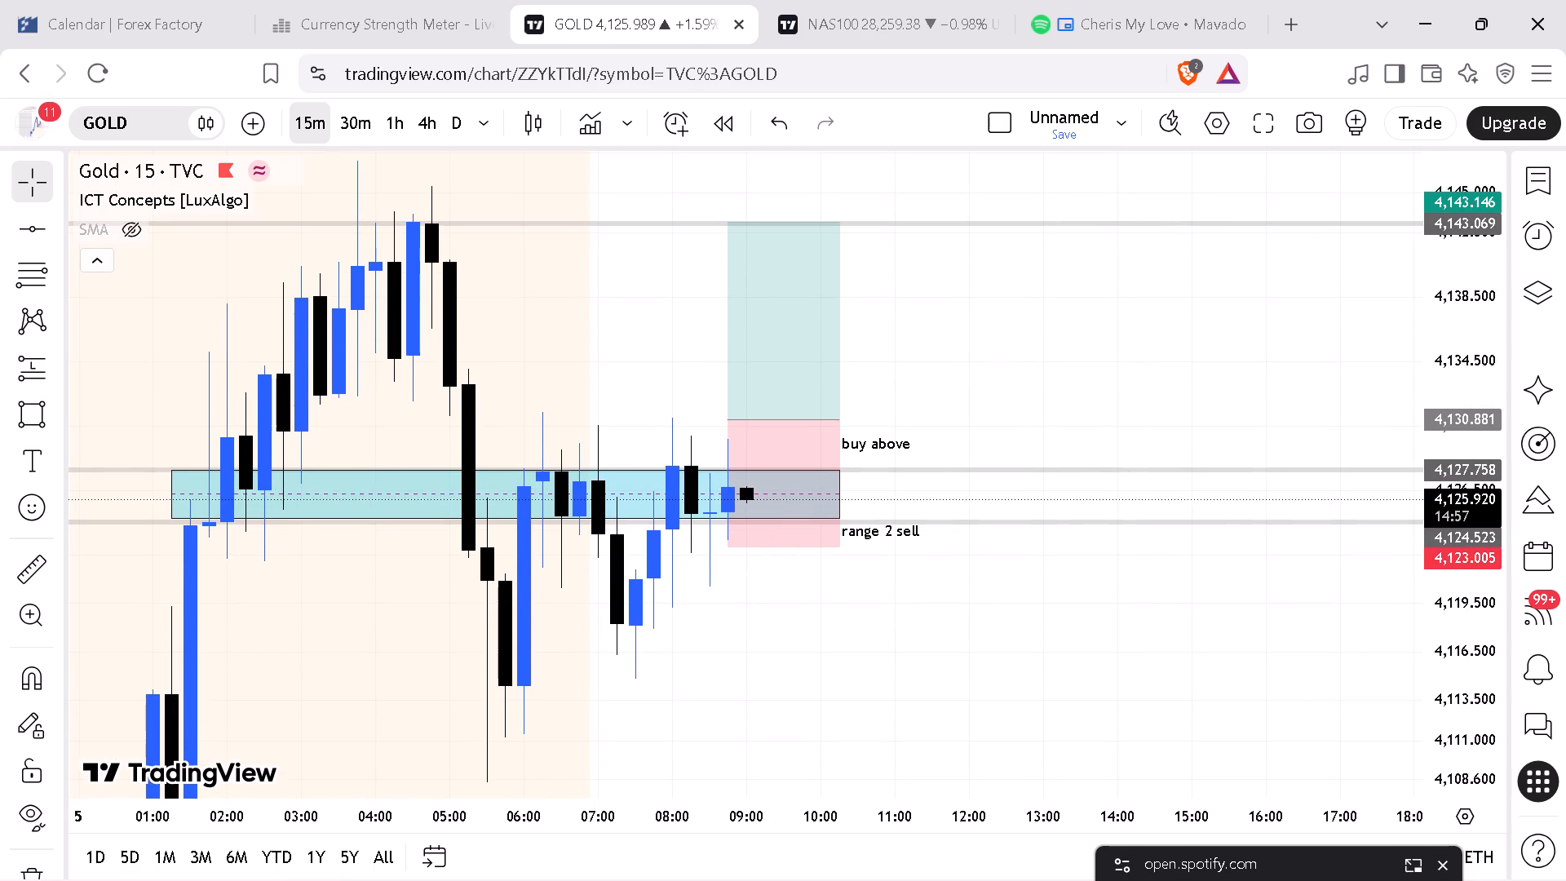
left_click_drag(989, 815, 1080, 812)
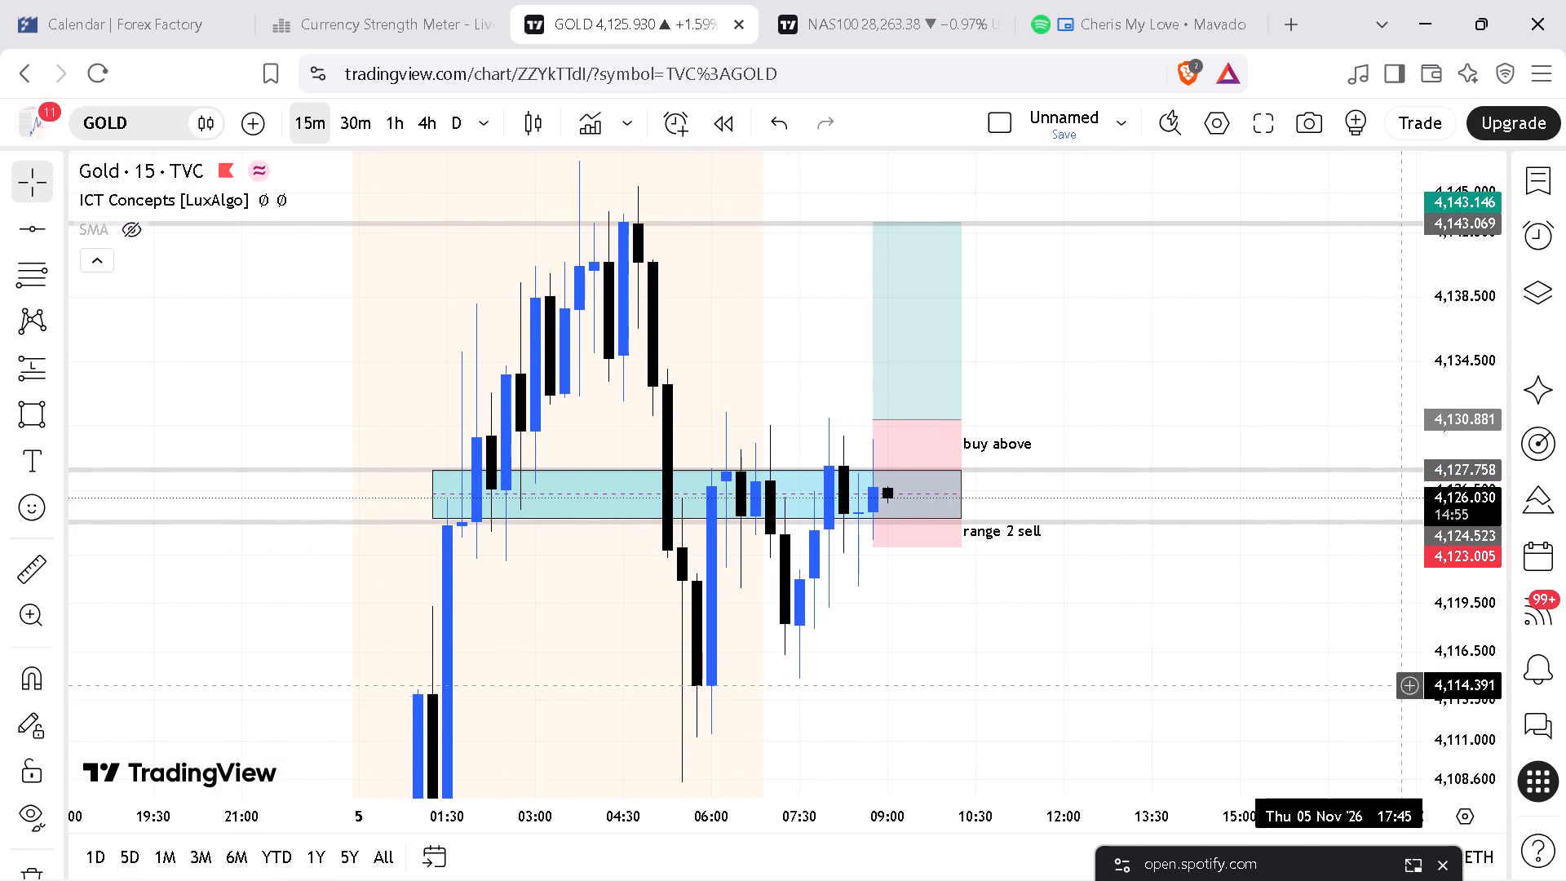
left_click_drag(1466, 628, 1477, 685)
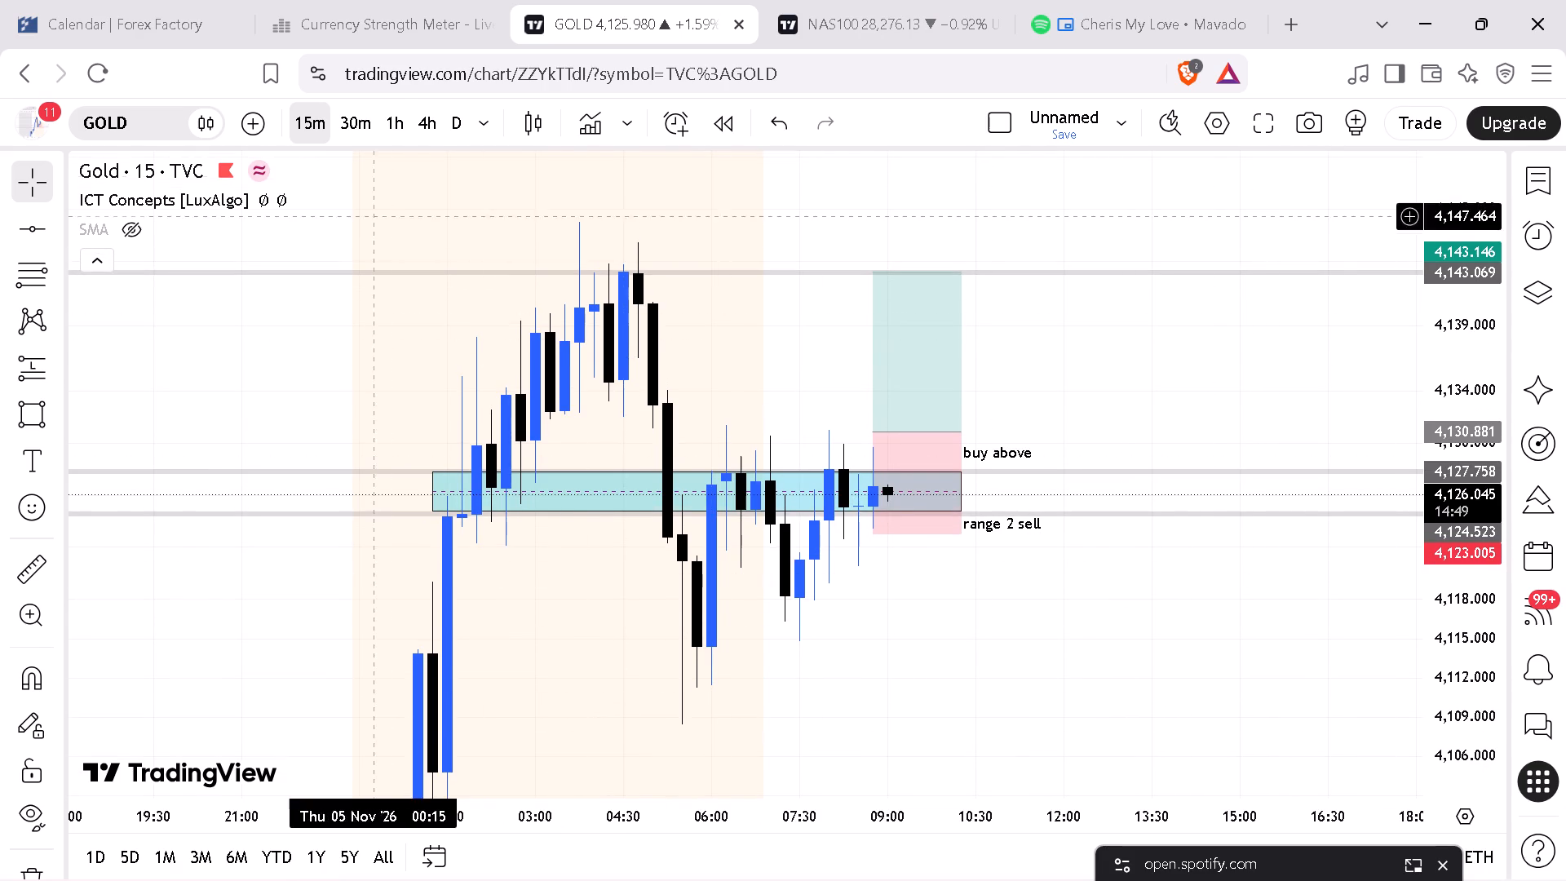
Compare the Gold range and long position on the 1-hour, 4-hour and 30-minute timeframes, ending back on 15 minutes.
left_click(392, 115)
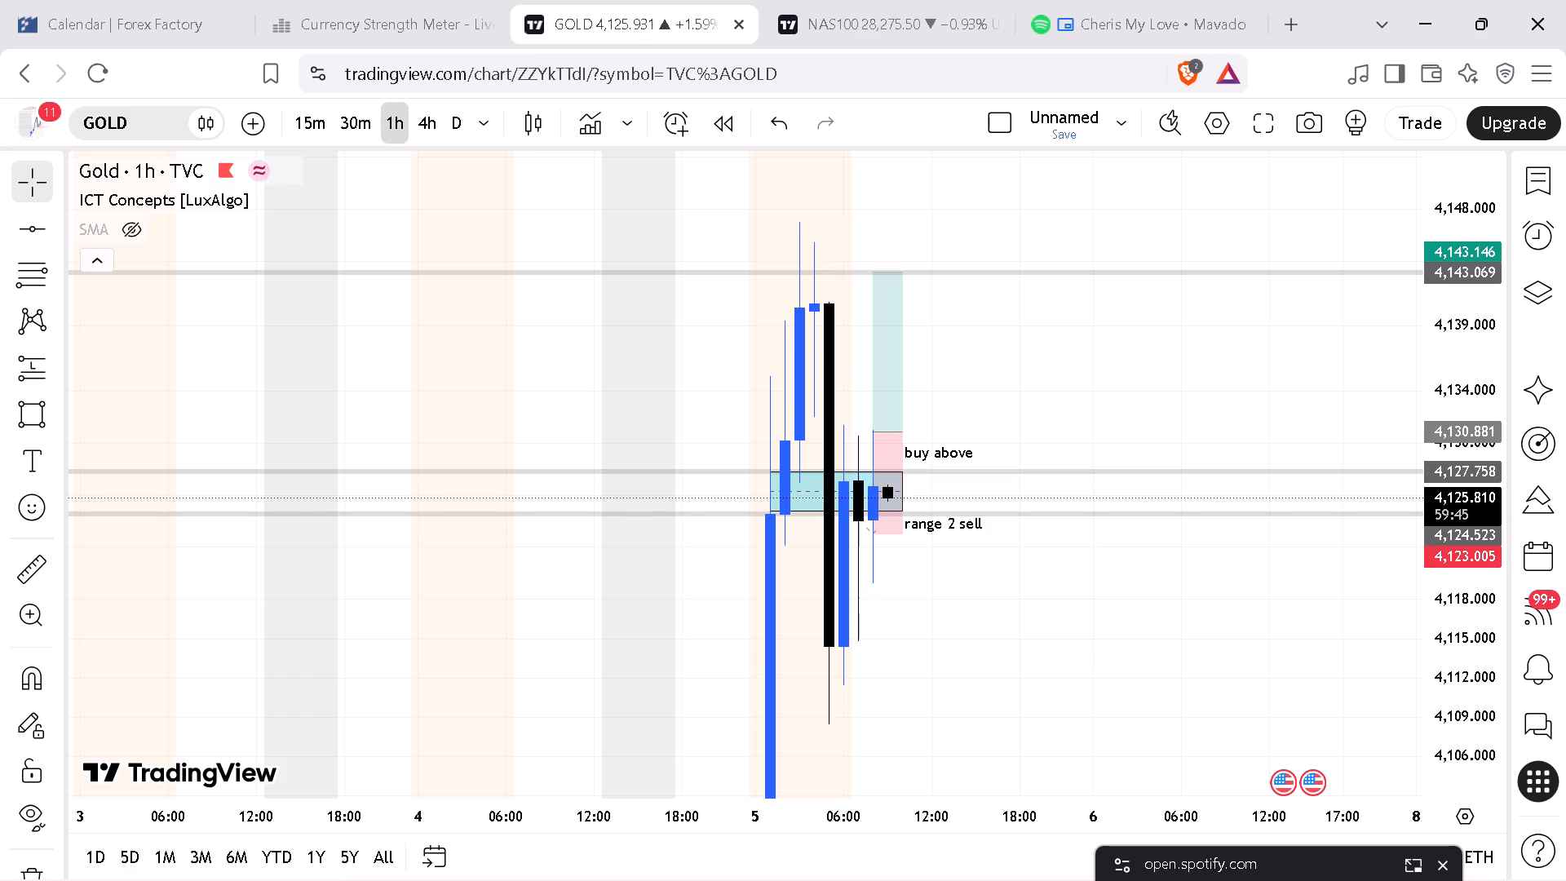
left_click(422, 131)
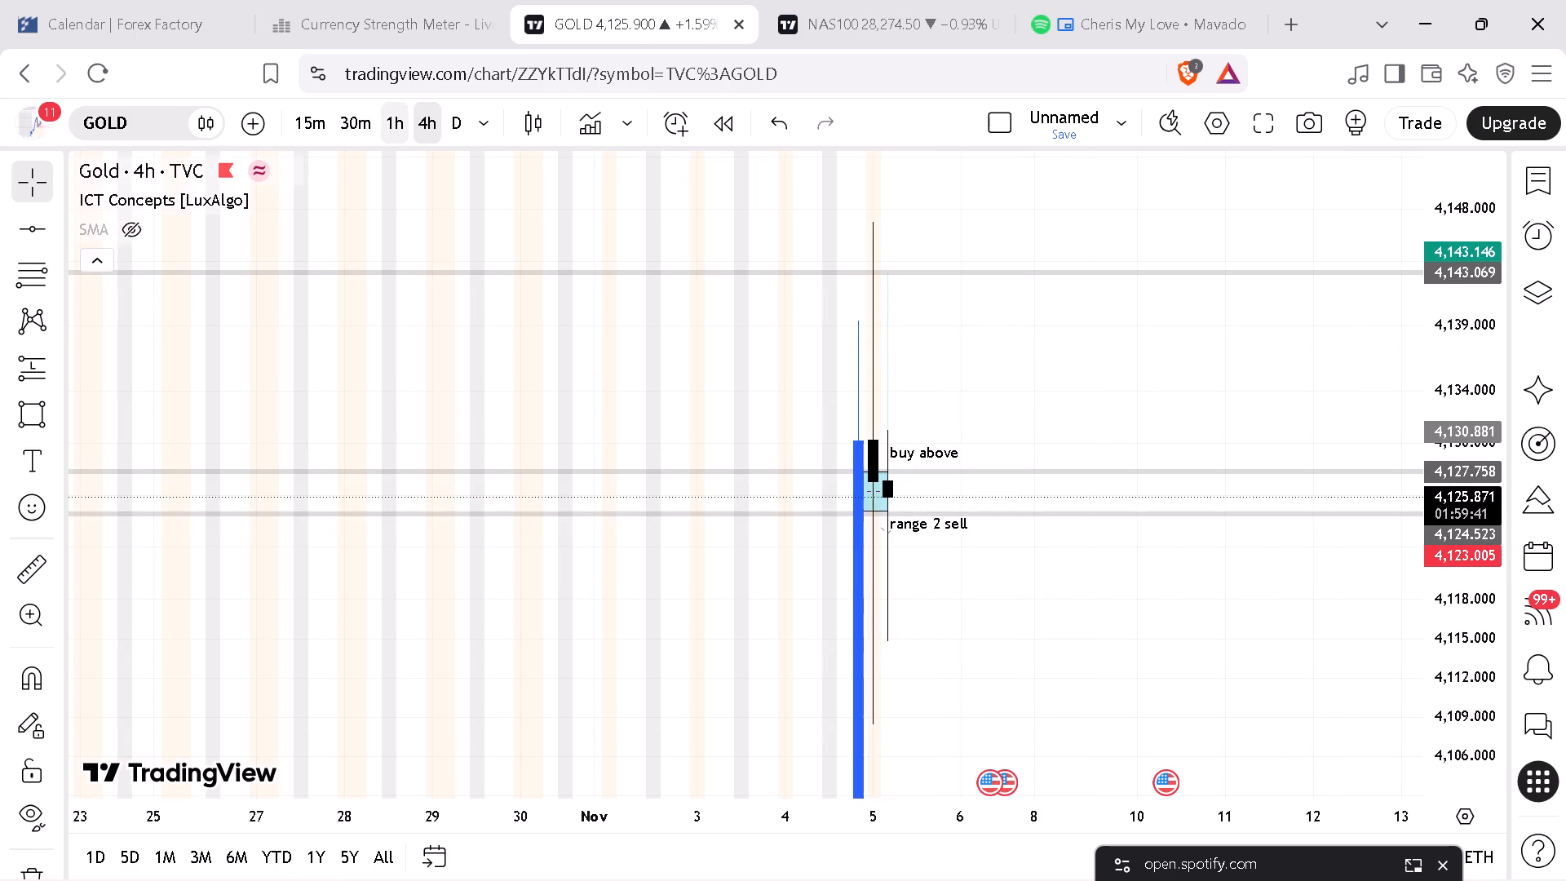
left_click(385, 122)
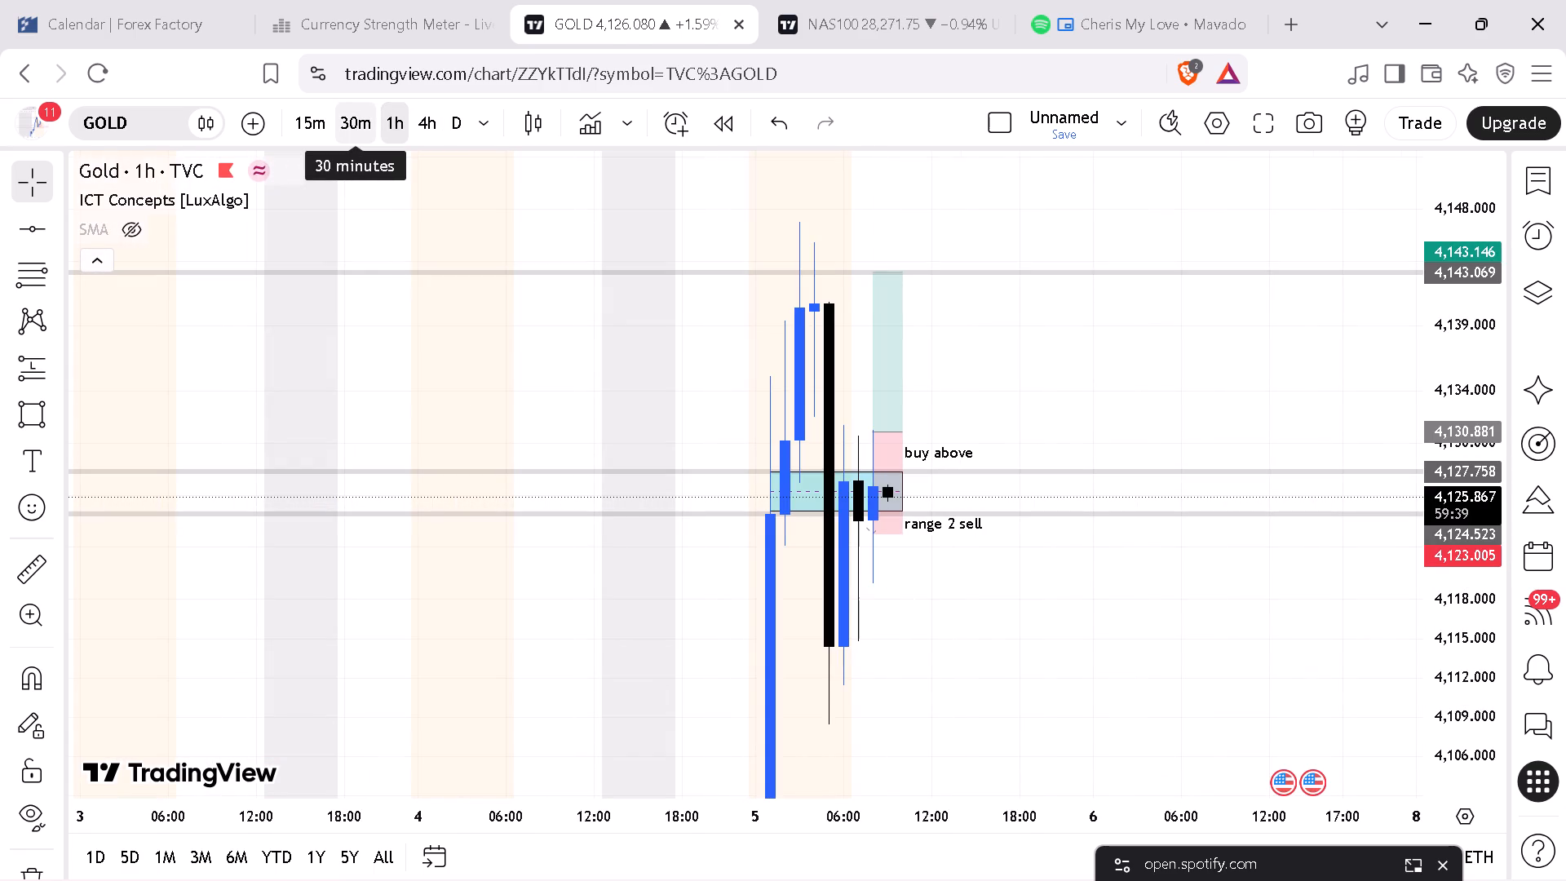
left_click(367, 122)
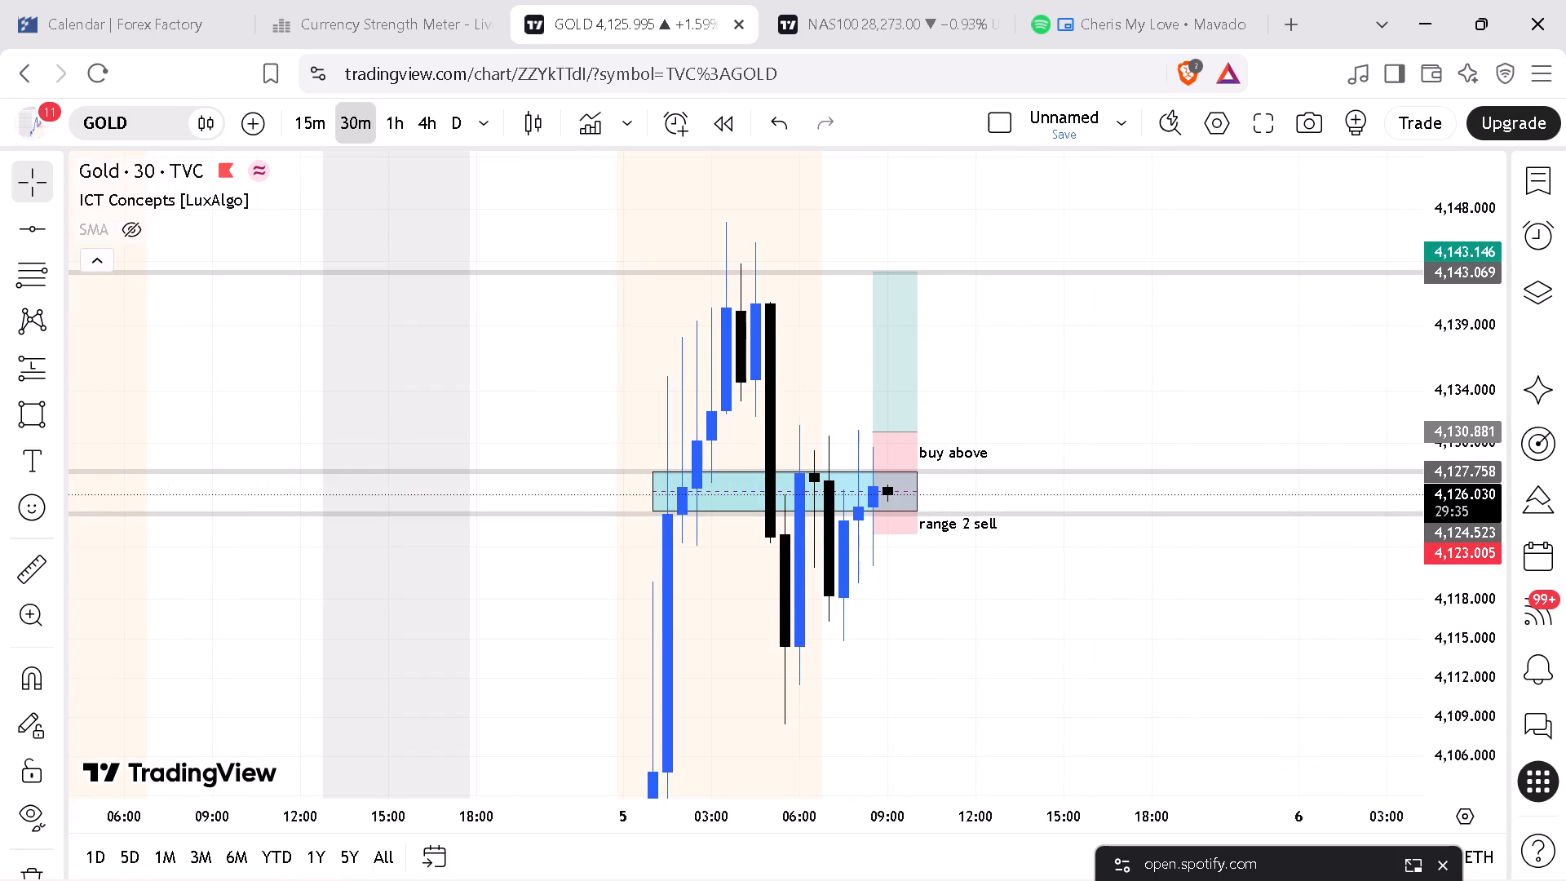
left_click(310, 128)
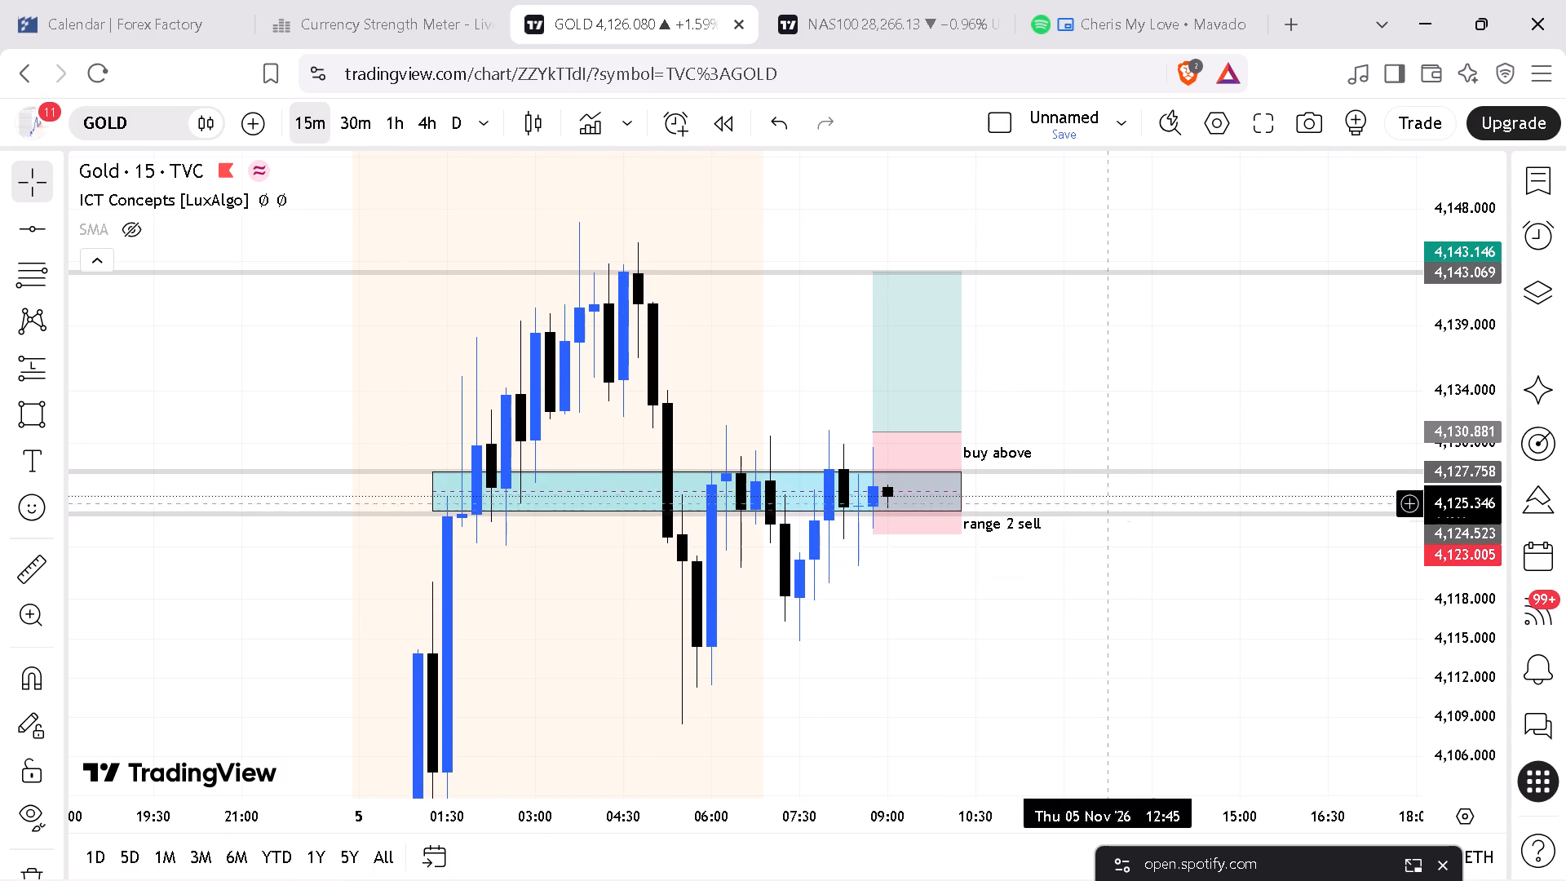
Examine the latest 15-minute Gold candle against the range box, its labels and the long position's entry level.
left_click_drag(1445, 611, 1458, 653)
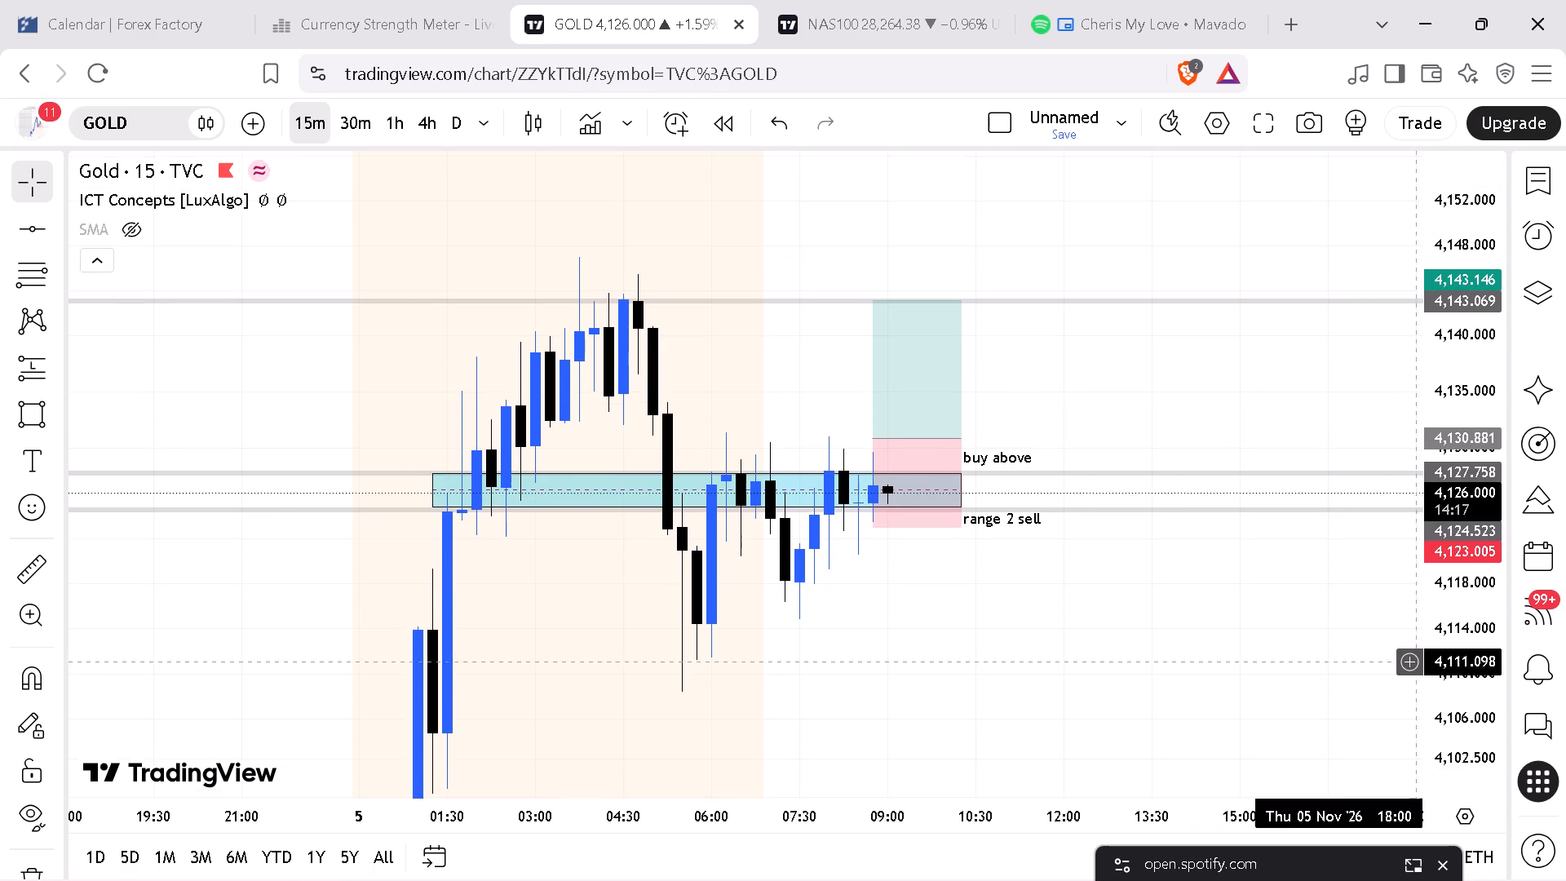
left_click_drag(1272, 609, 1260, 622)
left_click_drag(1453, 639, 1454, 673)
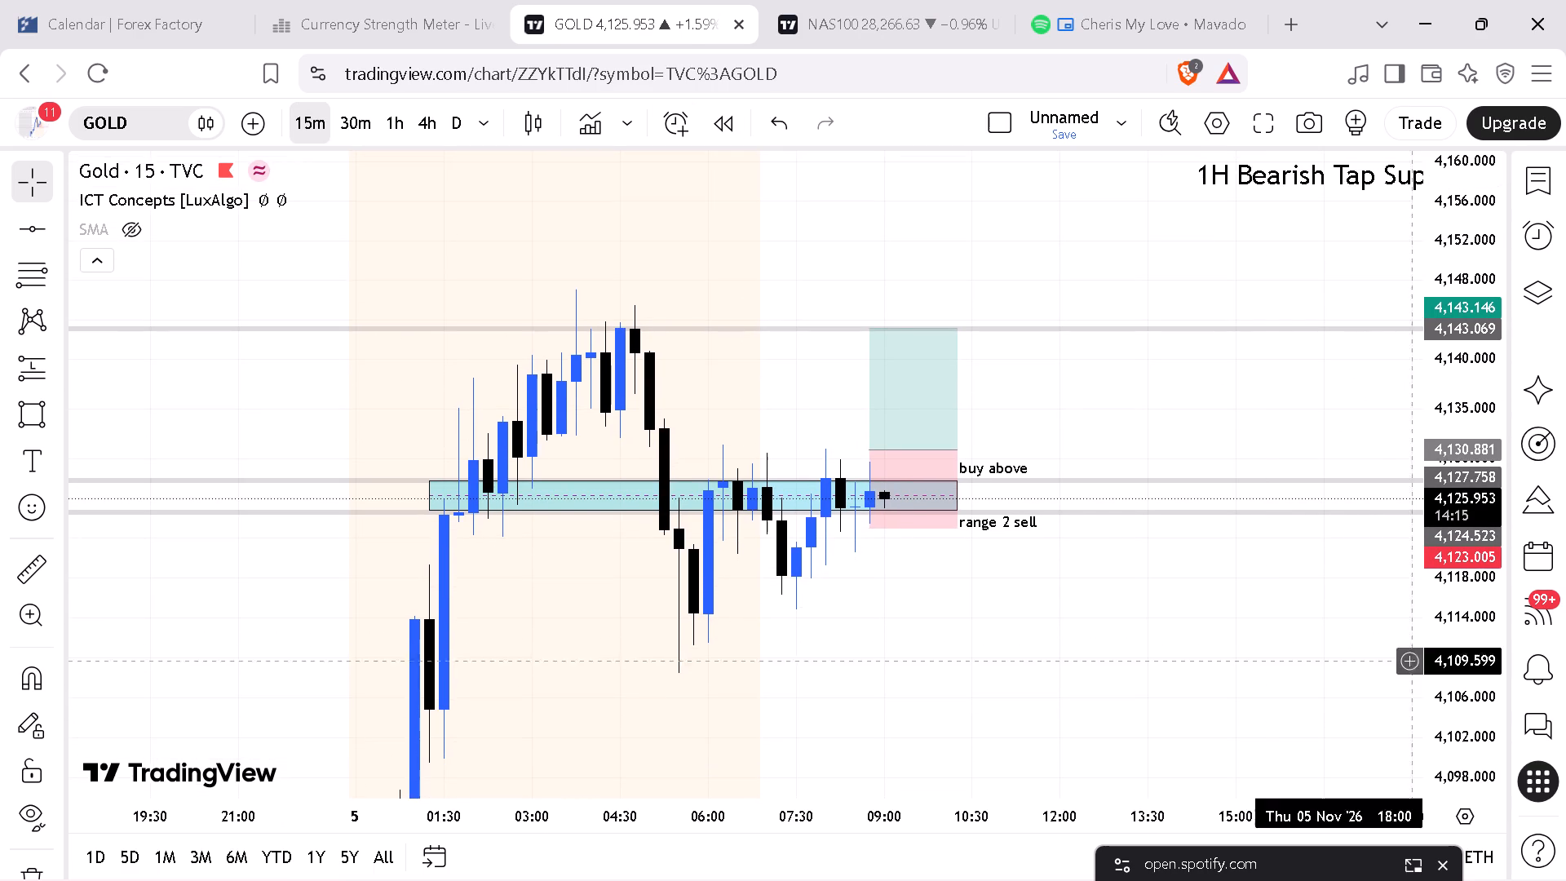
left_click_drag(1250, 614, 1162, 622)
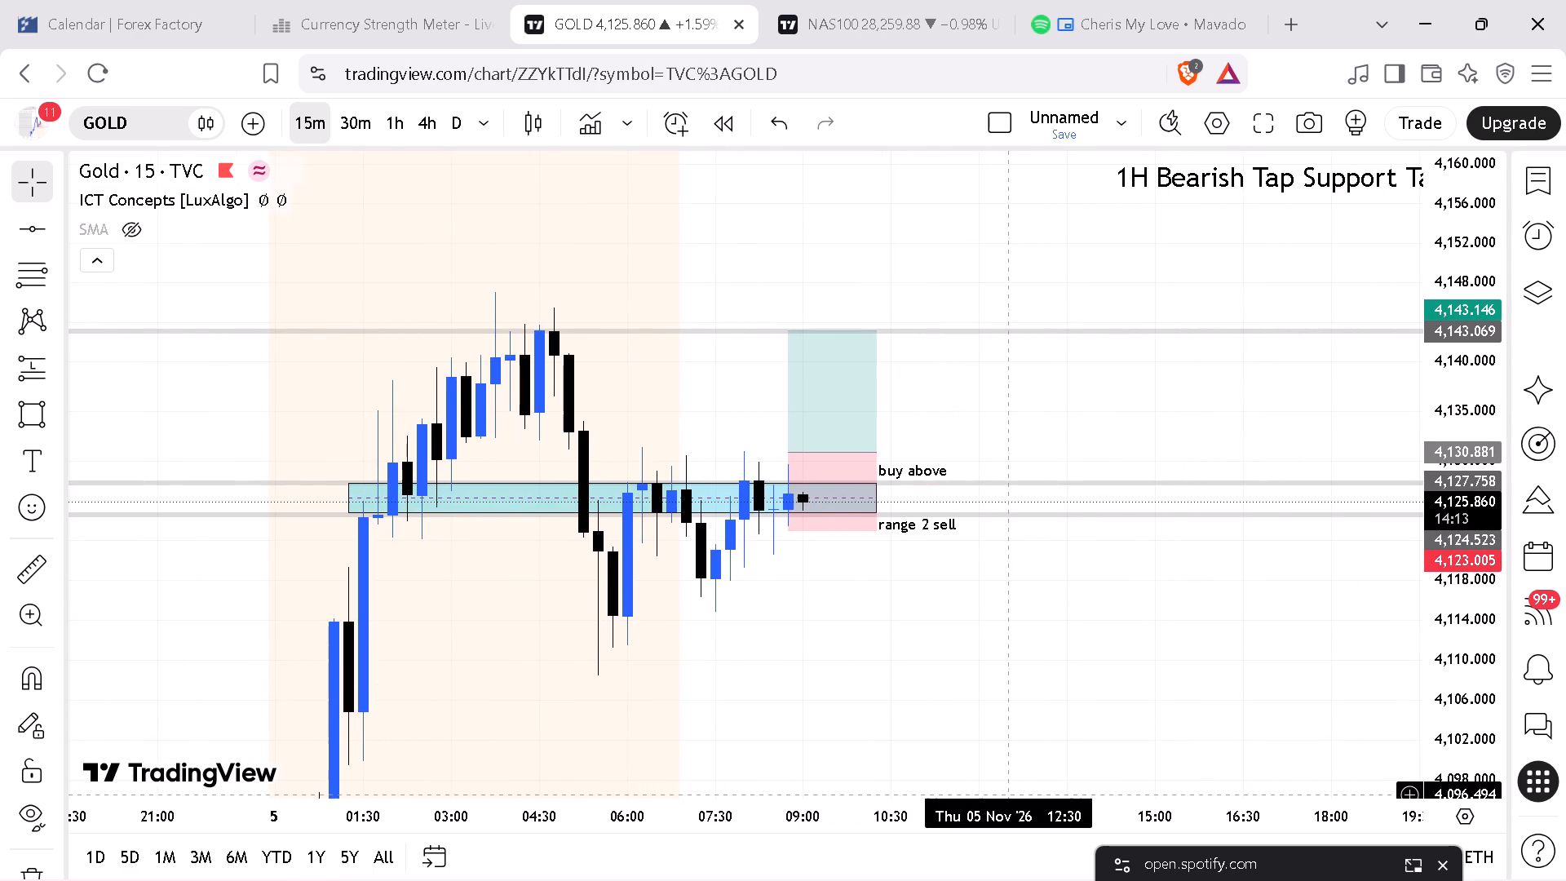
left_click_drag(1002, 819, 985, 798)
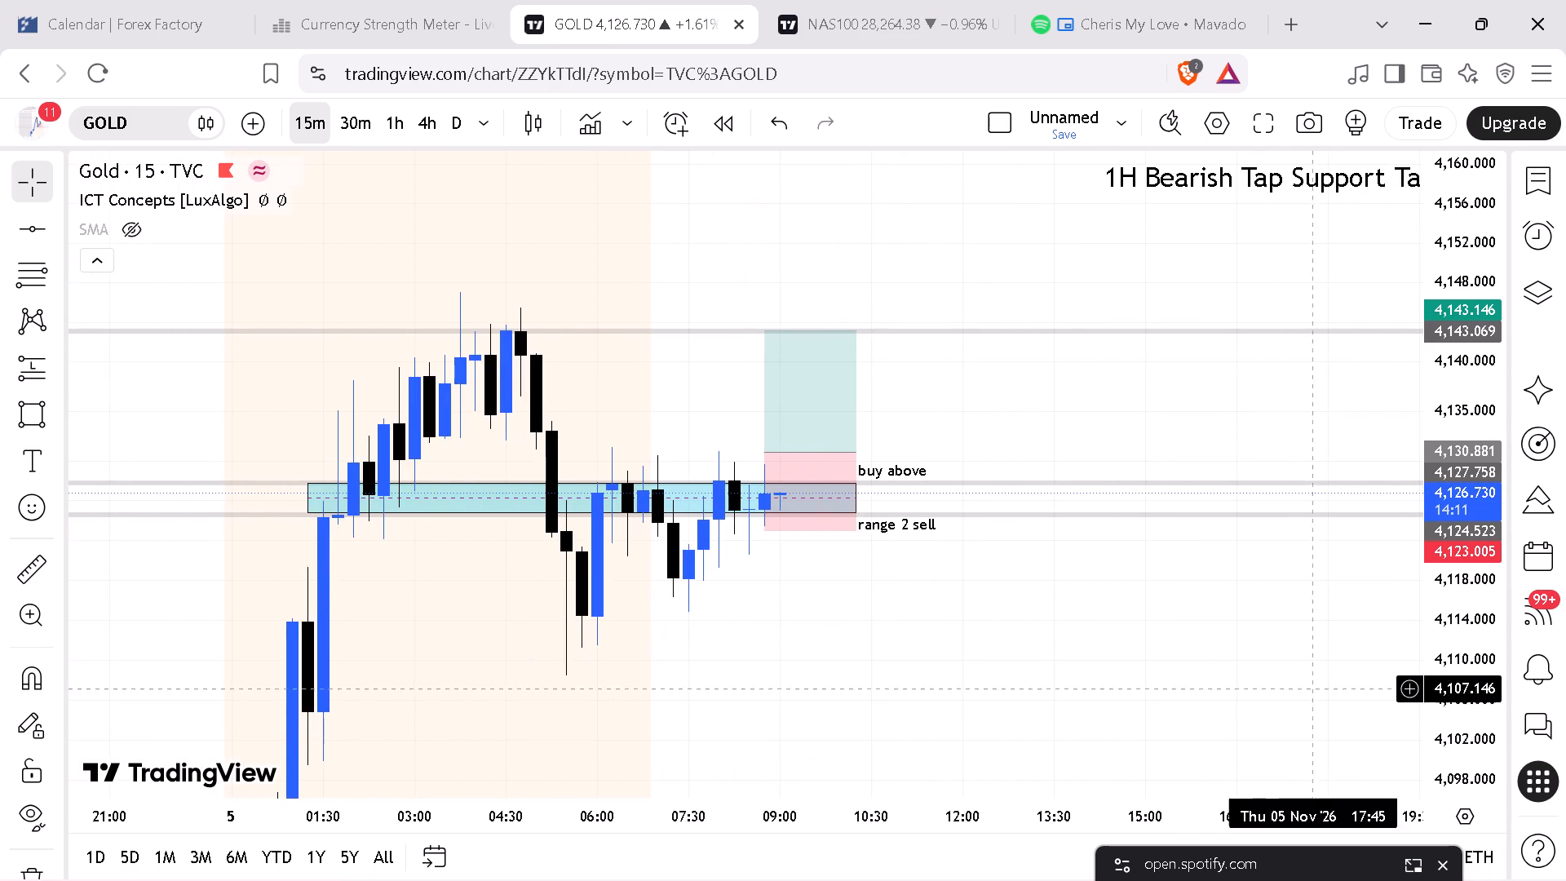
left_click_drag(1465, 684, 1462, 627)
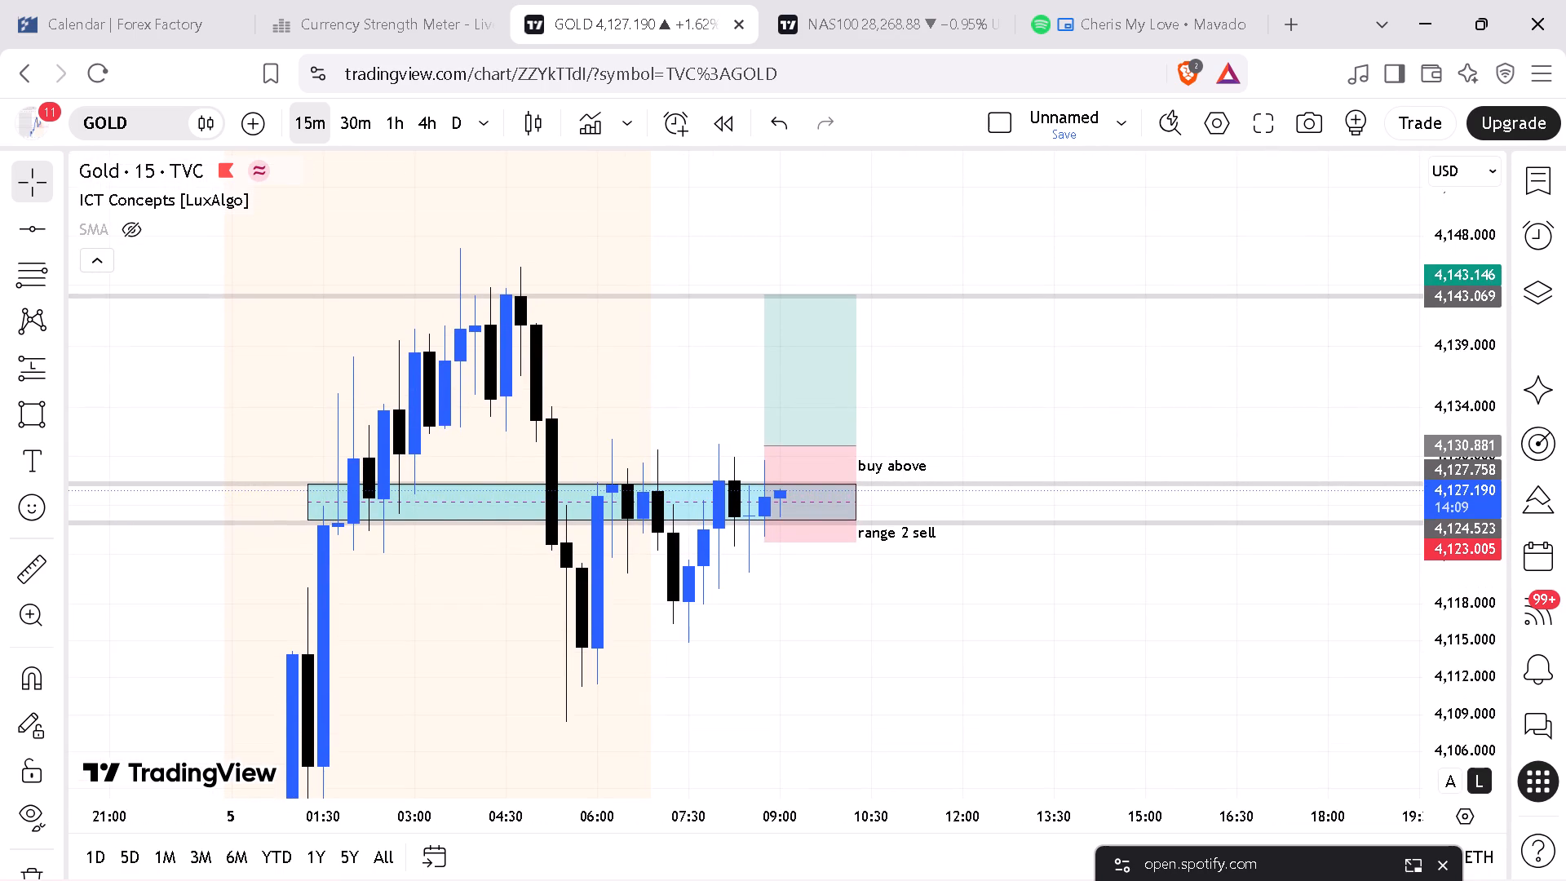
left_click_drag(1135, 682, 1195, 704)
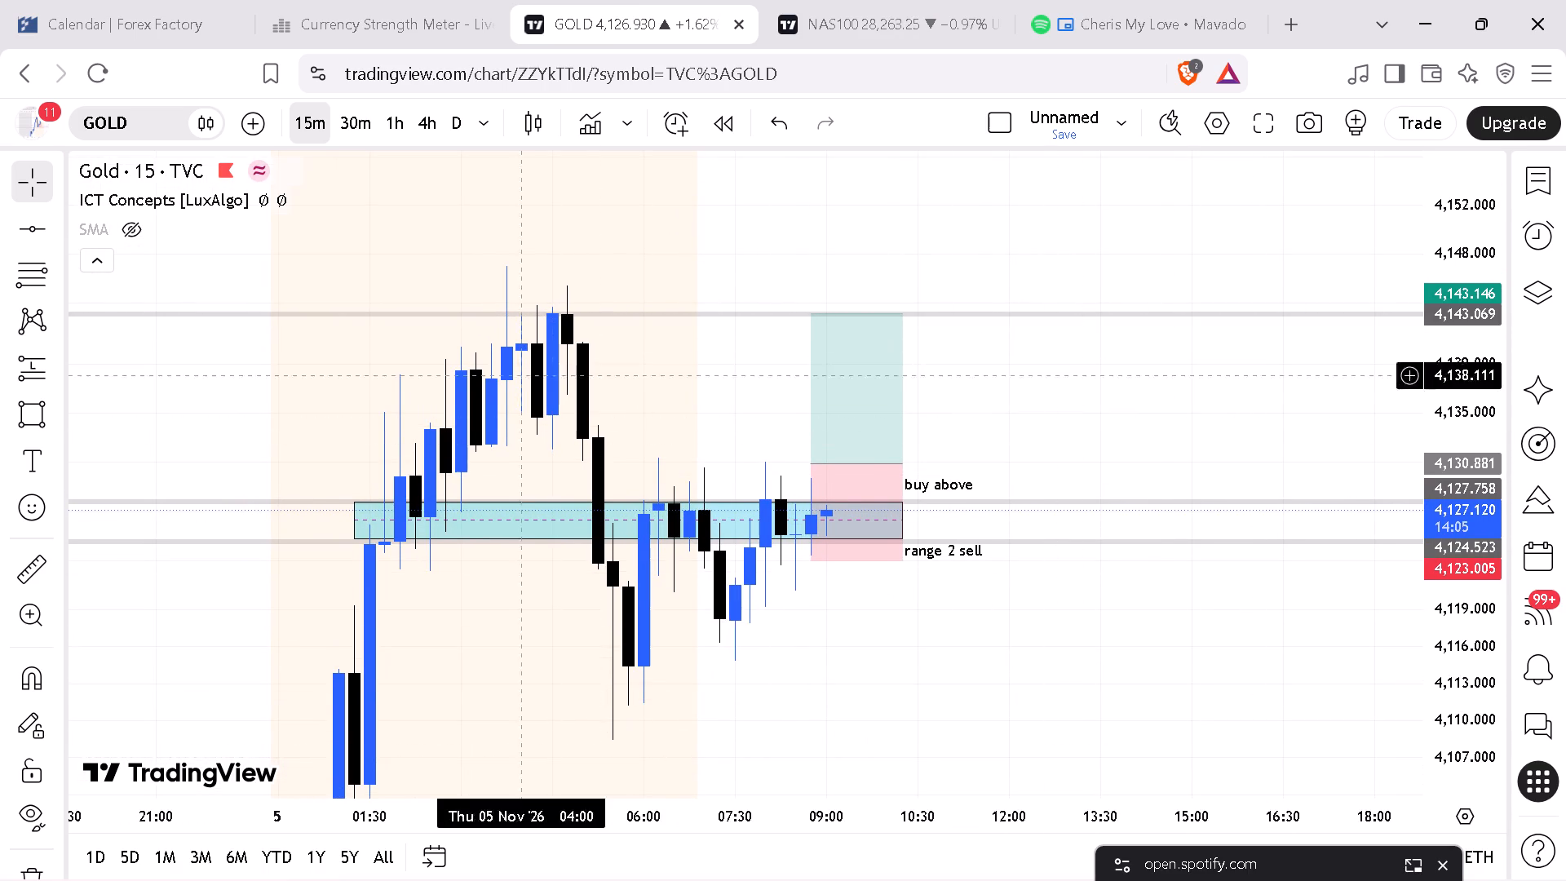
Review the current Gold candle on the 1-hour, 30-minute and 4-hour timeframes, finishing with the range on 15 minutes.
left_click(391, 126)
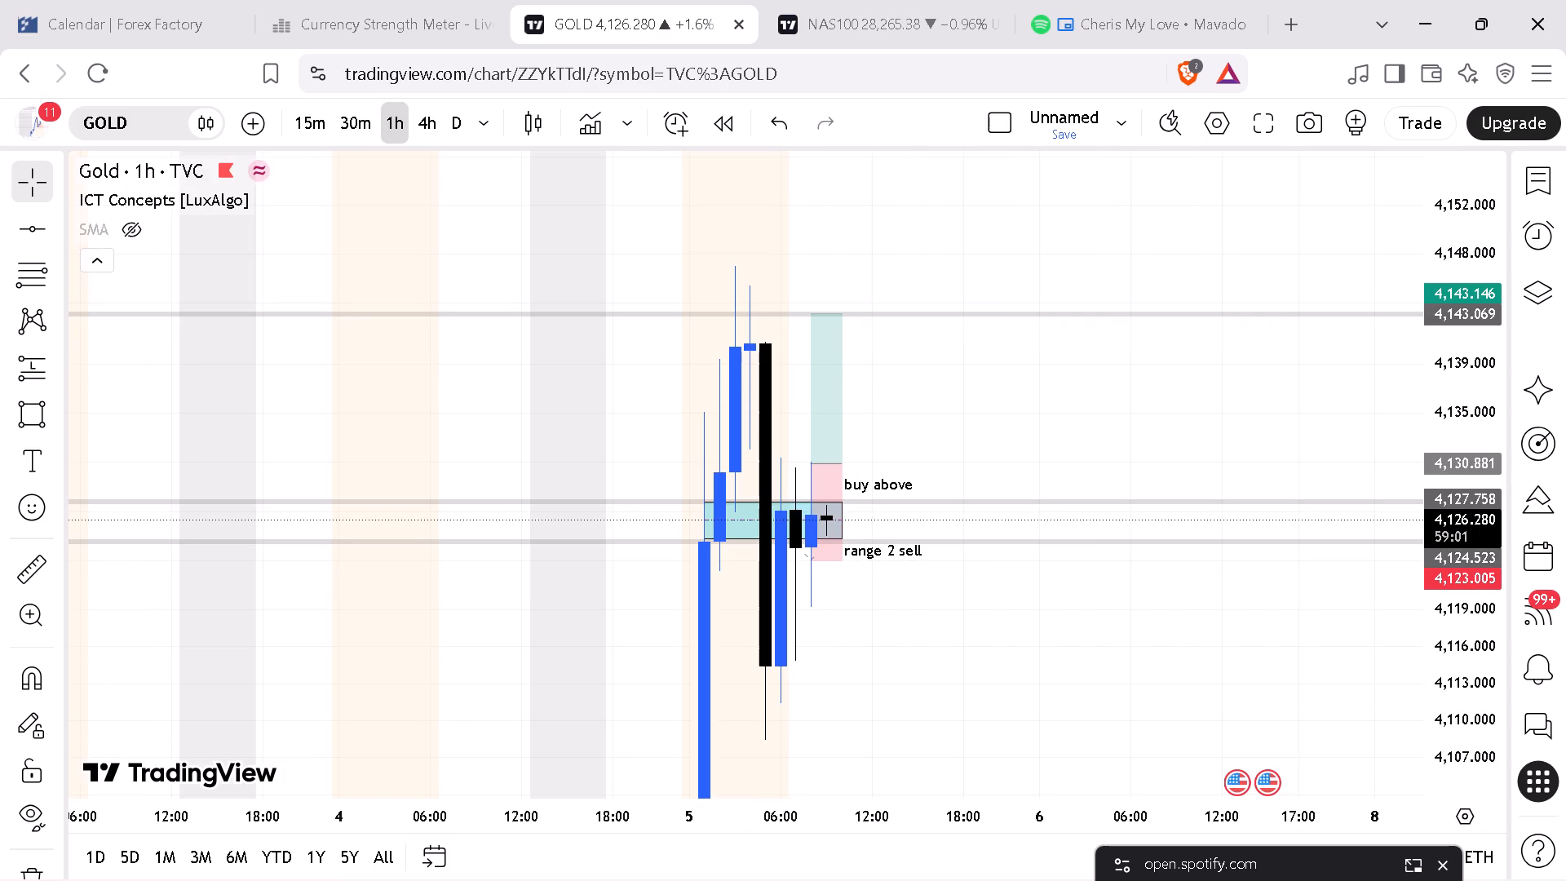
left_click(342, 126)
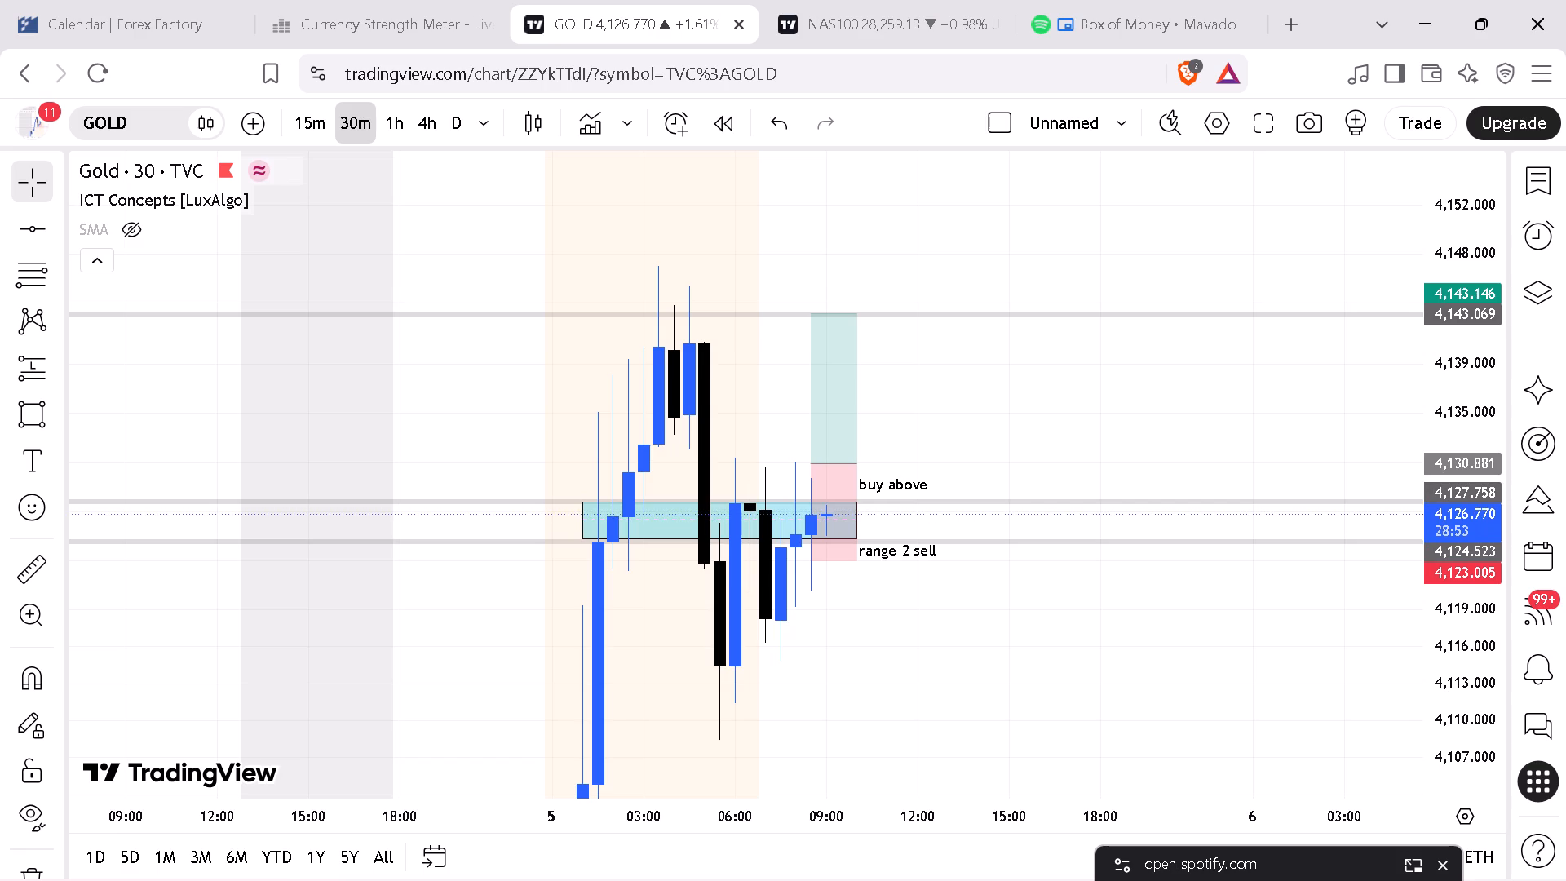
left_click(393, 129)
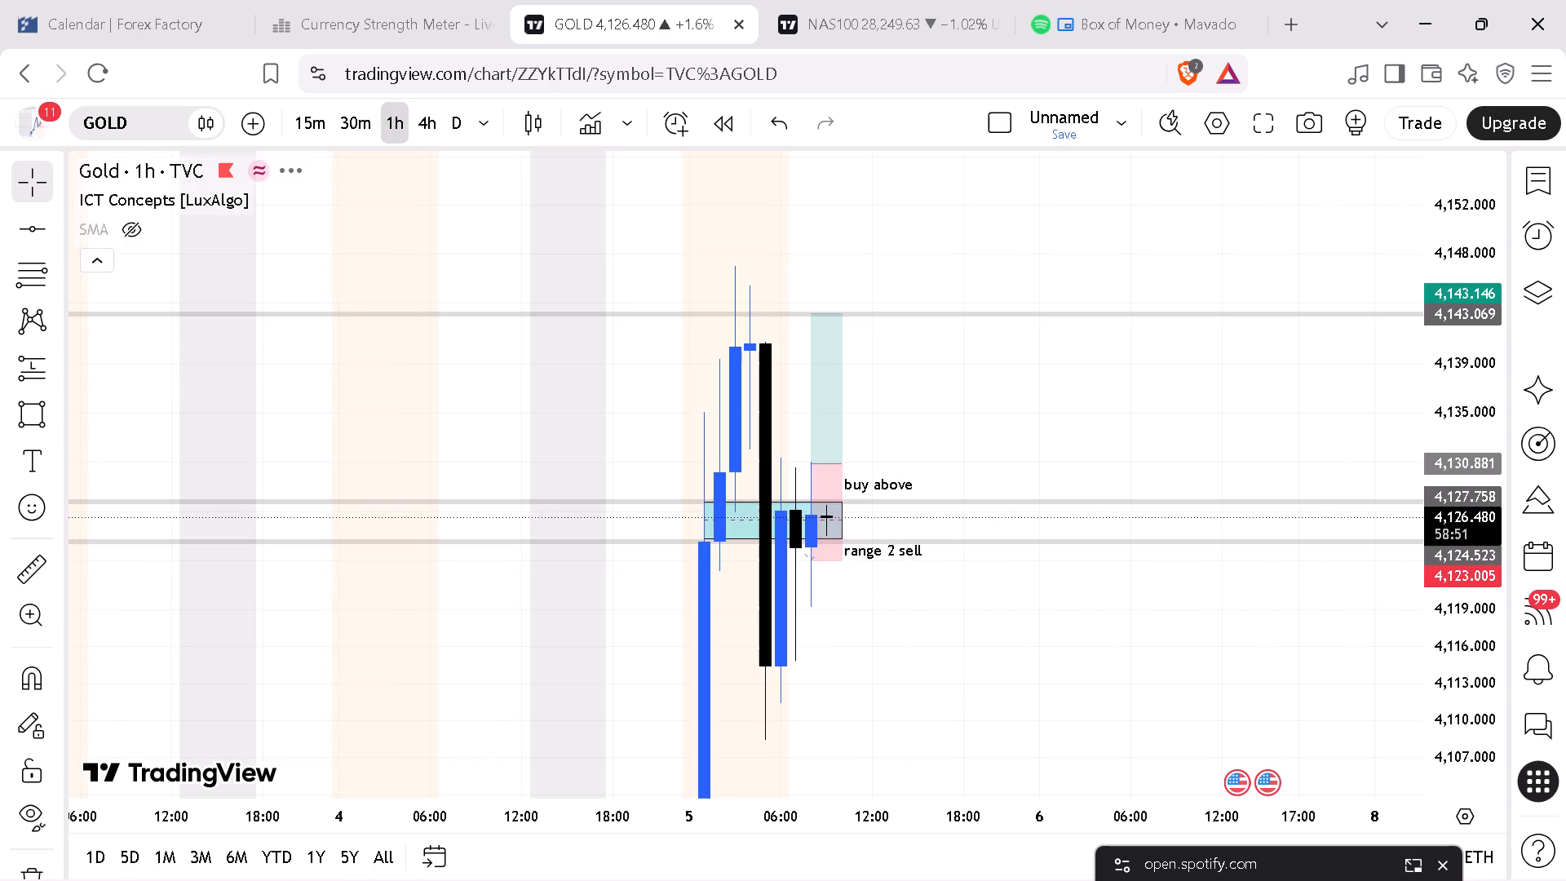
left_click(427, 131)
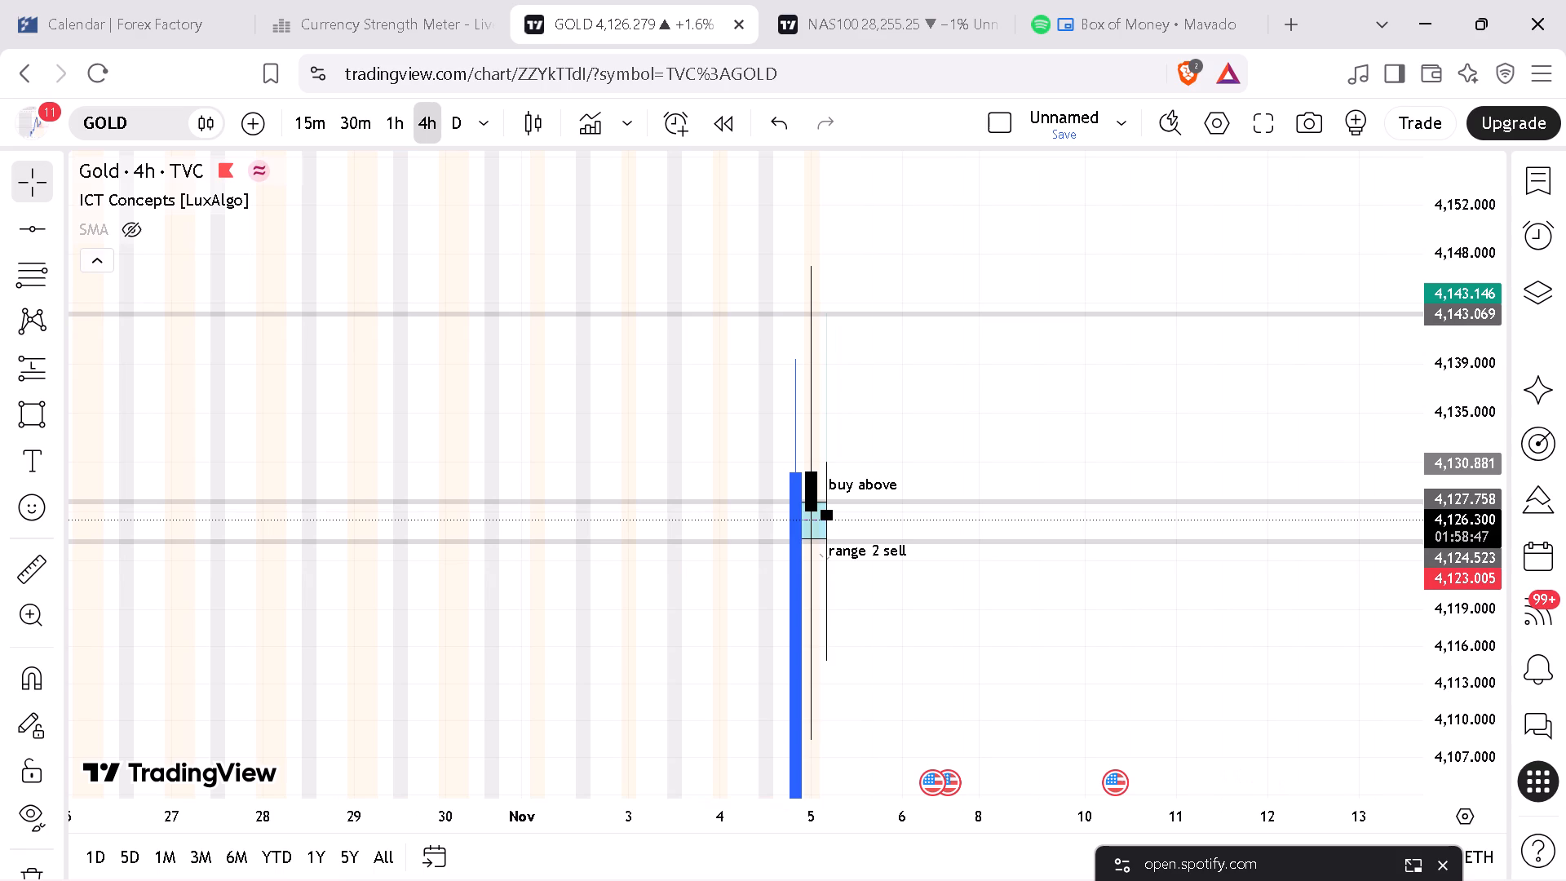
left_click(370, 131)
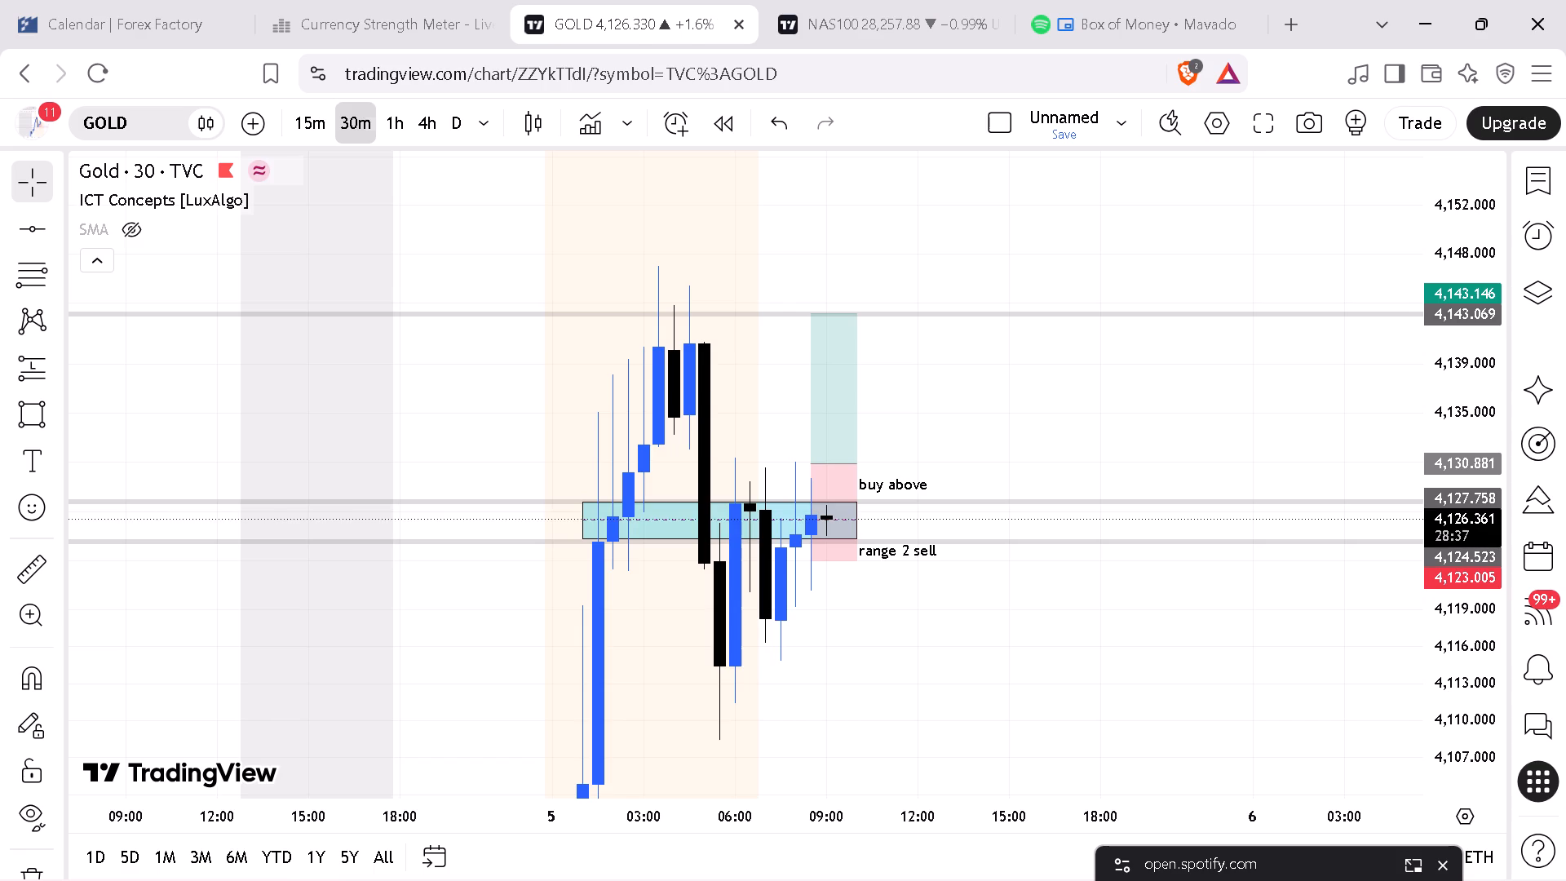
left_click(321, 133)
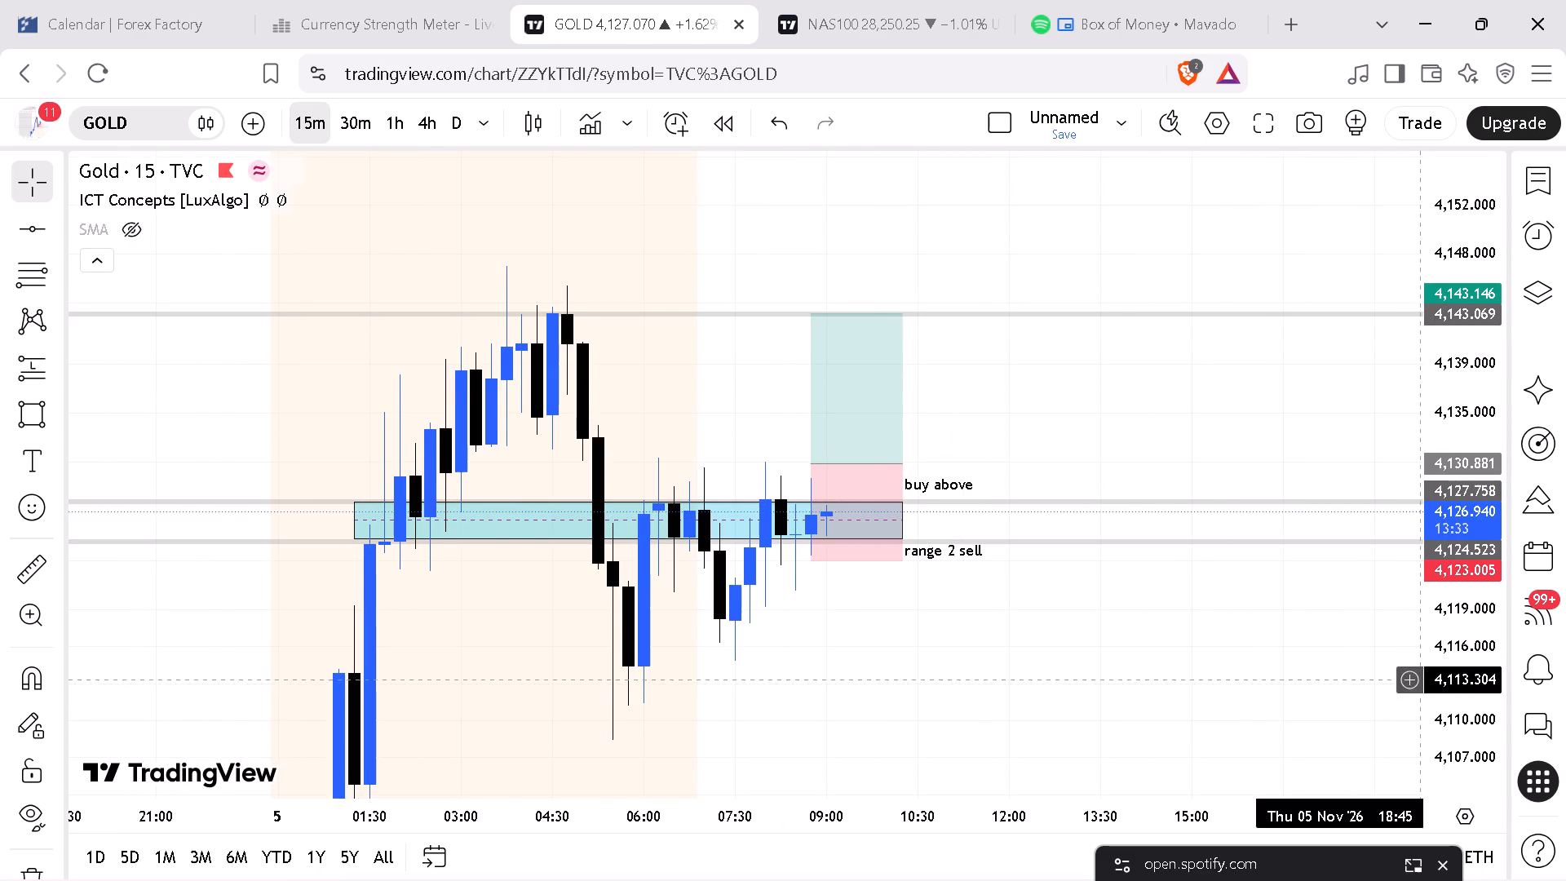
left_click_drag(1466, 700, 1461, 635)
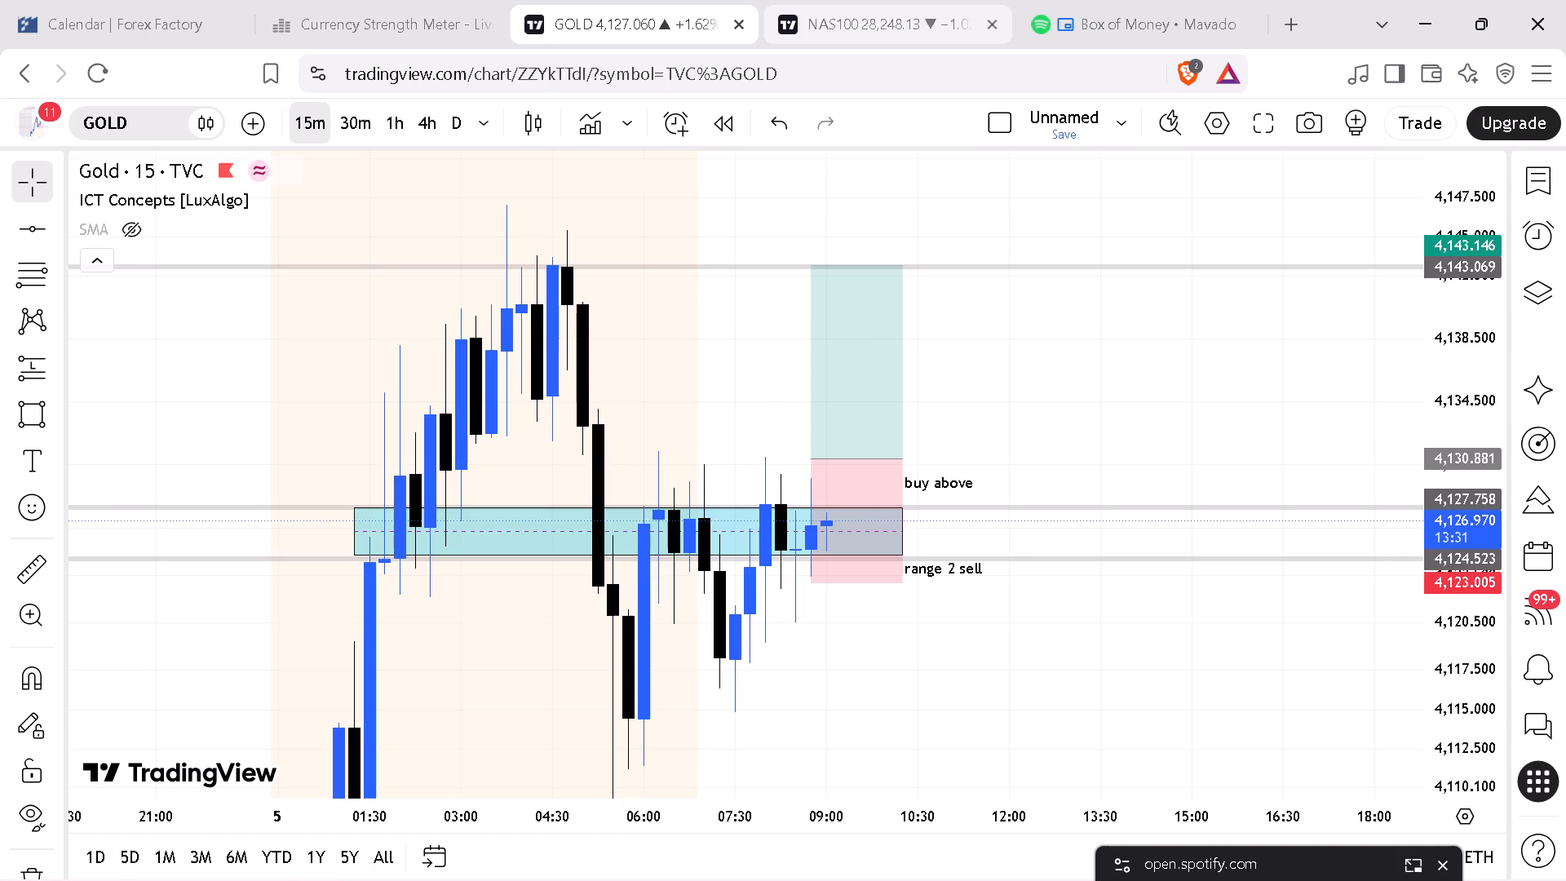
Switch to the NAS100 chart and check the London trade's progress on the 15-minute and 30-minute timeframes, ending on 15 minutes.
left_click(869, 15)
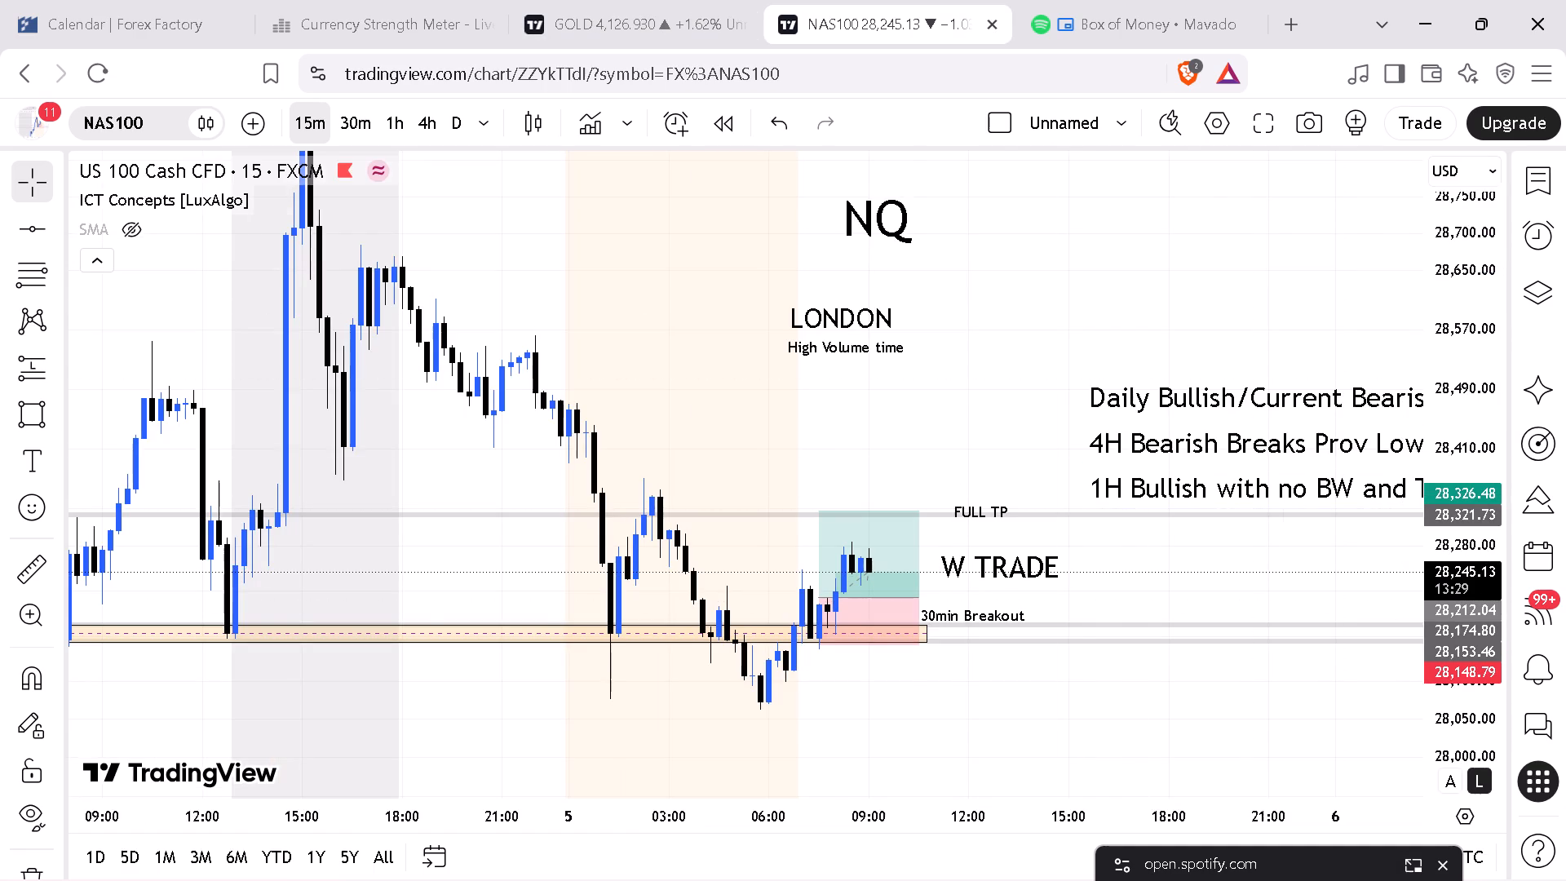
left_click_drag(1476, 700, 1483, 565)
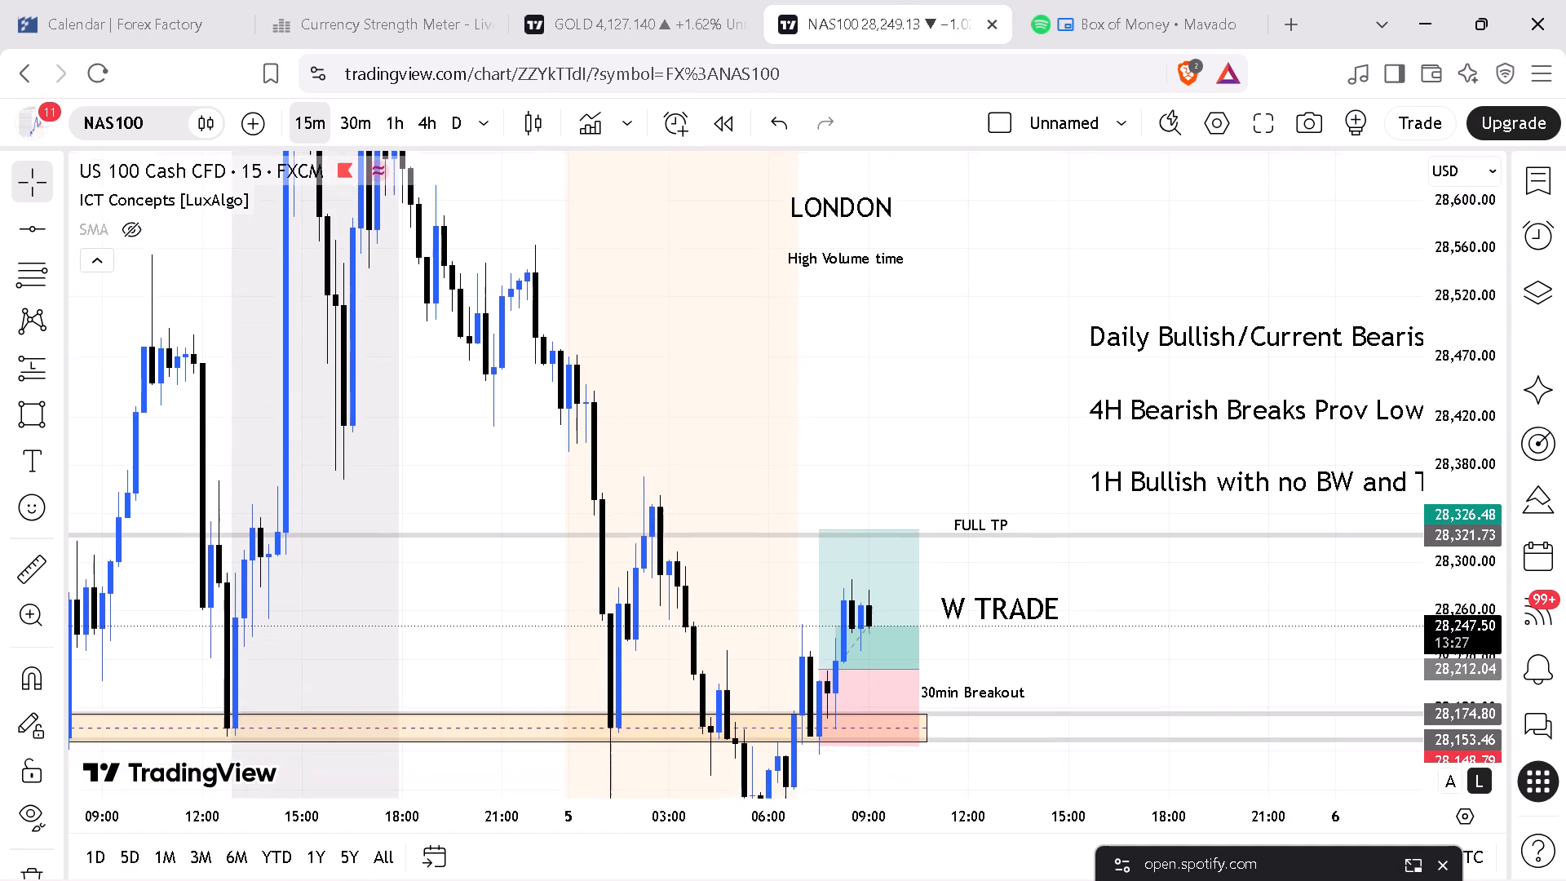
left_click_drag(1483, 565, 1503, 661)
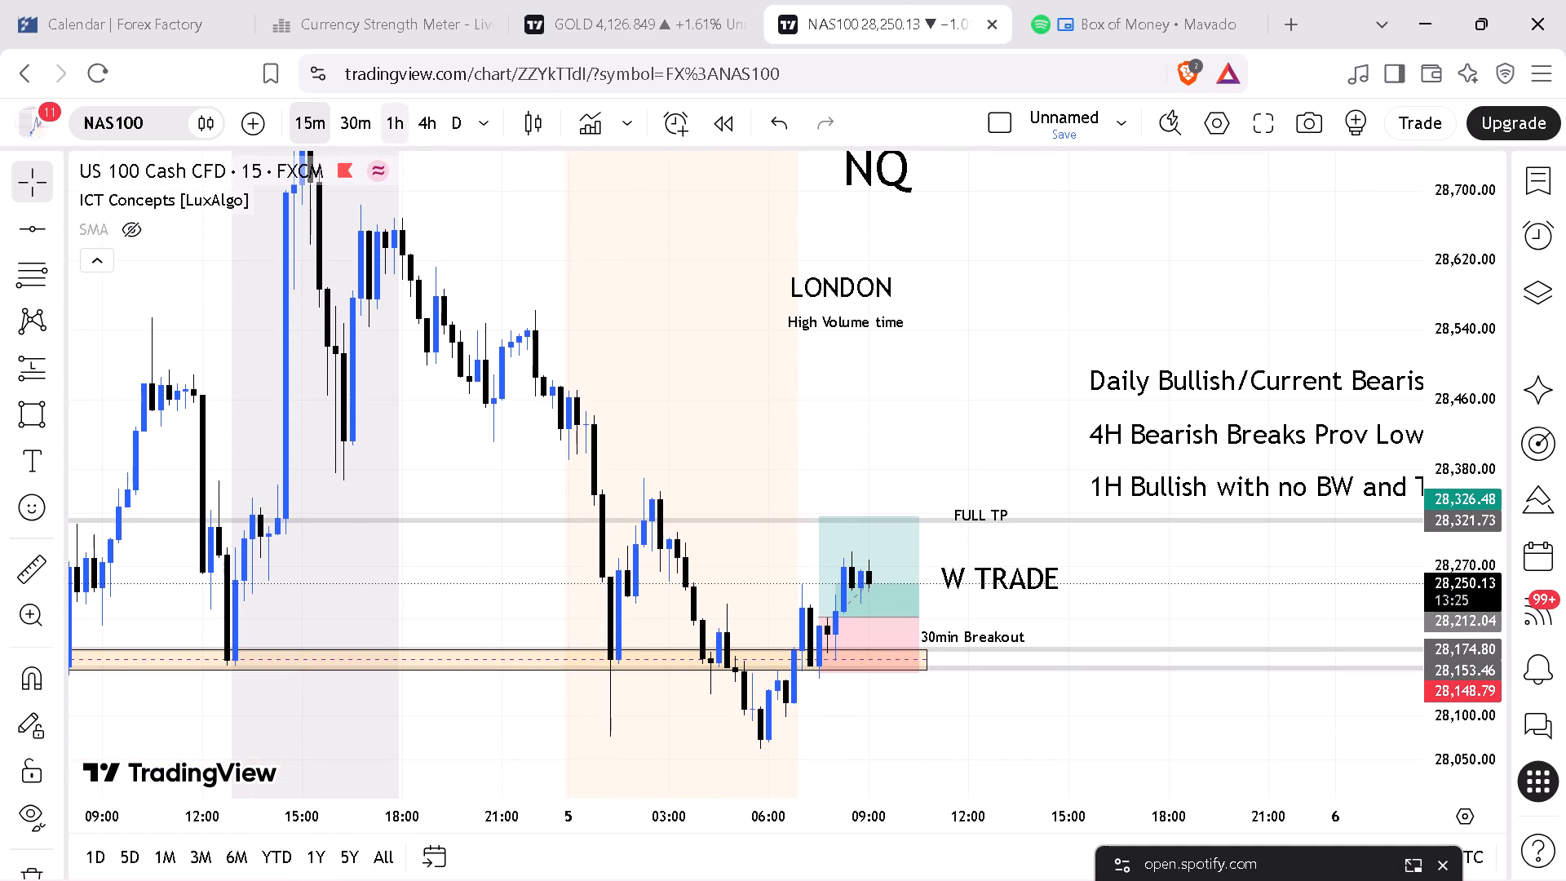
left_click(353, 115)
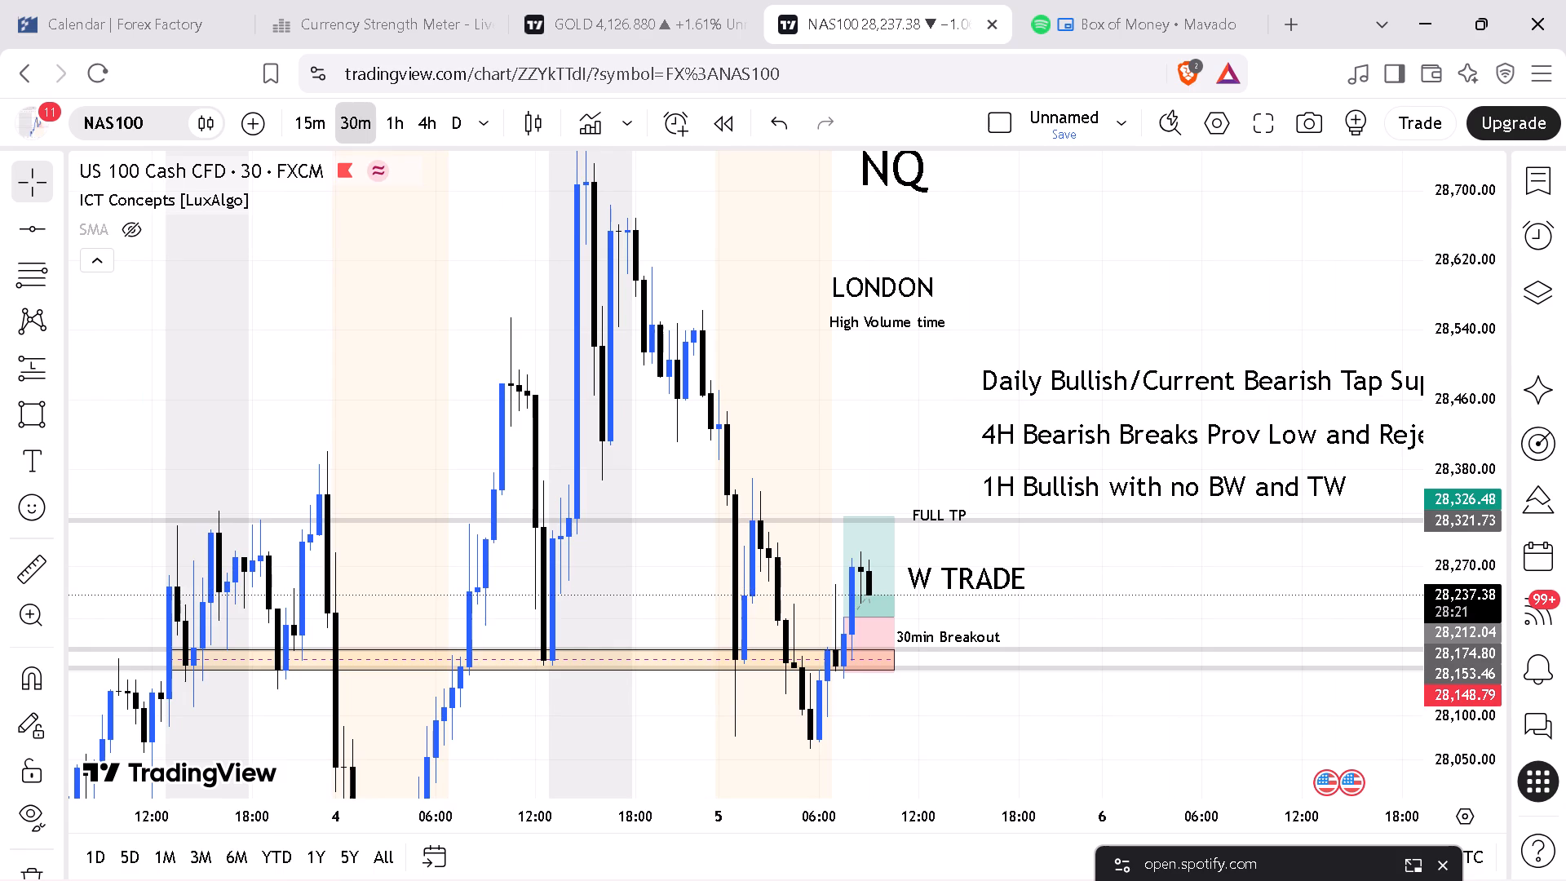
left_click(299, 117)
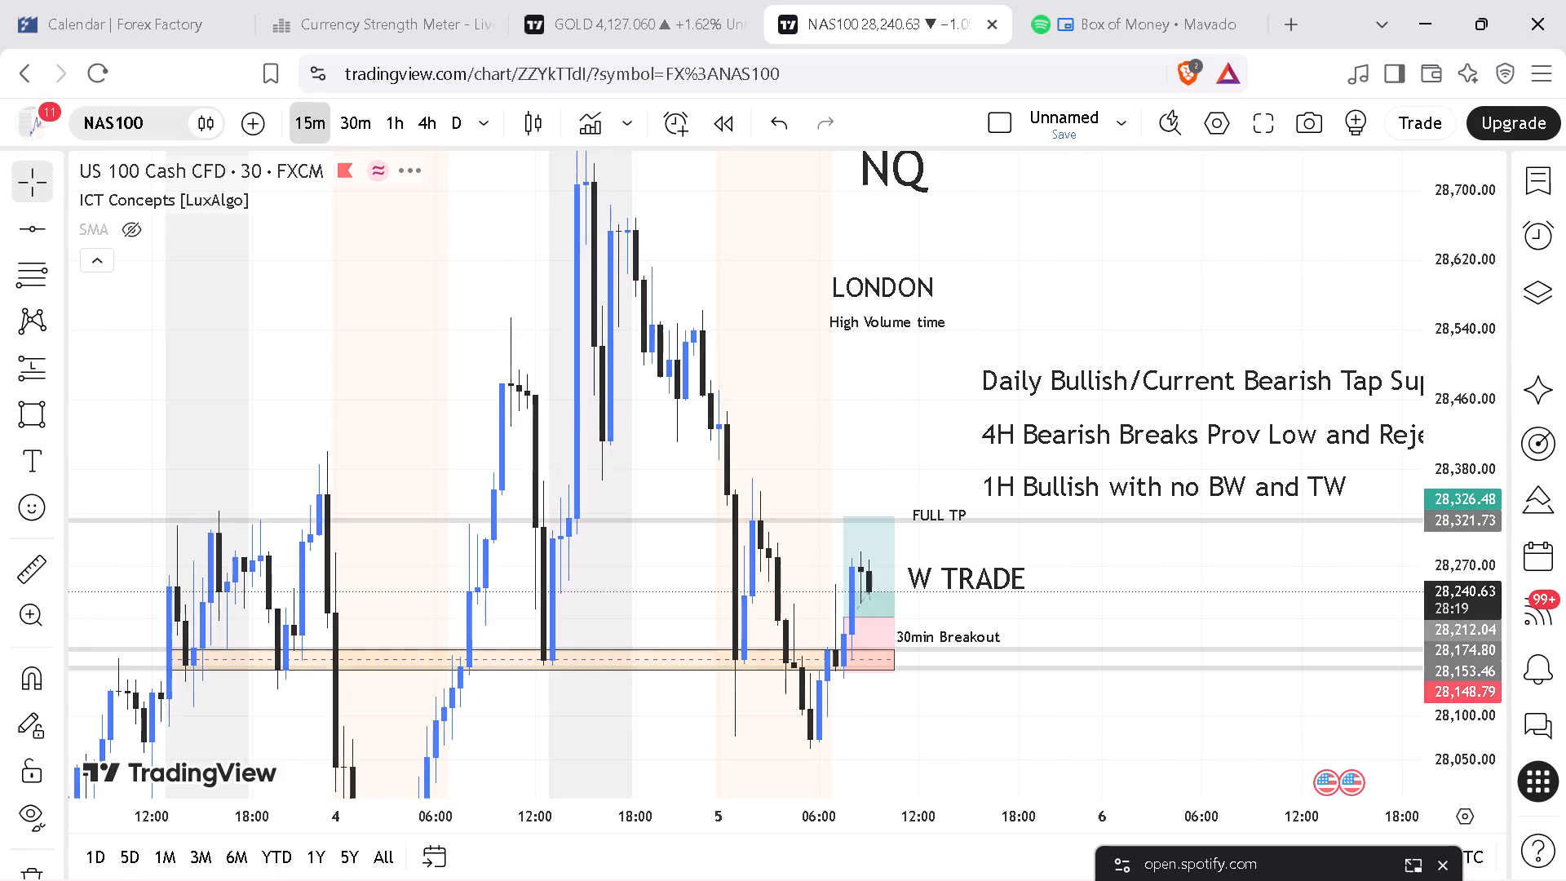
Switch to the Gold chart and check the range and long position on the 15-minute, 1-hour and 30-minute timeframes.
left_click(625, 20)
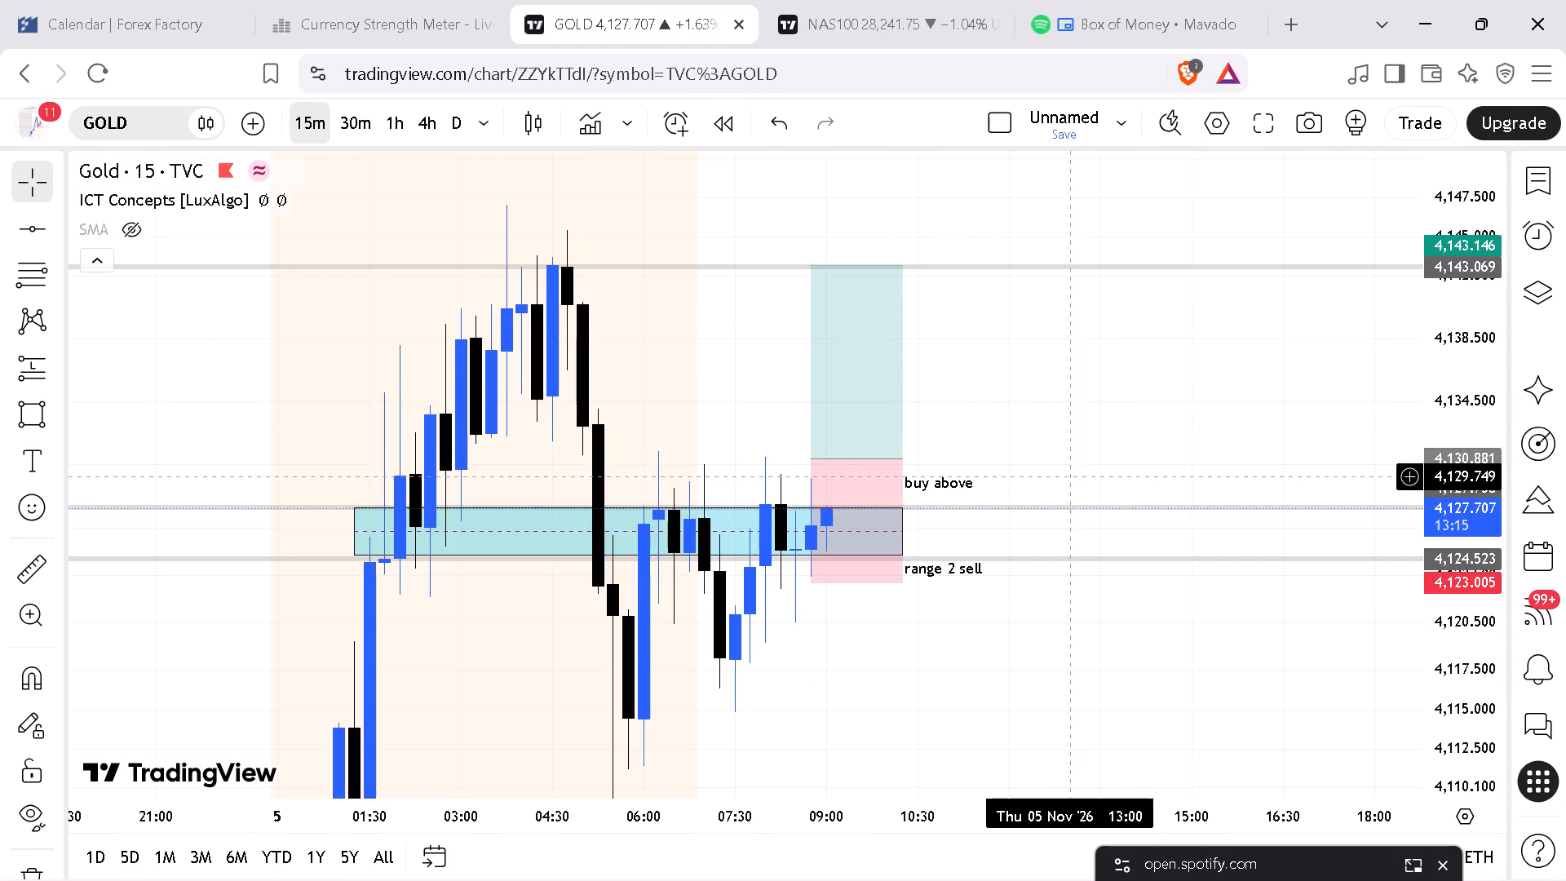
left_click_drag(903, 817, 935, 811)
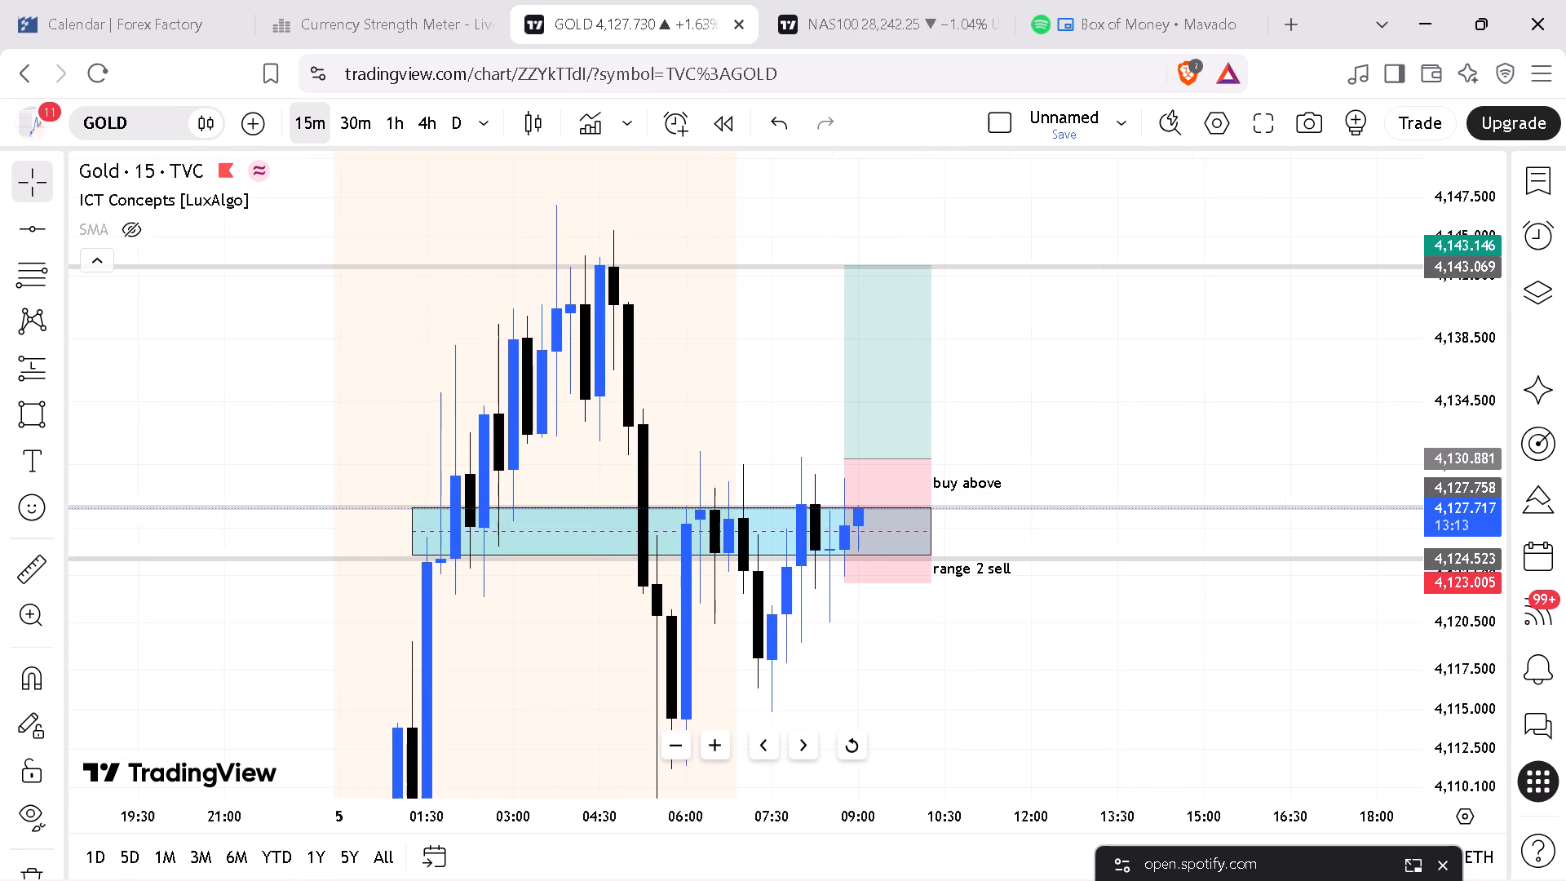
left_click_drag(935, 811, 991, 808)
left_click_drag(1440, 638, 1454, 693)
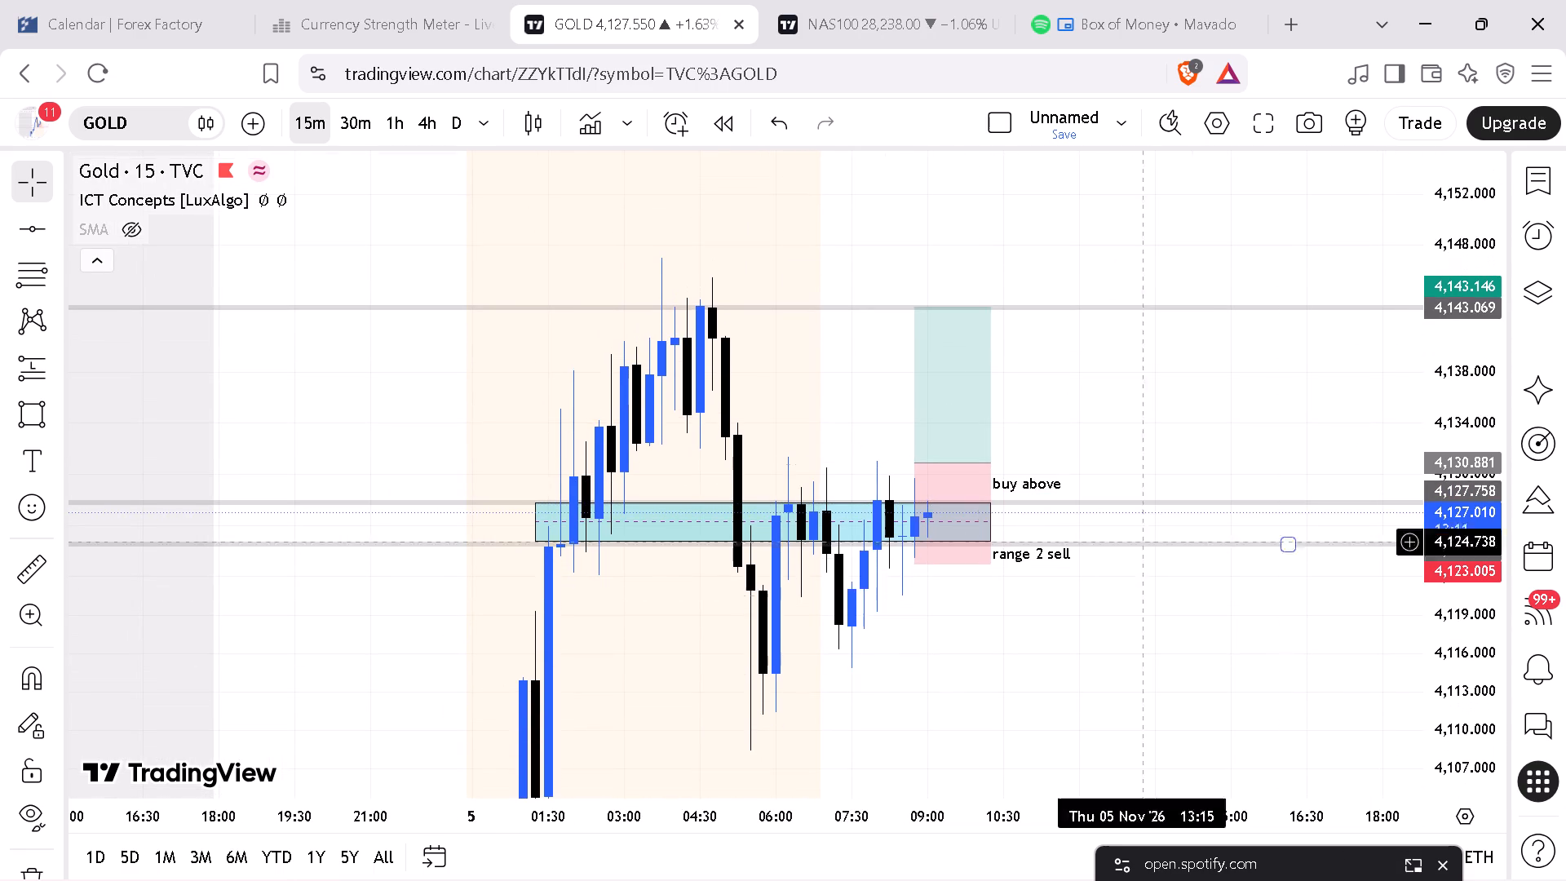
left_click(396, 108)
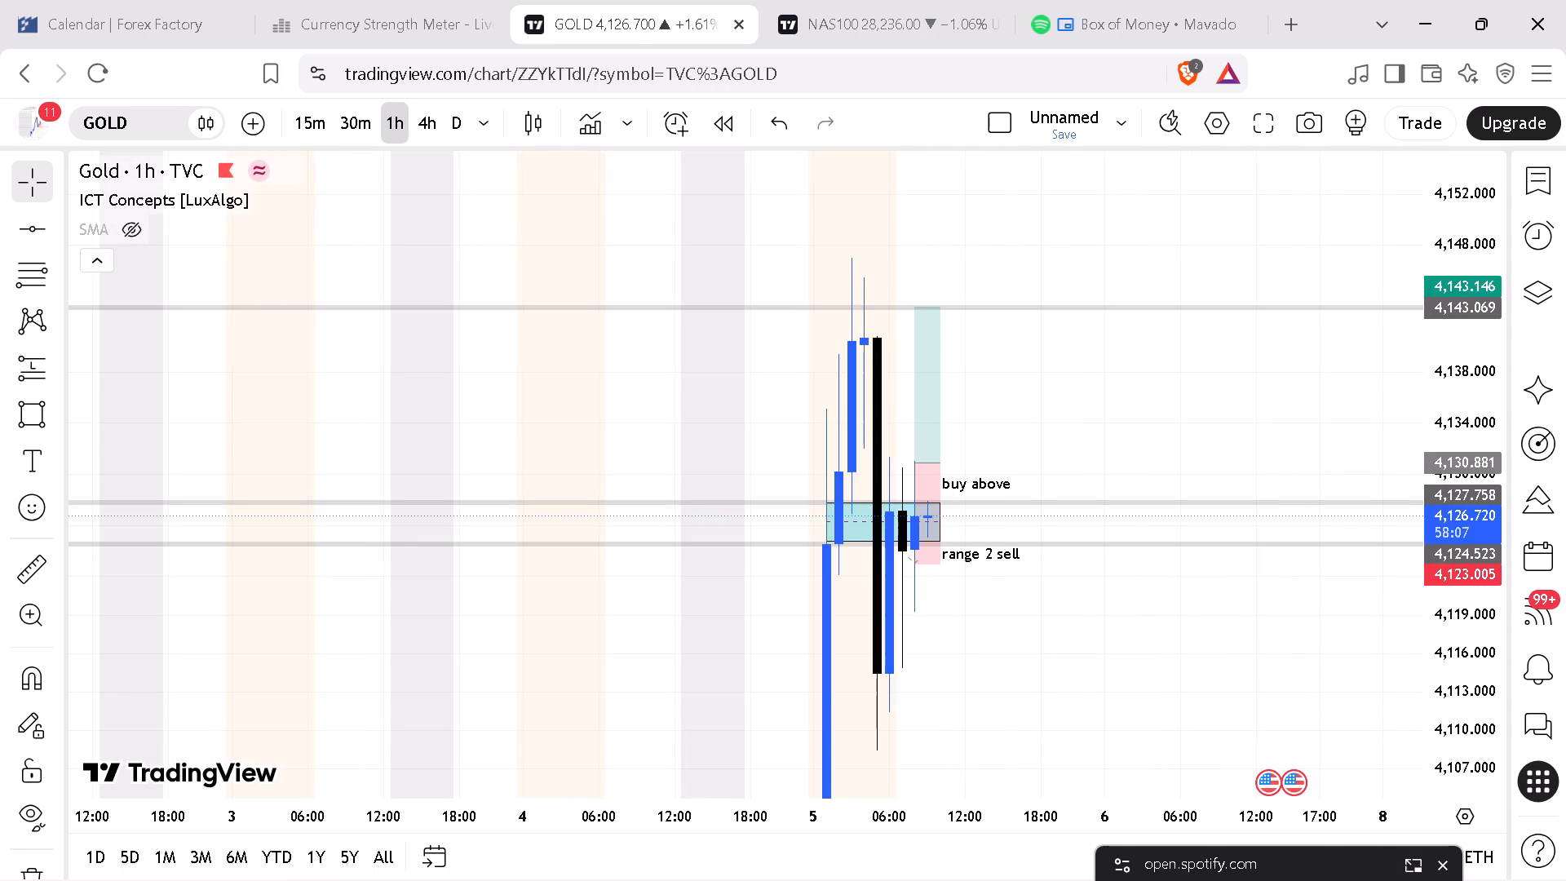
left_click(420, 115)
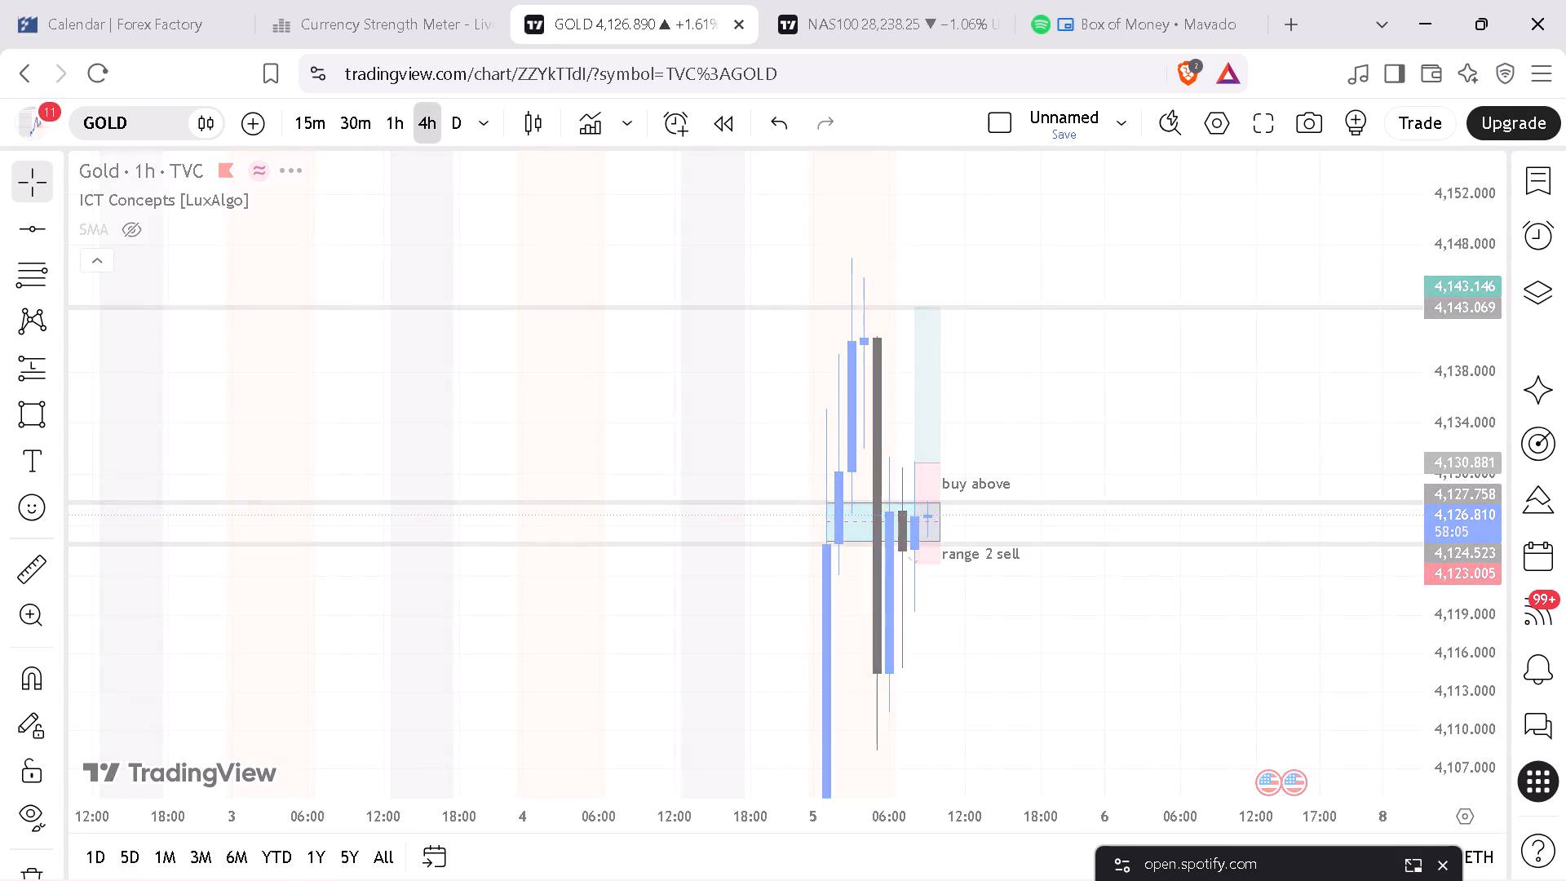
left_click(352, 124)
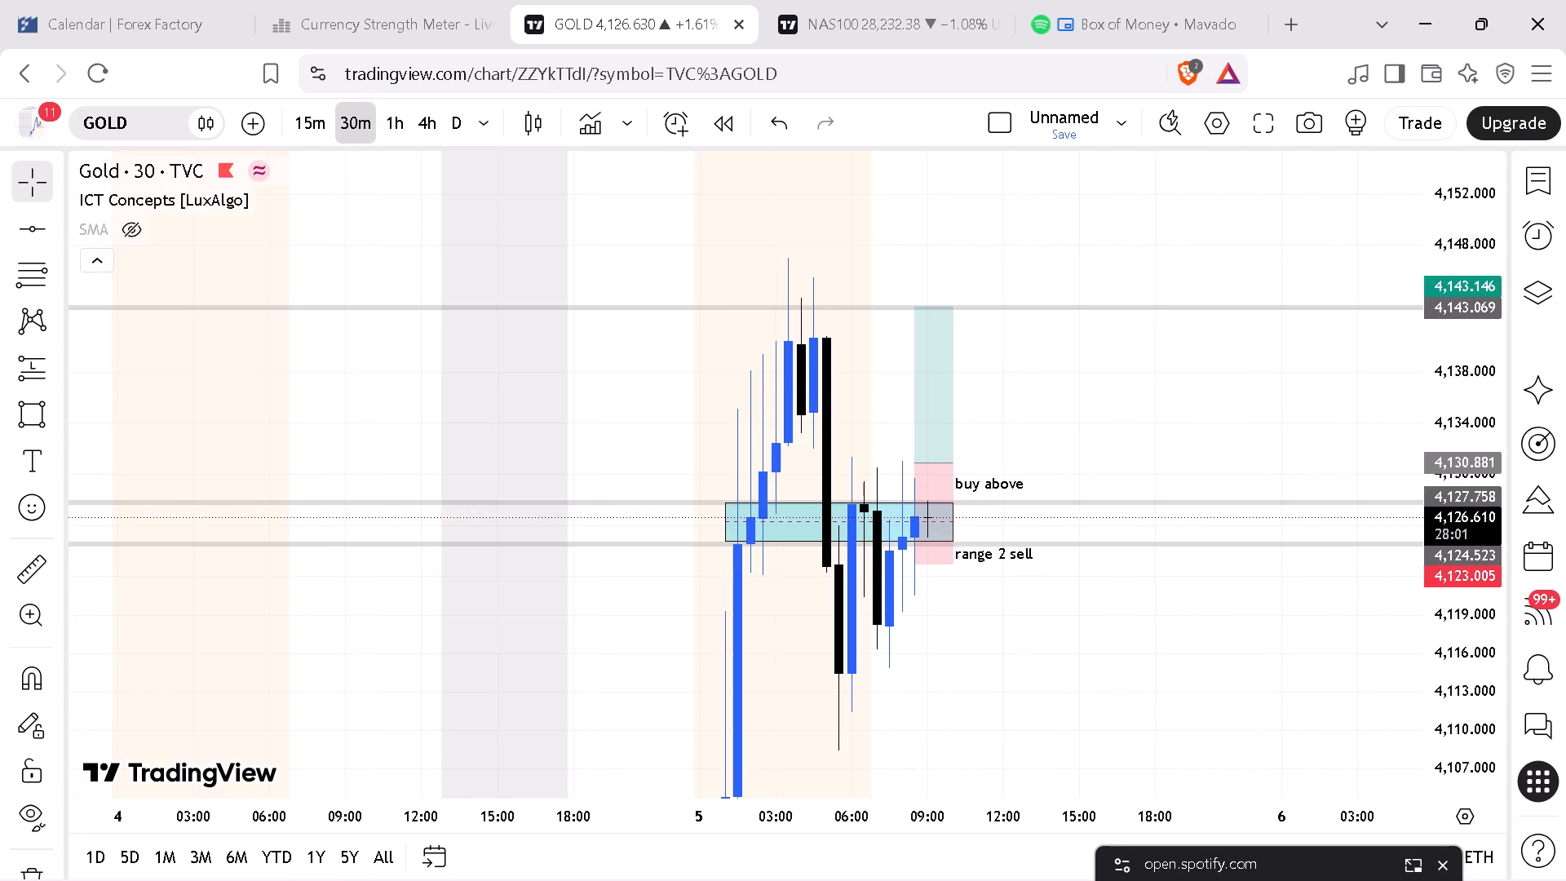
Examine Gold's 4-hour price history from mid-October to the current candle against the horizontal levels and bias notes.
left_click(425, 120)
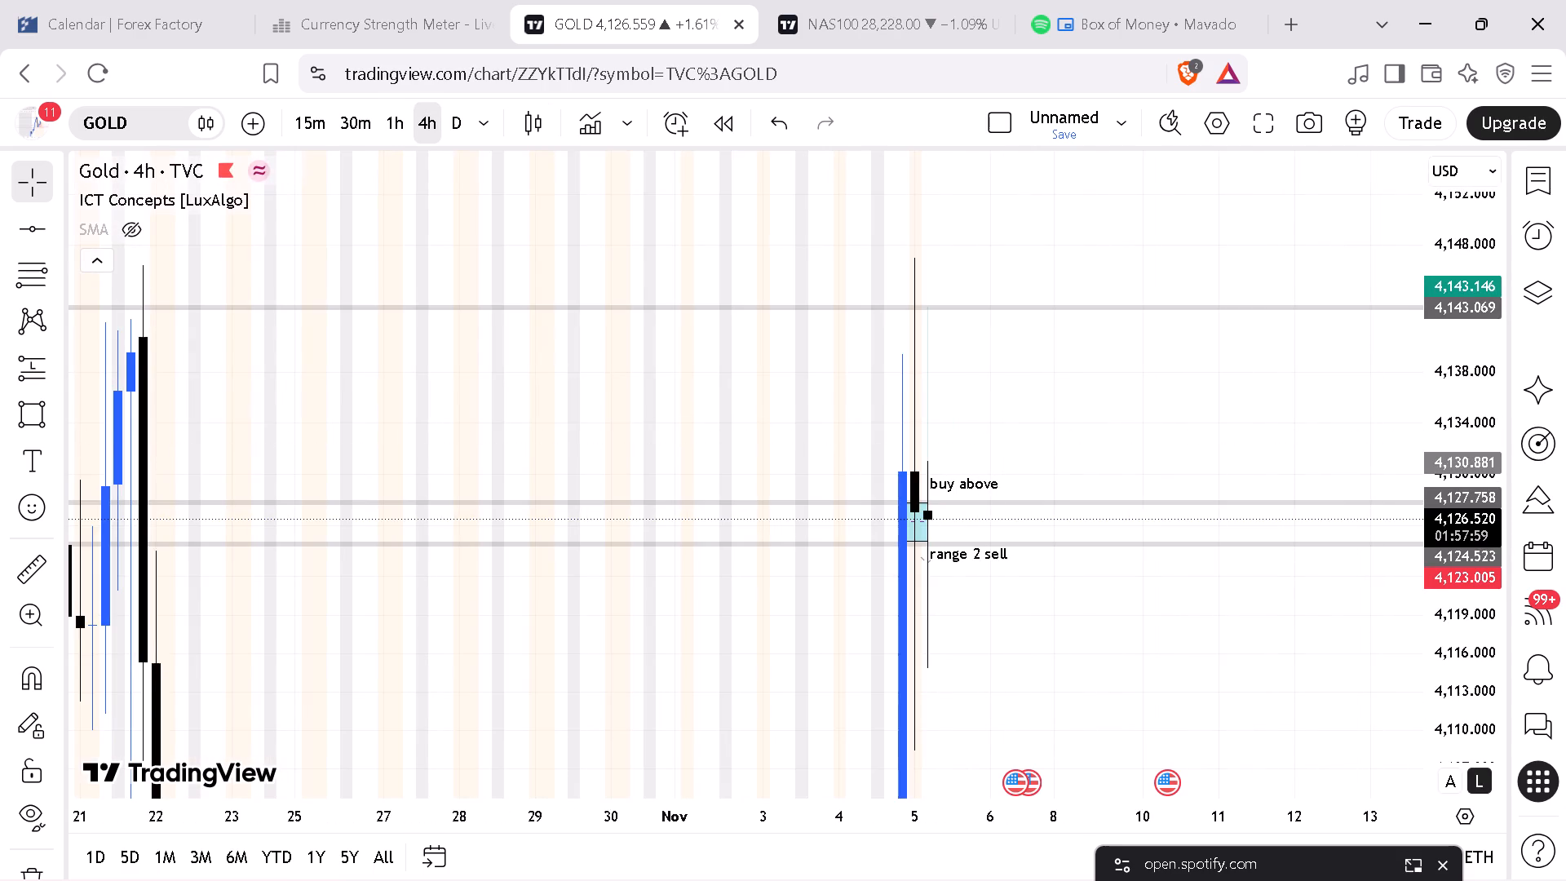
left_click_drag(1440, 380, 1511, 719)
left_click_drag(1015, 606, 1402, 564)
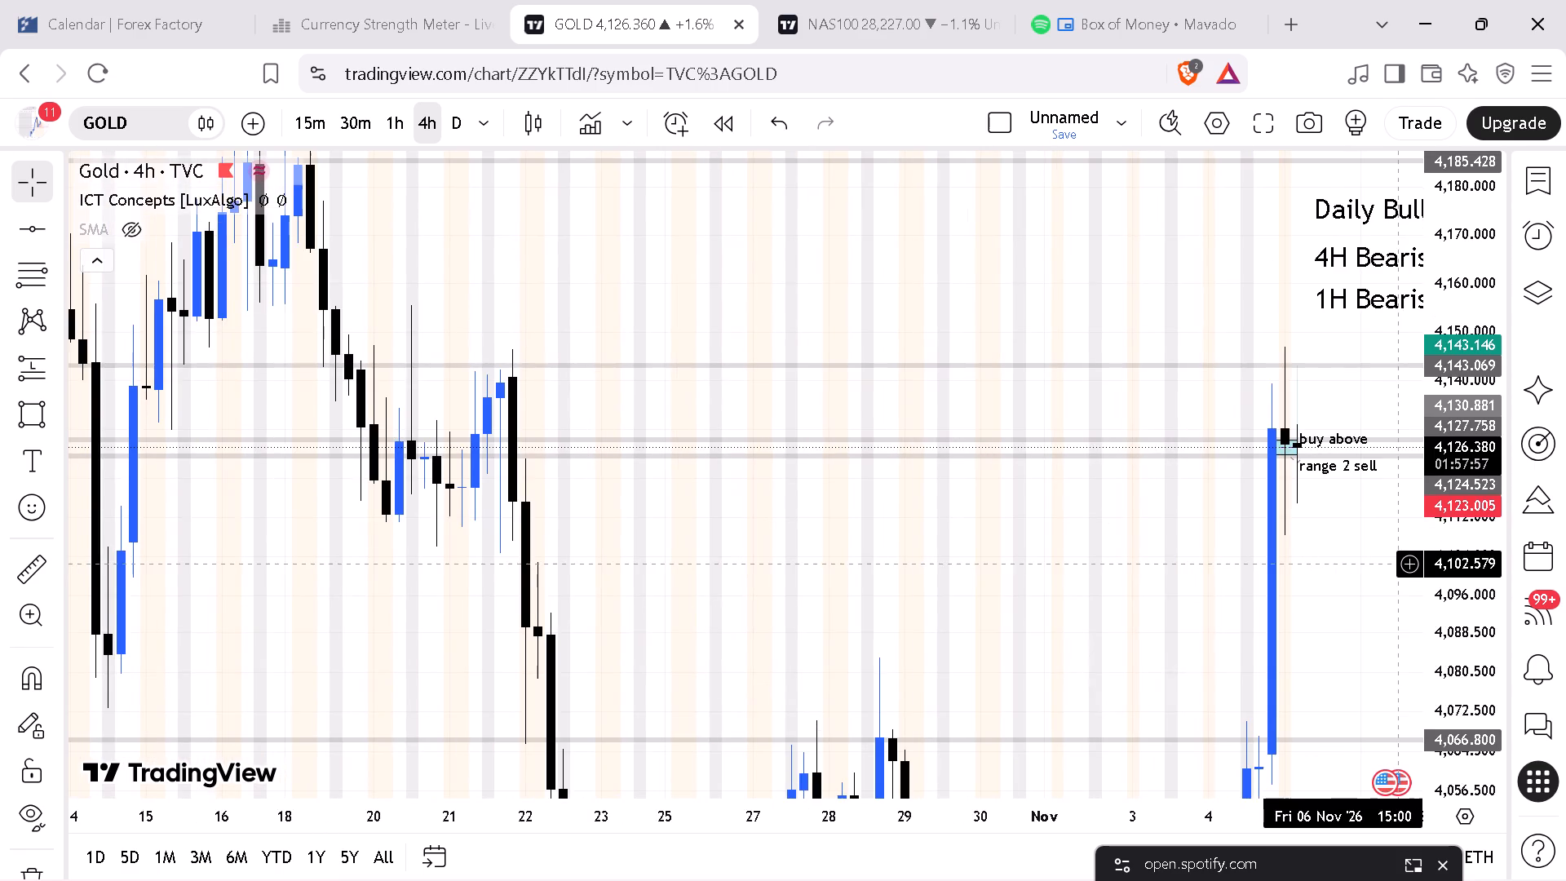
left_click_drag(1402, 564, 1383, 549)
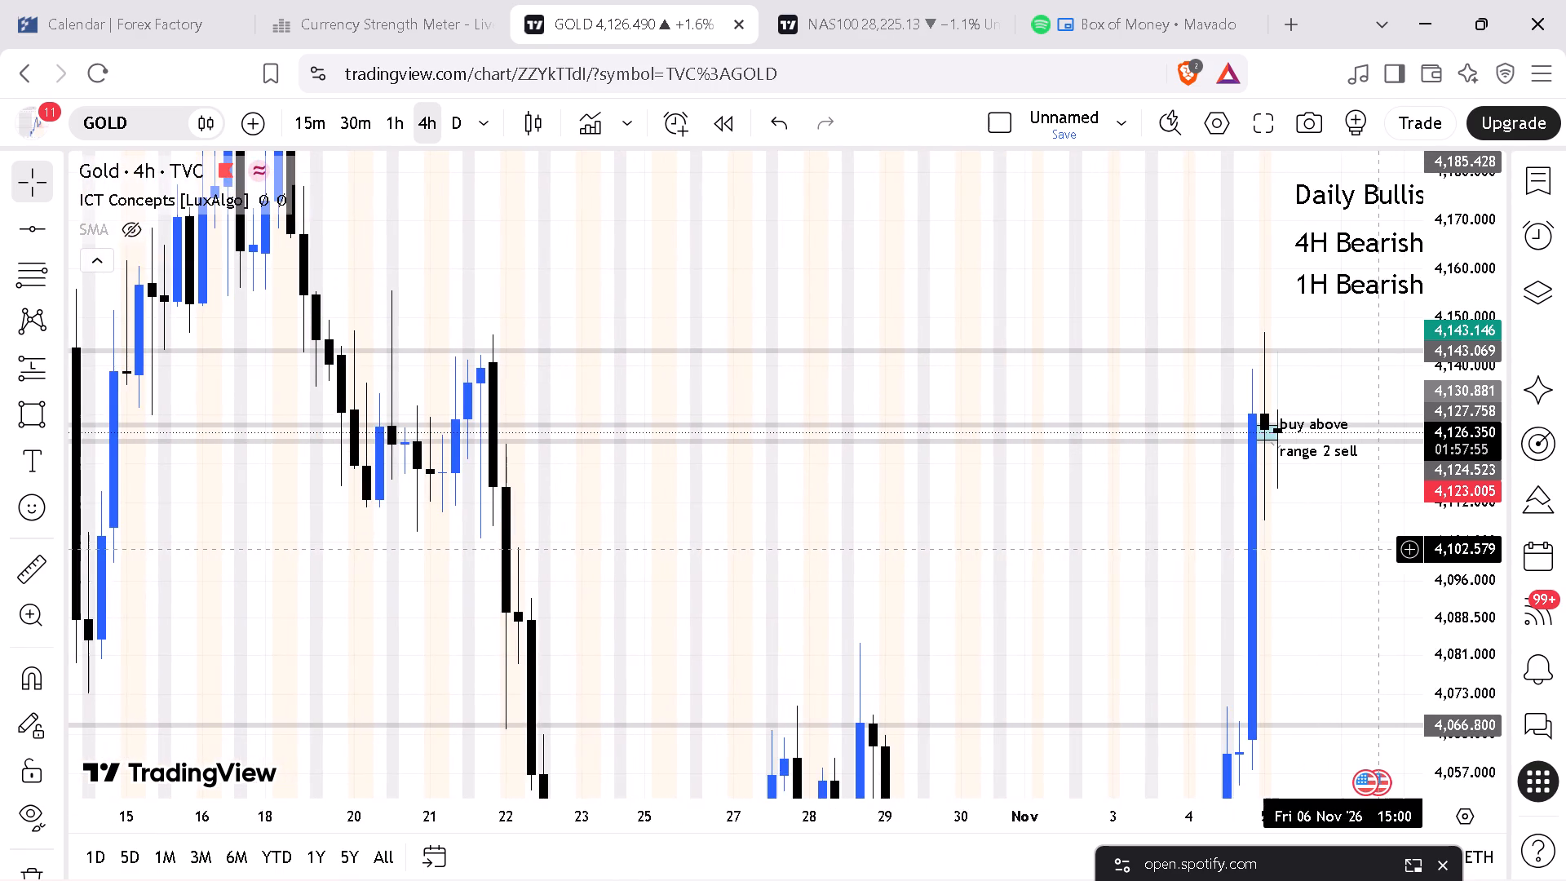
left_click_drag(1383, 549, 1387, 550)
left_click_drag(700, 551, 795, 533)
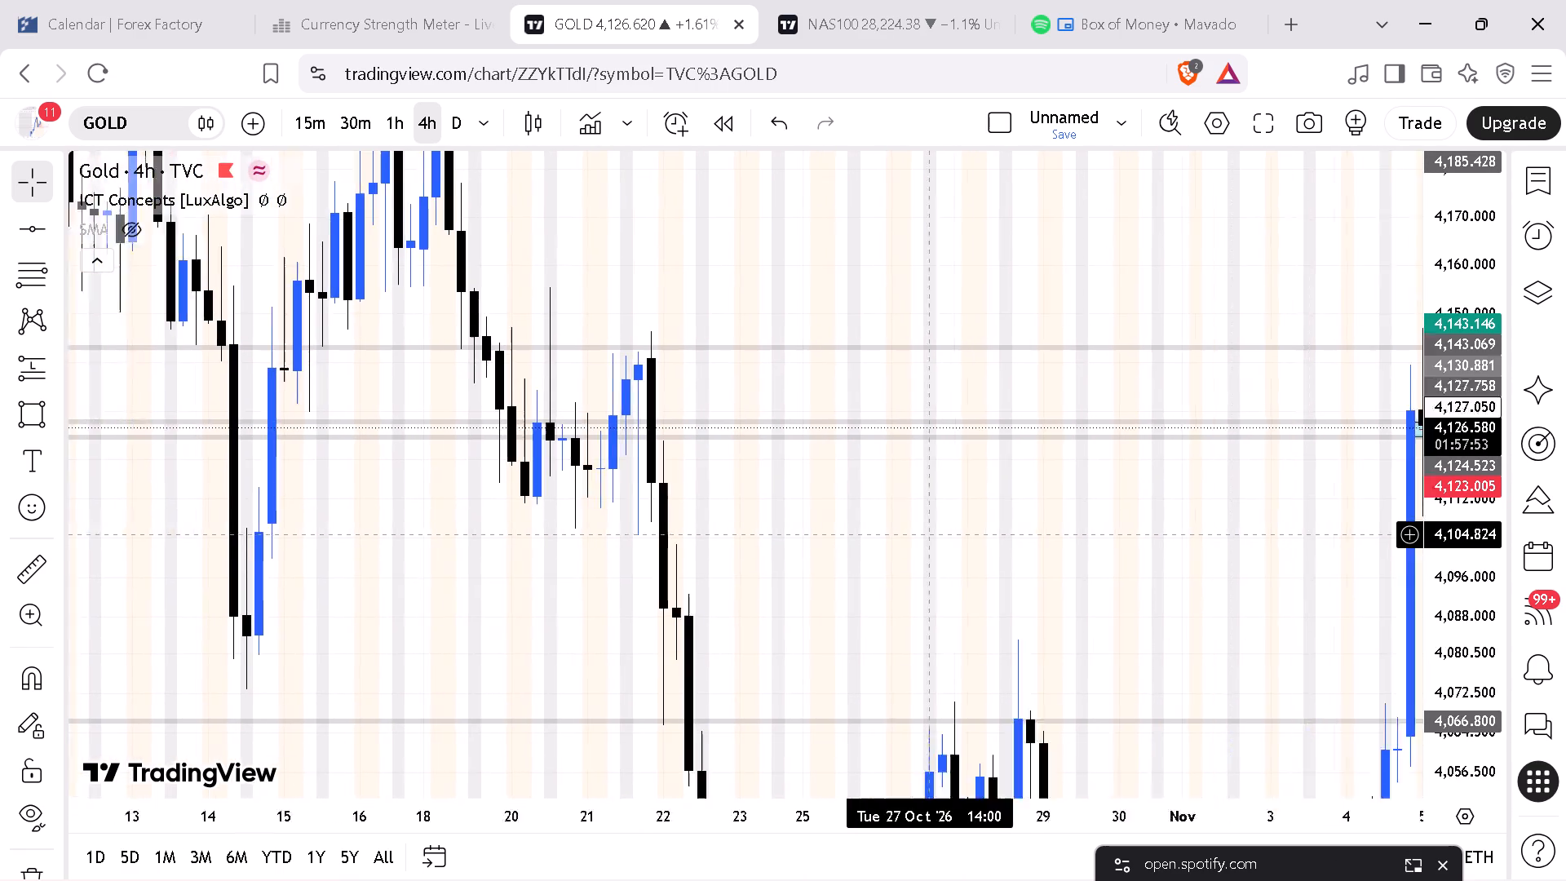
left_click_drag(795, 533, 545, 533)
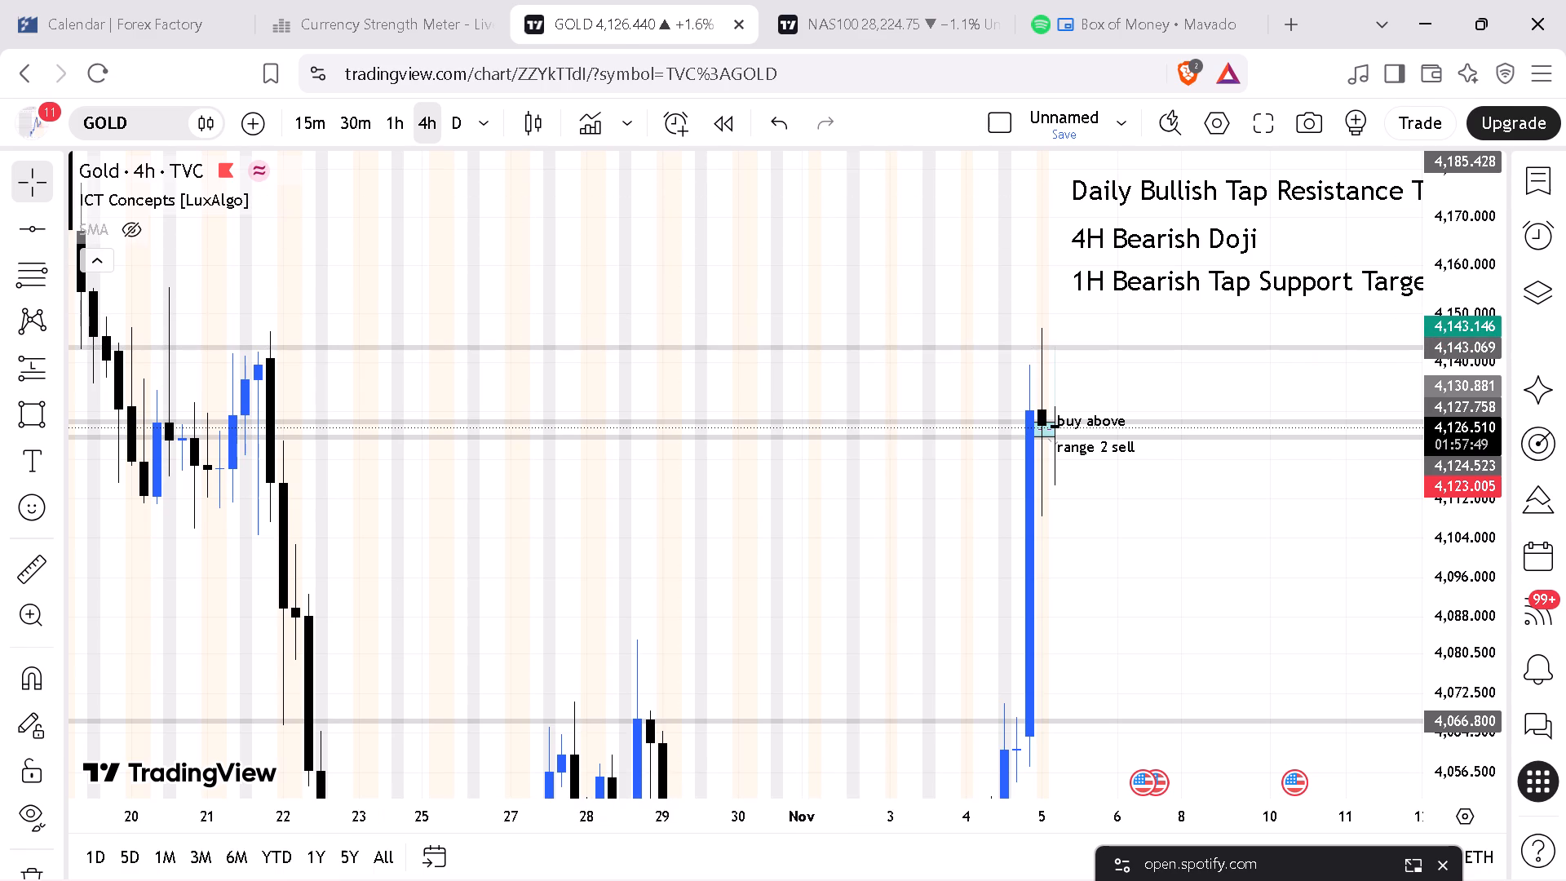
Review the Gold range and its latest candles on the 1-hour timeframe, followed by the 30-minute timeframe.
left_click(389, 119)
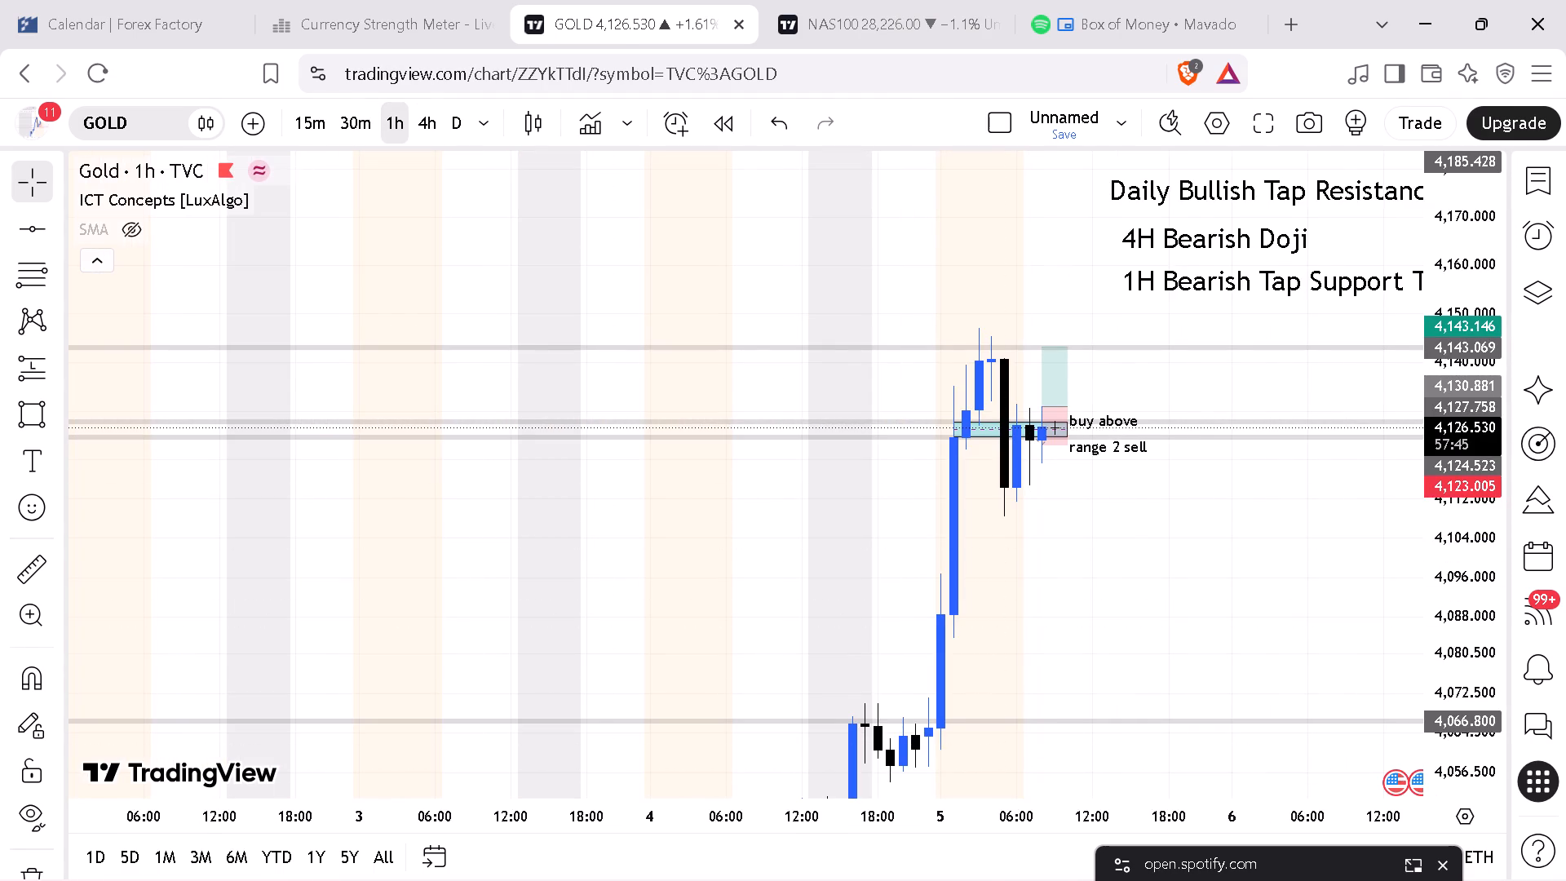
left_click_drag(1036, 811, 799, 746)
left_click_drag(1444, 624, 1444, 621)
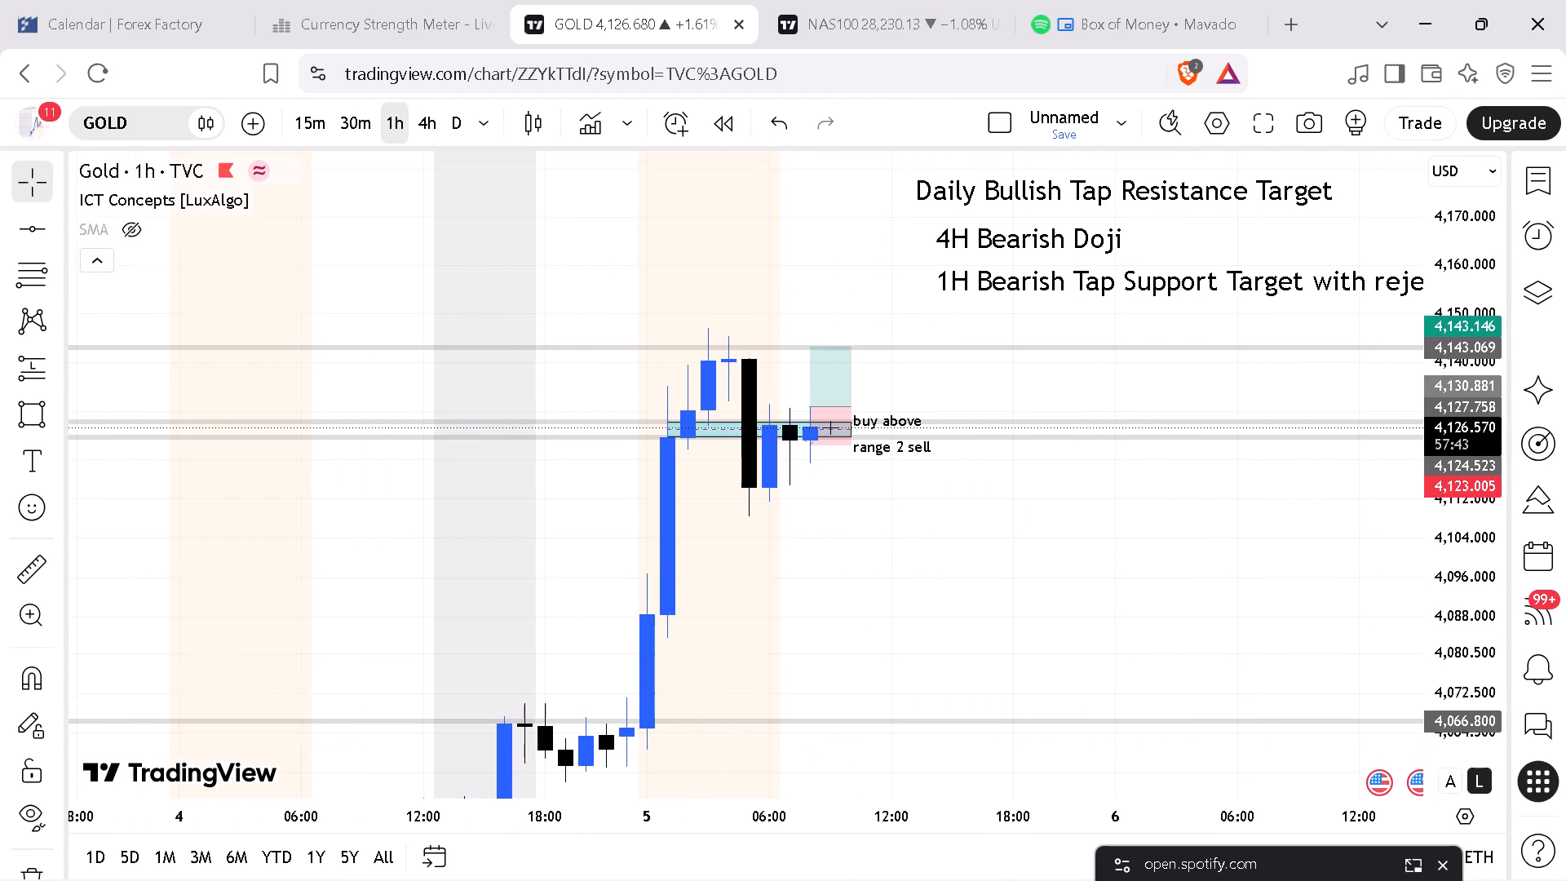
left_click_drag(1444, 621, 1474, 269)
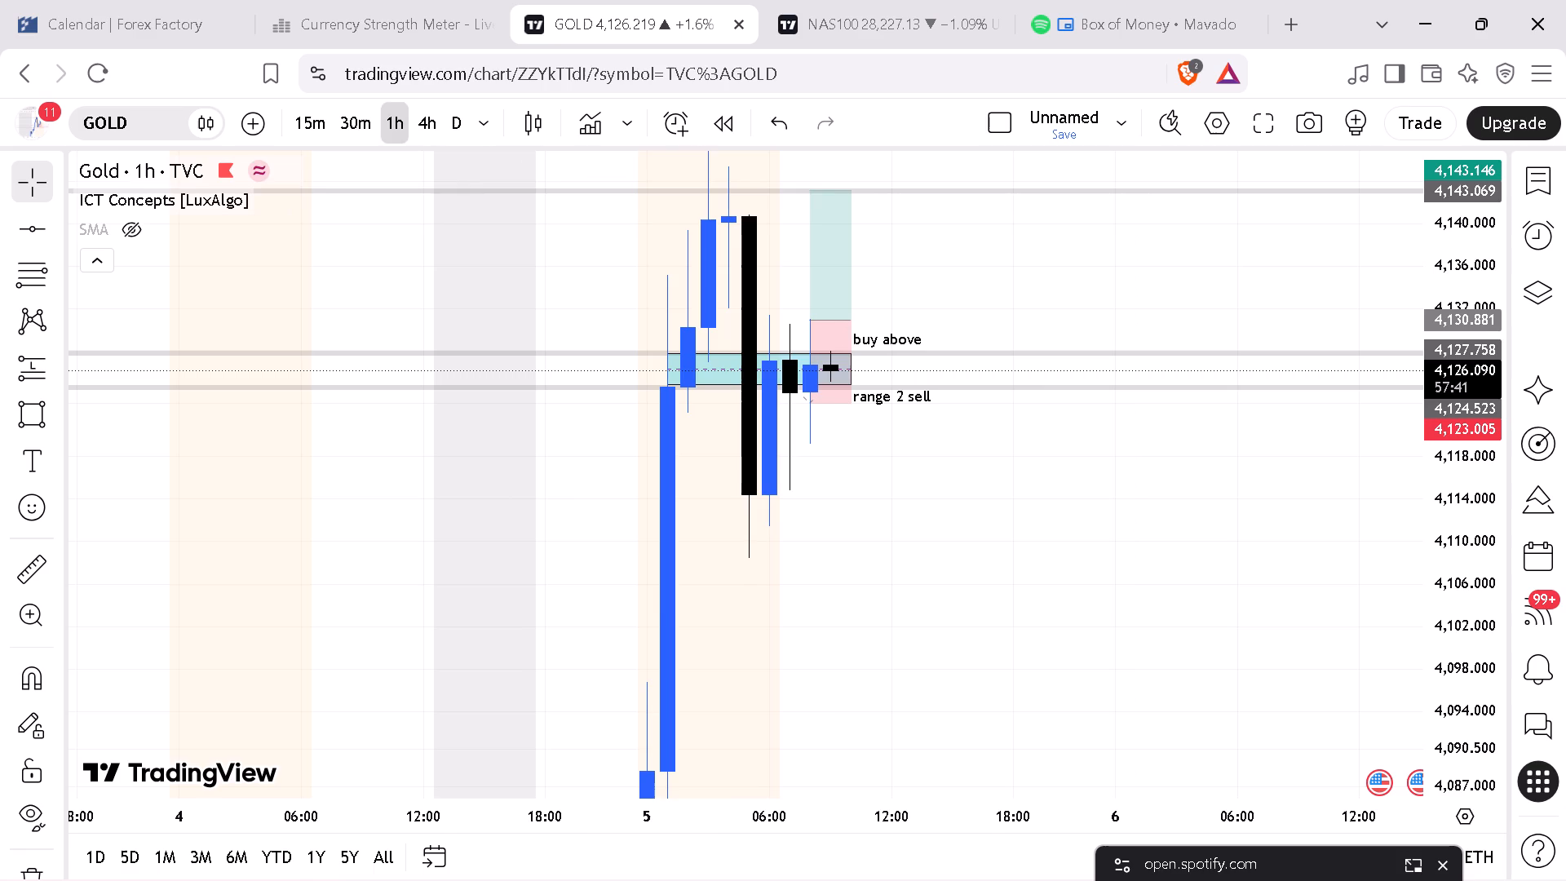
left_click(337, 130)
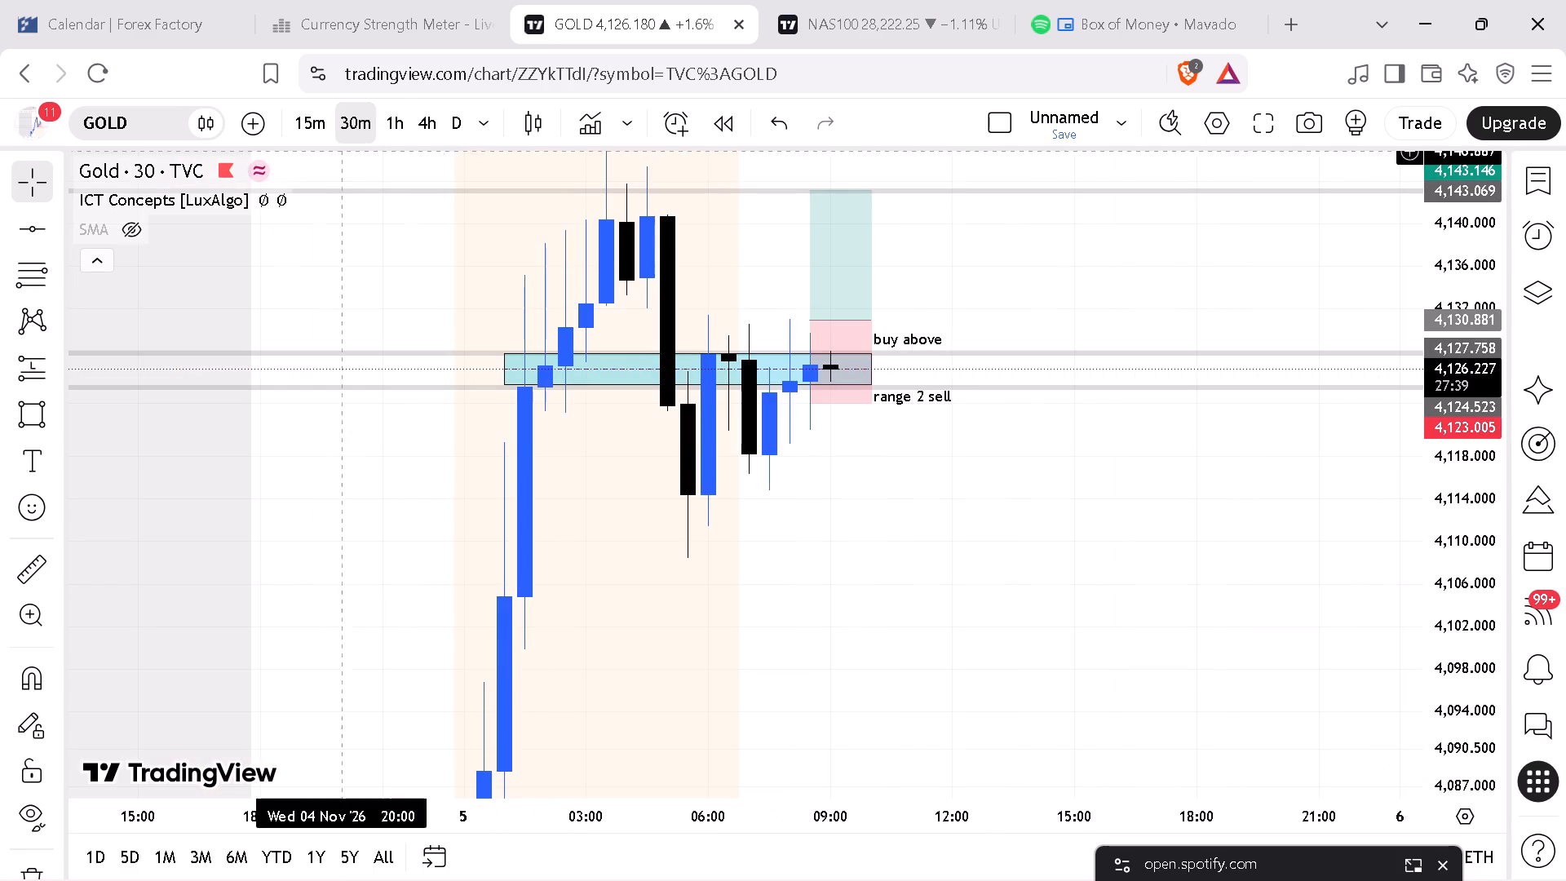
Examine the current 15-minute Gold candle against the range box, with the full long position and its target in view.
left_click(307, 133)
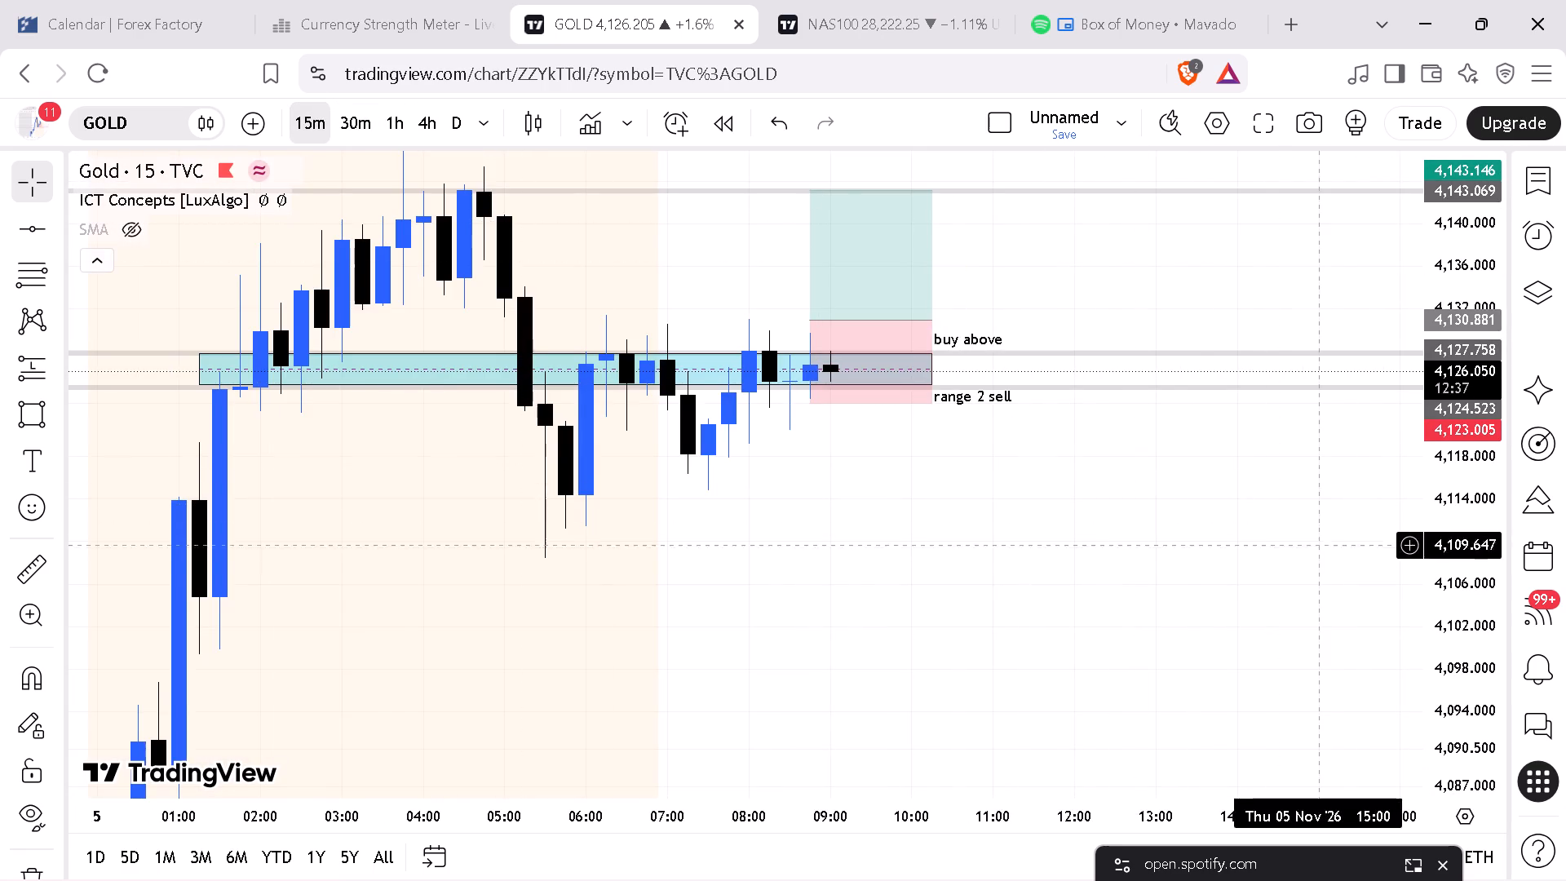
left_click_drag(1458, 604, 1476, 343)
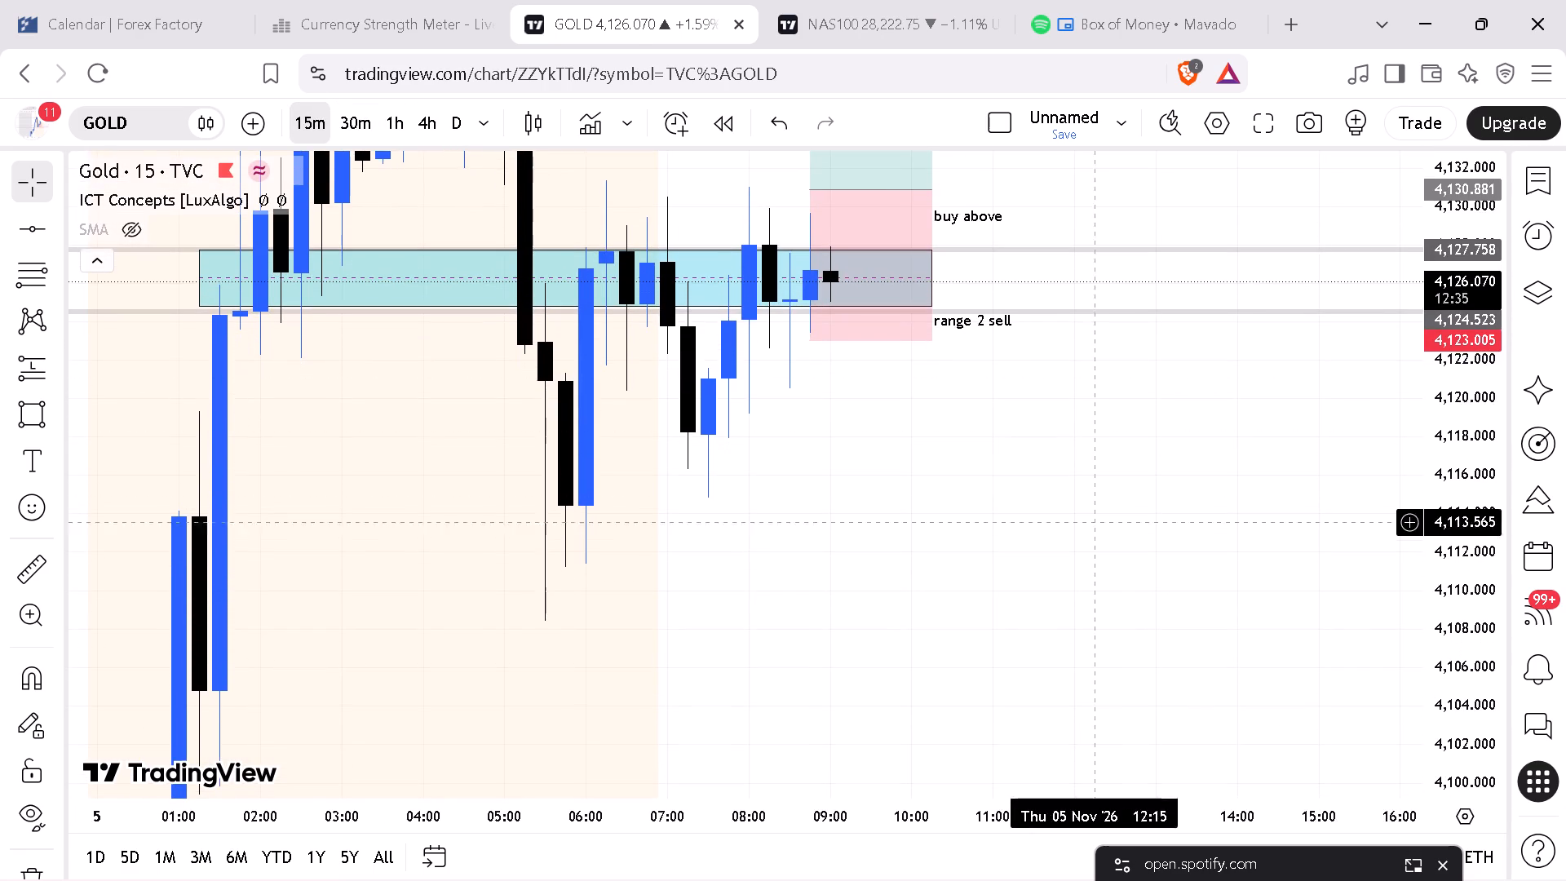
left_click_drag(1009, 538, 940, 747)
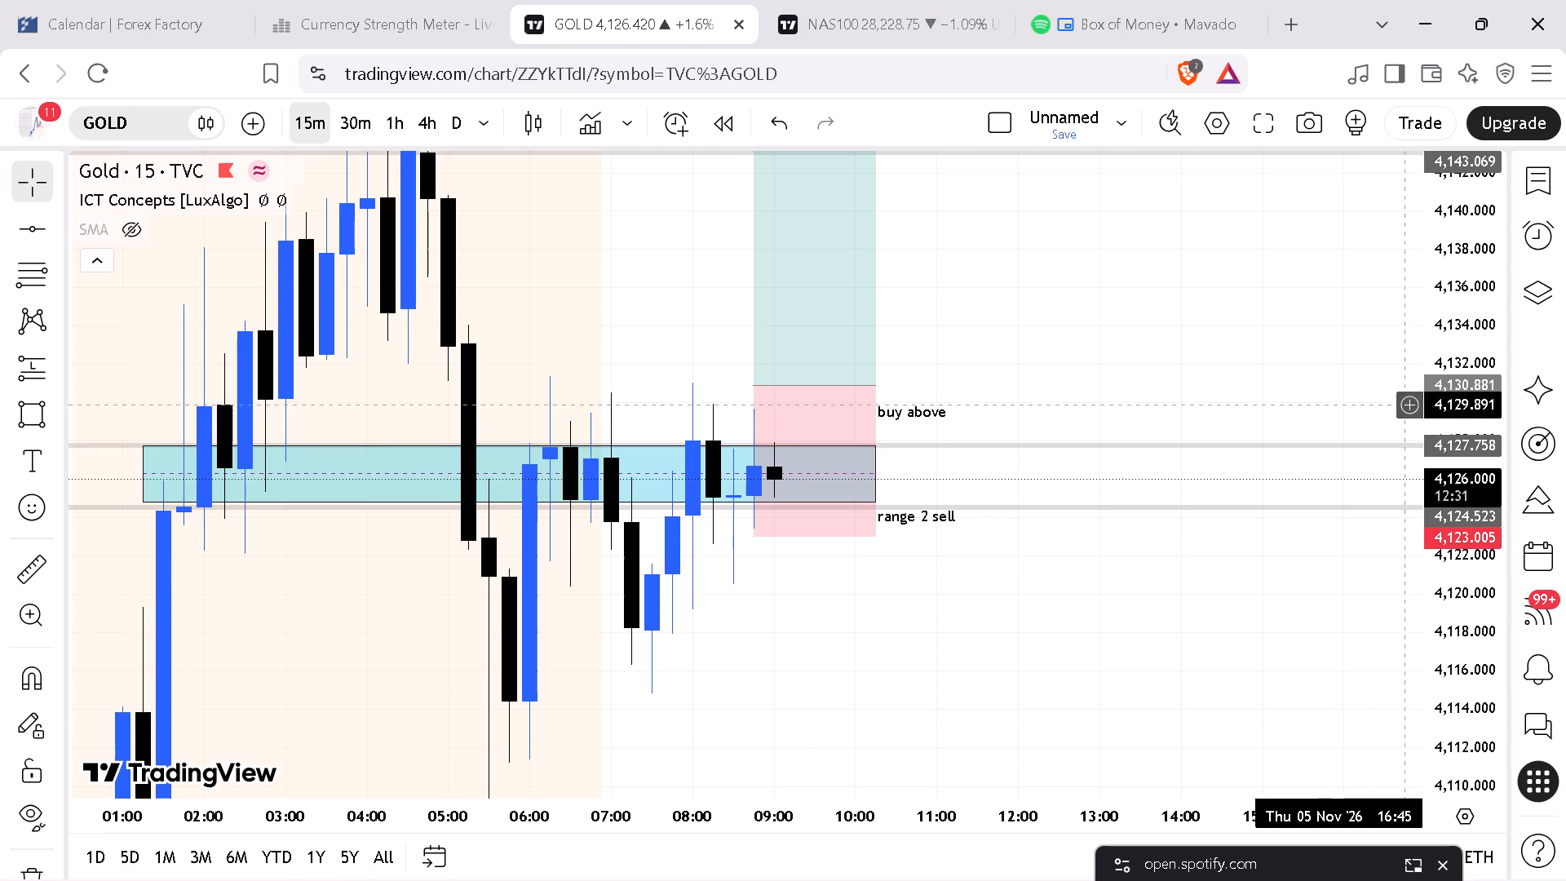
left_click_drag(1480, 311, 1471, 439)
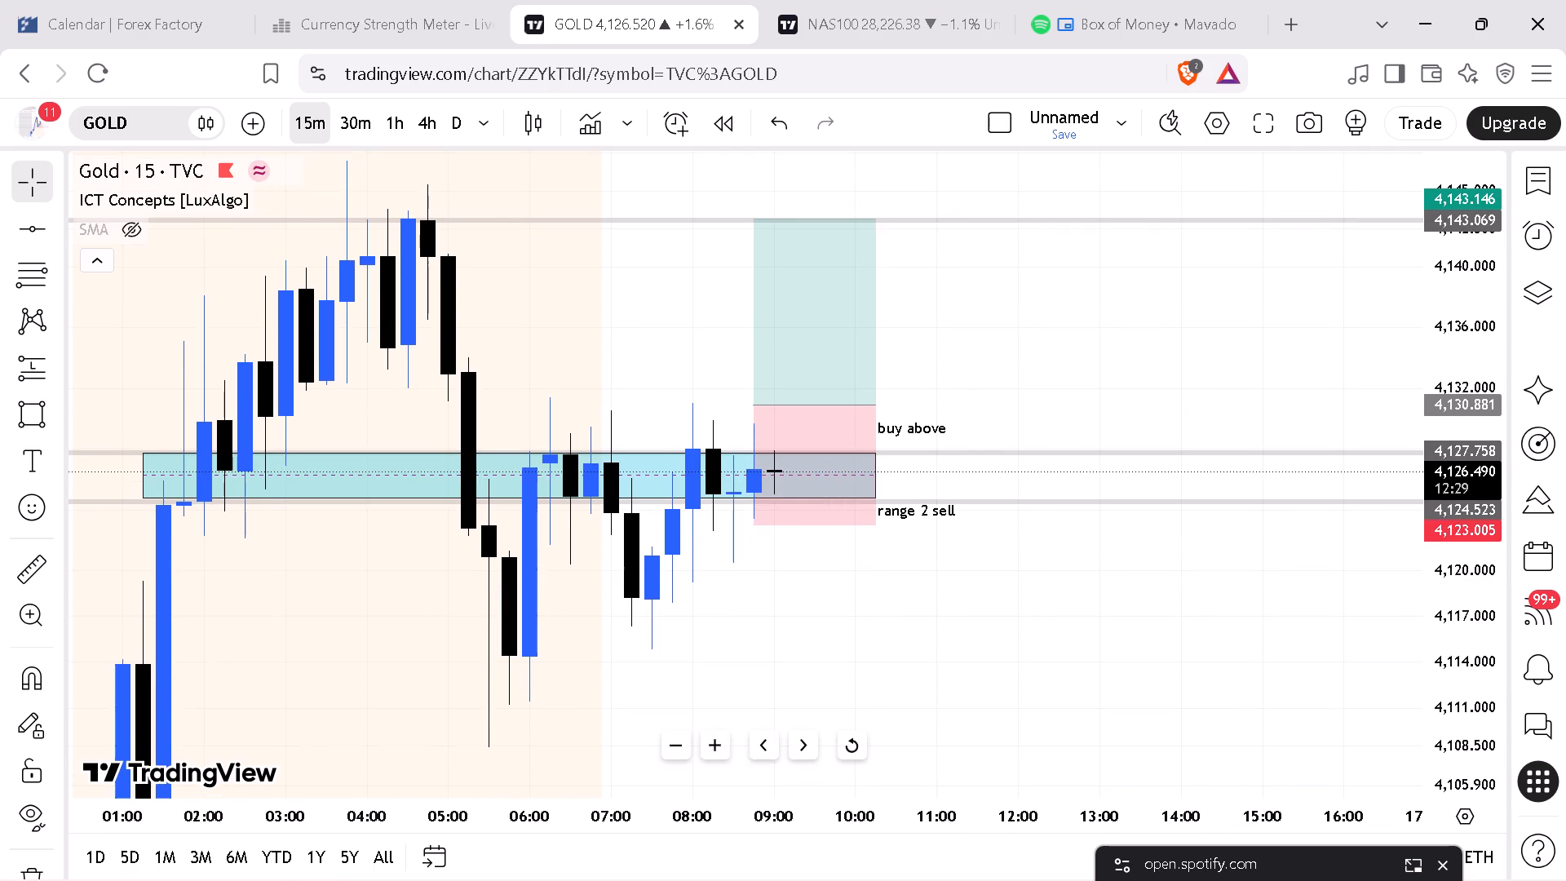
left_click_drag(852, 812, 947, 801)
left_click_drag(1435, 624, 1439, 641)
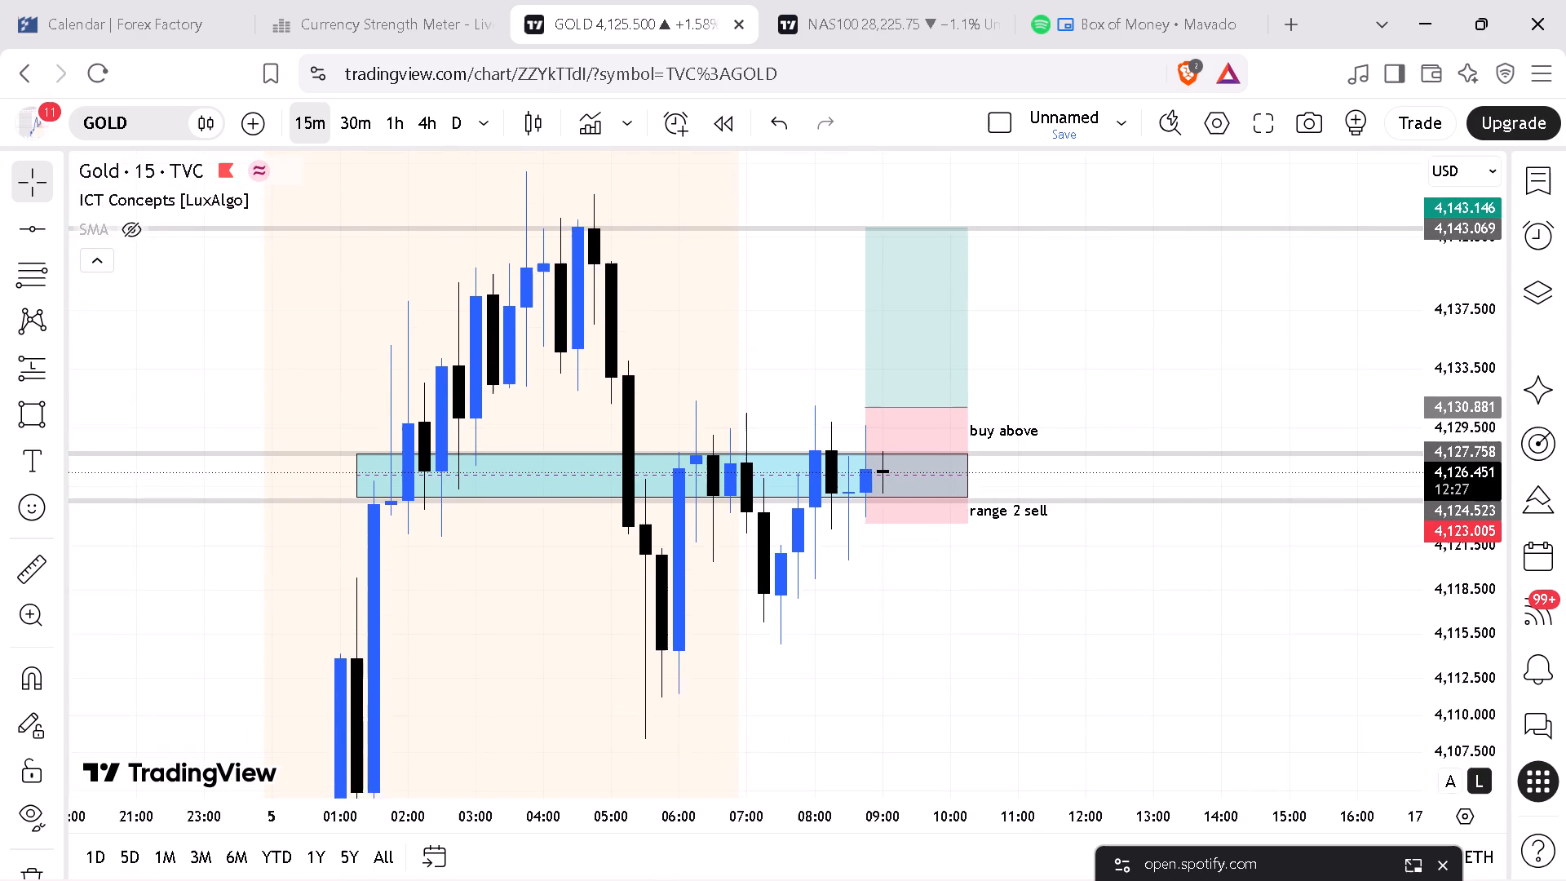
left_click_drag(1439, 641, 1440, 660)
left_click_drag(1197, 680, 1135, 693)
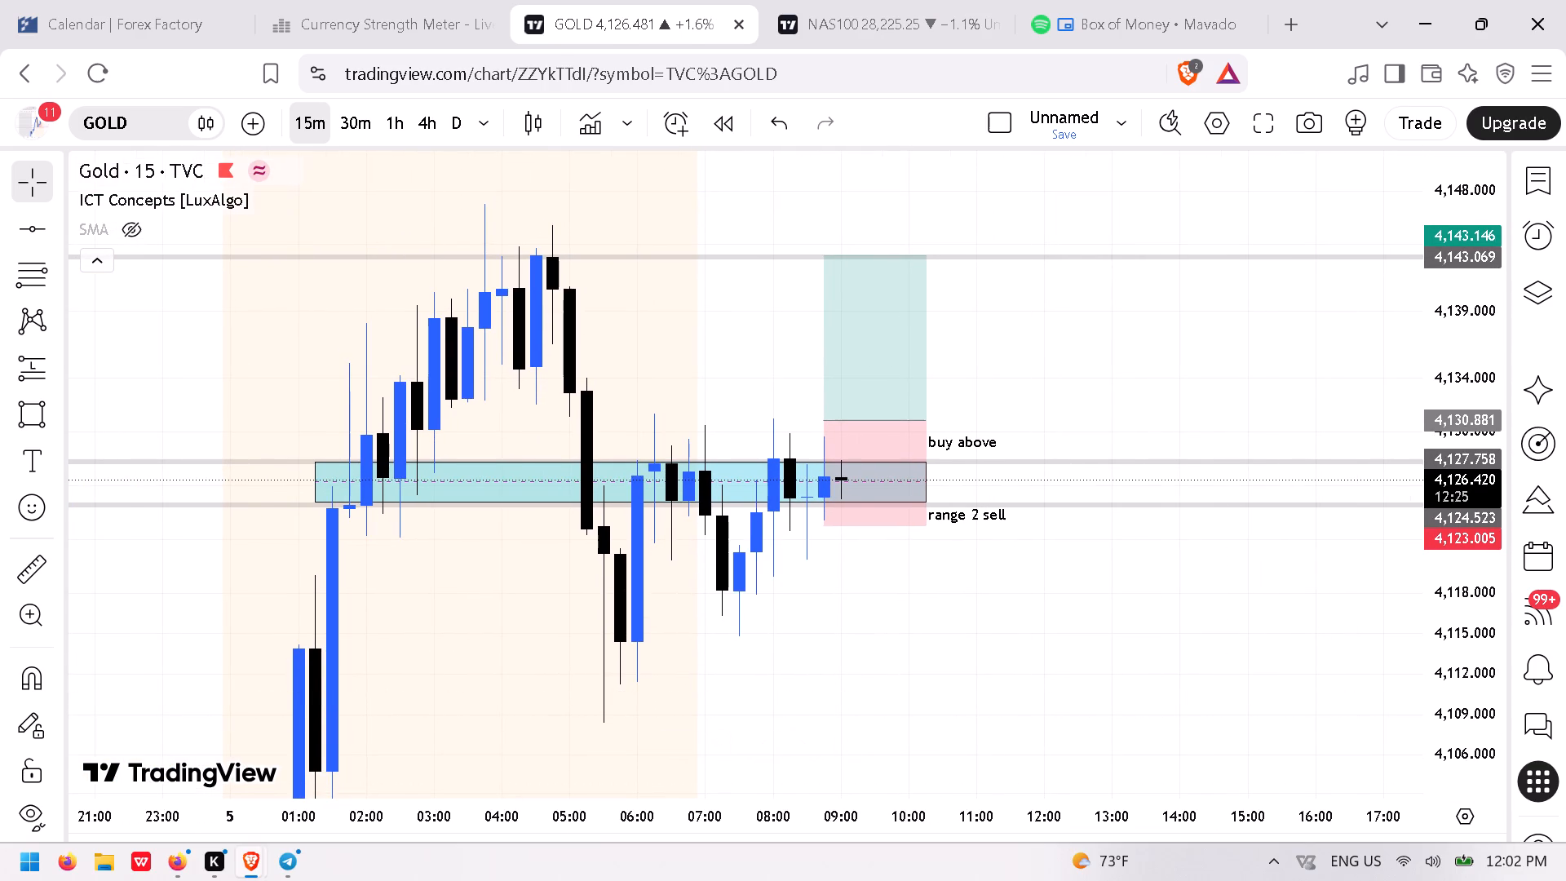
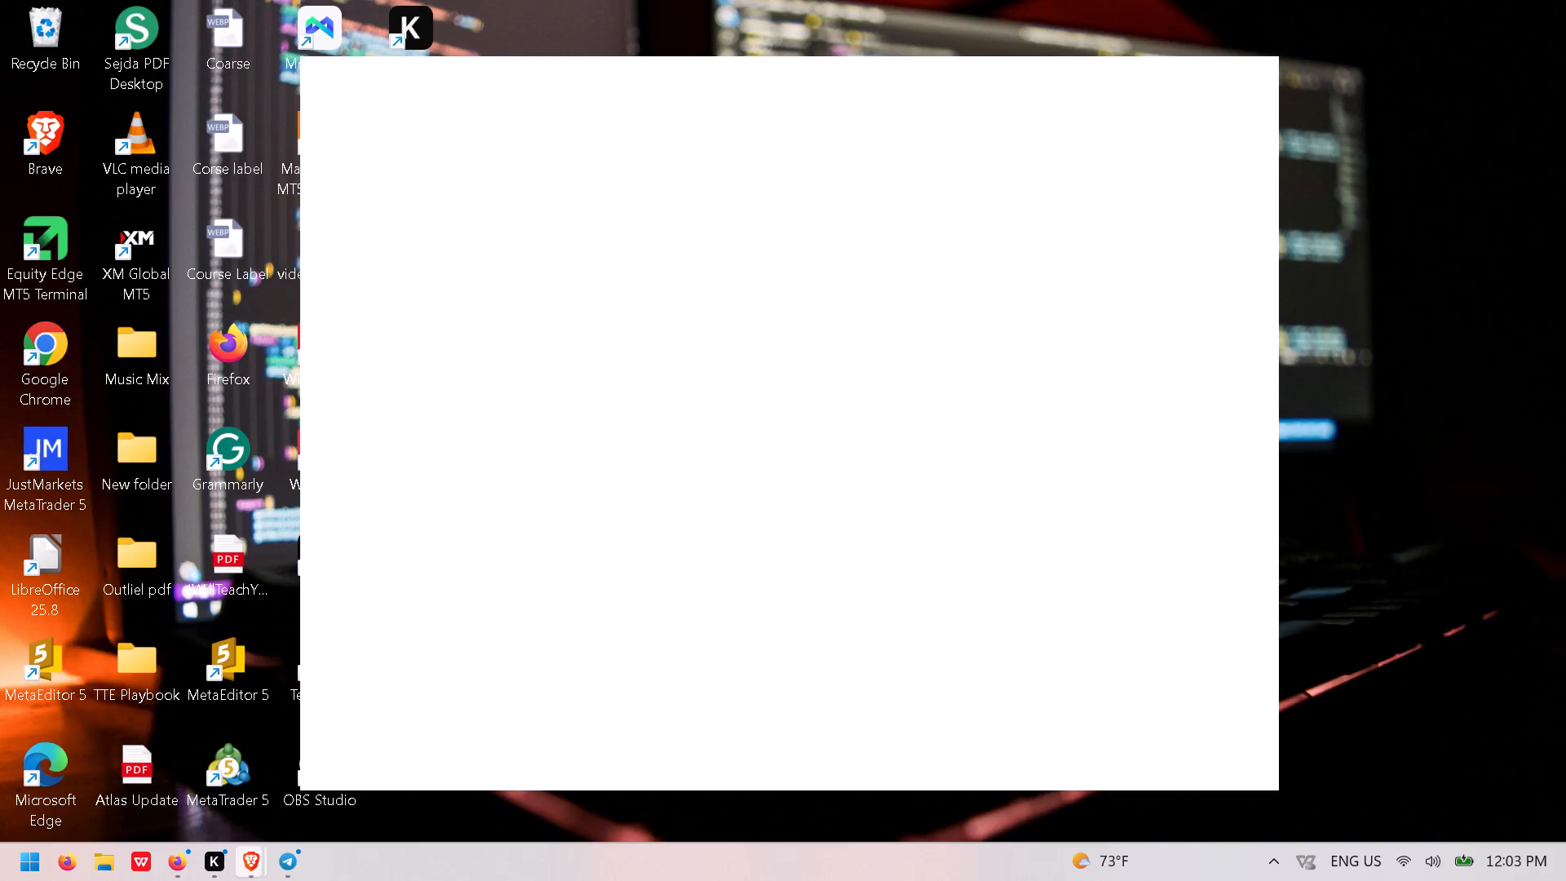
Return to the Gold chart in Brave and check the current 15-minute candle against the range box and long position.
left_click(202, 756)
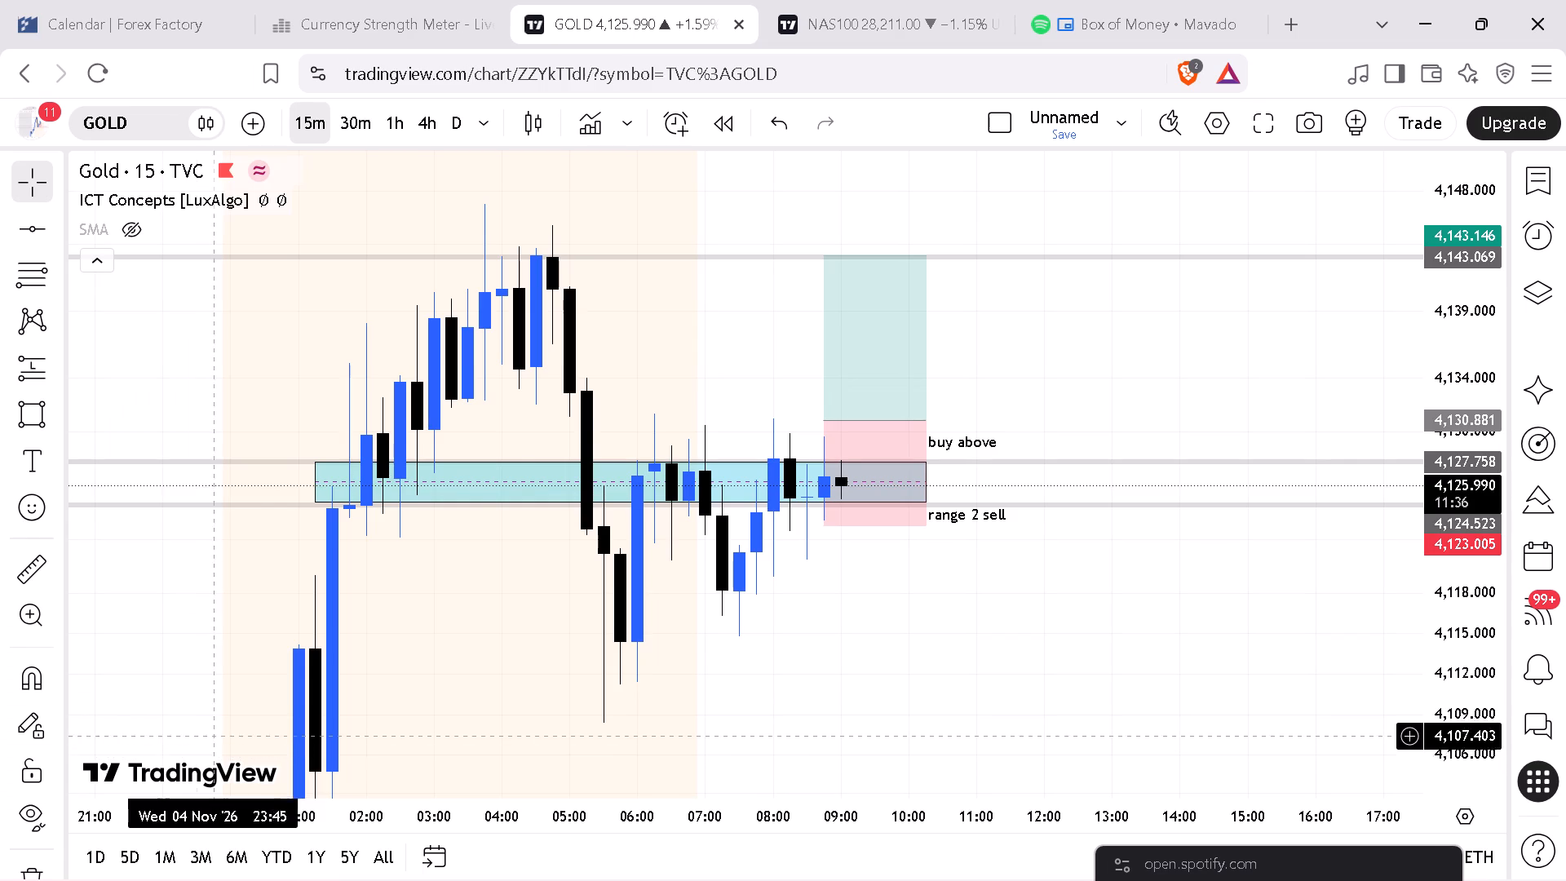
left_click_drag(1457, 572, 1453, 608)
left_click_drag(1315, 597, 1196, 608)
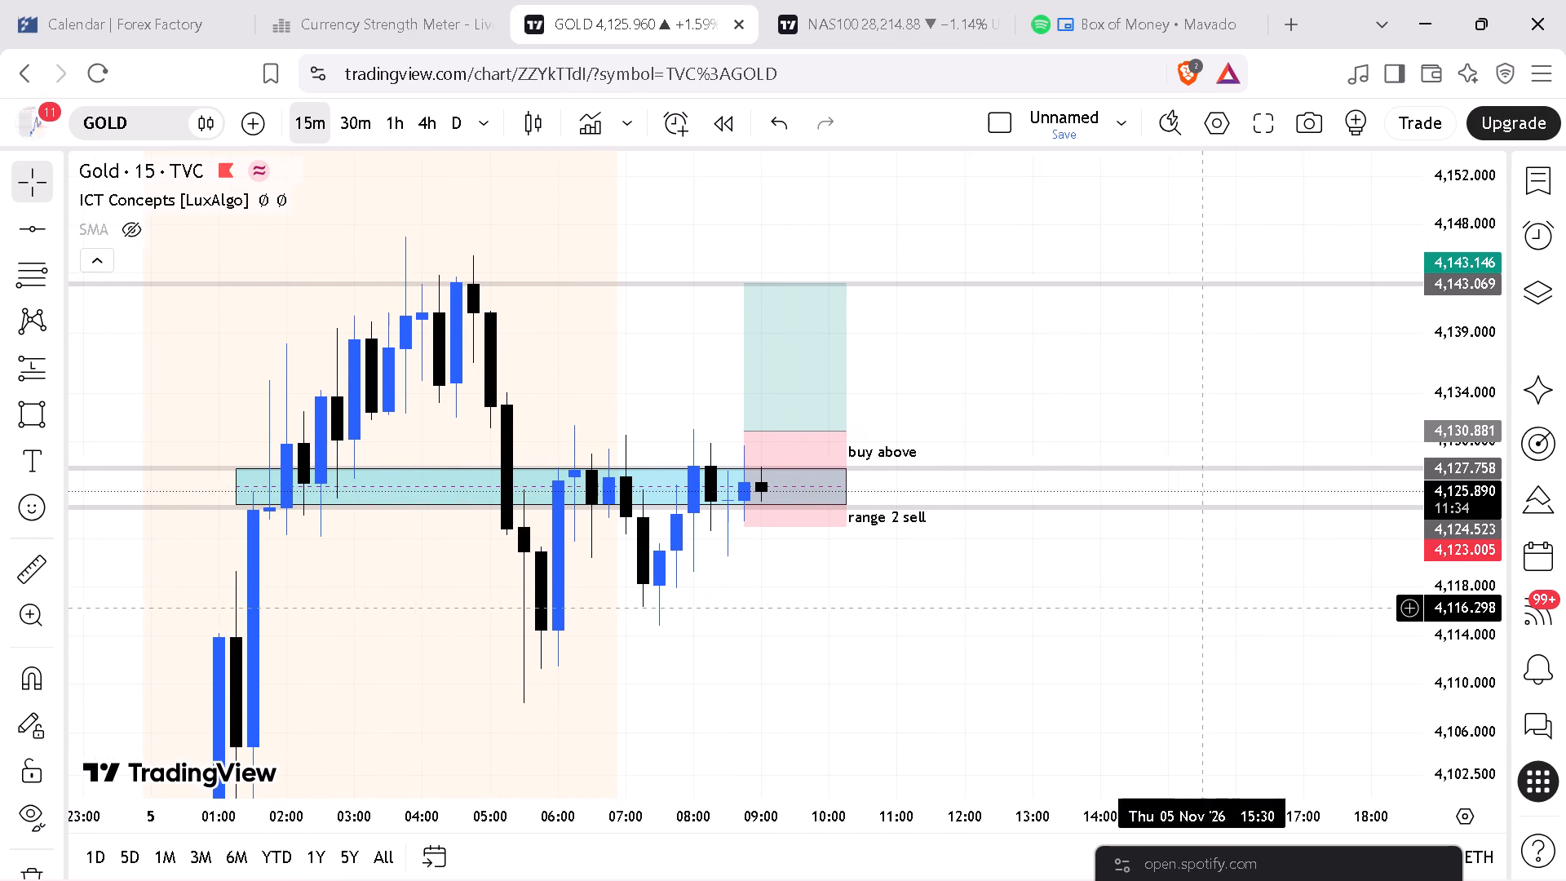
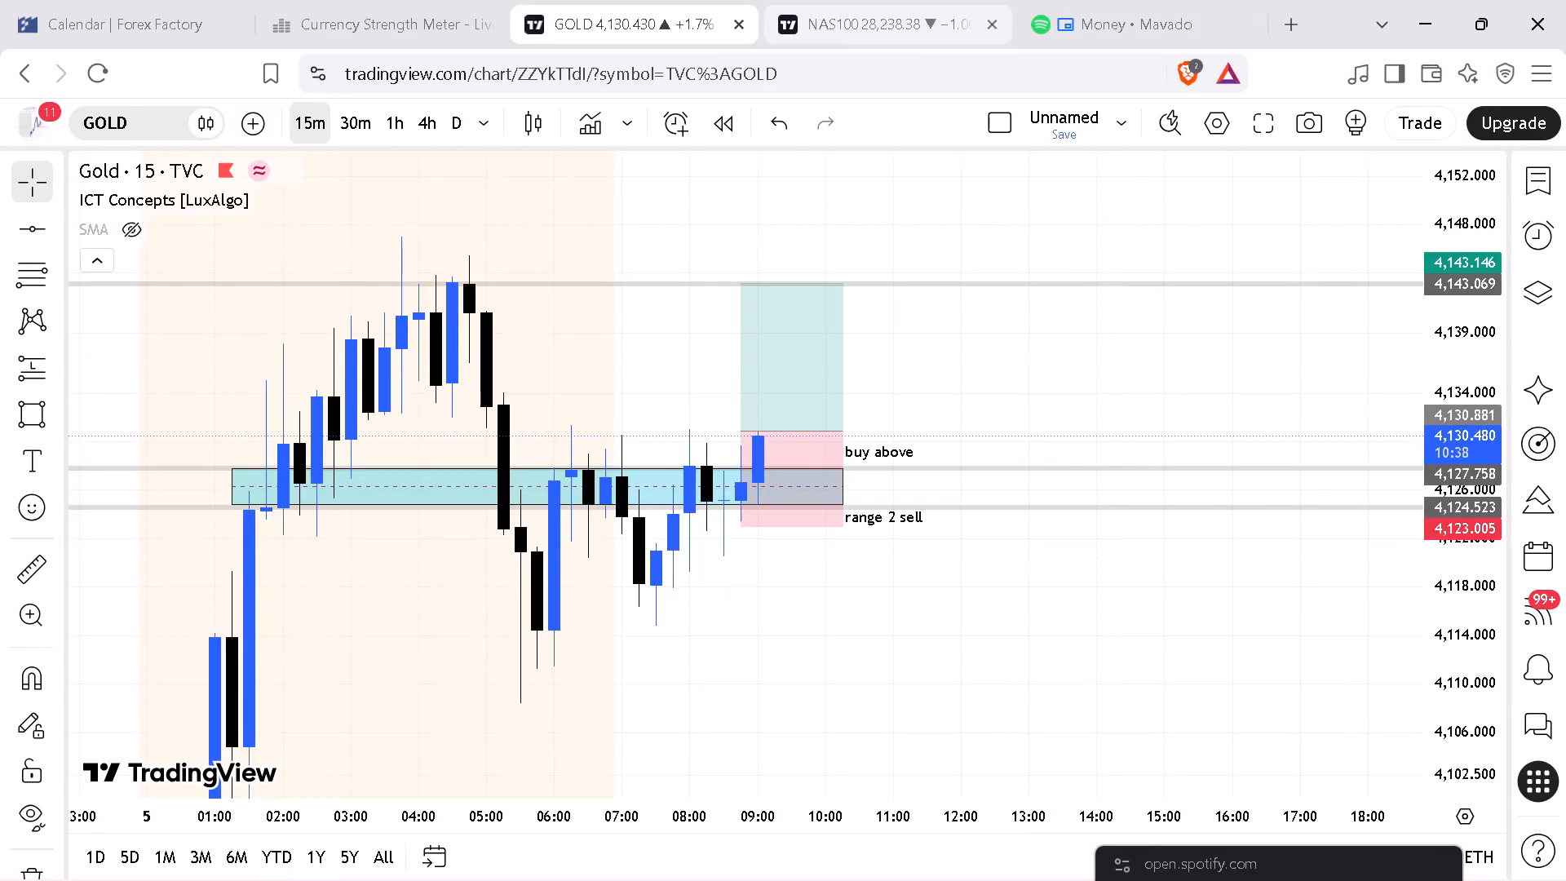
Check the NAS100 London trade on the 30-minute and 15-minute timeframes.
left_click(847, 21)
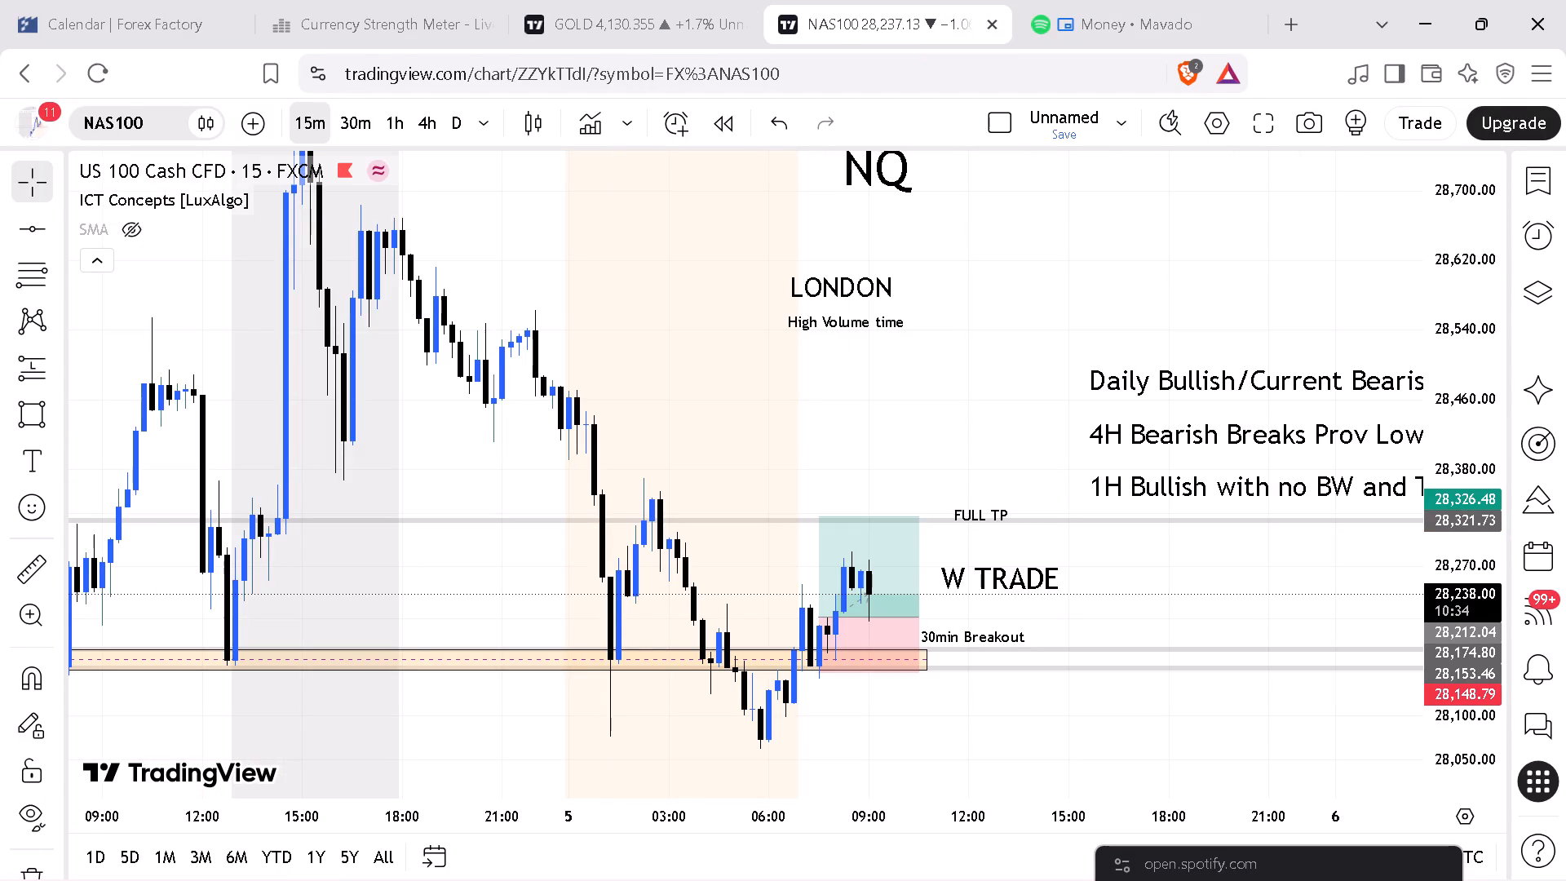
left_click(365, 128)
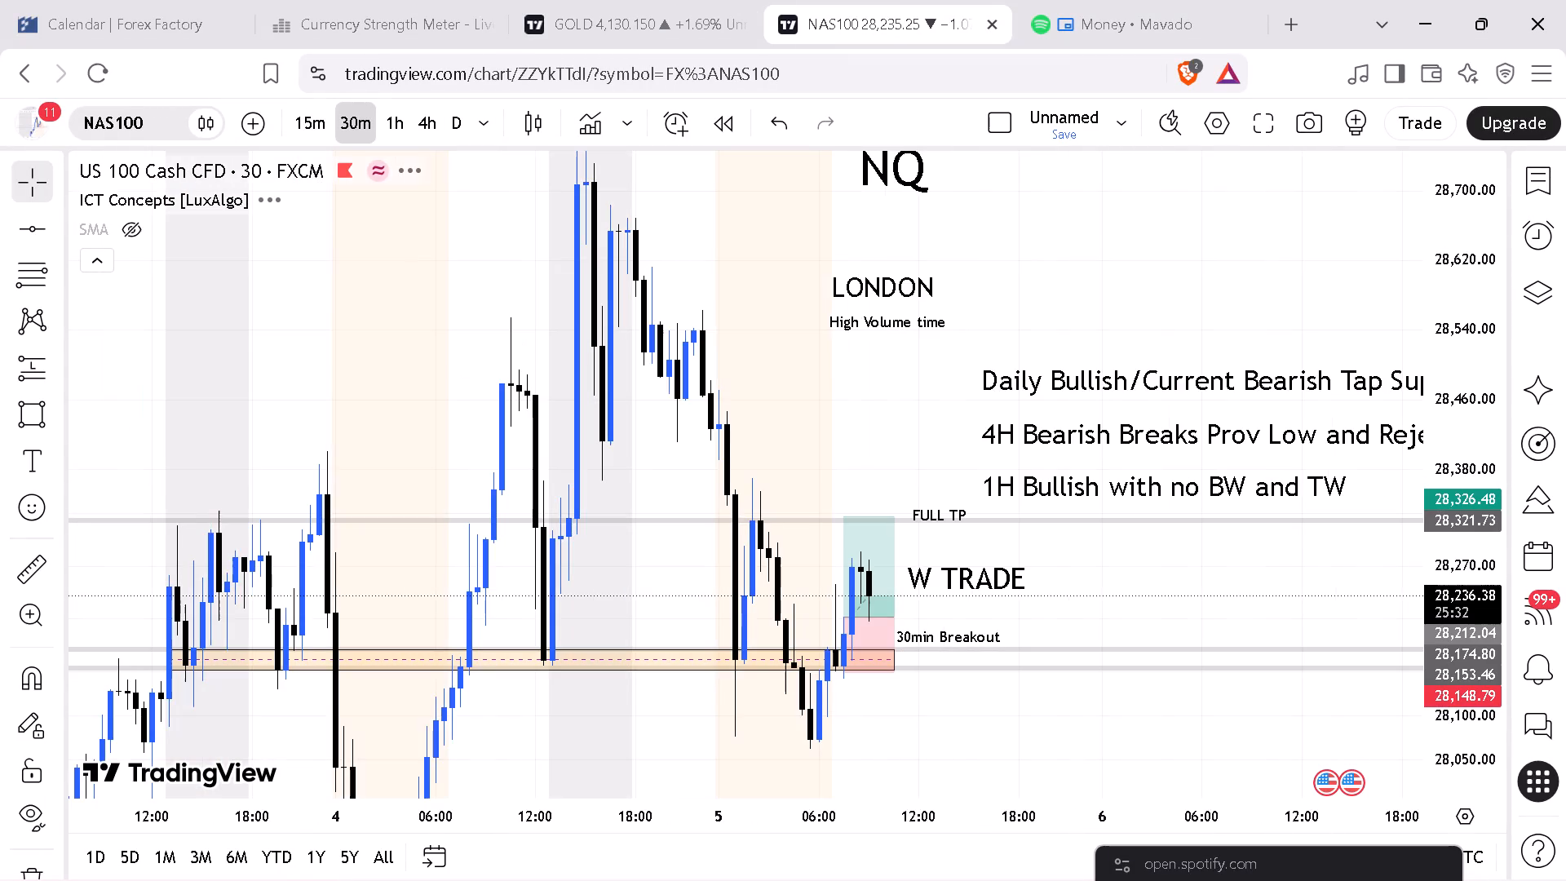
left_click(321, 131)
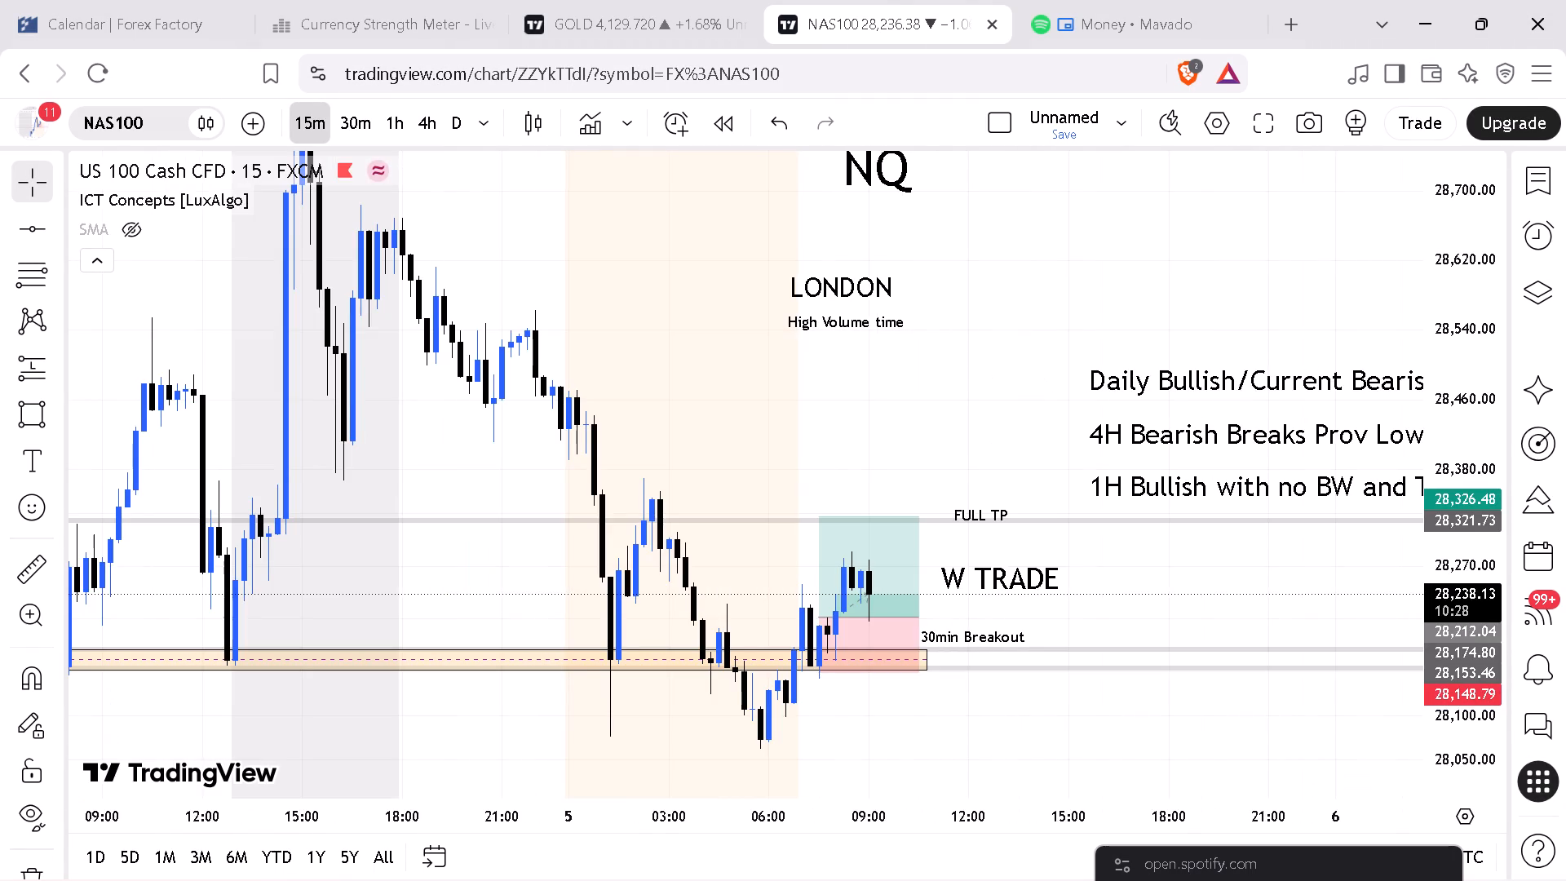
Review the Gold chart's current candles on the 30-minute, 1-hour and 4-hour timeframes.
left_click(610, 32)
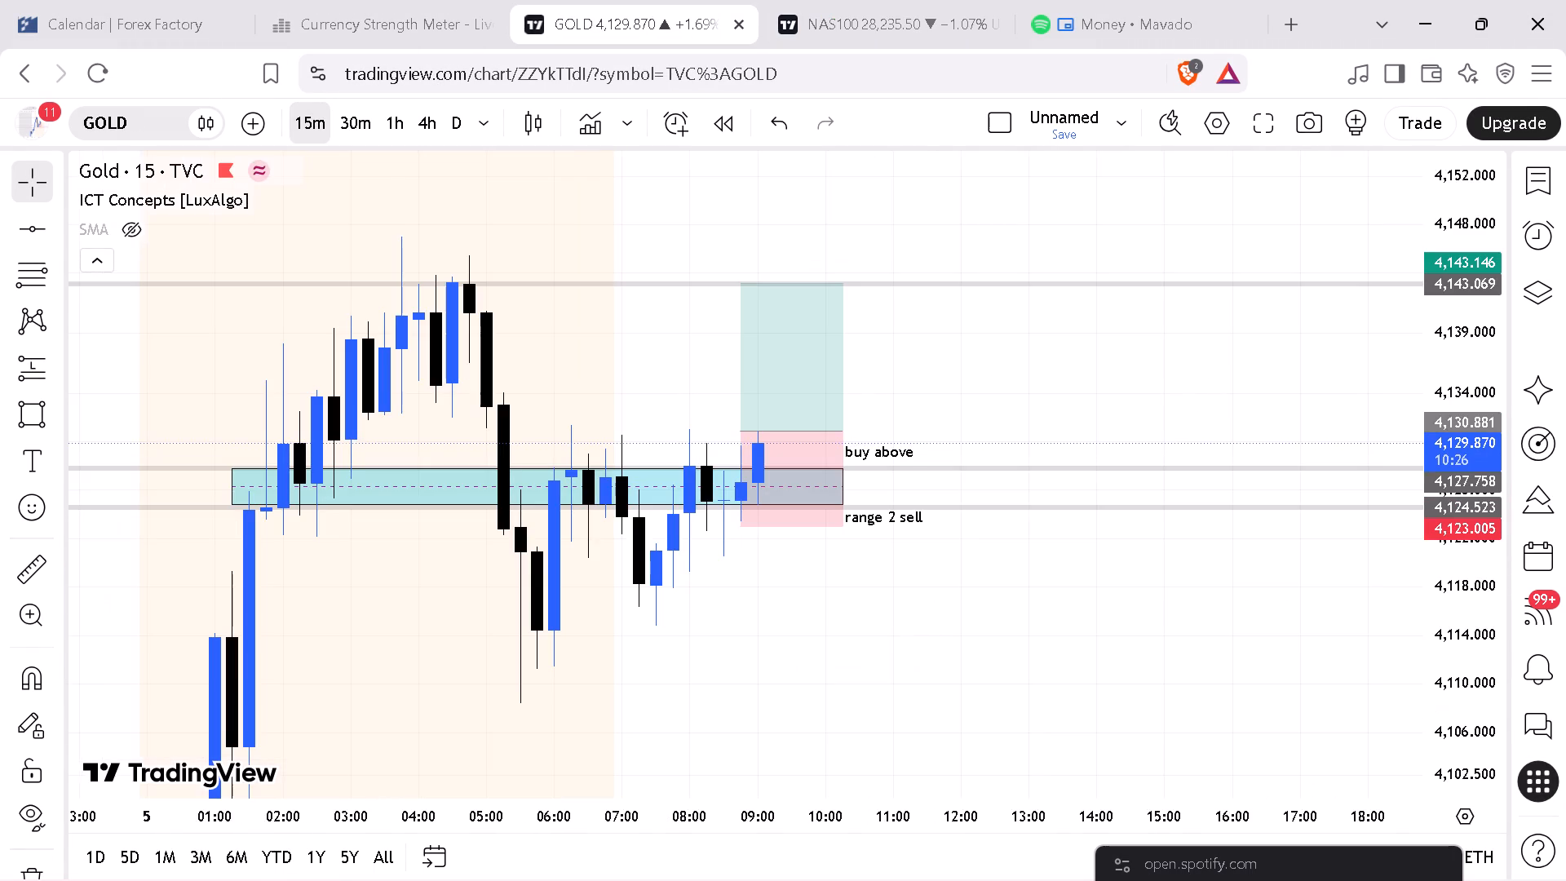
left_click(350, 138)
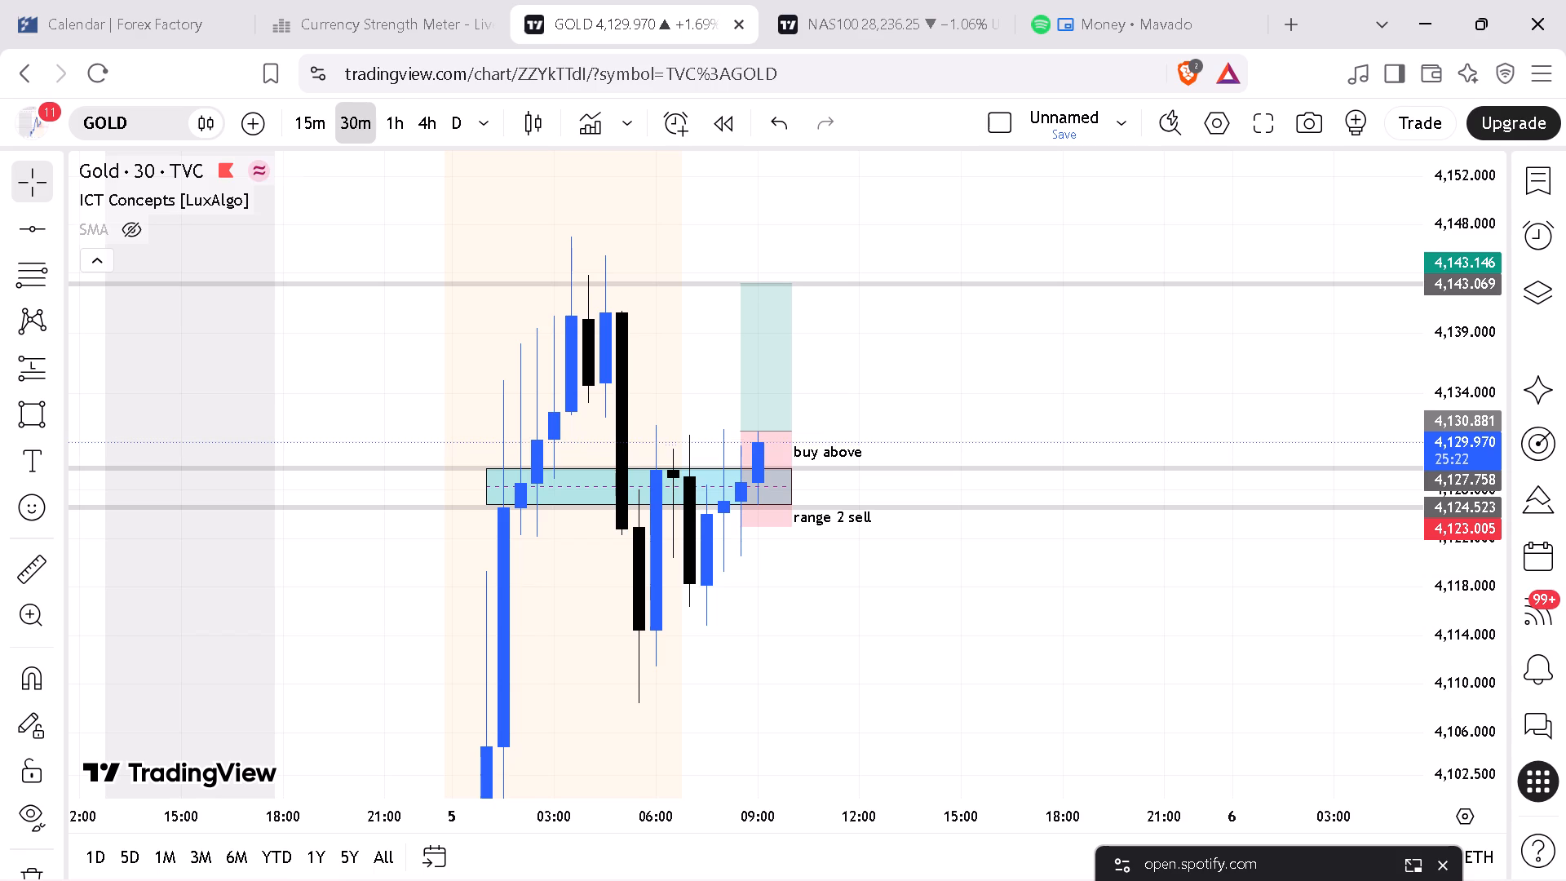
left_click(390, 125)
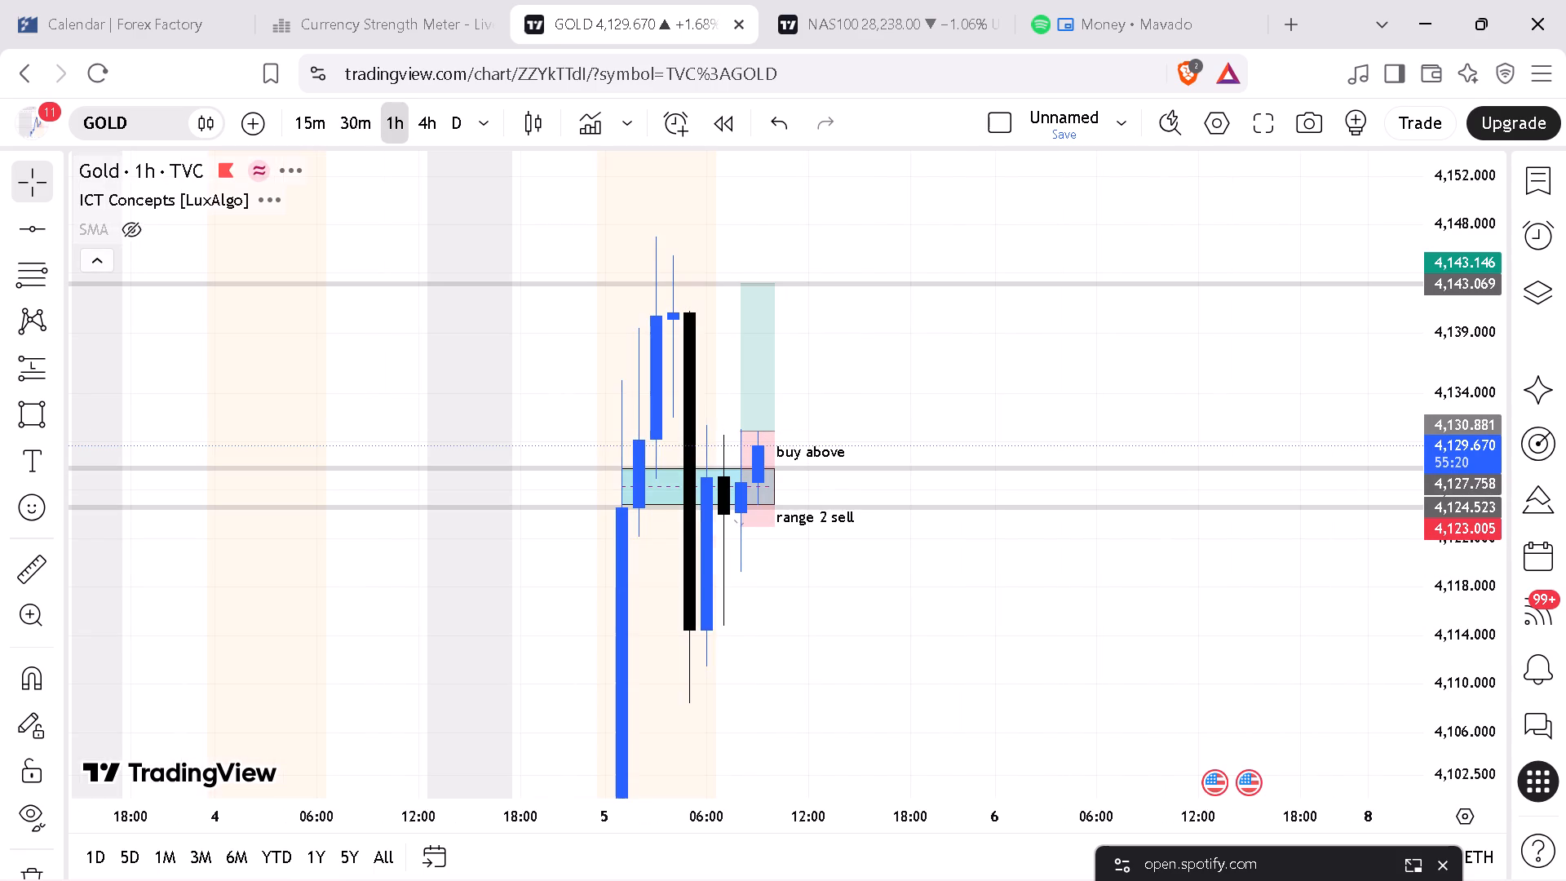
left_click(442, 123)
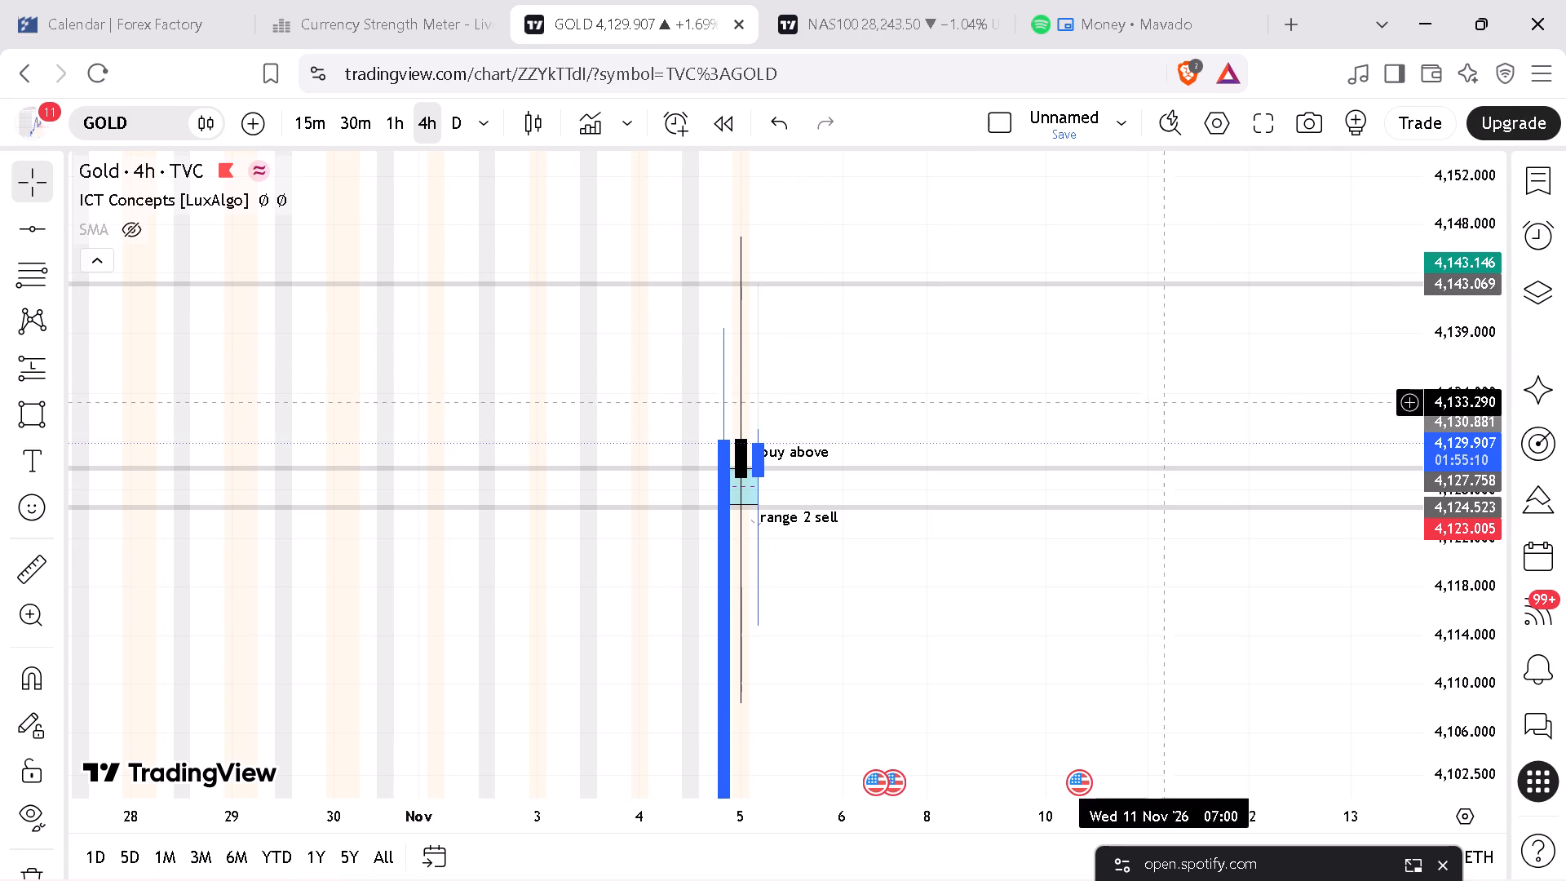
left_click_drag(1444, 349, 1483, 656)
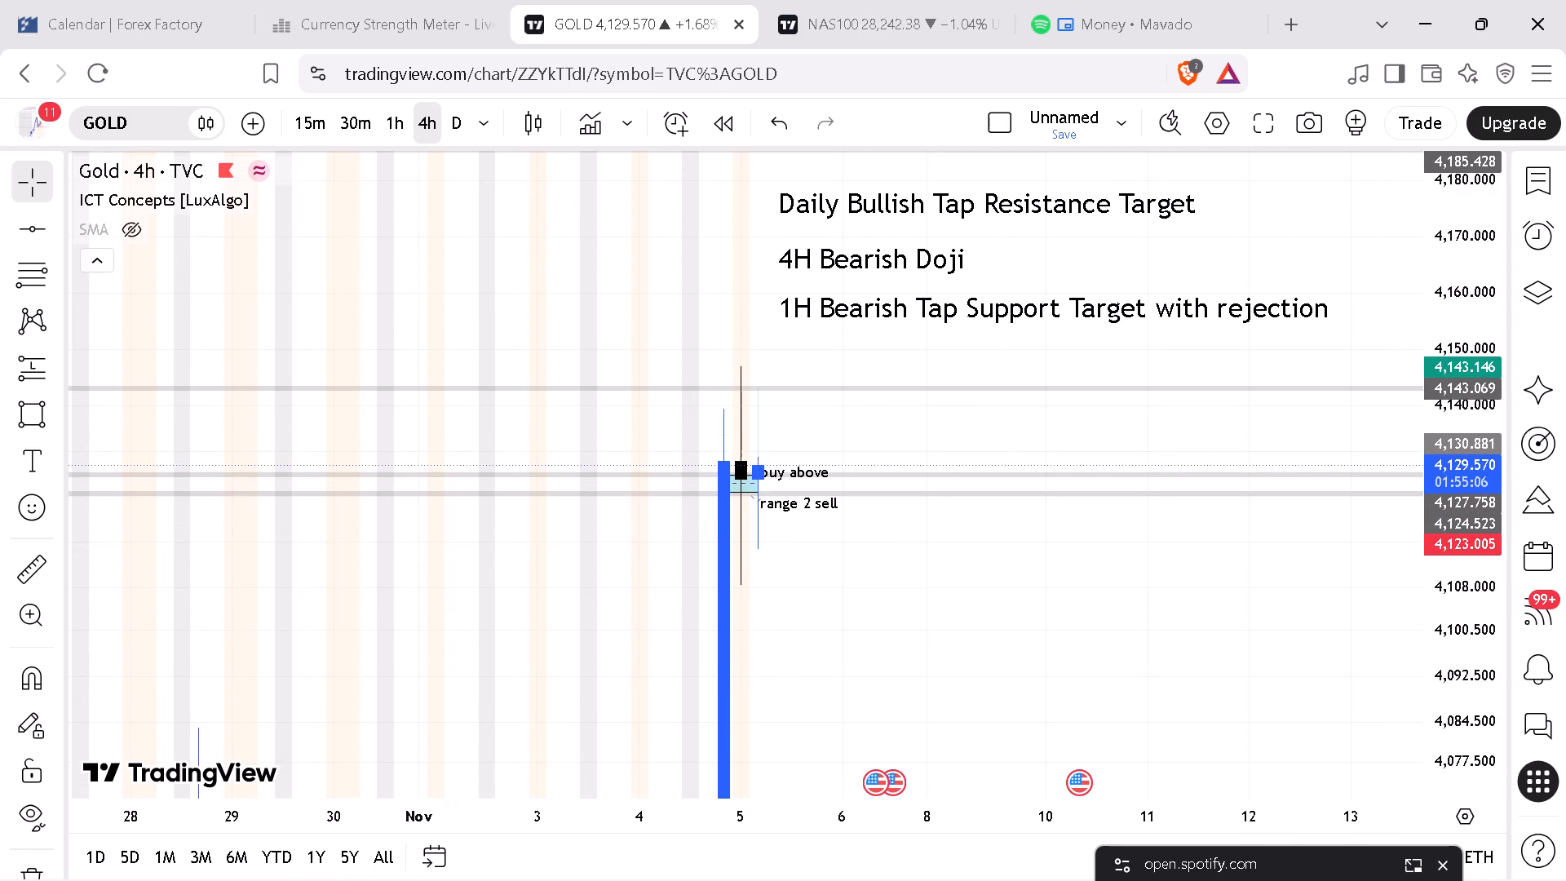
Go back to the 15-minute Gold chart and examine the current candle against the range box and long position.
left_click(314, 131)
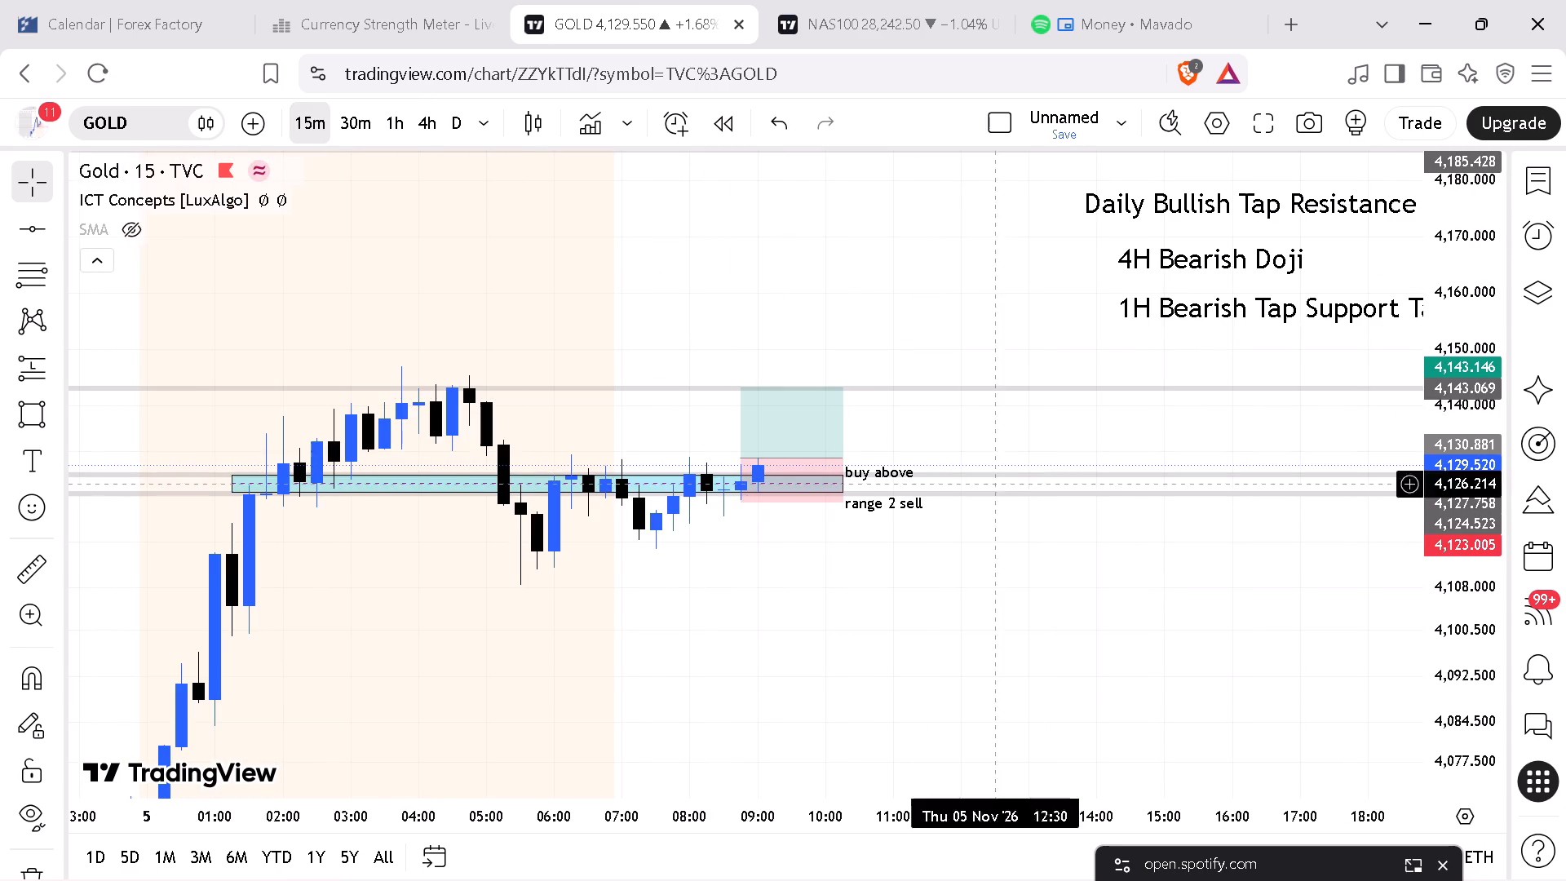
left_click_drag(1458, 657, 1454, 515)
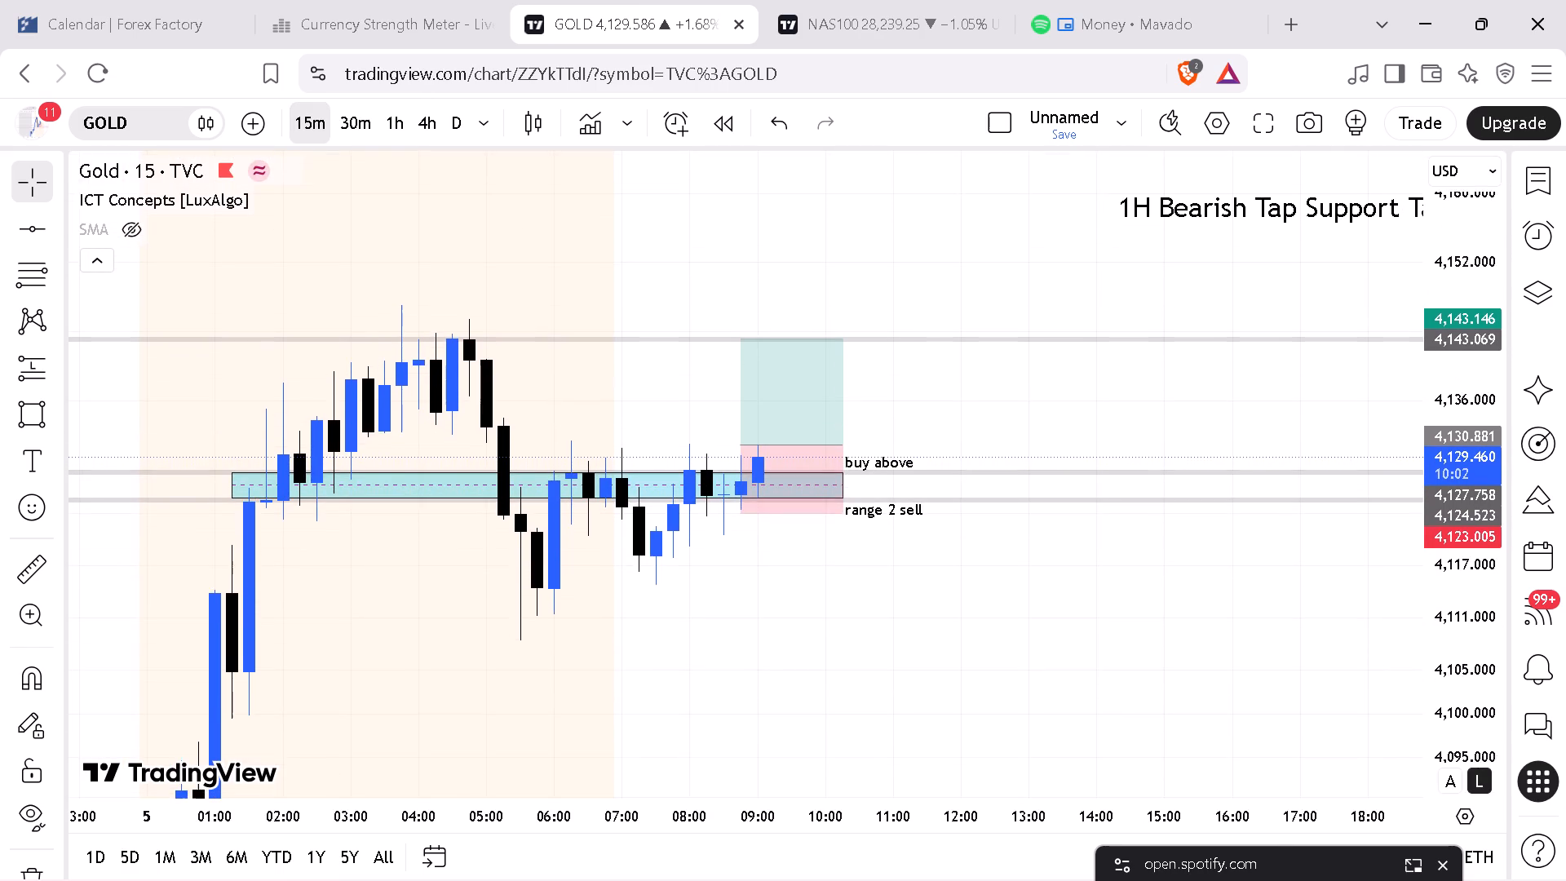
left_click_drag(1454, 515, 1477, 428)
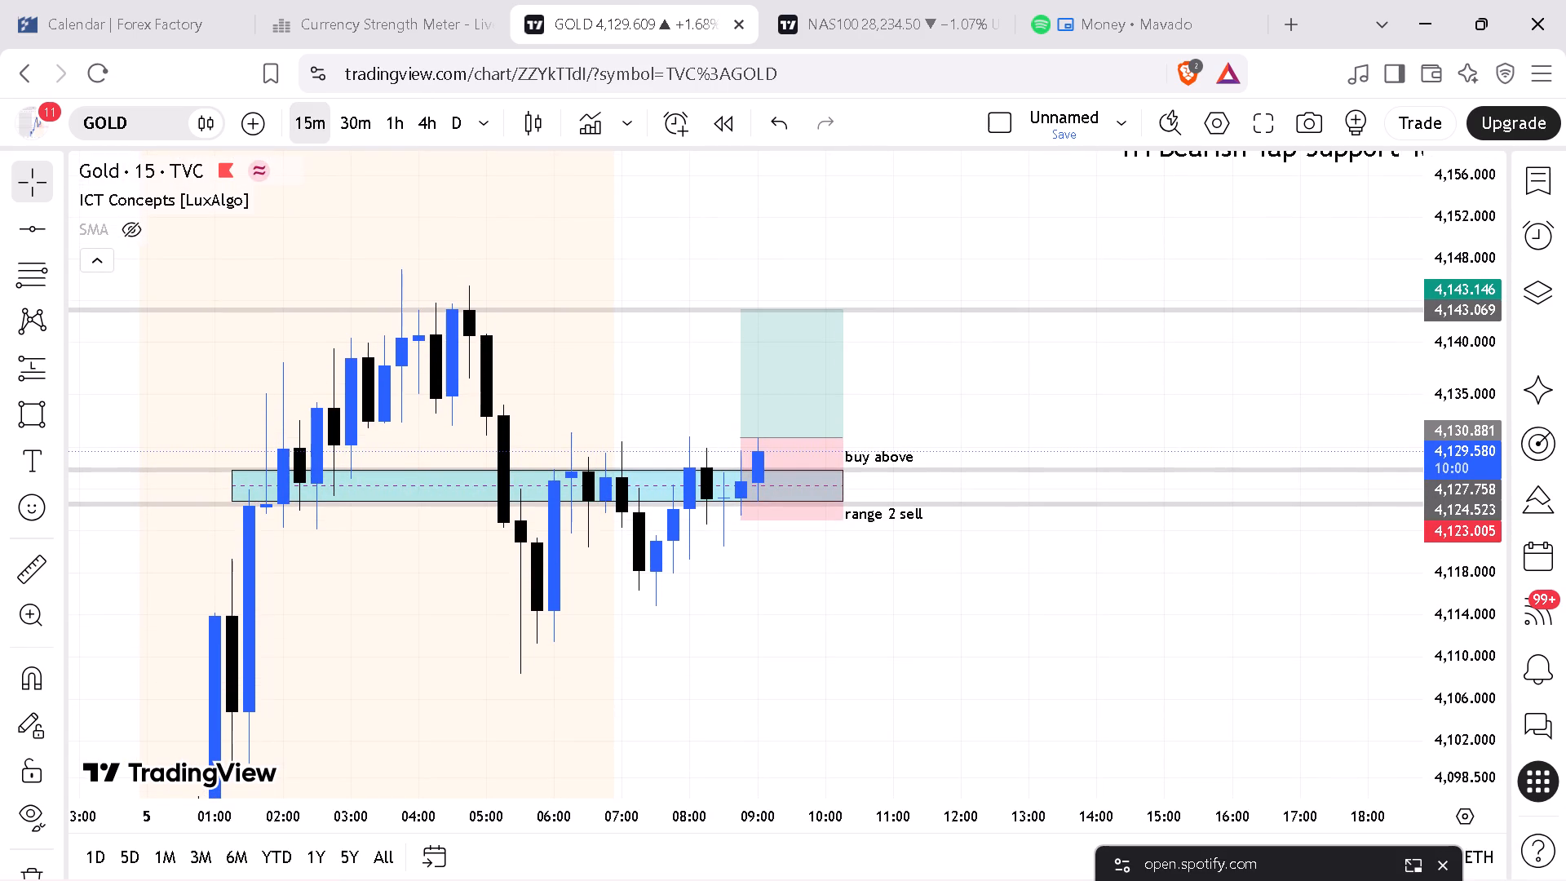
left_click_drag(869, 821, 1001, 812)
left_click_drag(1021, 715, 904, 675)
left_click_drag(1444, 601, 1446, 647)
left_click_drag(1197, 619, 1102, 619)
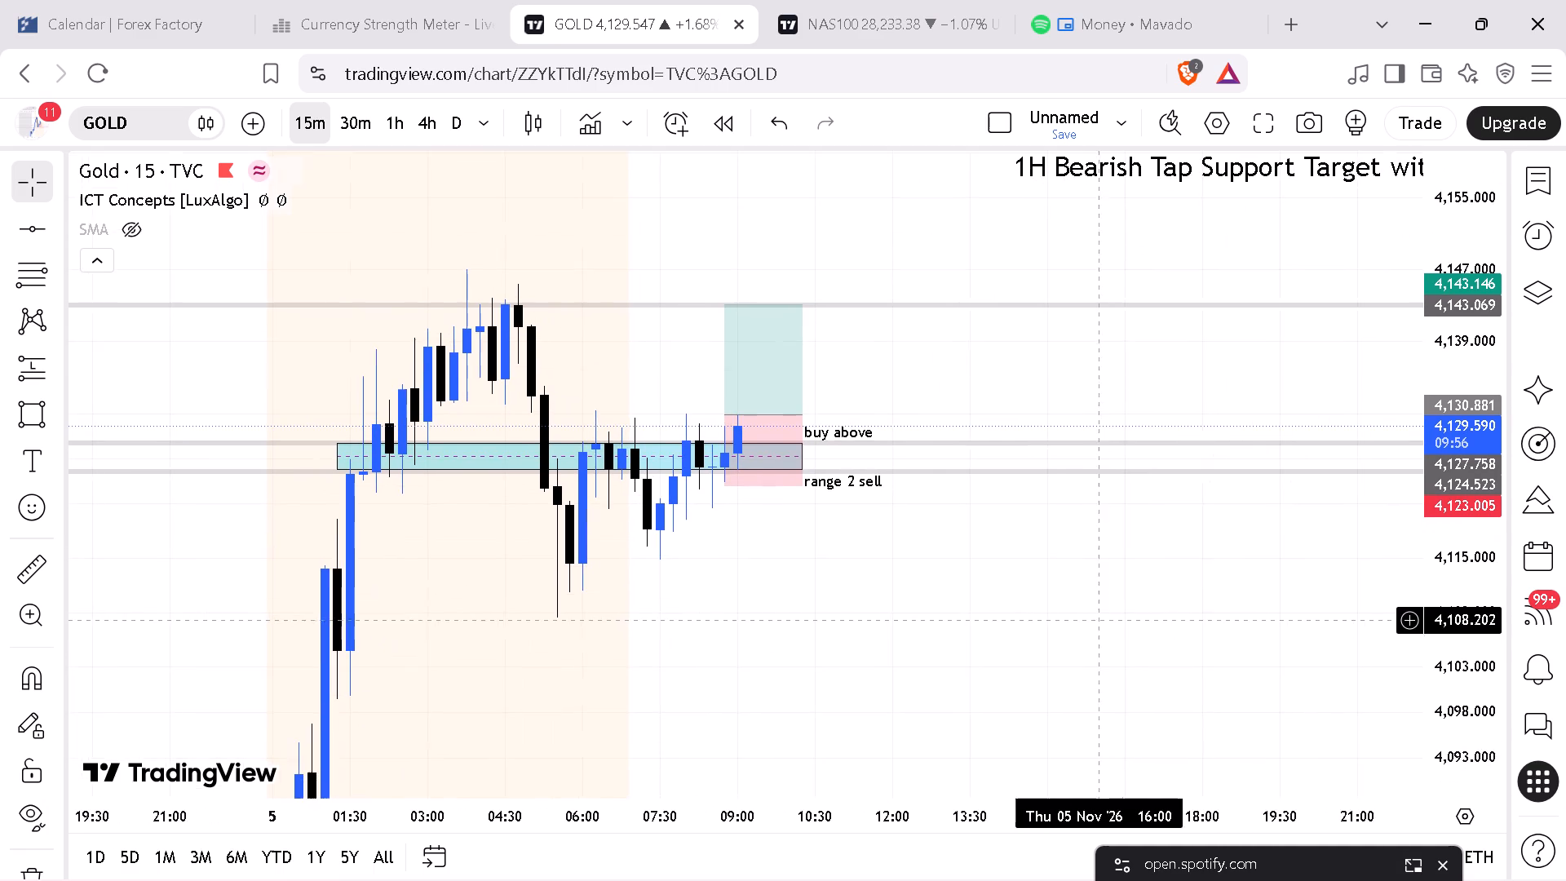
left_click_drag(1102, 619, 1104, 620)
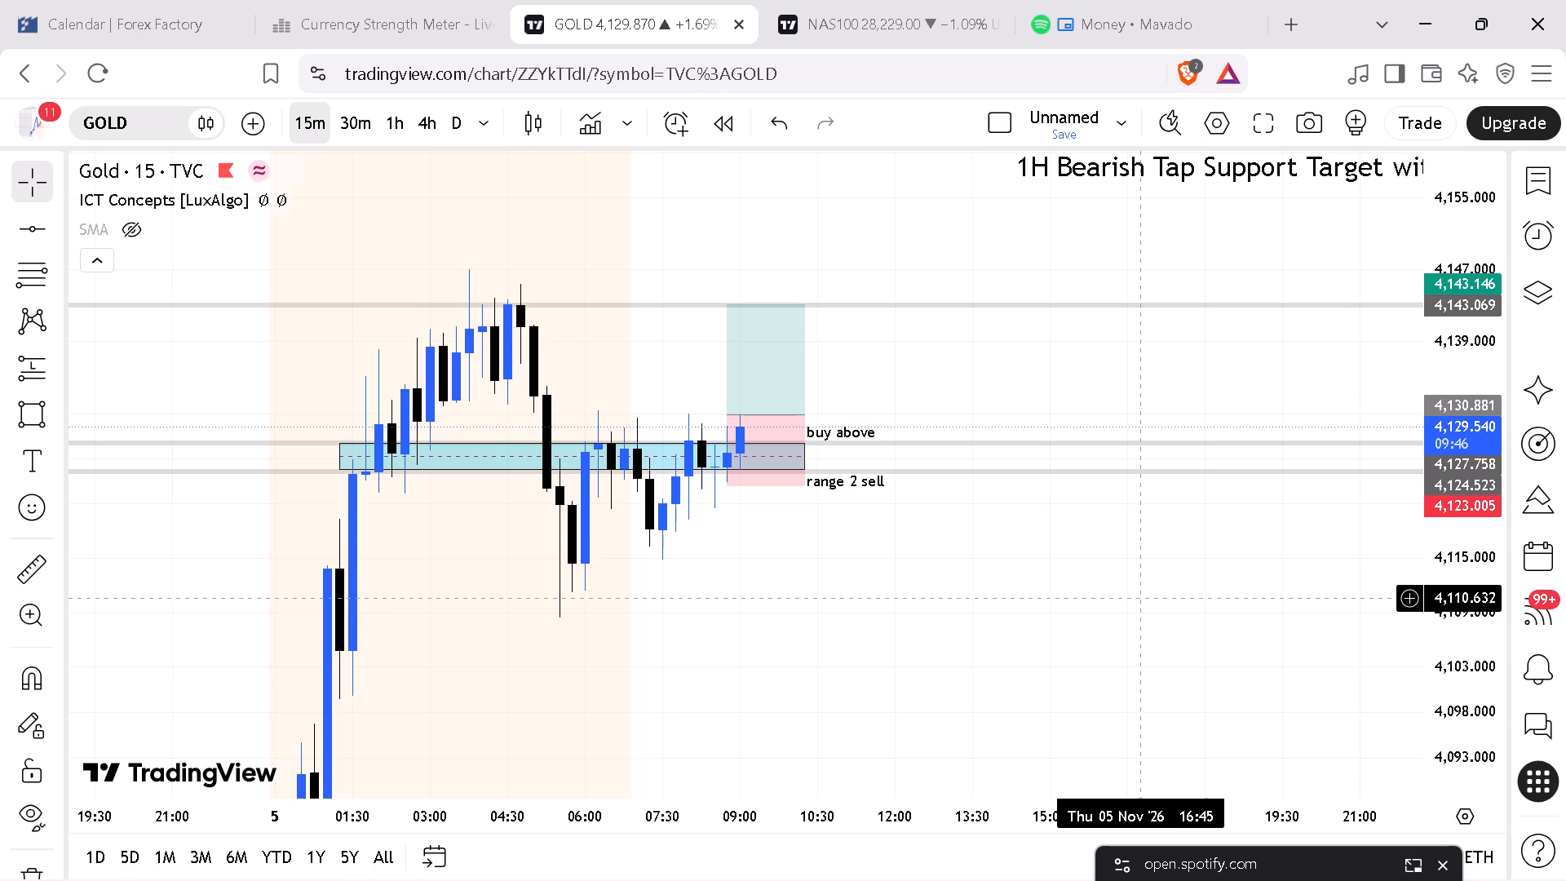
Check the NAS100 trade's progress on the 15-minute chart.
left_click(856, 12)
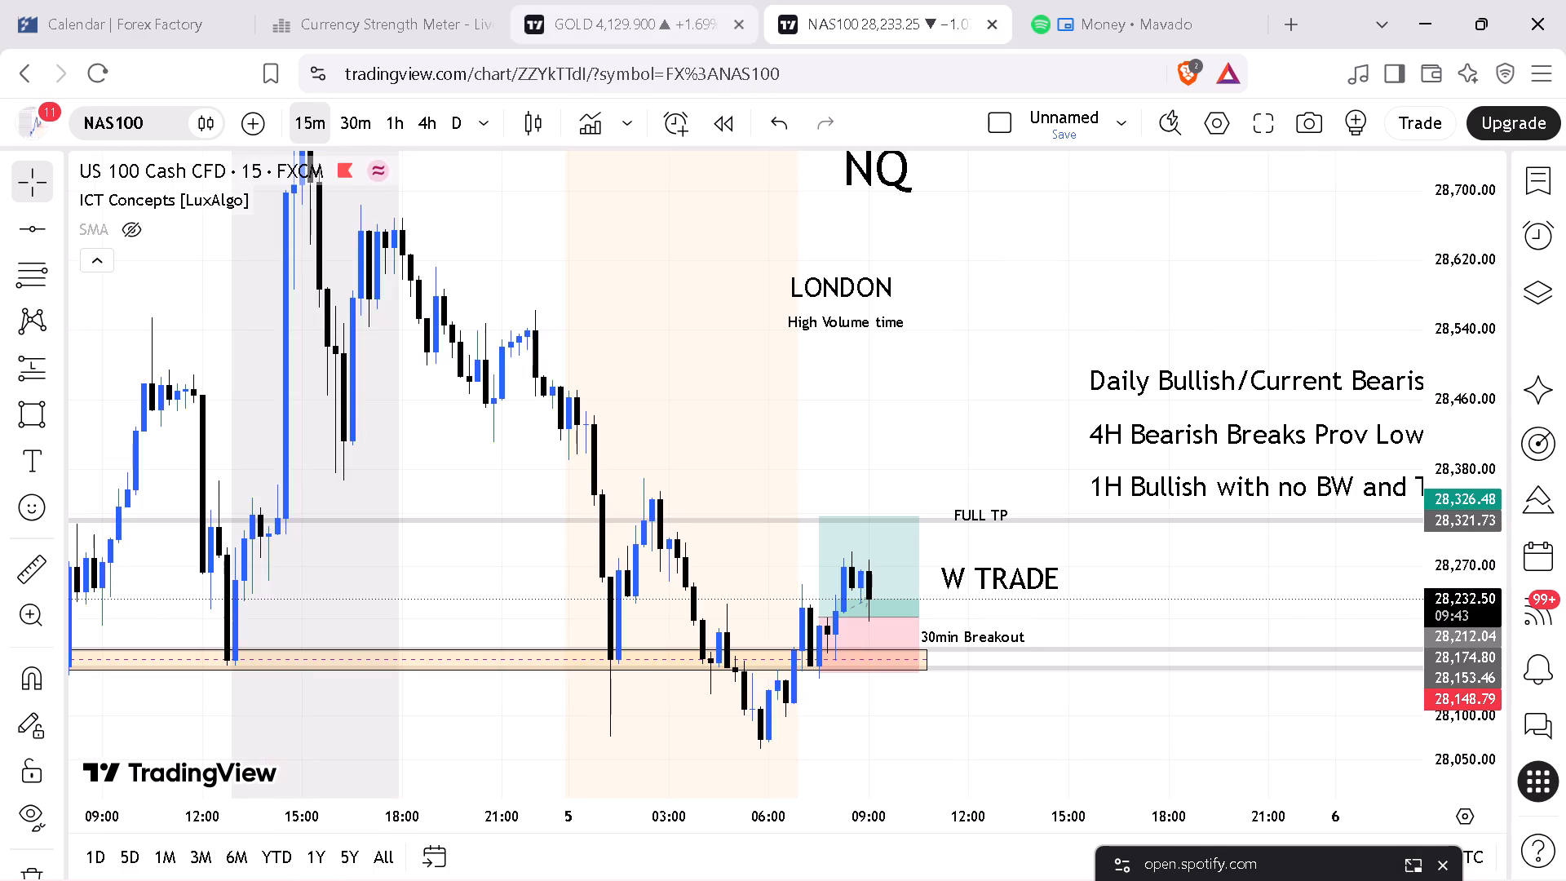
On the Gold chart, move the Daily, 4H and 1H bias notes down into a compact stack just above the 4,143.069 level.
left_click(615, 20)
left_click_drag(1145, 371, 949, 496)
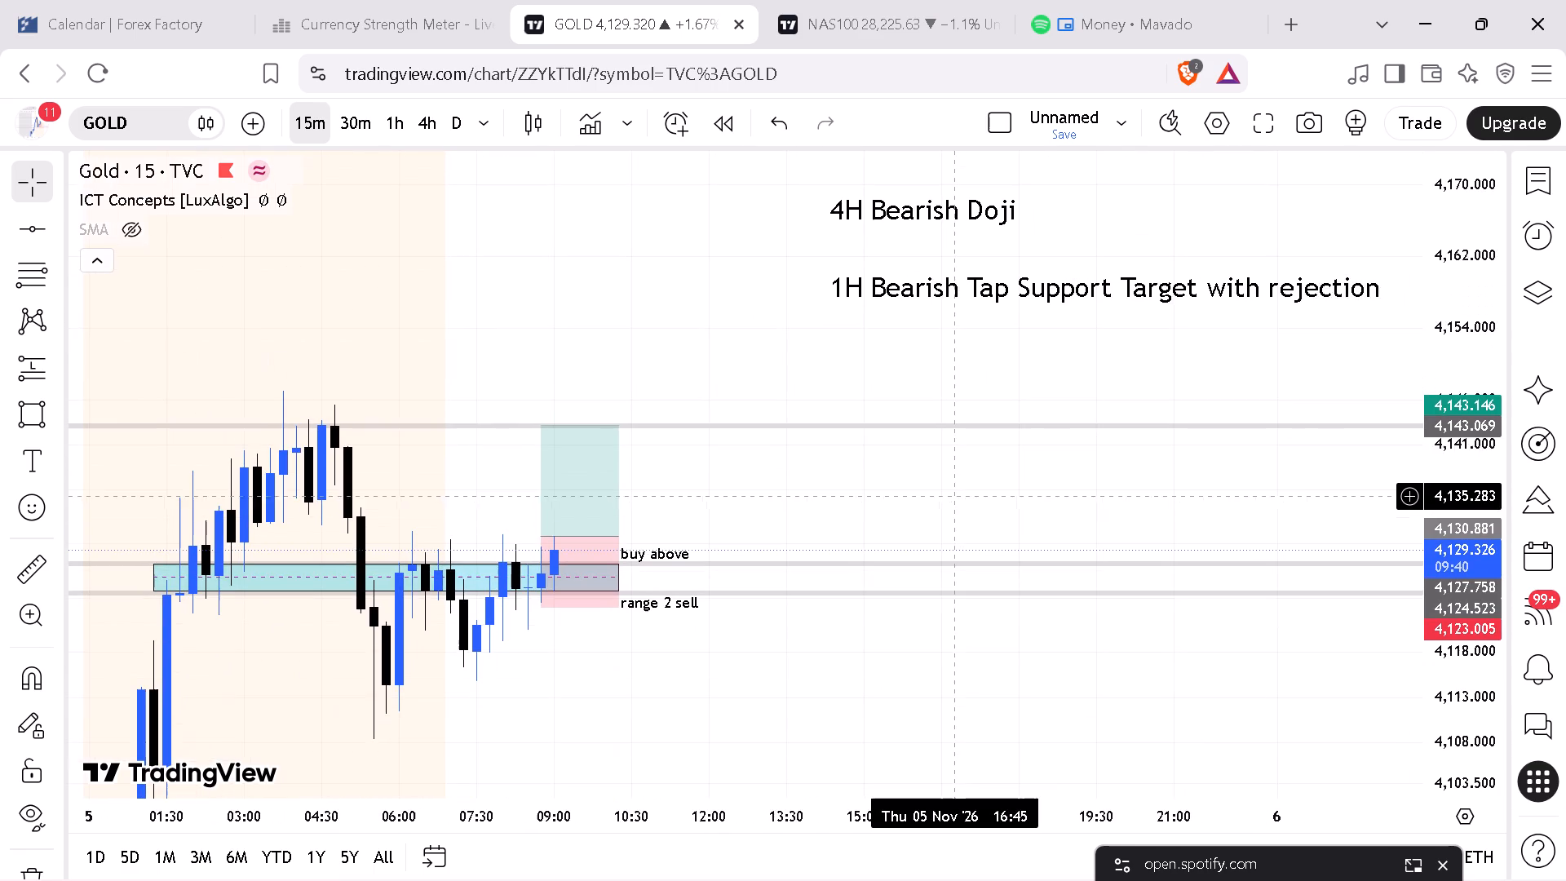
left_click_drag(937, 288, 883, 401)
left_click_drag(877, 204, 828, 344)
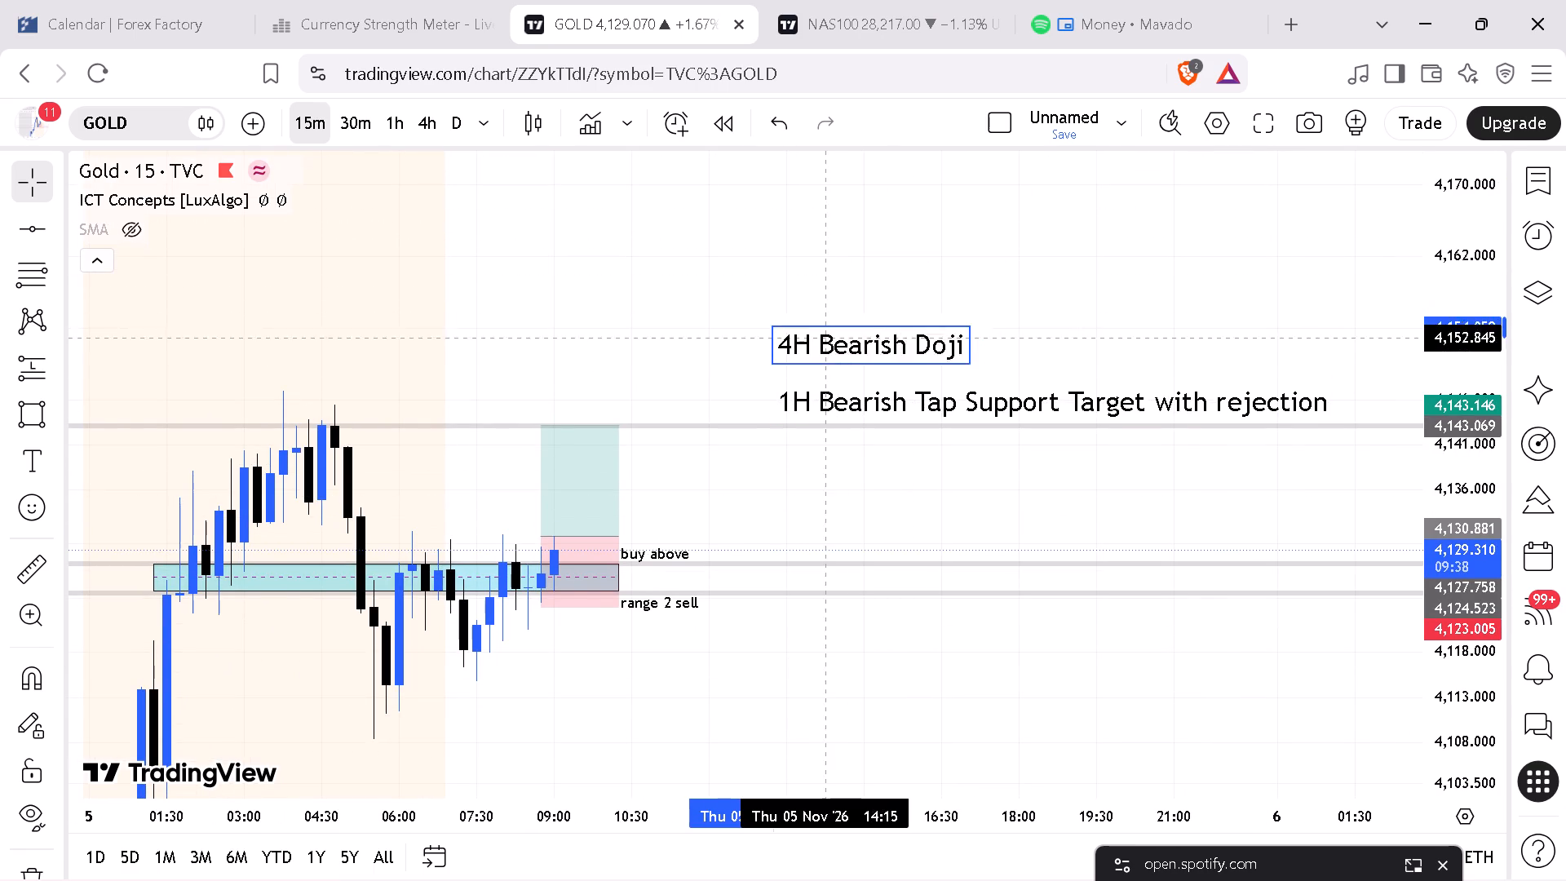
left_click_drag(828, 344, 838, 348)
left_click_drag(706, 264, 695, 417)
left_click_drag(820, 252, 790, 424)
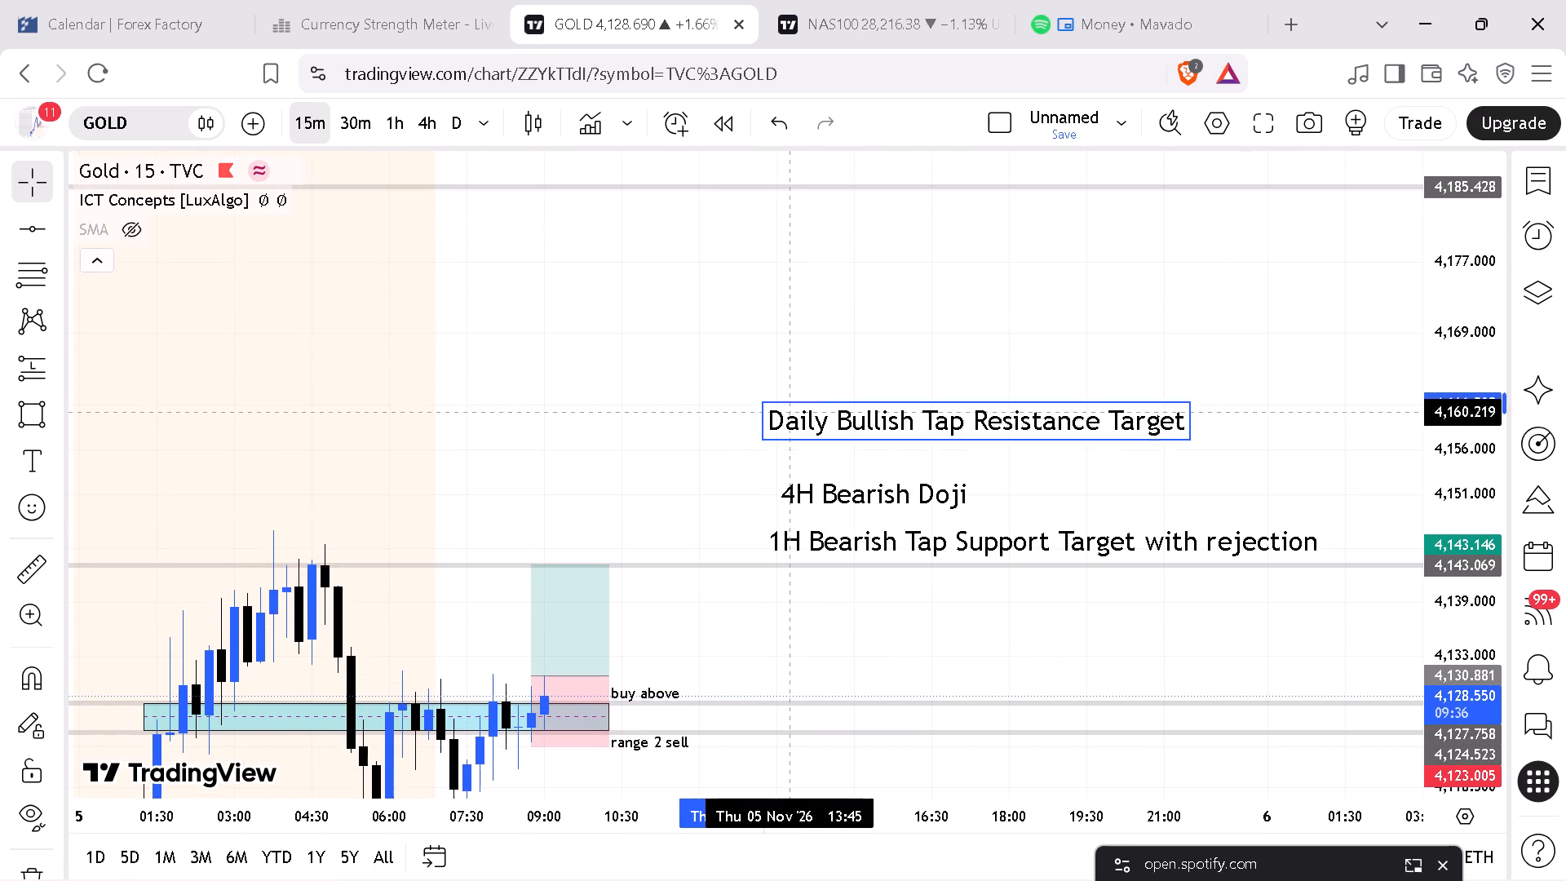
left_click_drag(790, 424, 791, 440)
left_click_drag(816, 496, 801, 501)
left_click_drag(792, 449, 786, 448)
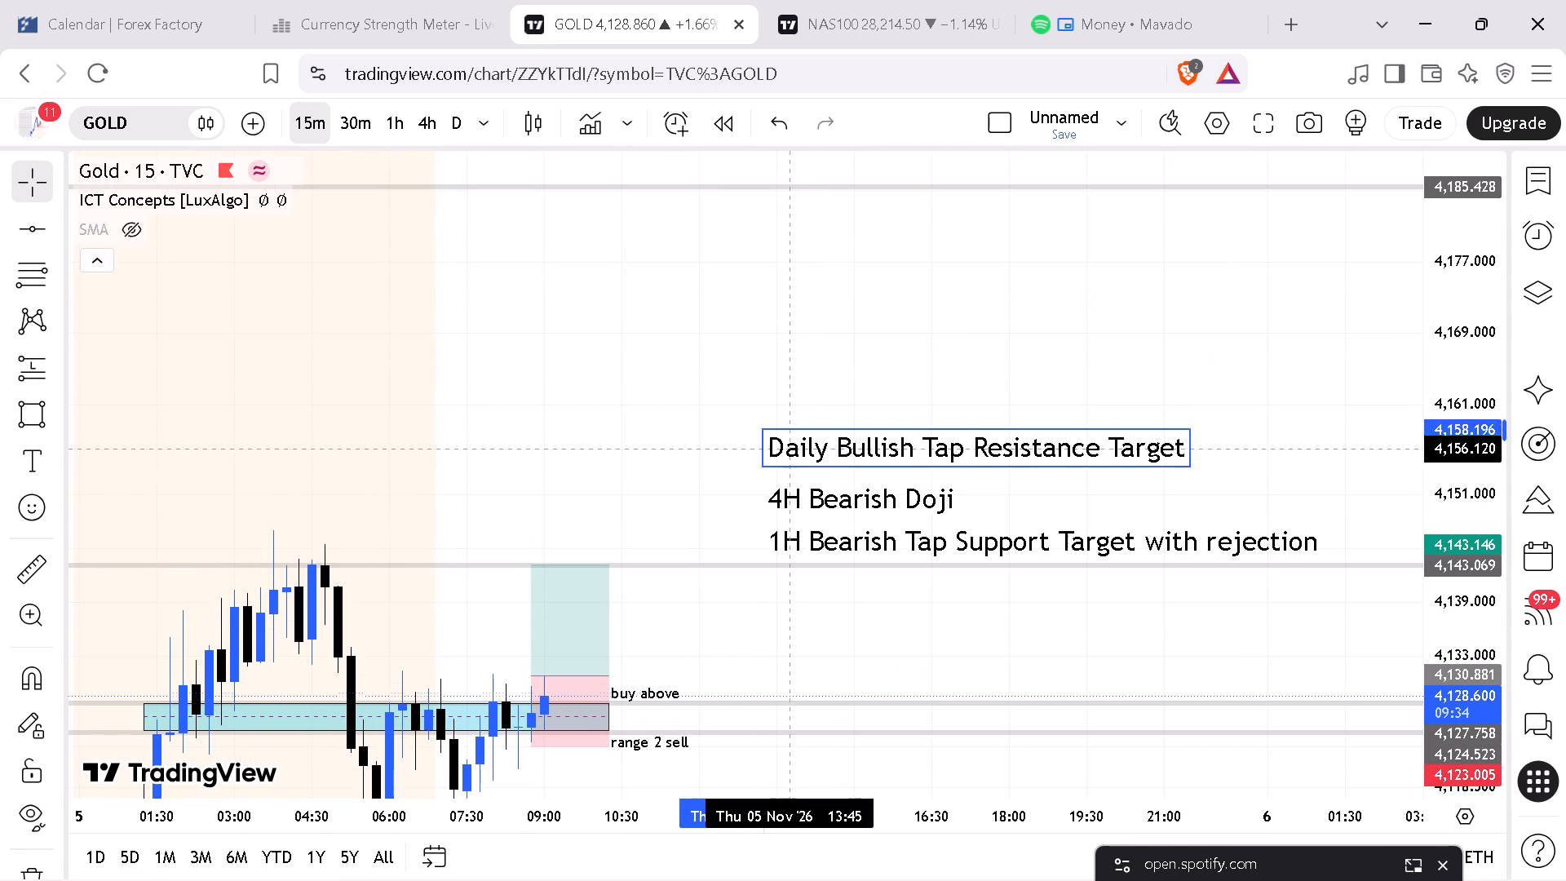
left_click_drag(786, 448, 785, 457)
Line up the starting edges of the Daily, 4H and 1H bias notes on the Gold chart.
left_click_drag(670, 427, 747, 347)
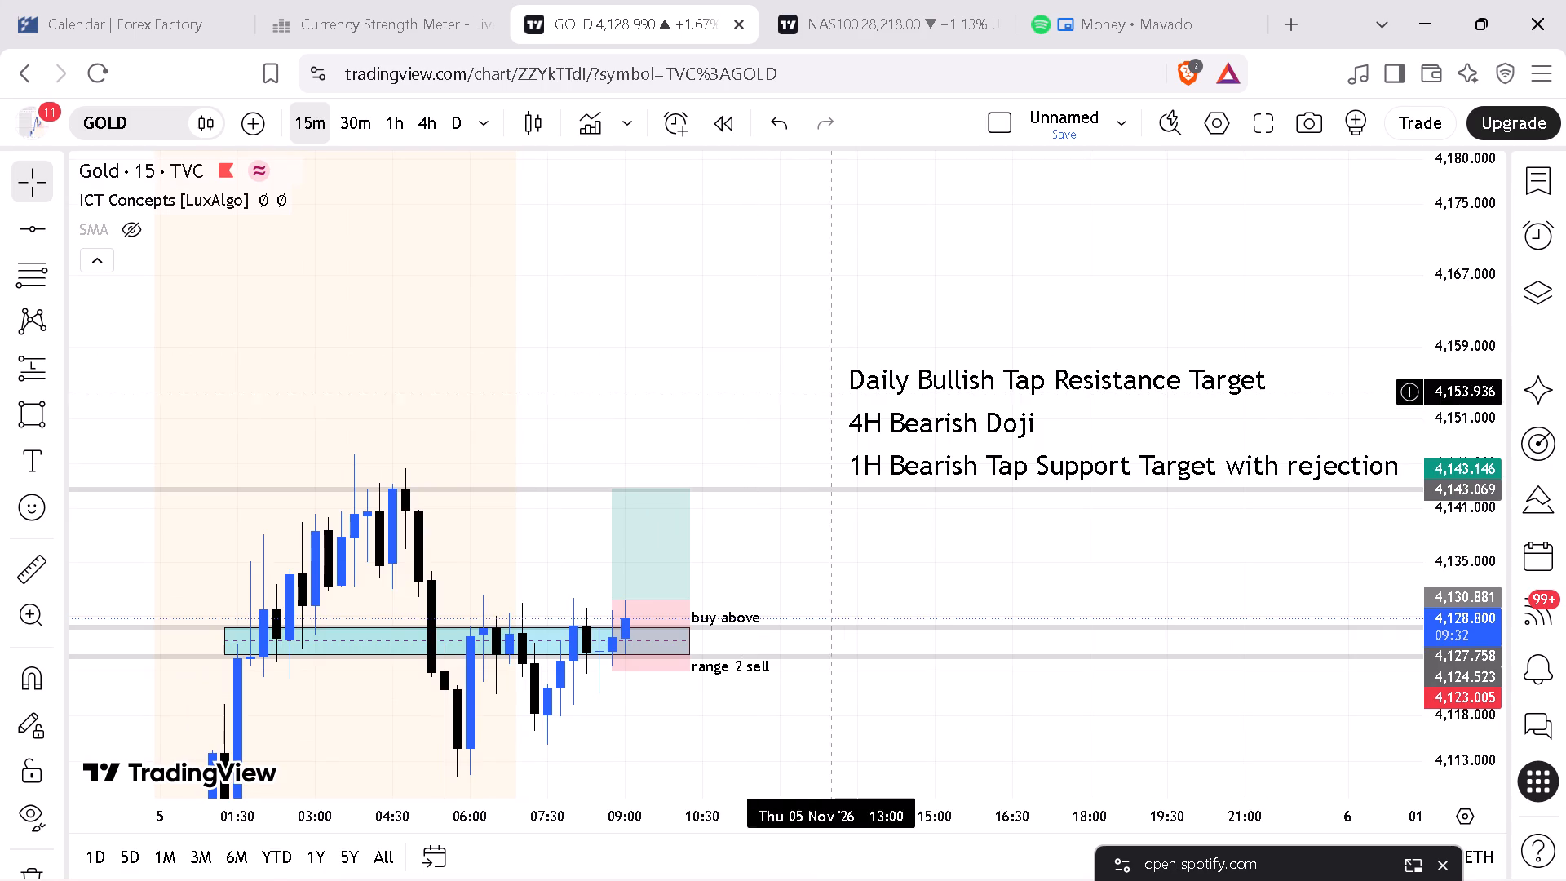
left_click_drag(881, 464, 865, 465)
left_click(859, 429)
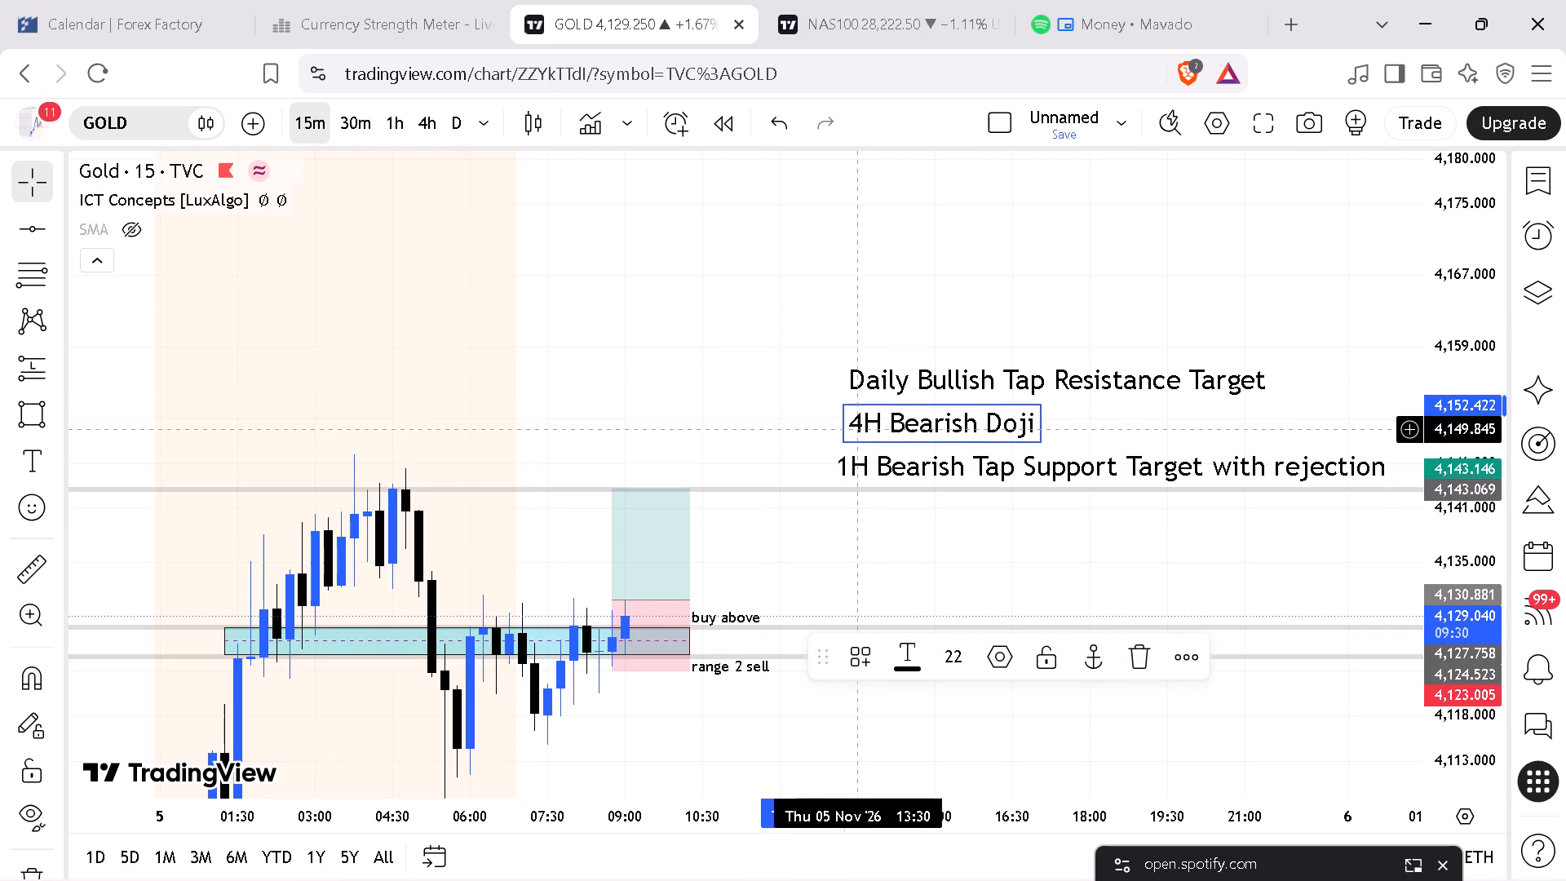
left_click_drag(871, 376, 852, 378)
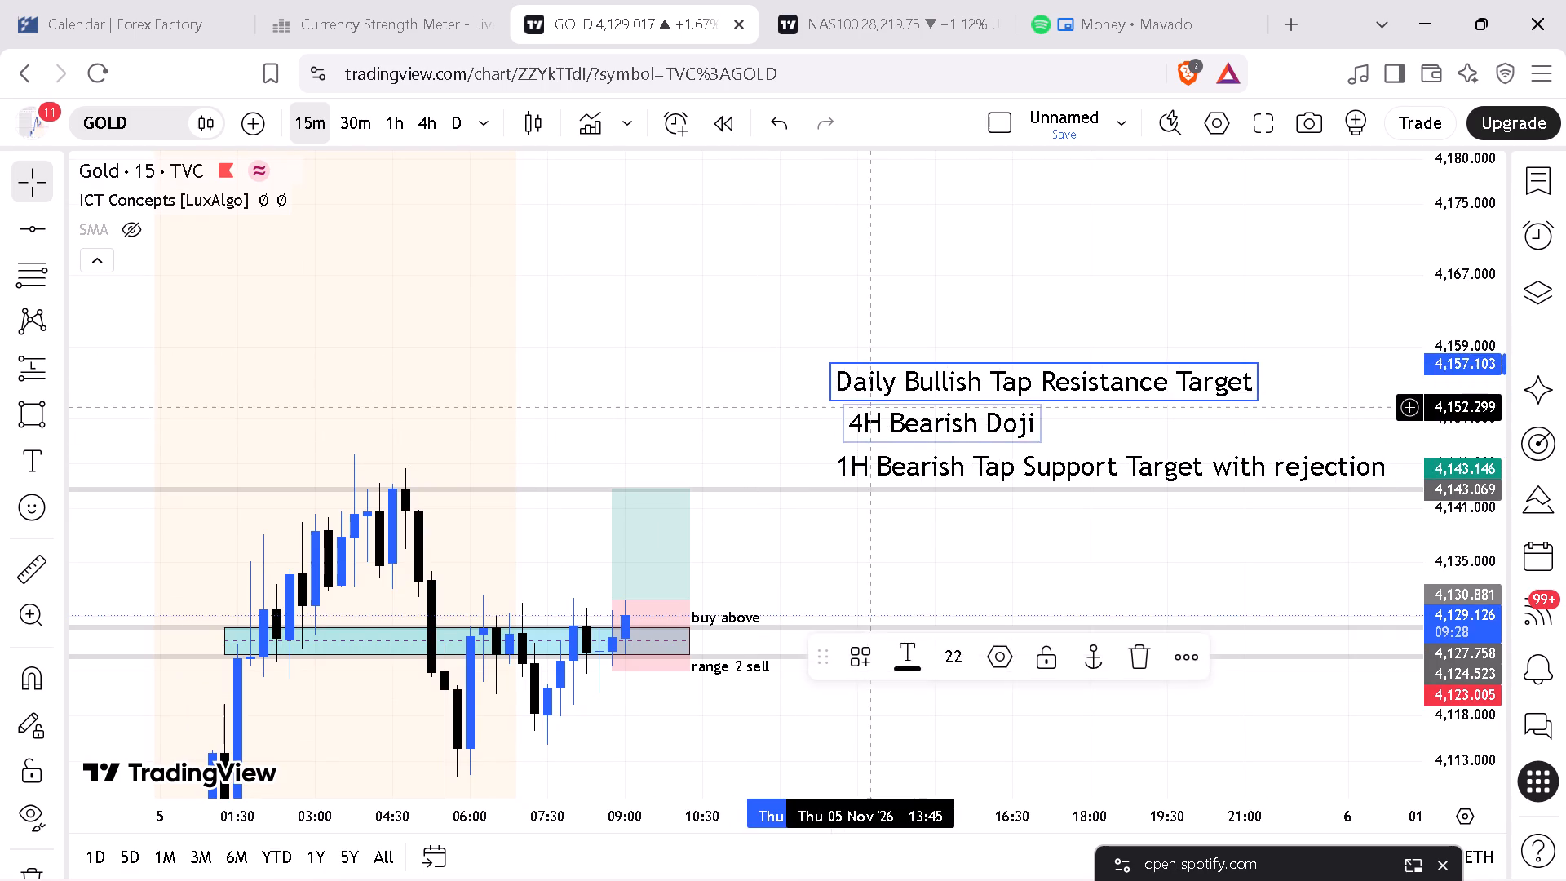
left_click(866, 407)
Move the "High Volume Time" label to just above the 4,185.428 level and place the "LONDON" label directly over it.
left_click_drag(700, 361, 705, 355)
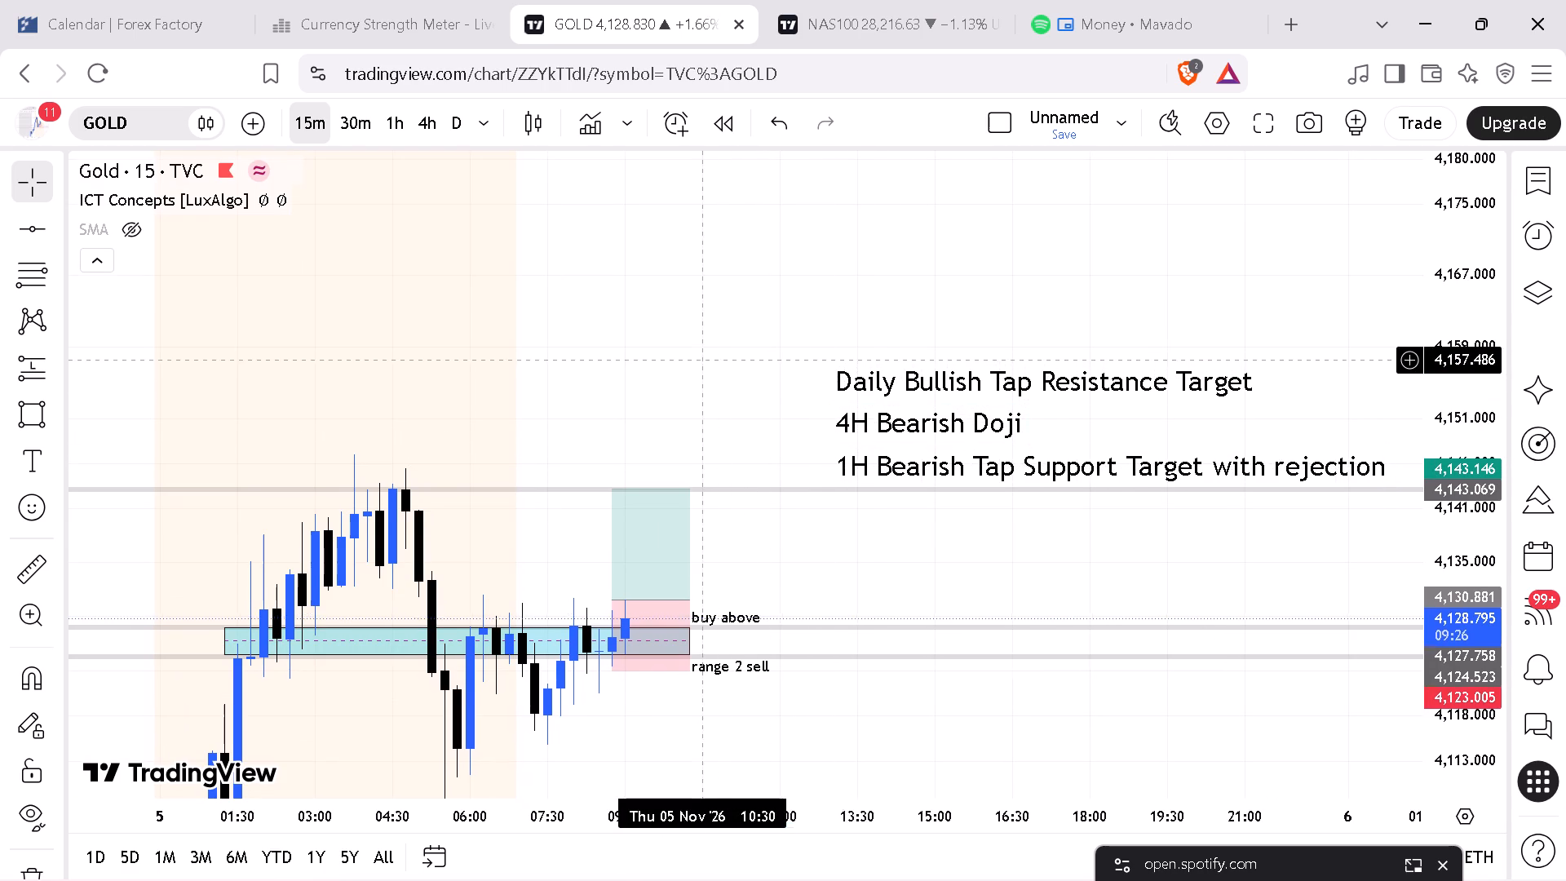
left_click_drag(705, 355, 717, 350)
left_click_drag(873, 817, 928, 817)
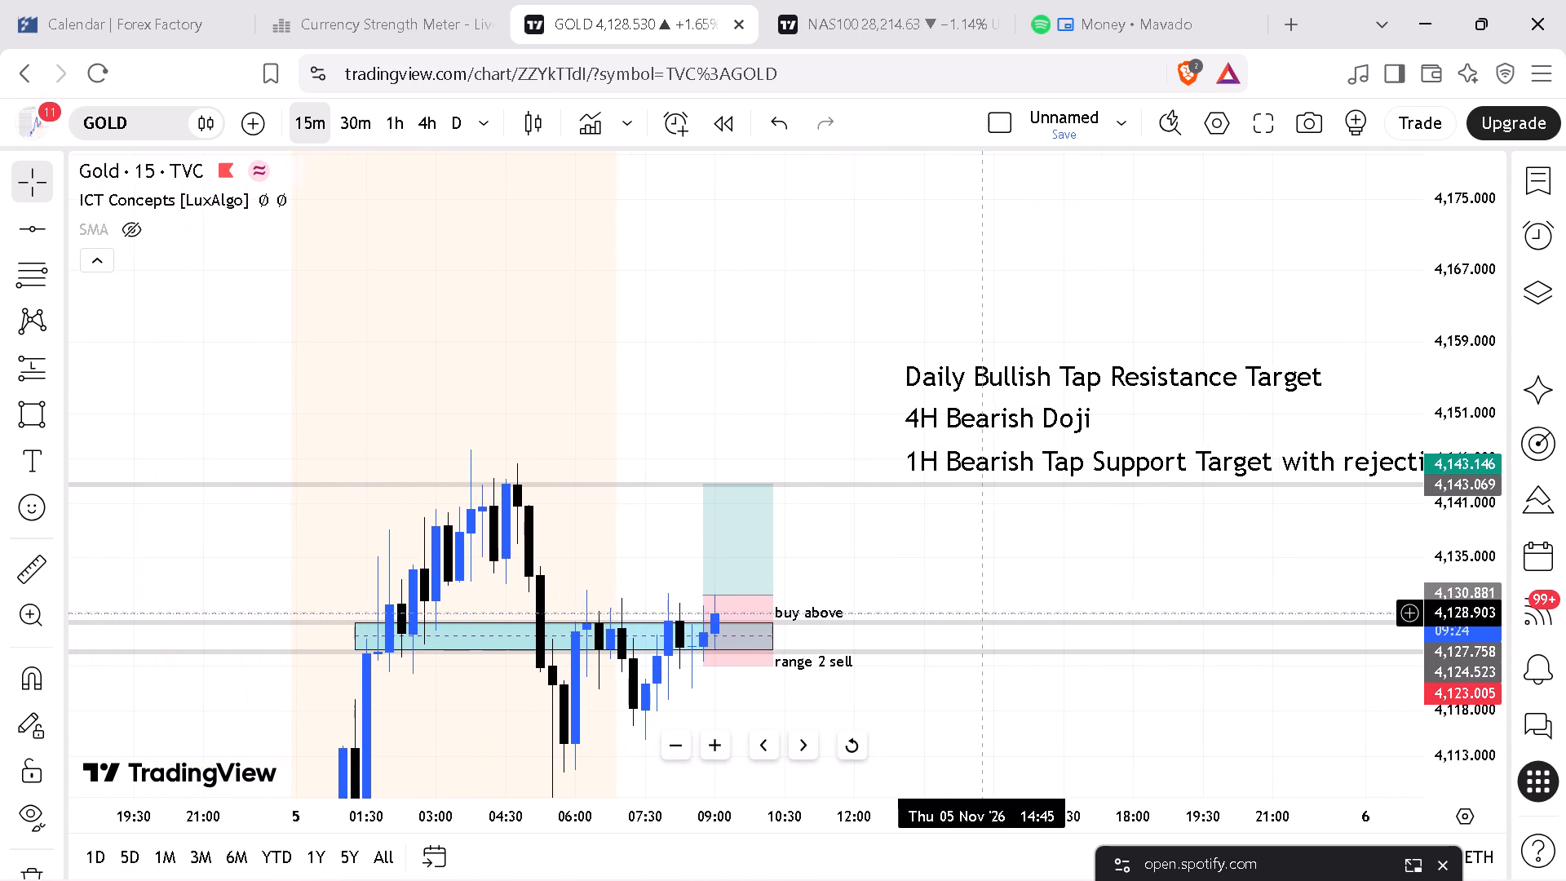
left_click_drag(989, 560, 765, 486)
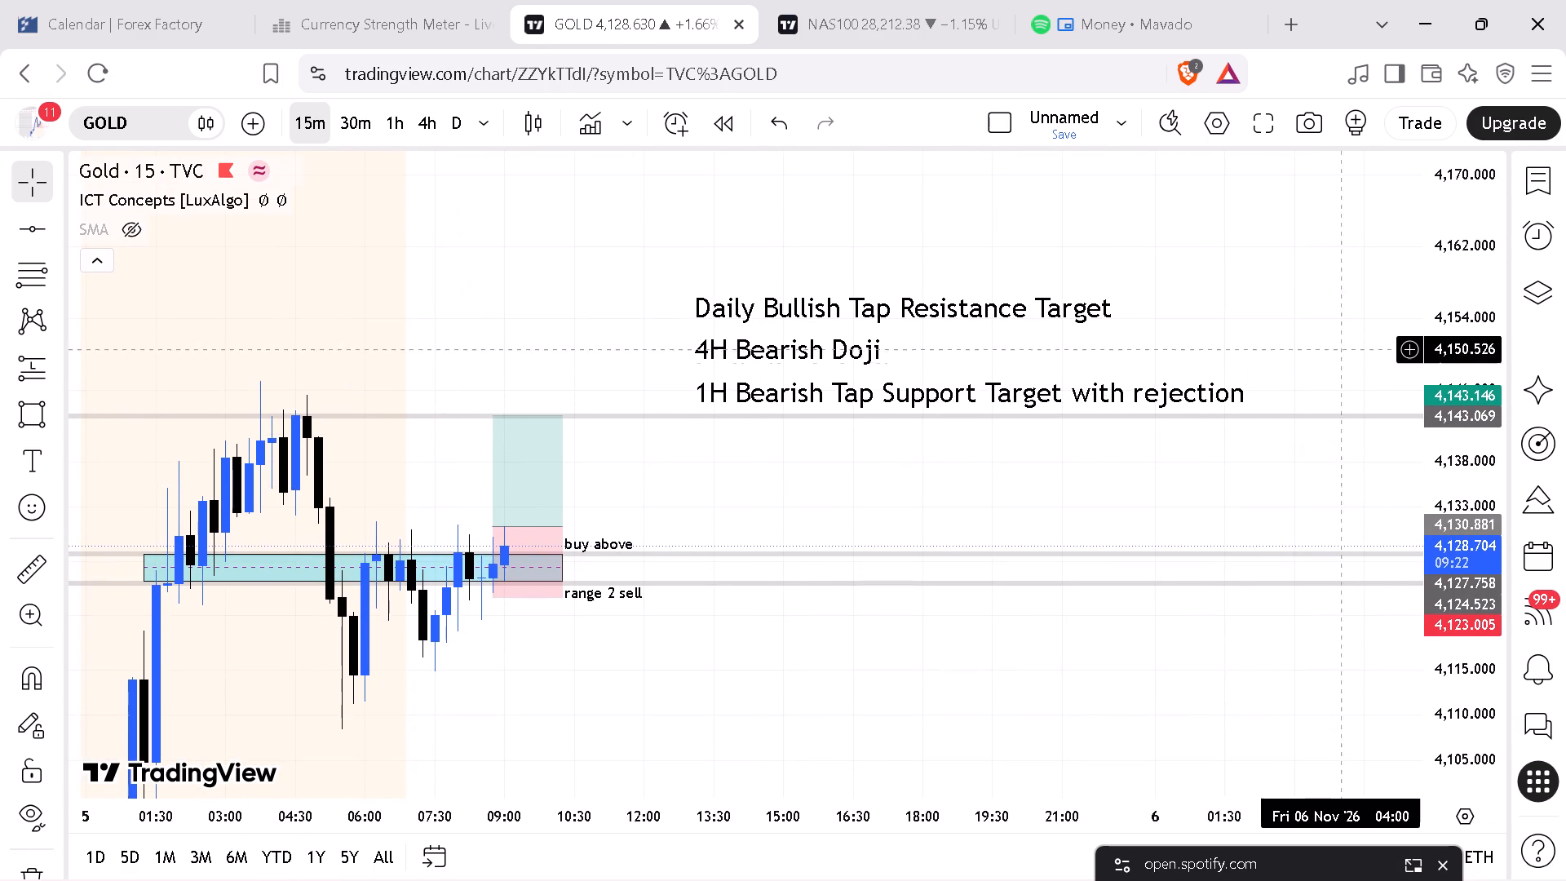
left_click_drag(1431, 281, 1435, 305)
left_click_drag(762, 263, 779, 477)
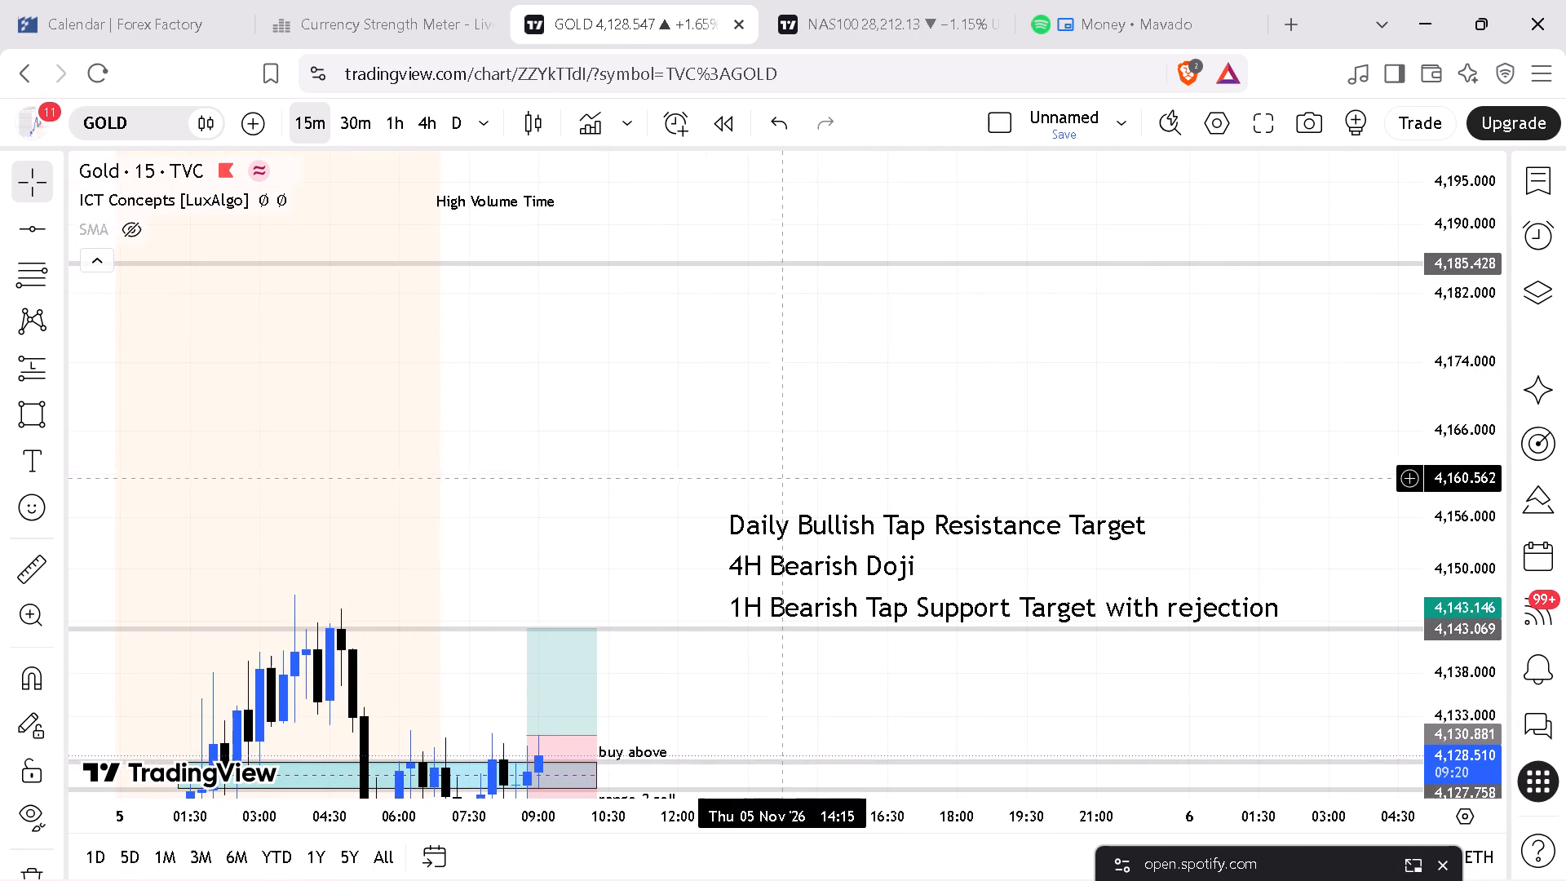
left_click_drag(493, 201, 518, 233)
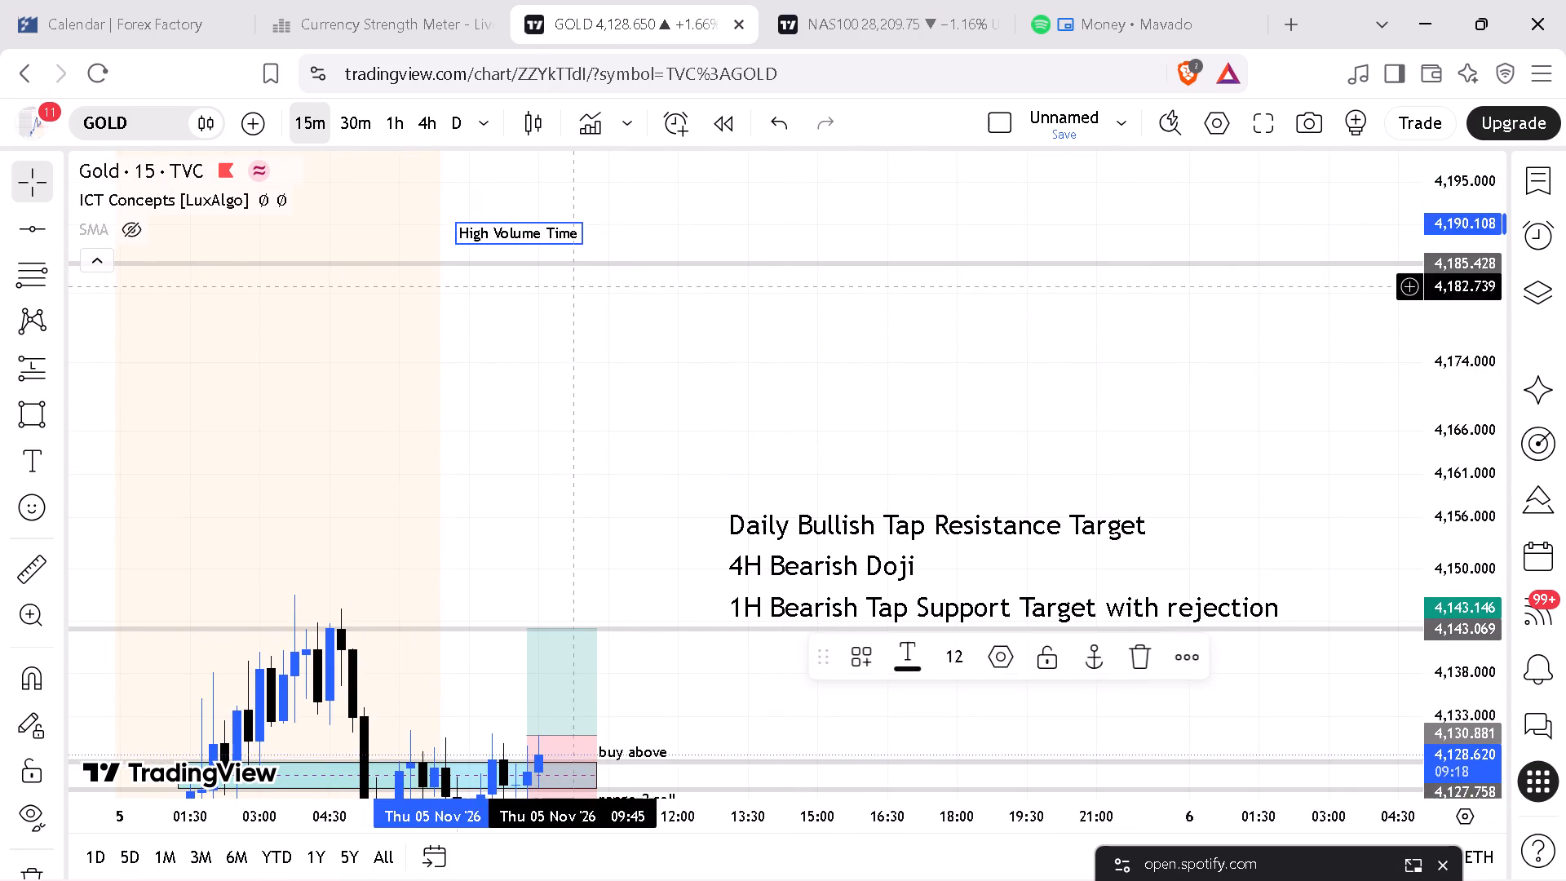
left_click_drag(619, 365, 695, 437)
left_click_drag(553, 208, 581, 269)
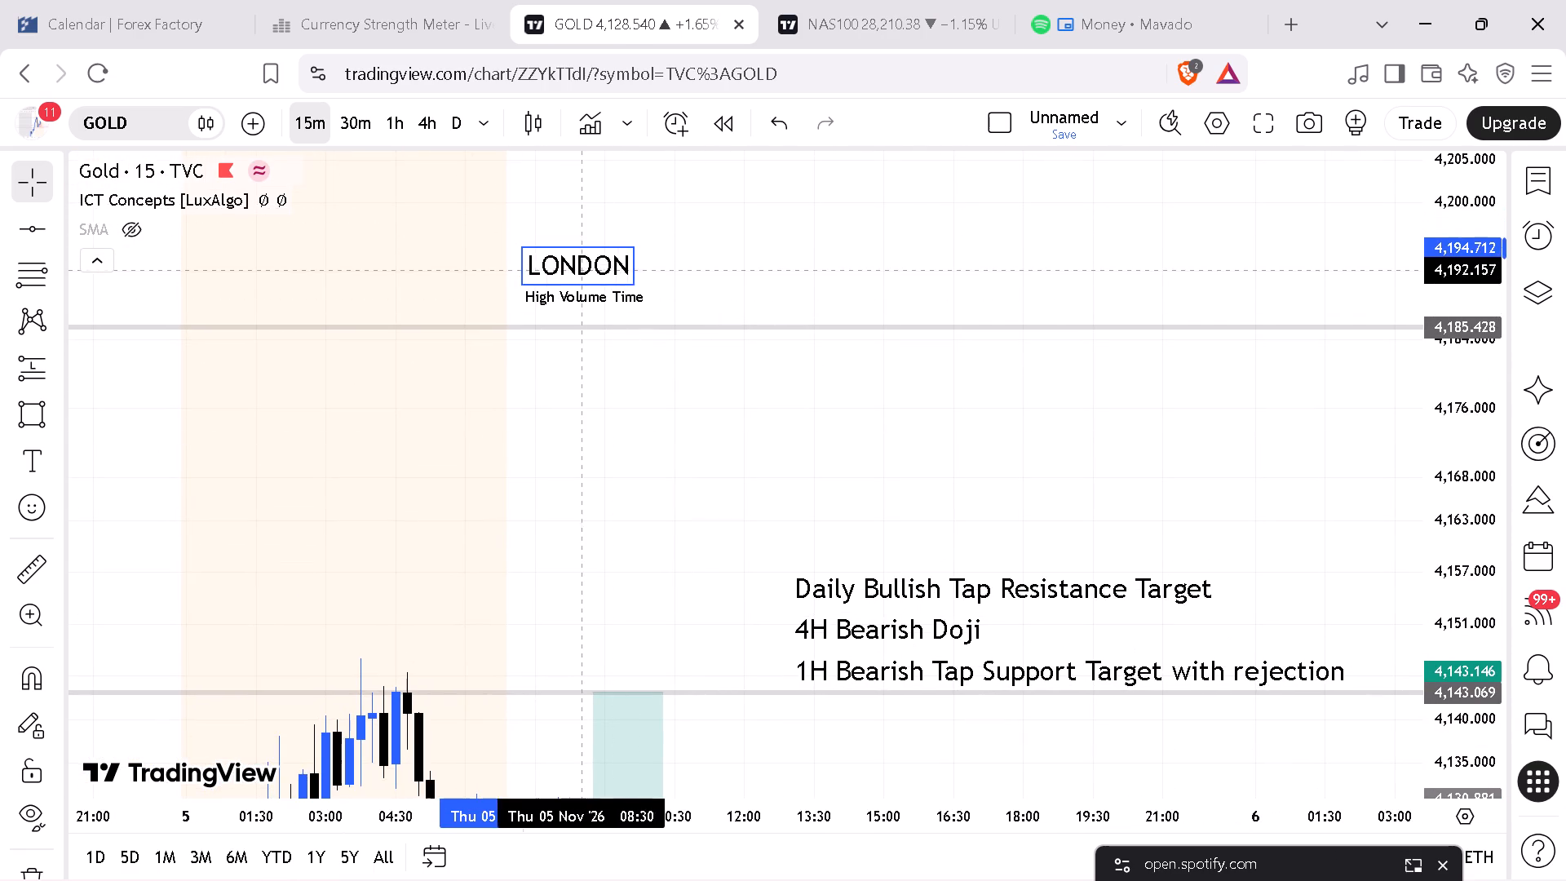
left_click_drag(581, 269, 599, 268)
left_click_drag(582, 300, 588, 314)
left_click_drag(591, 263, 580, 272)
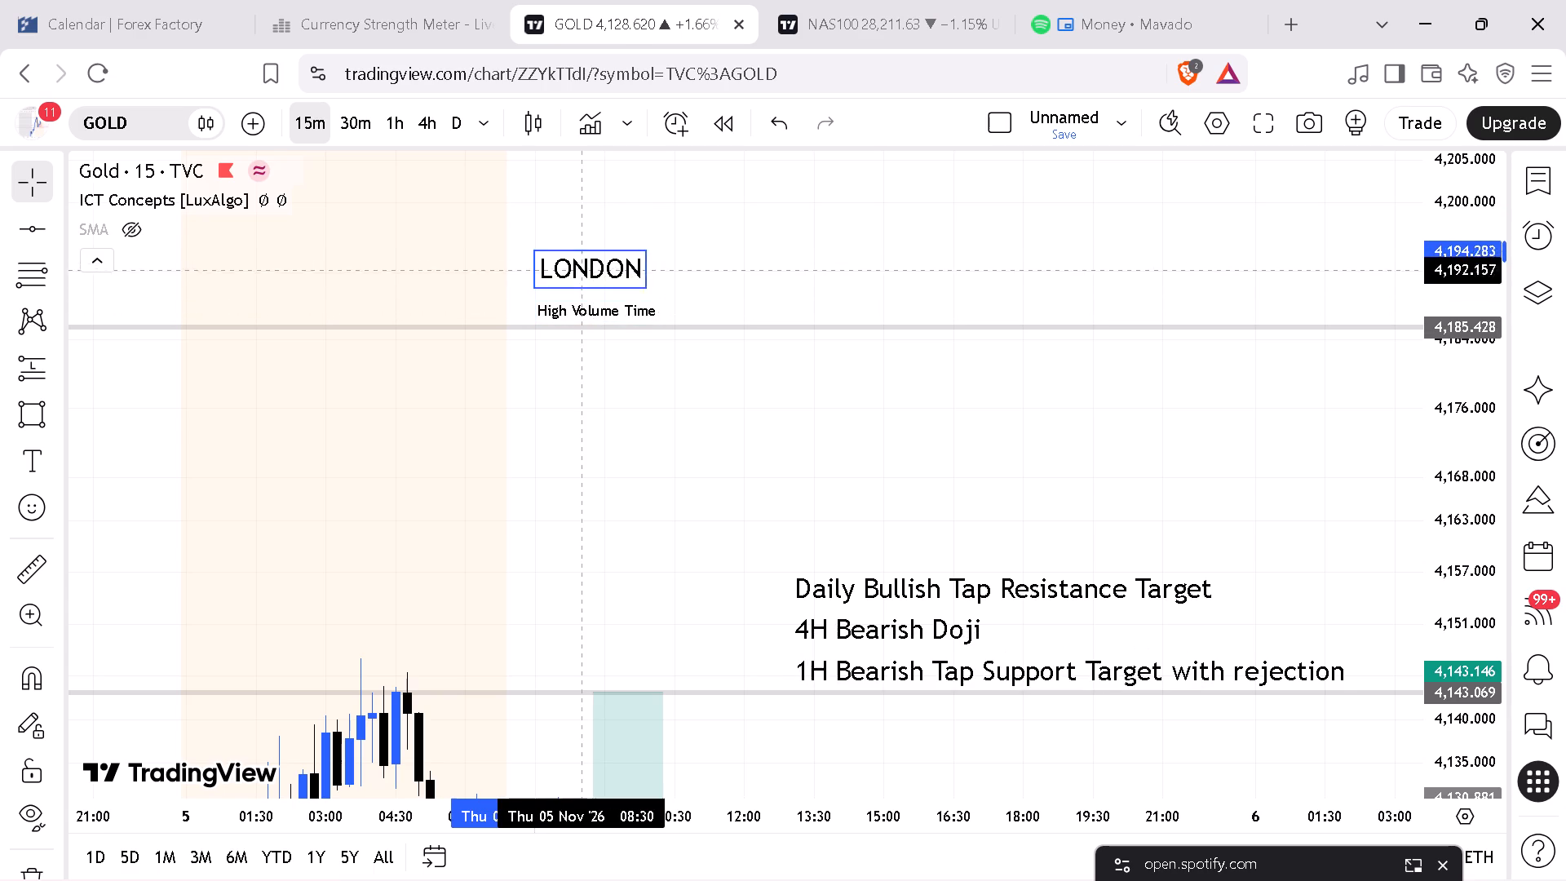
left_click_drag(580, 272, 582, 281)
left_click_drag(639, 418, 621, 257)
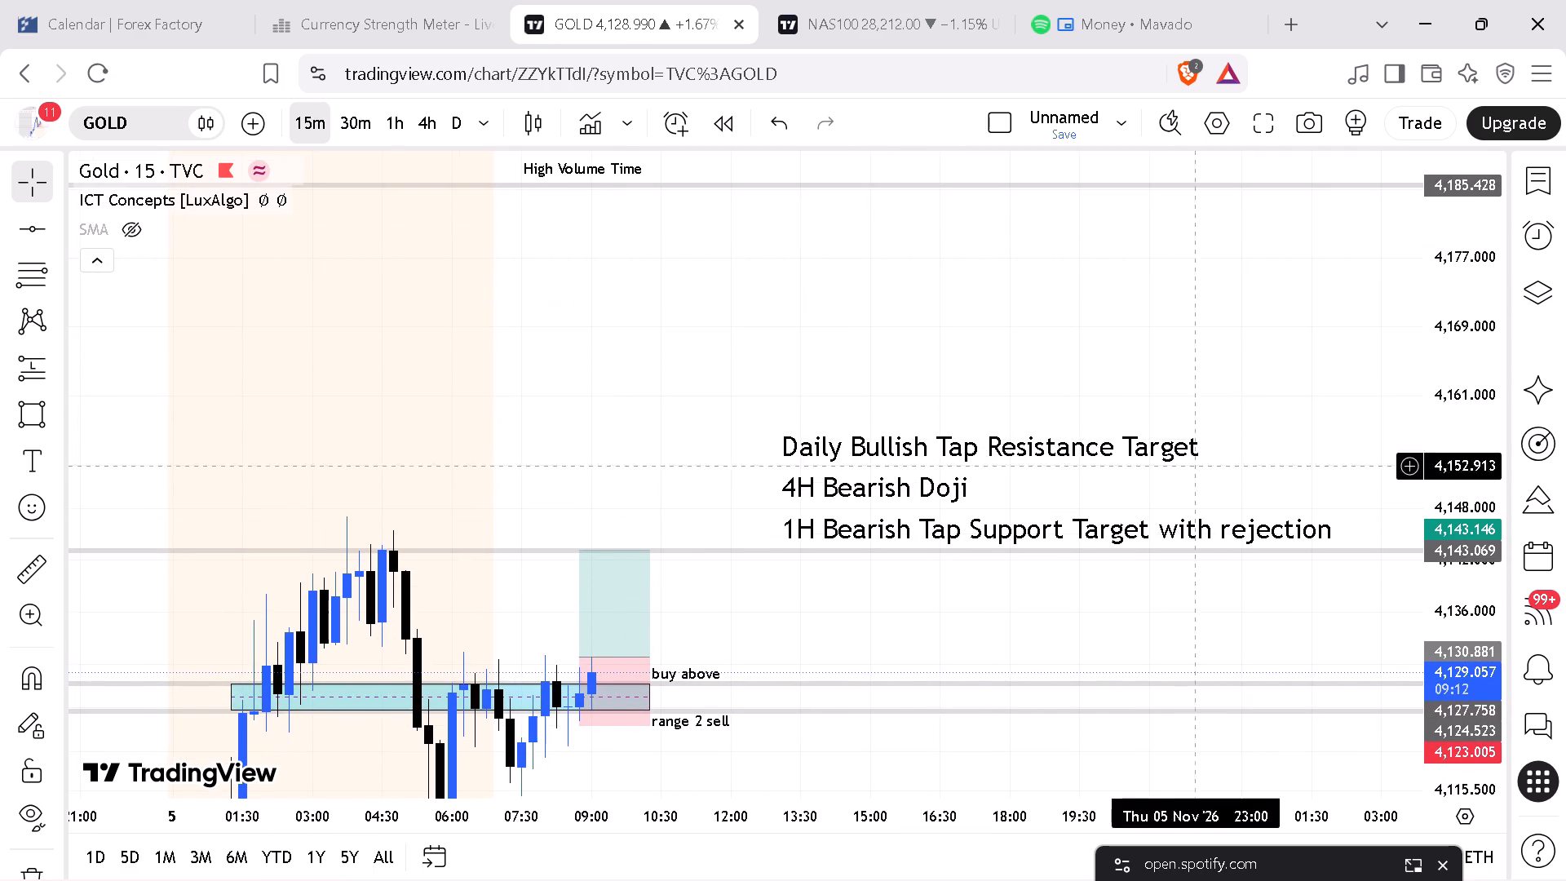
left_click_drag(1489, 342, 1490, 423)
left_click(1095, 311)
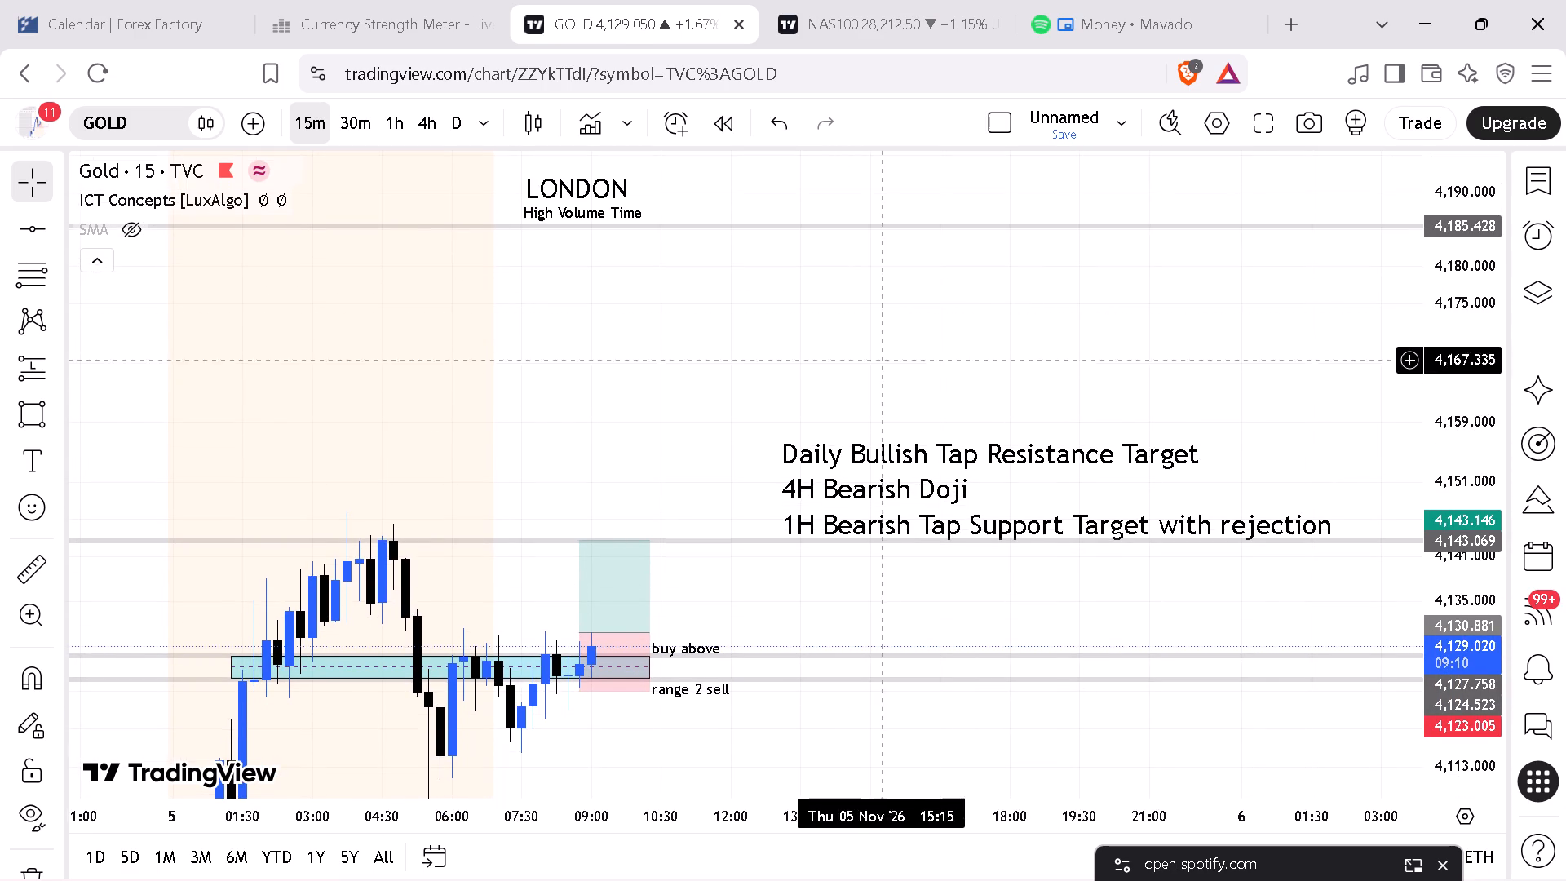
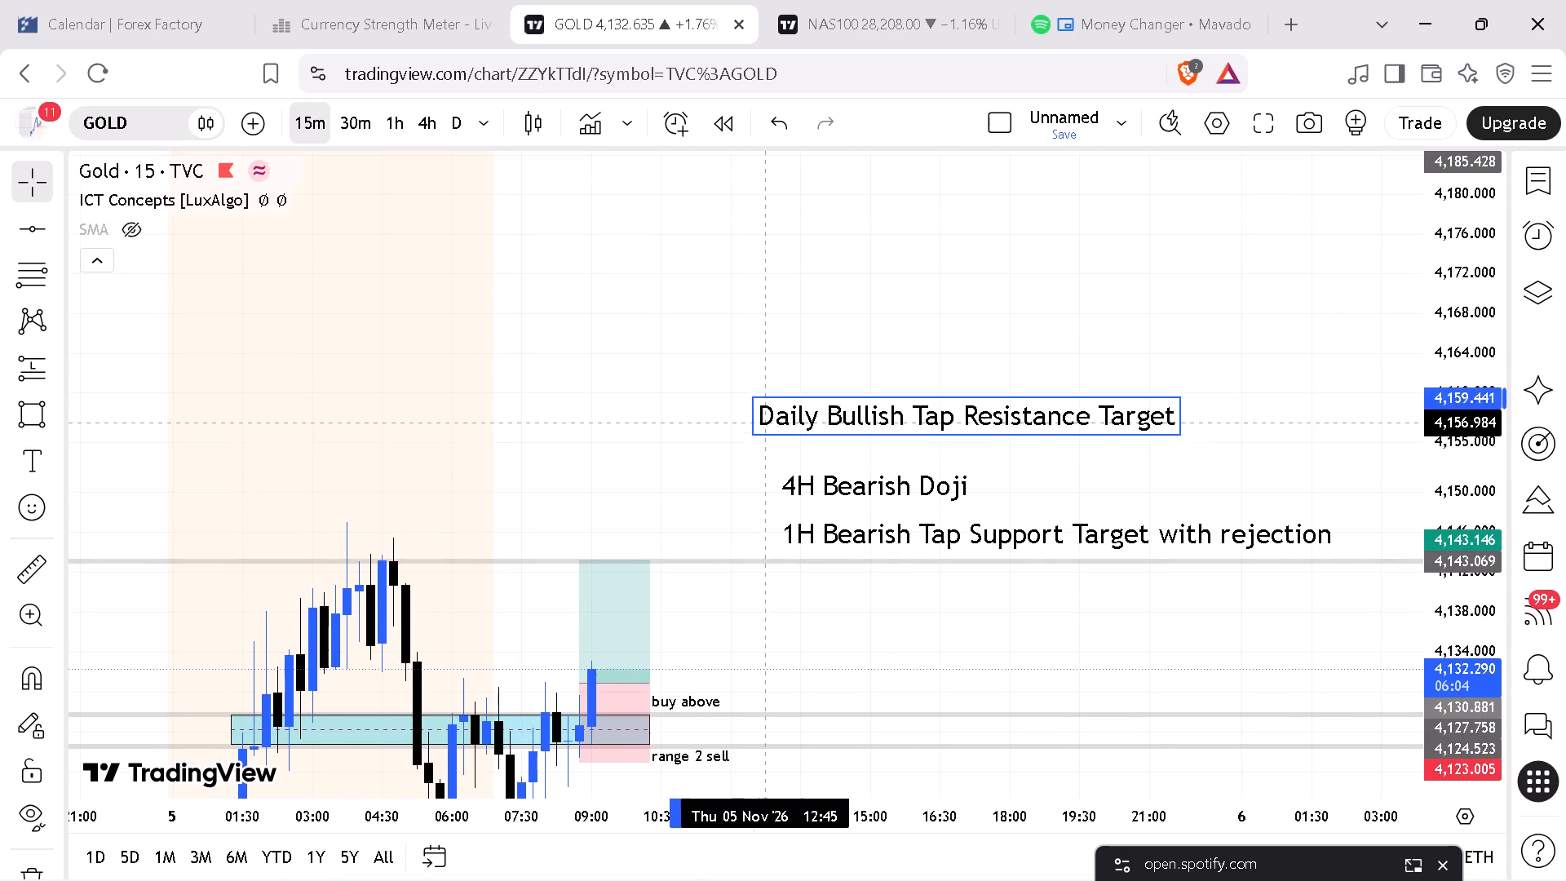
Move the "Daily Bullish Tap Resistance Target" note down to directly above the "4H Bearish Doji" note, with their starting edges lined up.
left_click_drag(757, 404, 799, 462)
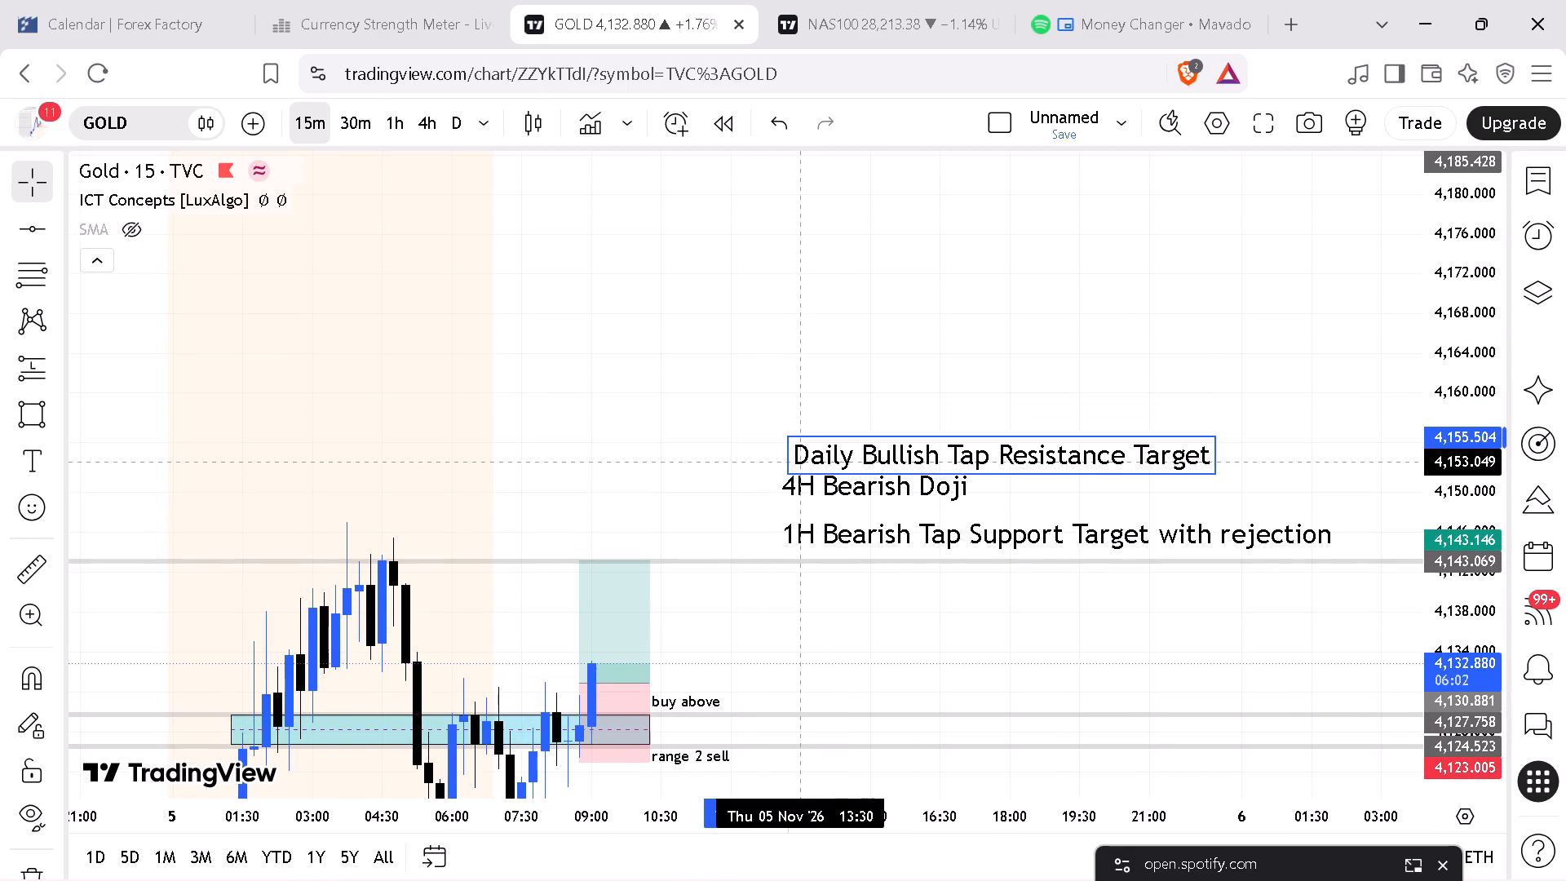
left_click_drag(799, 462, 791, 460)
Examine Gold's 15-minute price action around the range, the planned long position and the bias notes at a wider scale.
left_click_drag(1485, 294, 1490, 410)
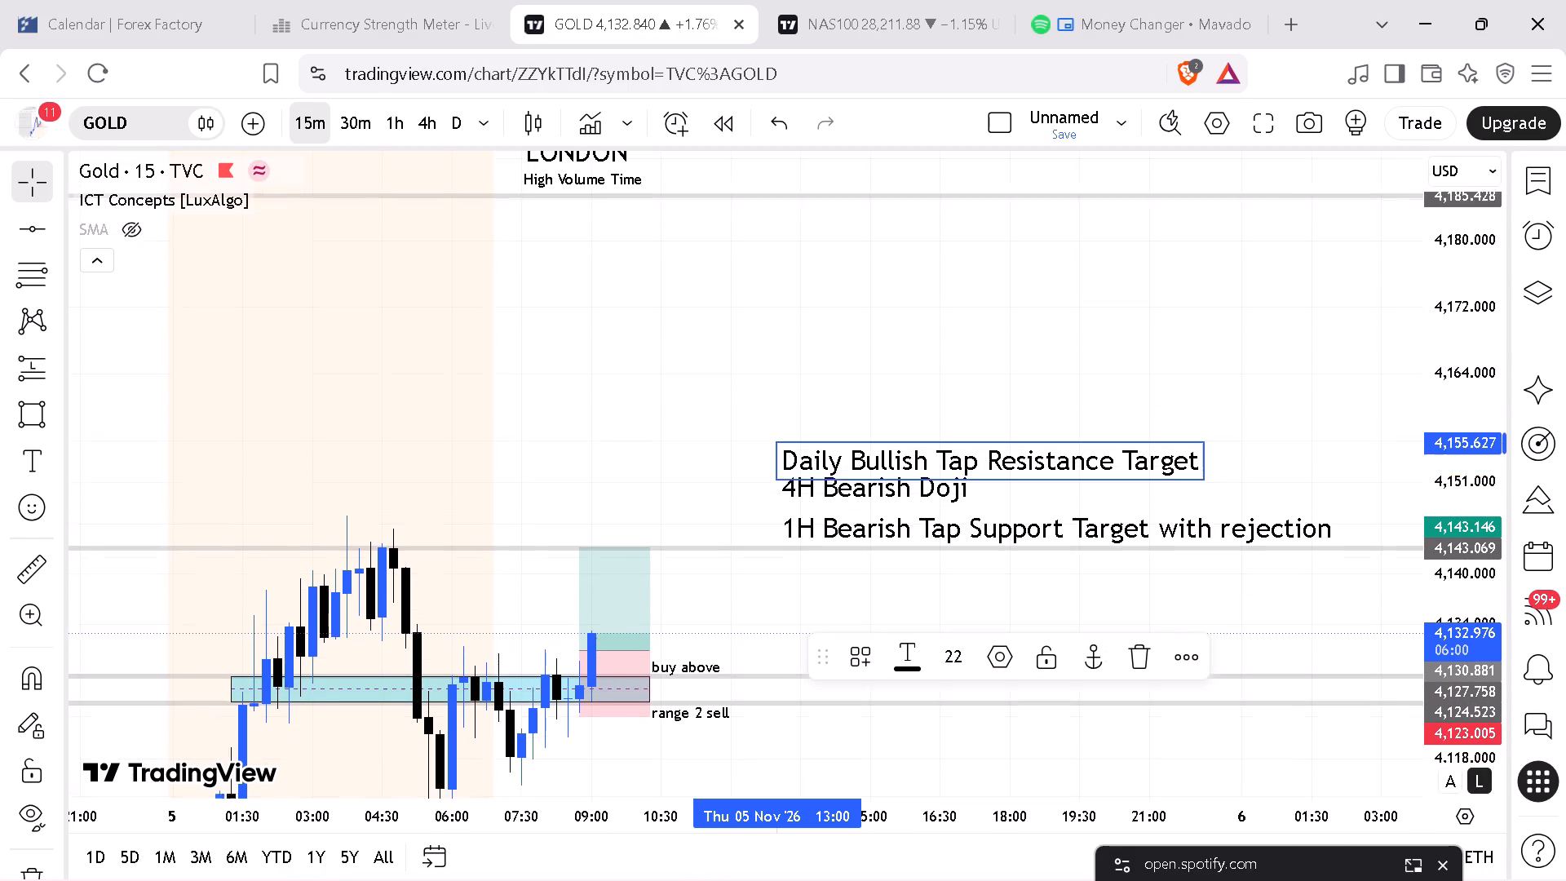
left_click_drag(1490, 410, 1486, 438)
left_click_drag(528, 361, 654, 277)
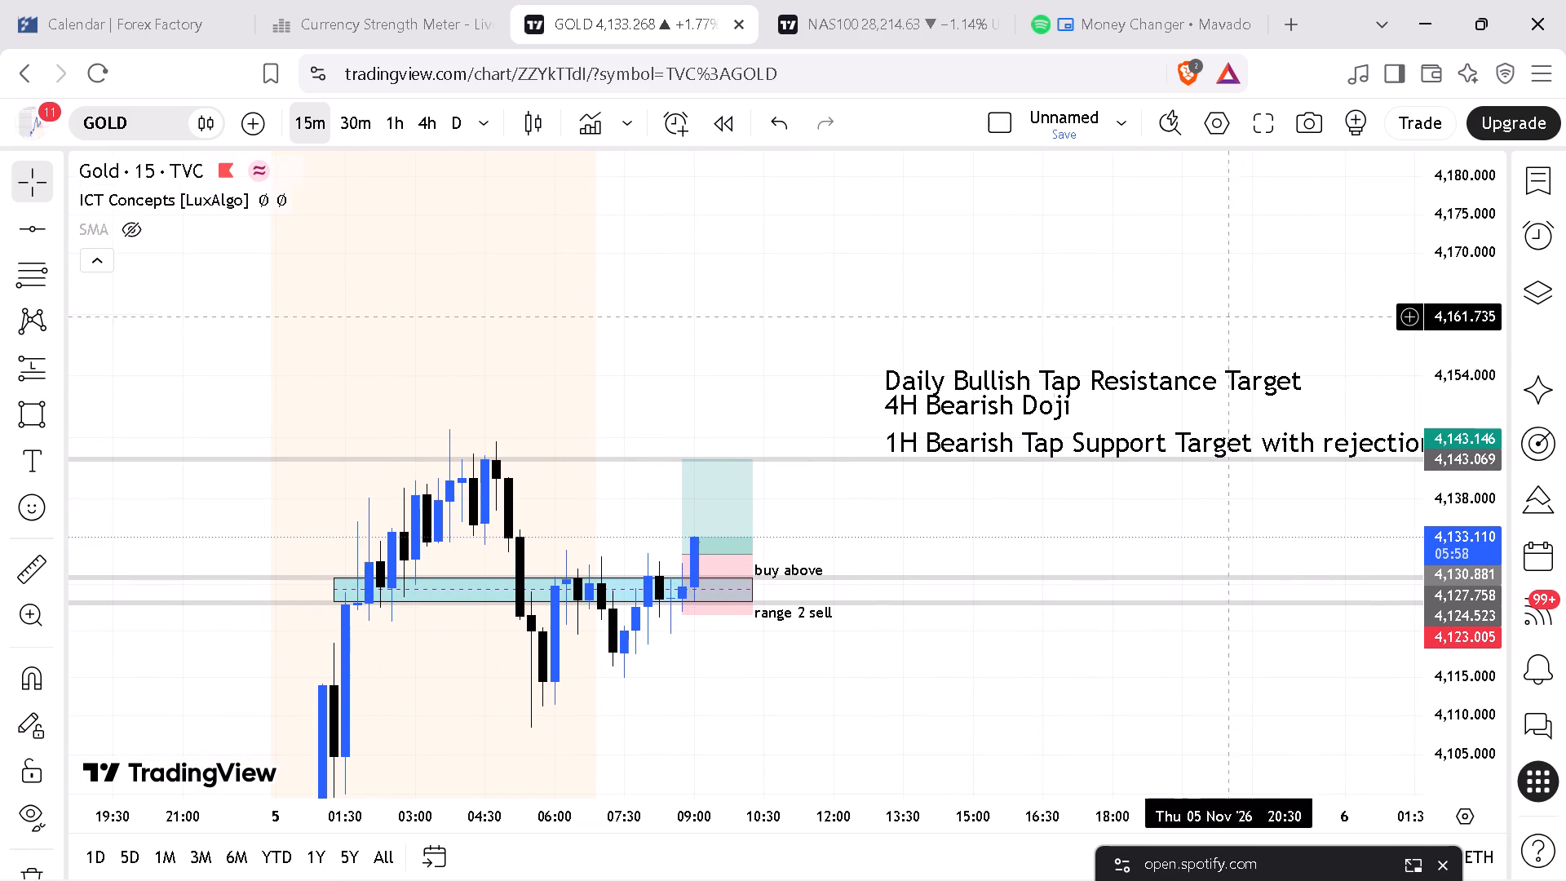
left_click_drag(1453, 287, 1476, 373)
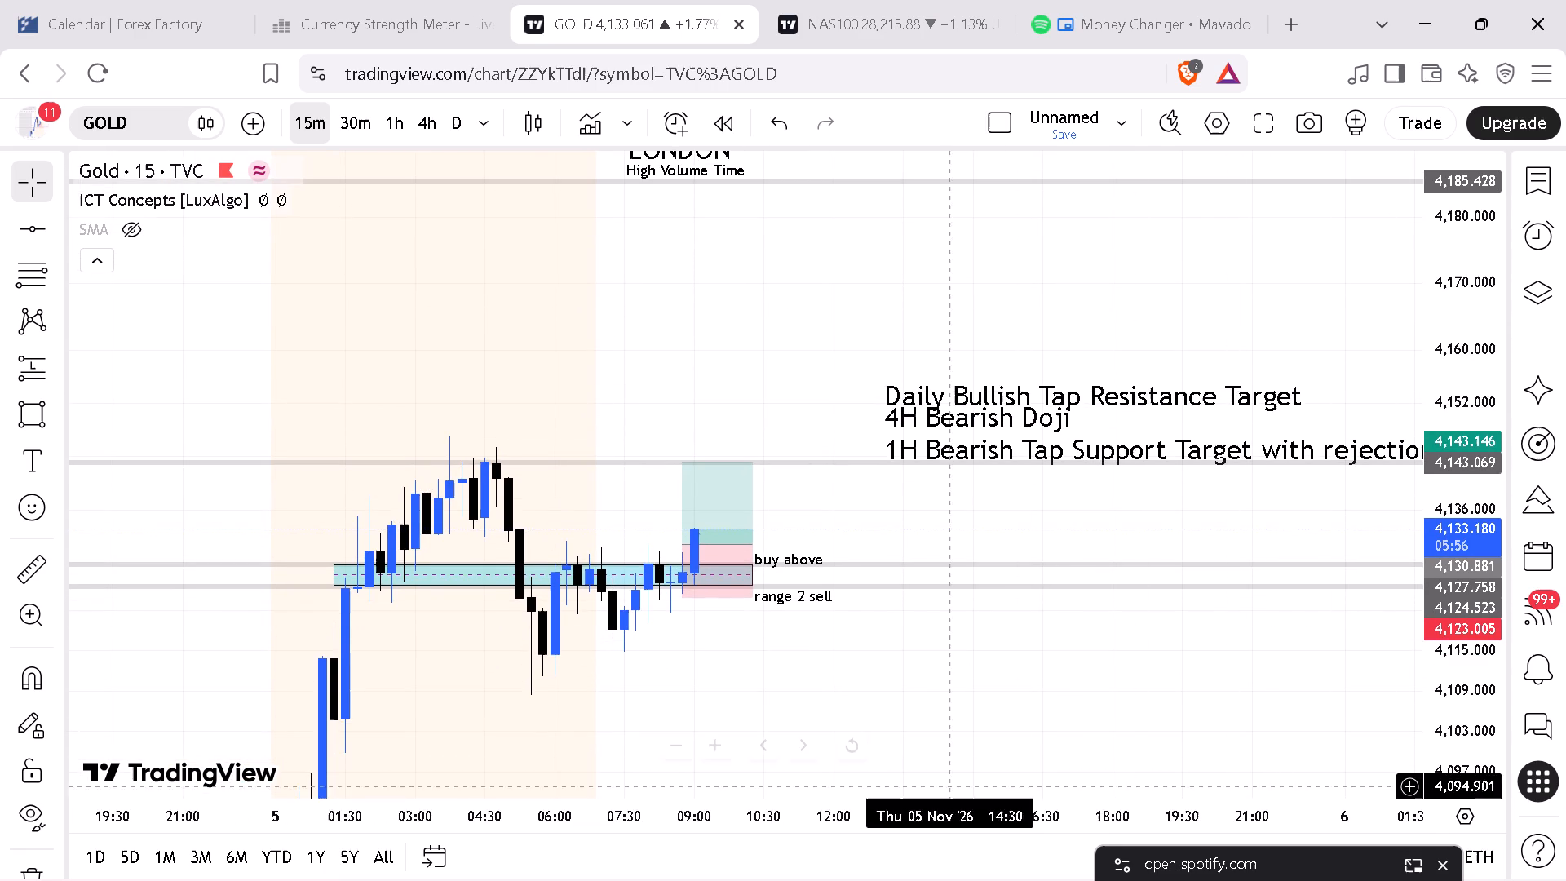
left_click_drag(914, 809, 875, 814)
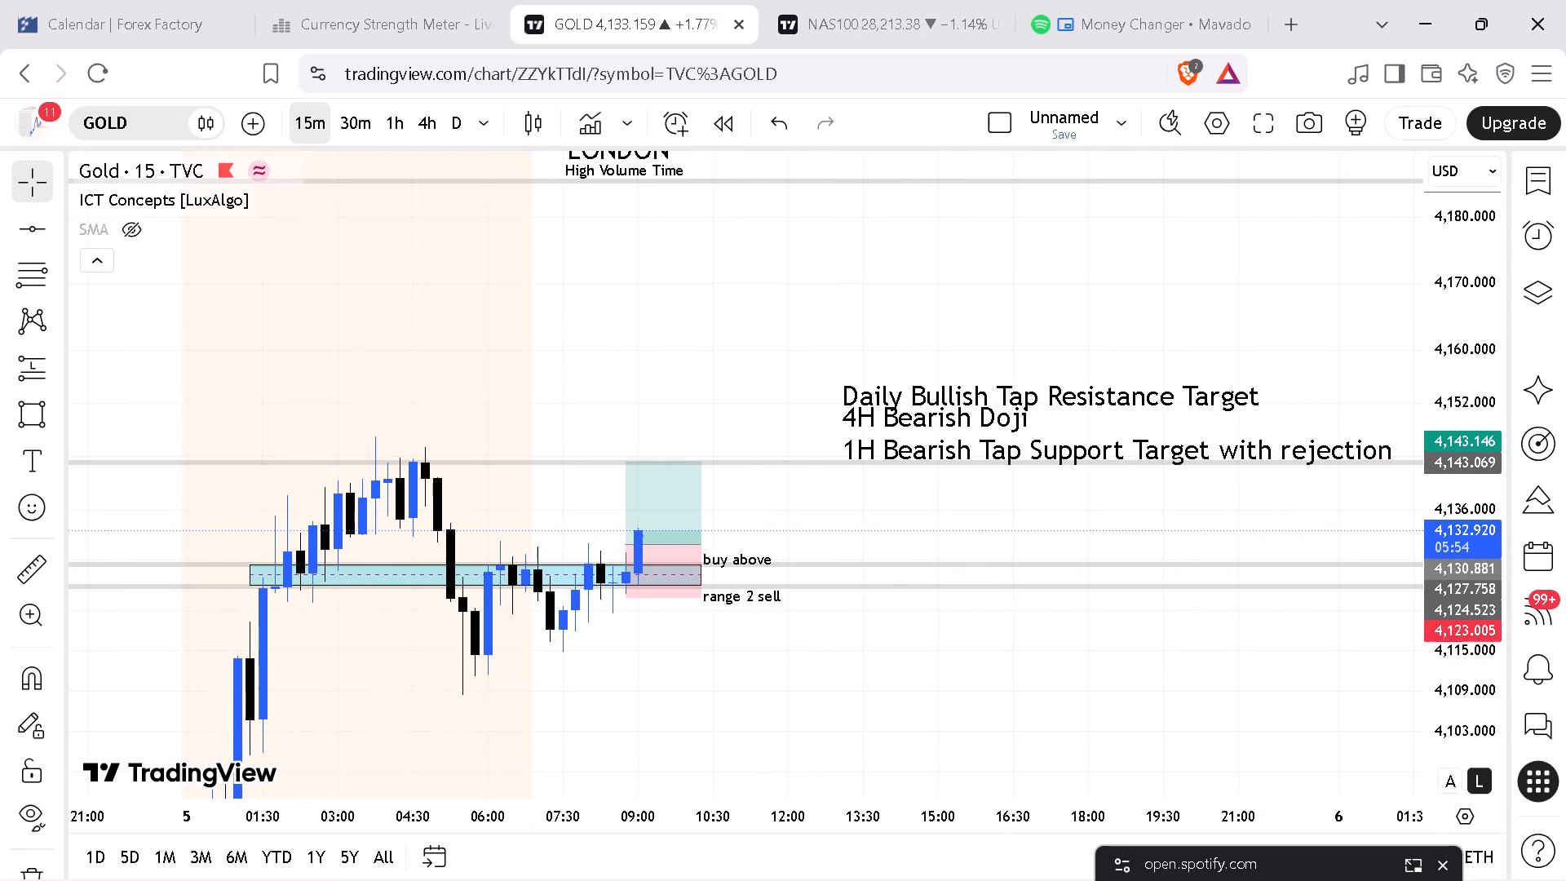
left_click_drag(1444, 704, 1453, 659)
left_click_drag(923, 698, 873, 677)
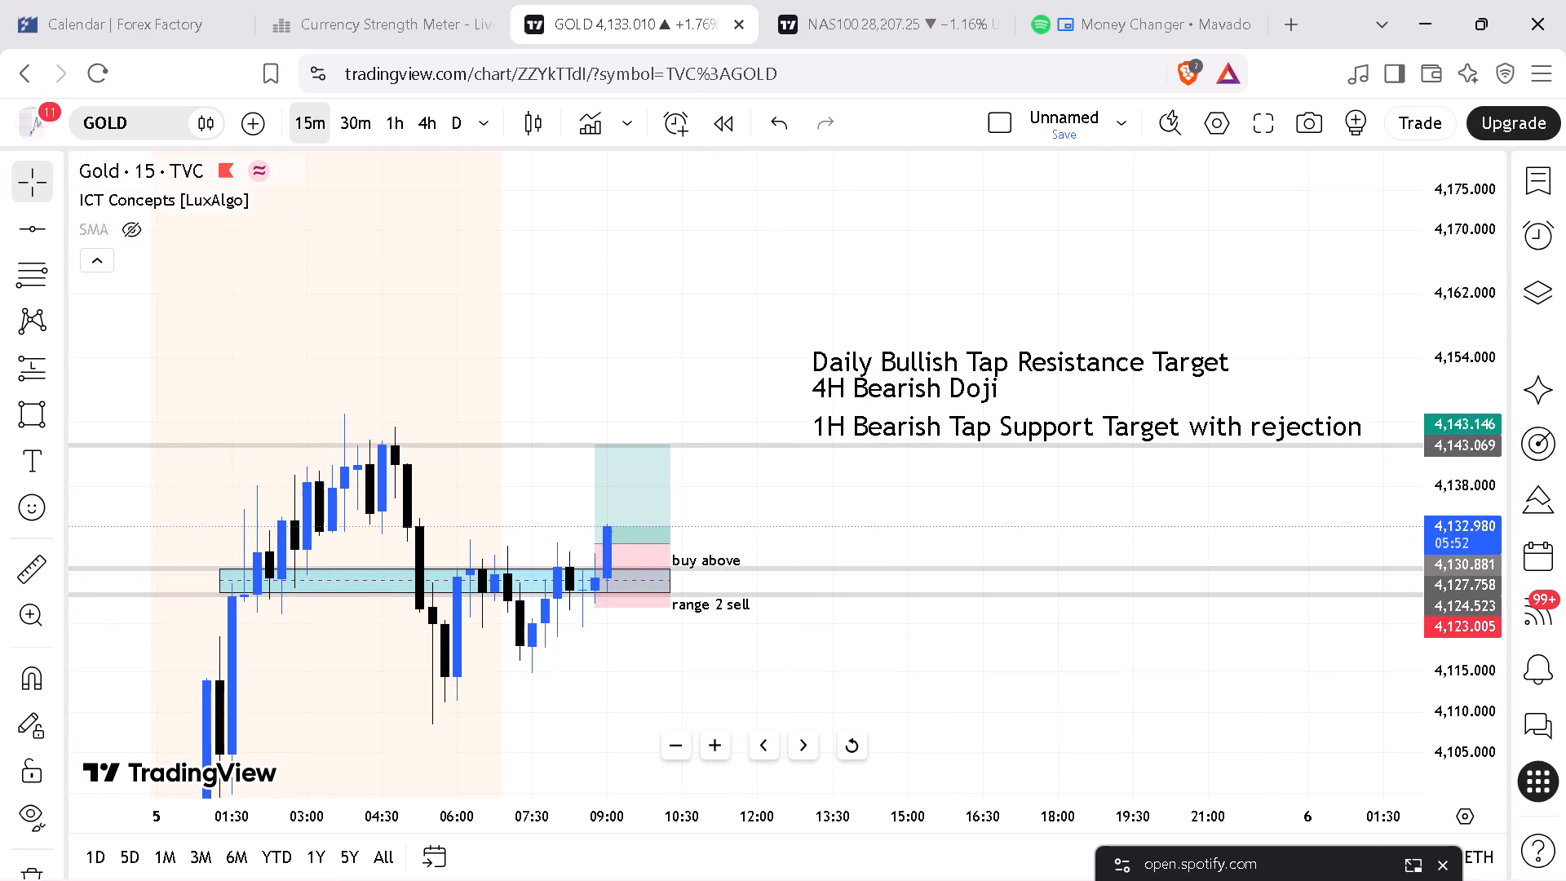
left_click_drag(768, 819, 916, 813)
left_click_drag(1015, 711, 905, 667)
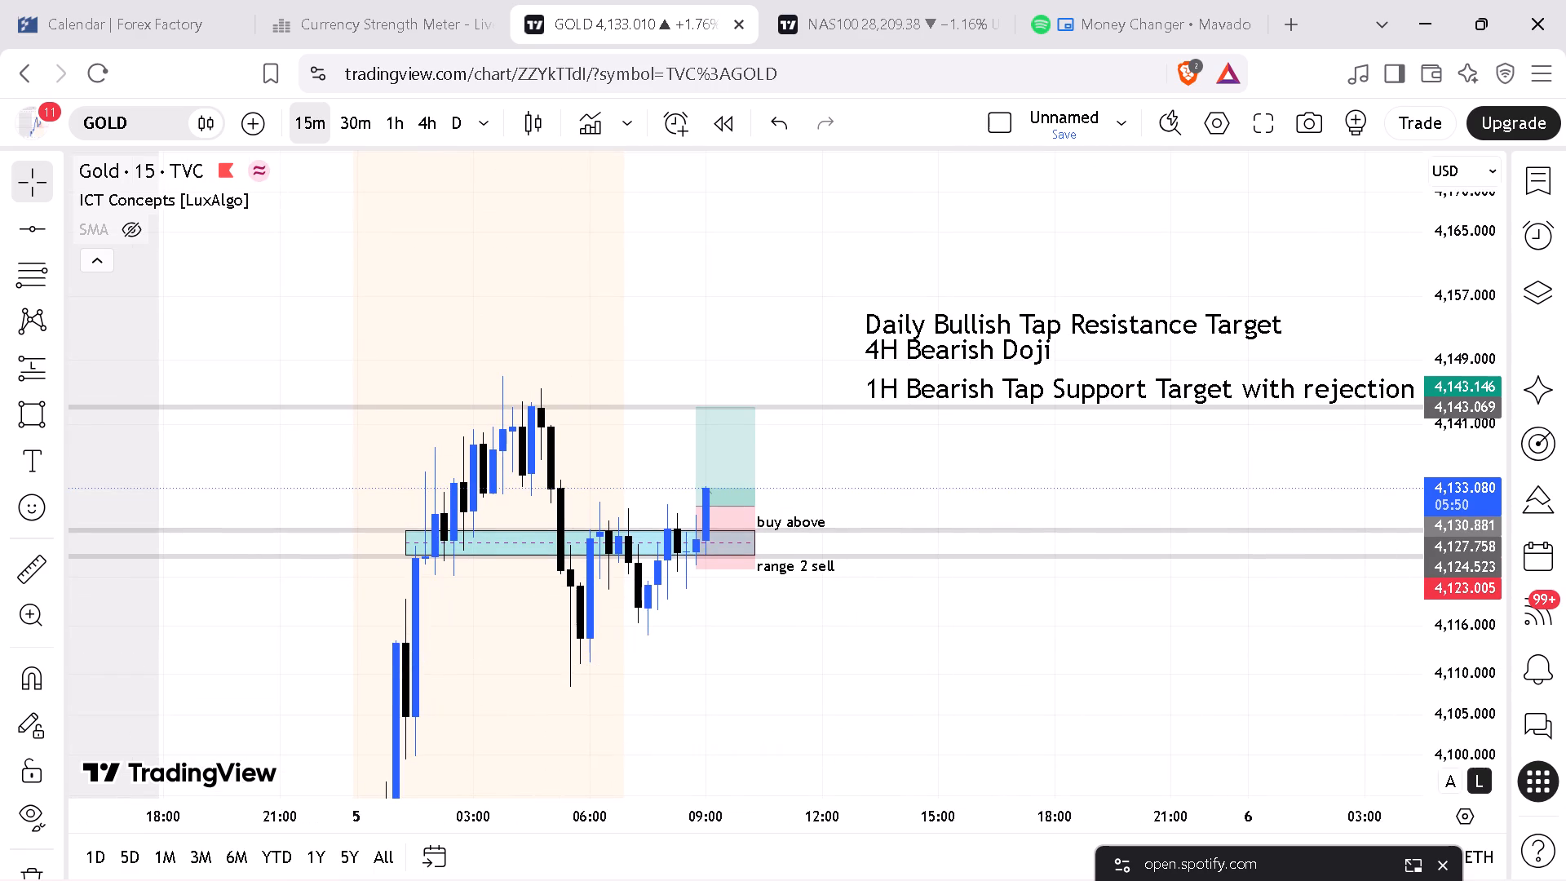
left_click_drag(1453, 643, 1469, 708)
left_click_drag(1211, 681, 1099, 685)
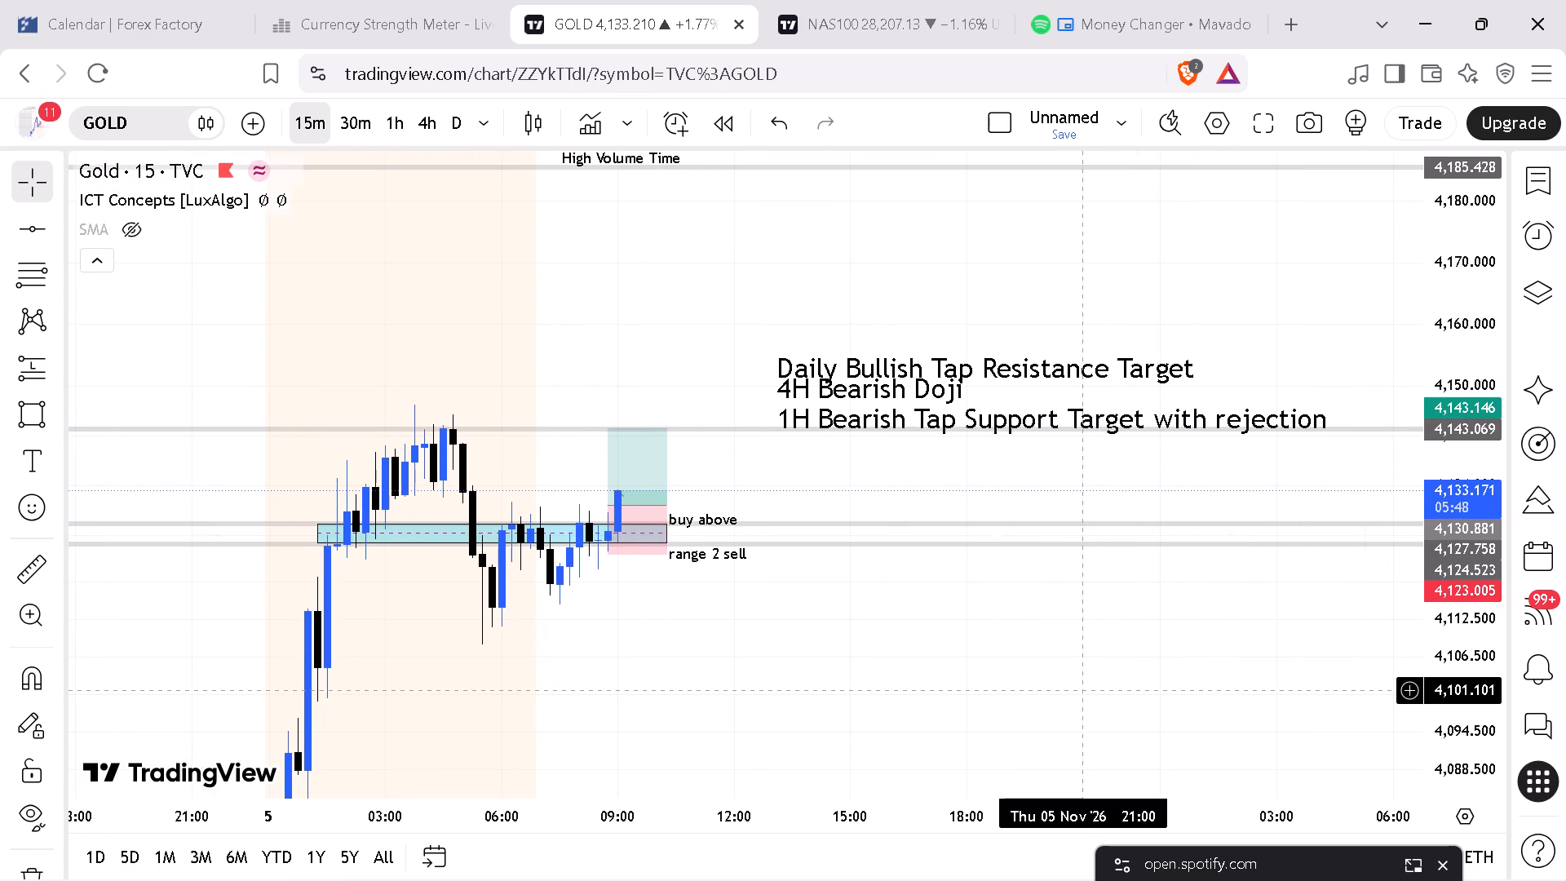
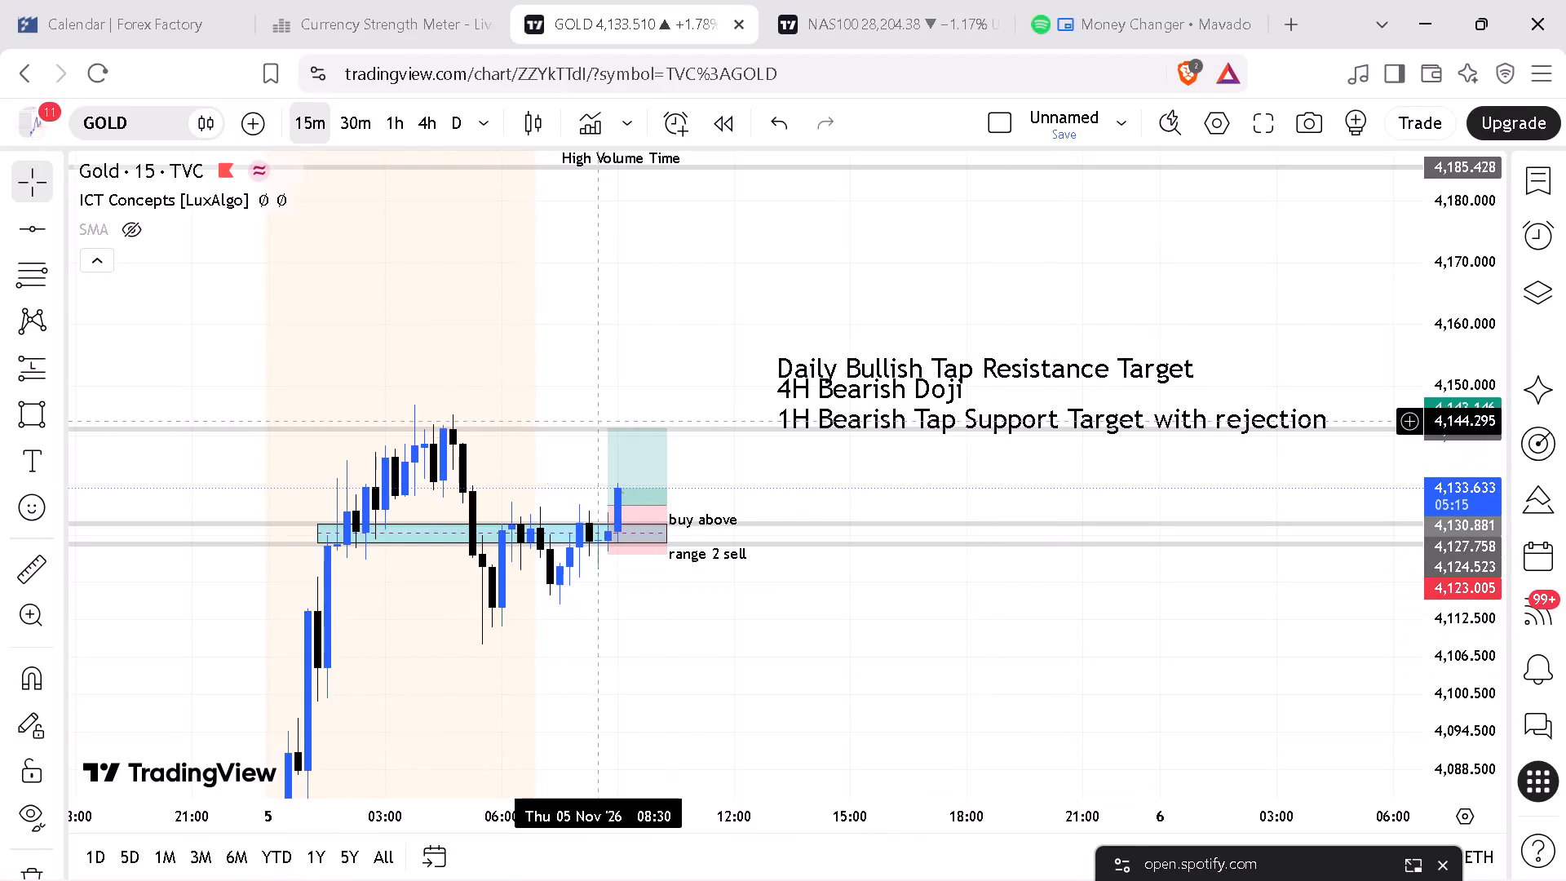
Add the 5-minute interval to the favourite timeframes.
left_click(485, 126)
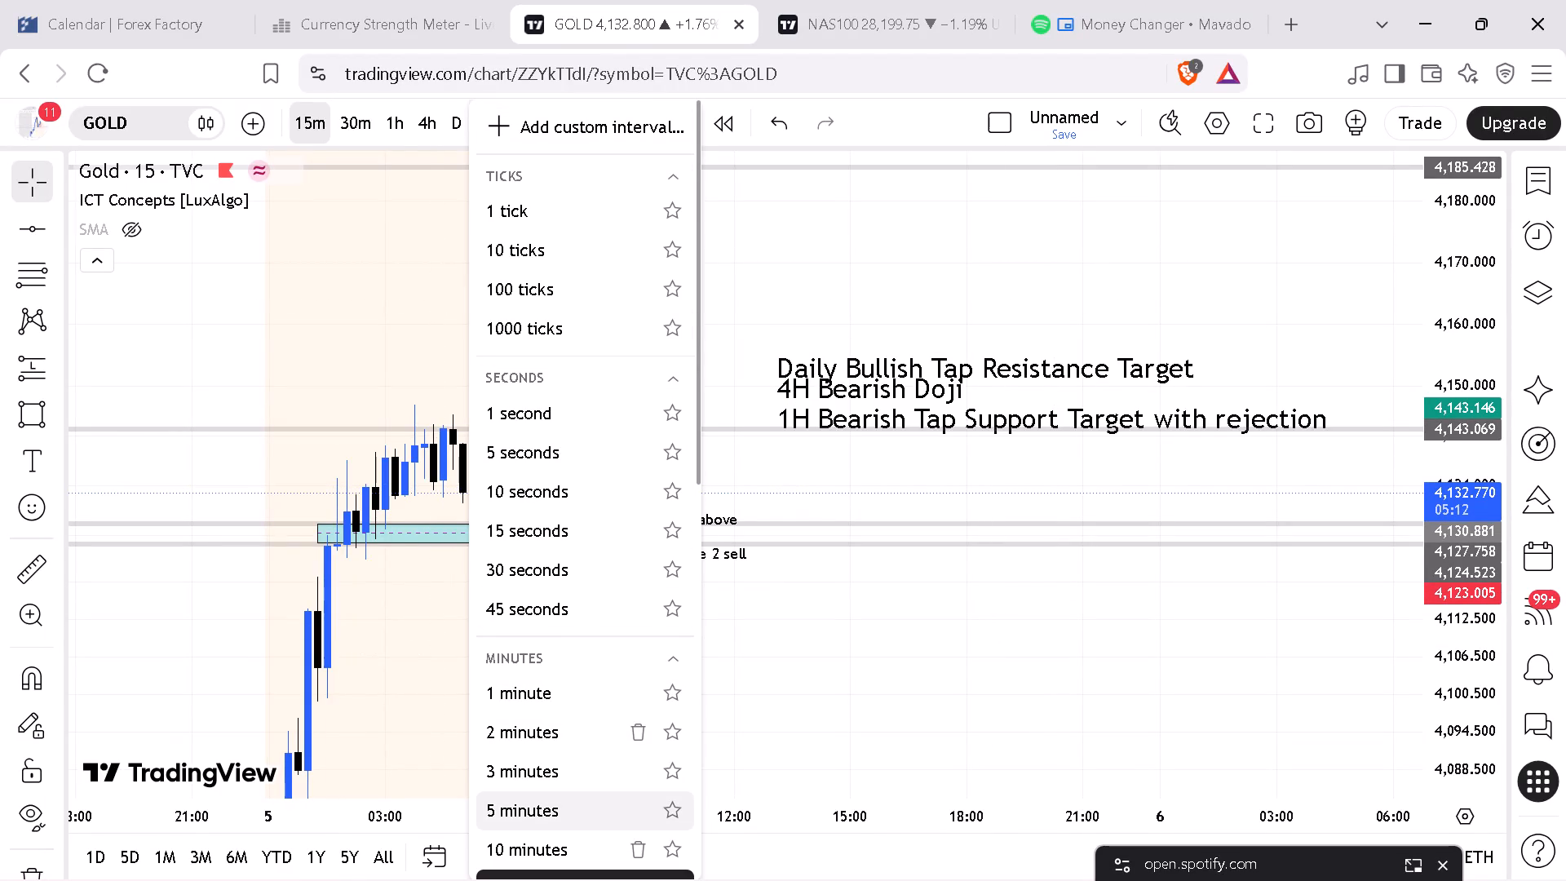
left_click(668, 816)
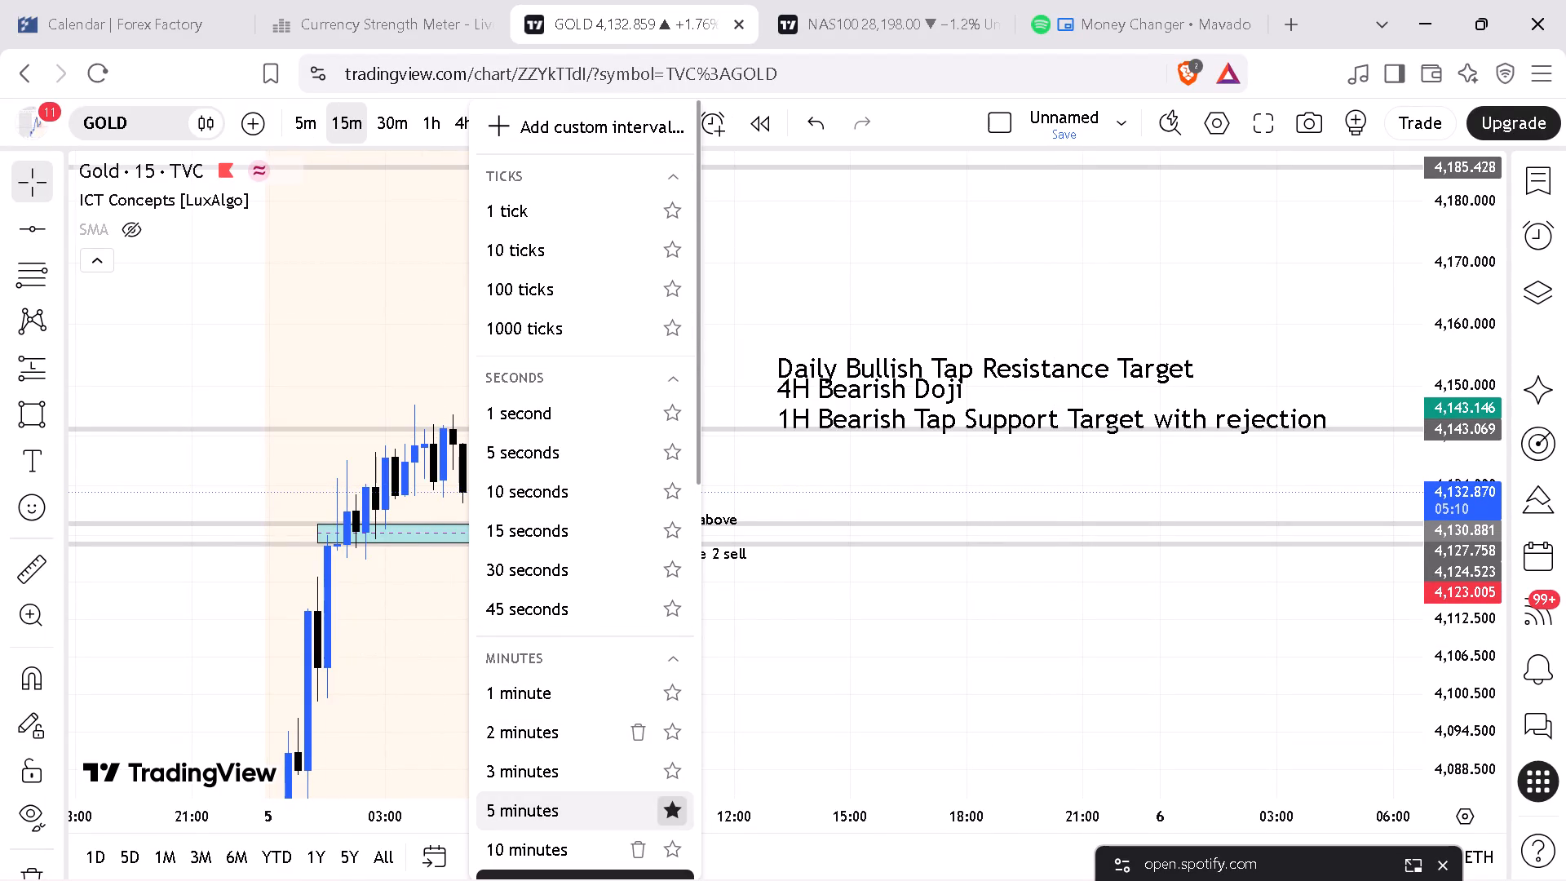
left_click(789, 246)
Examine Gold's 5-minute price action around the marked range and the planned long position, back to the start of the session.
left_click(313, 122)
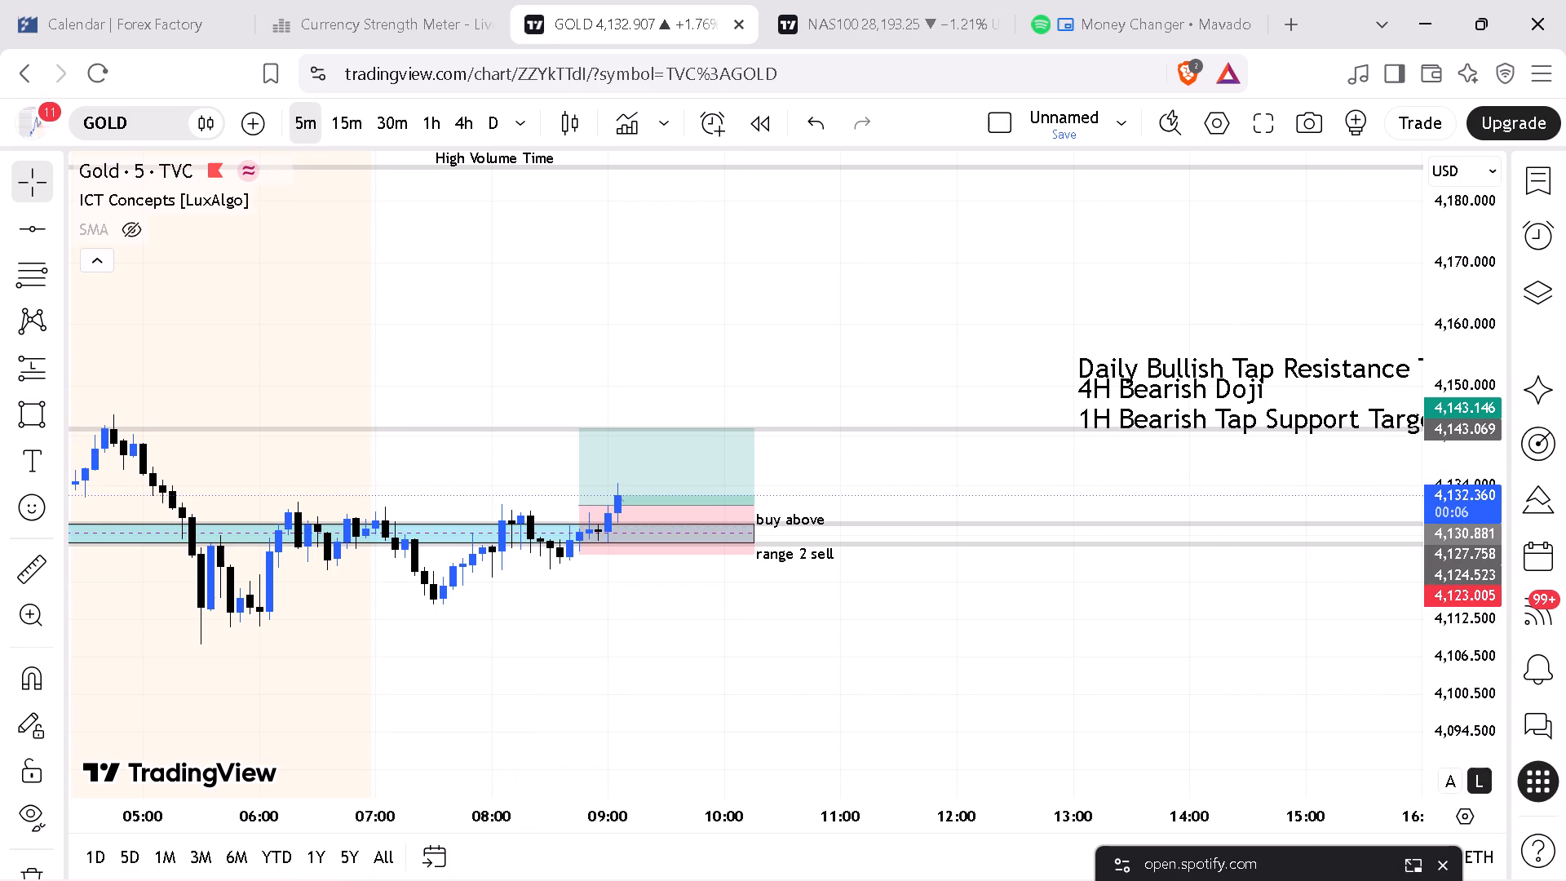
left_click_drag(1463, 719, 1523, 262)
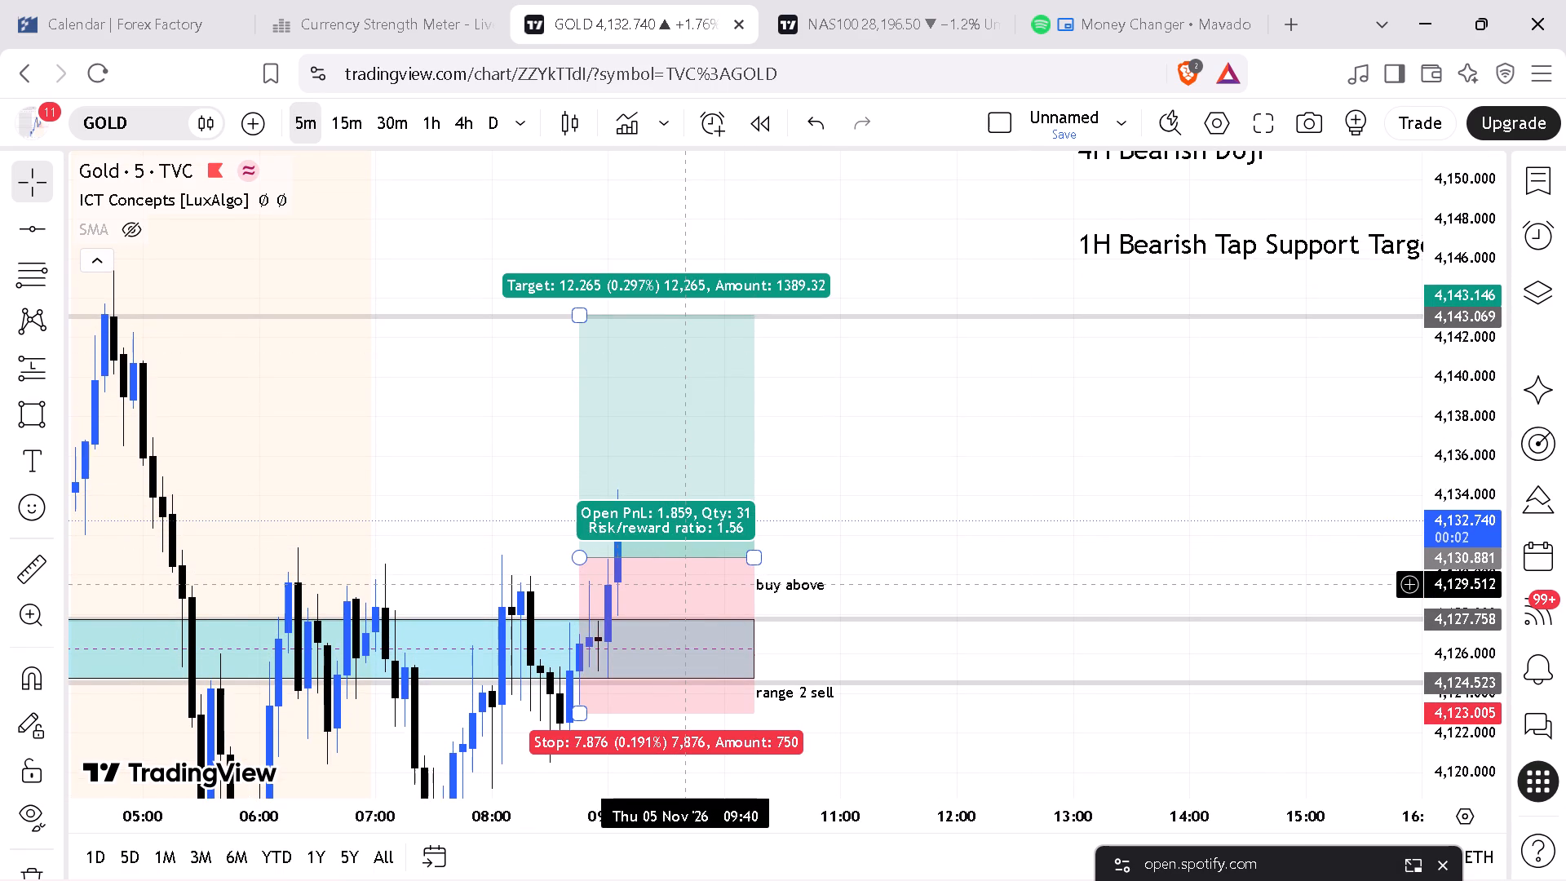
left_click(1035, 499)
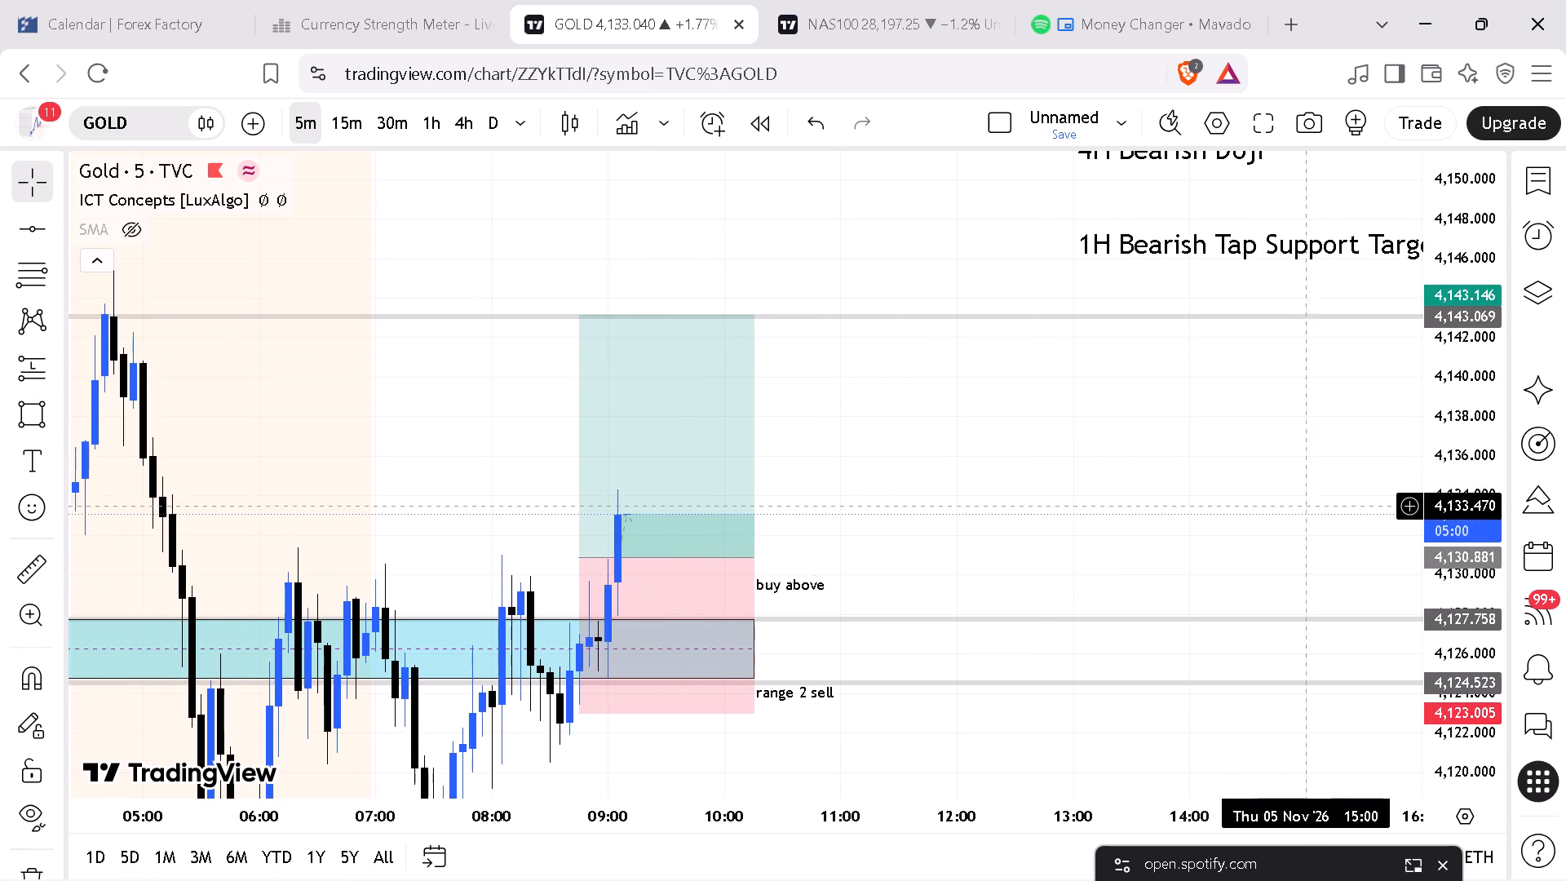
left_click_drag(1469, 439, 1475, 626)
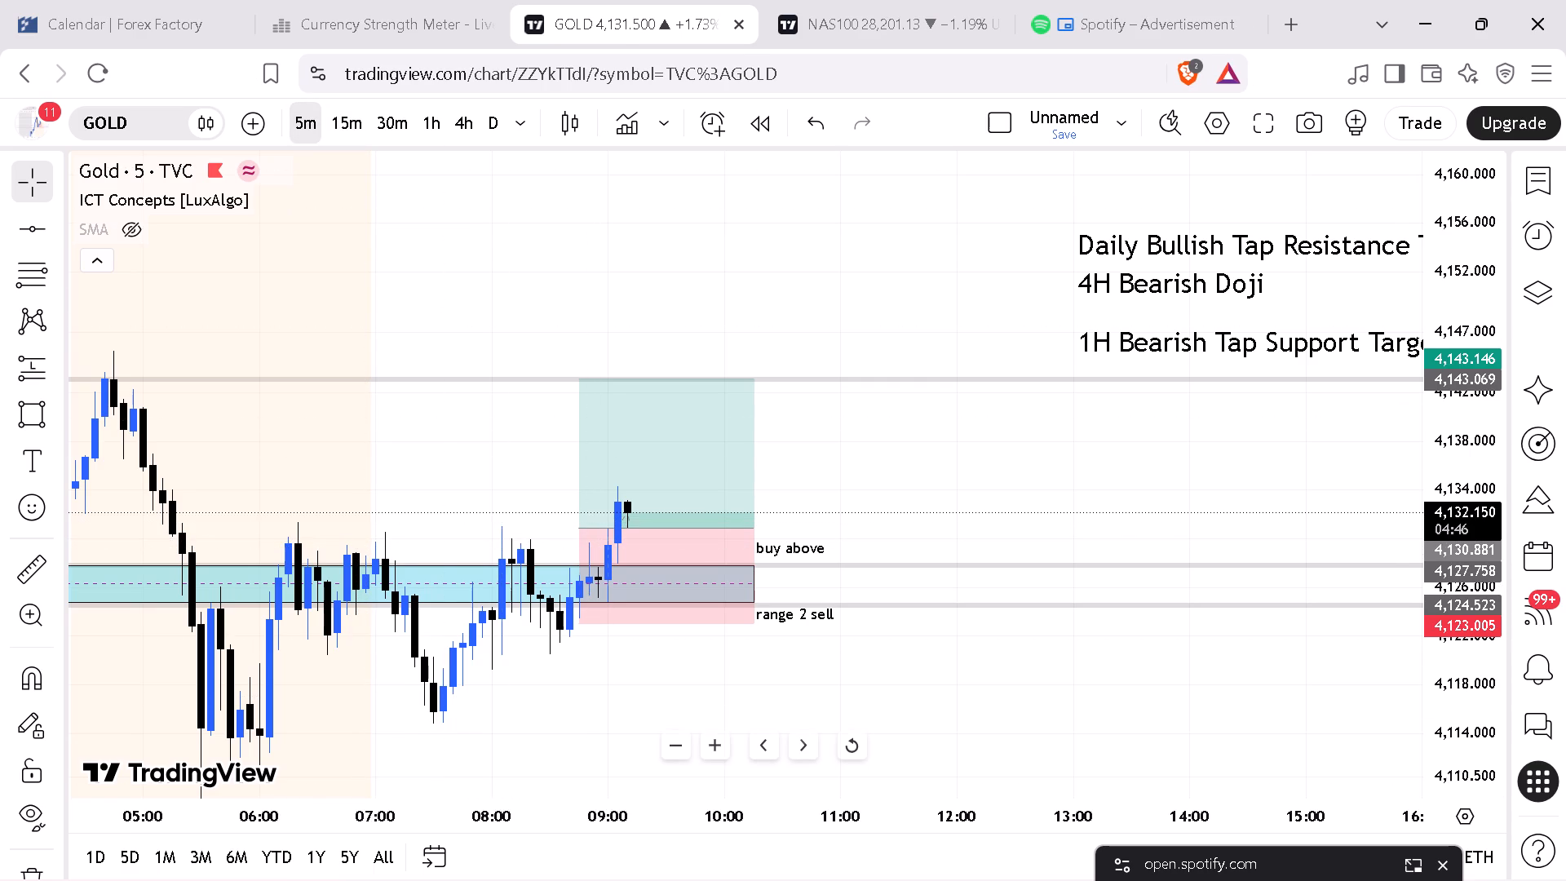
left_click_drag(626, 818, 891, 805)
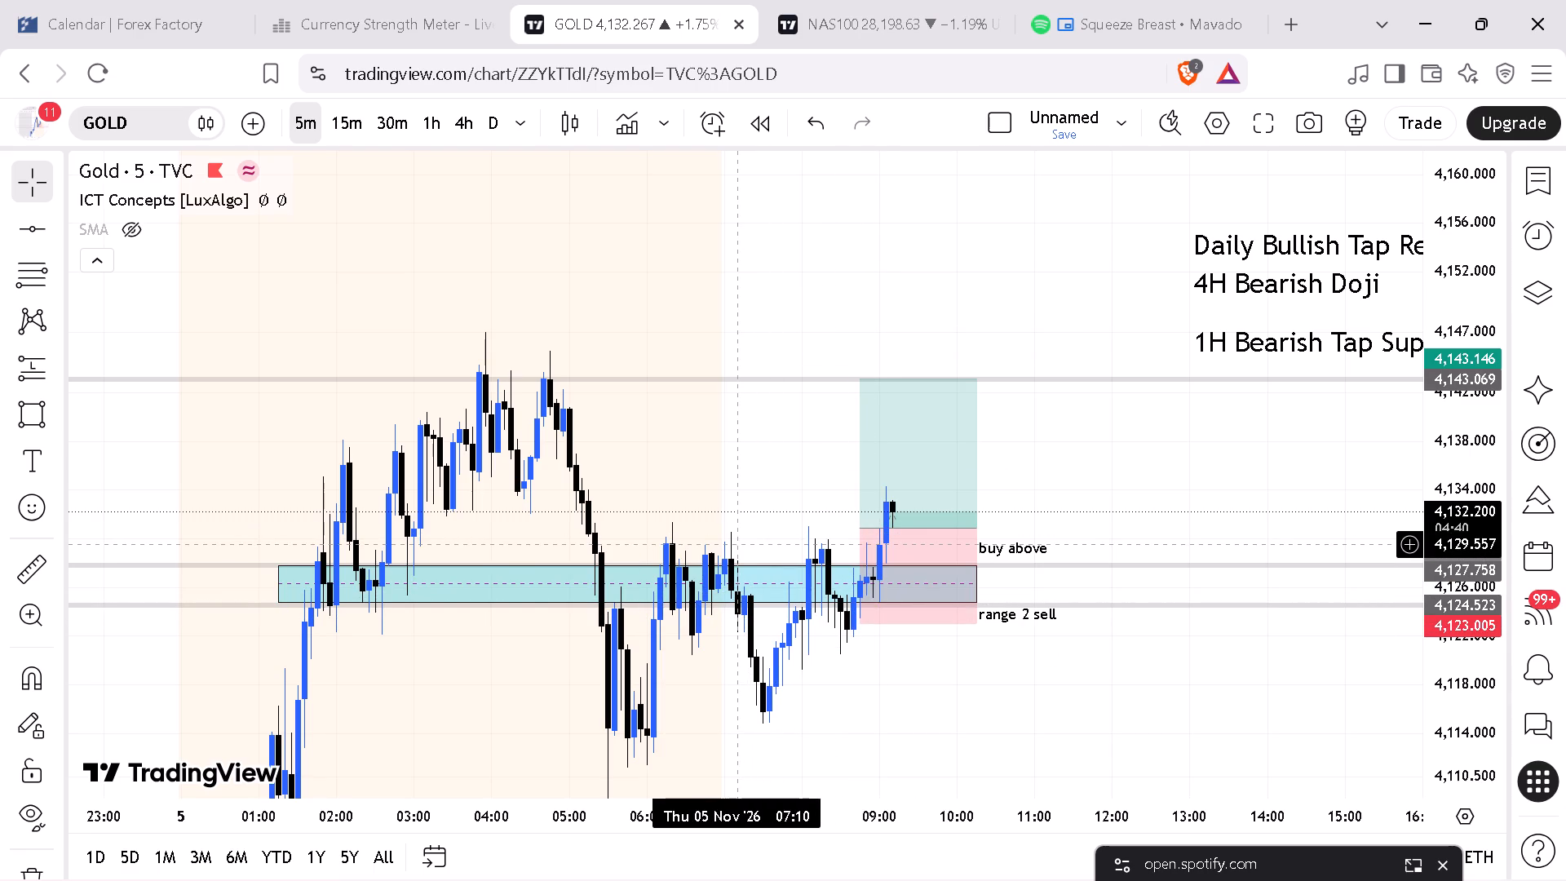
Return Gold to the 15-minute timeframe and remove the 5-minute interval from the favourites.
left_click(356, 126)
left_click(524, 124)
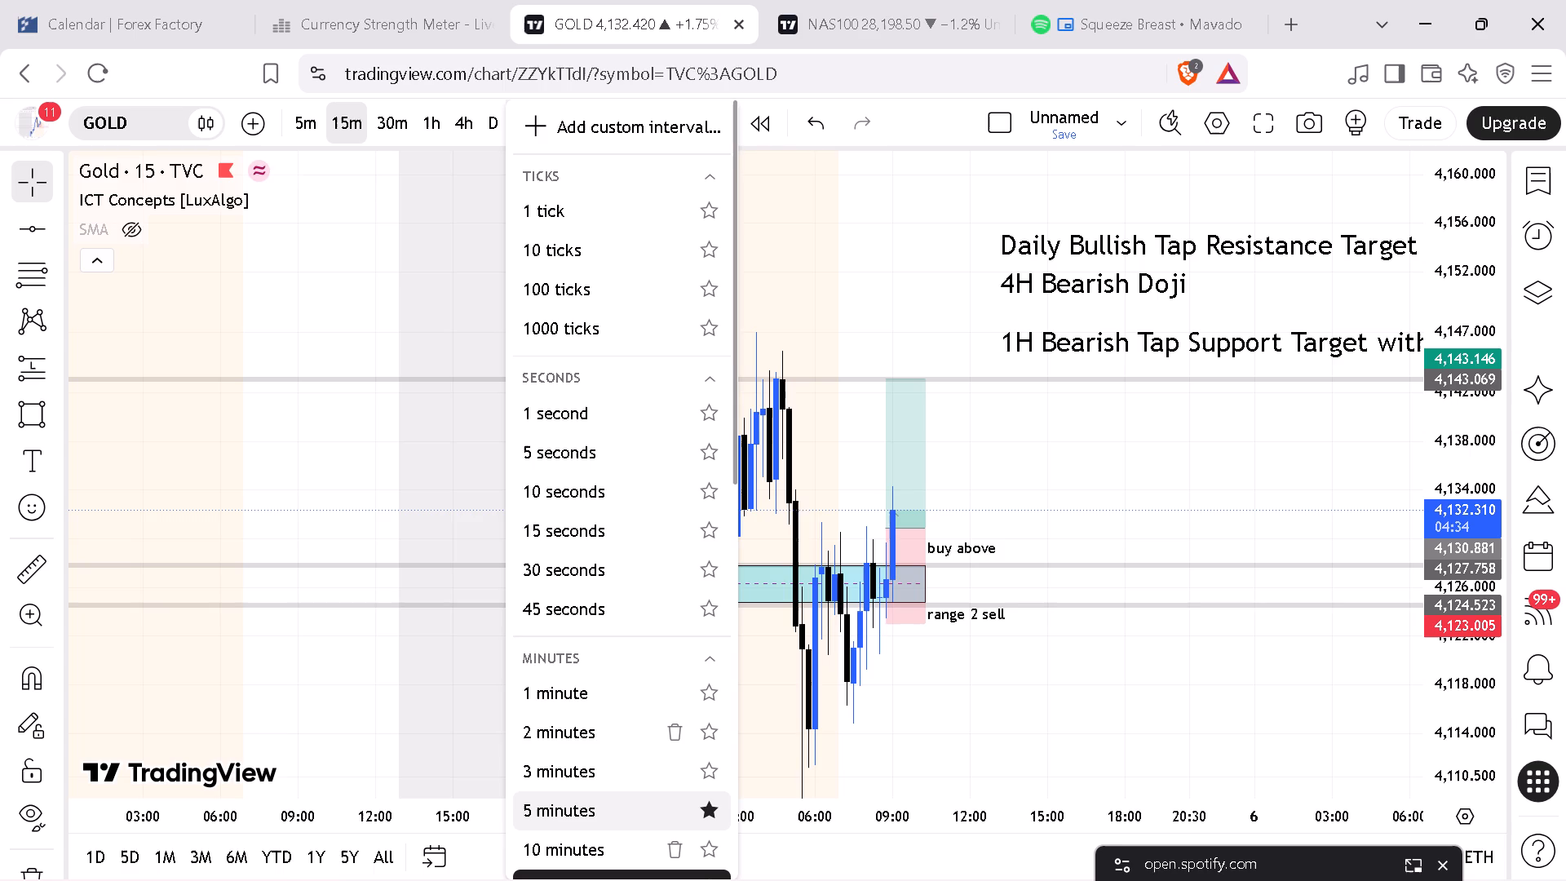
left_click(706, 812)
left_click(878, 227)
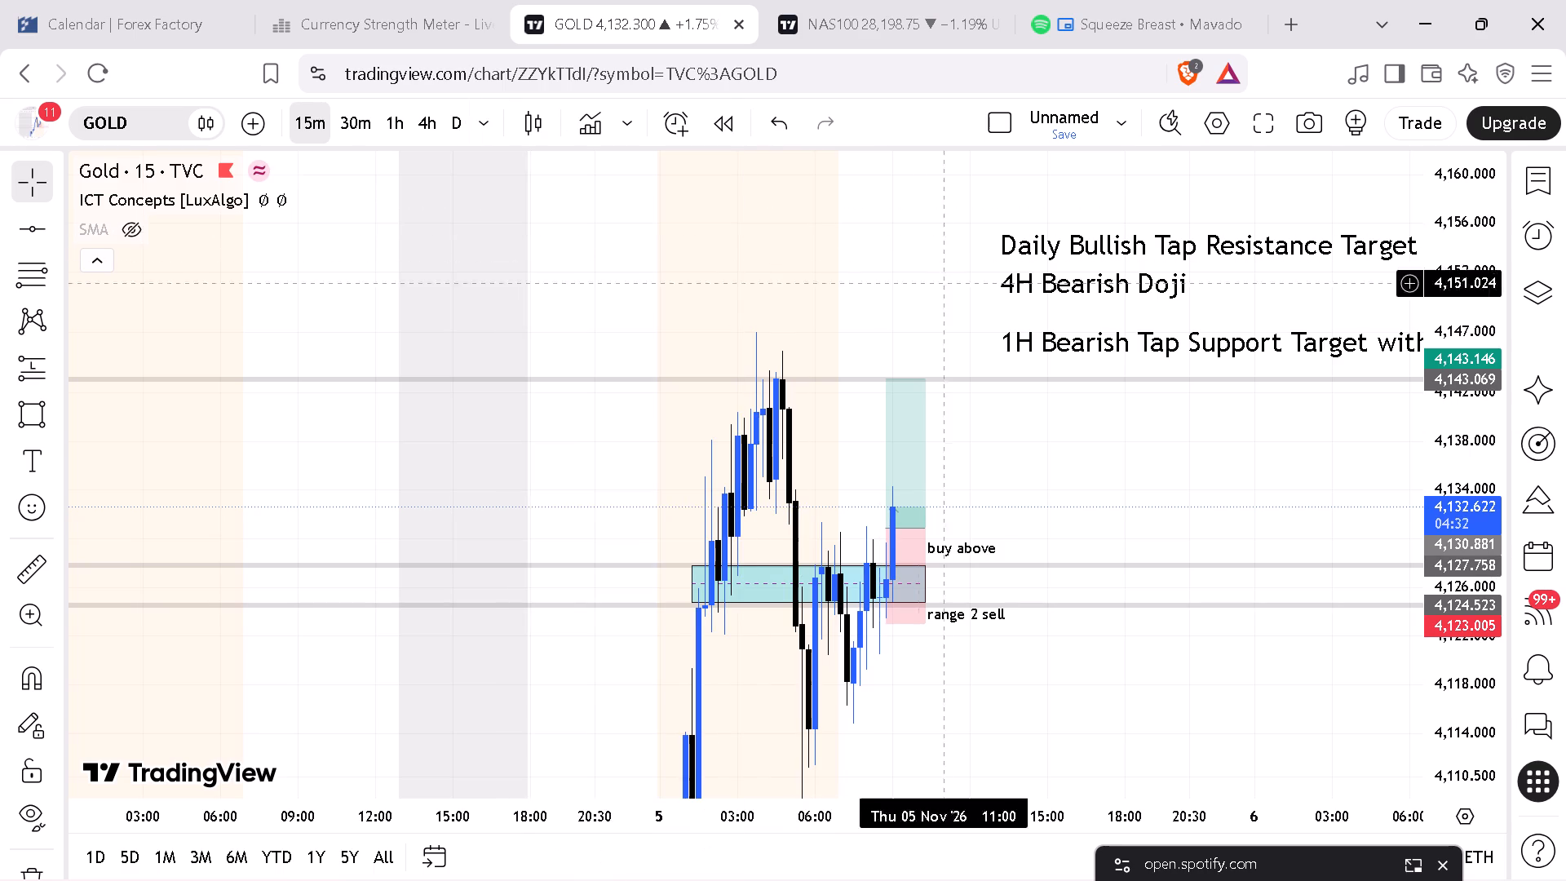
Examine Gold's 15-minute price action around the range and the planned long position, with all three bias notes in view.
left_click_drag(1466, 486, 1484, 601)
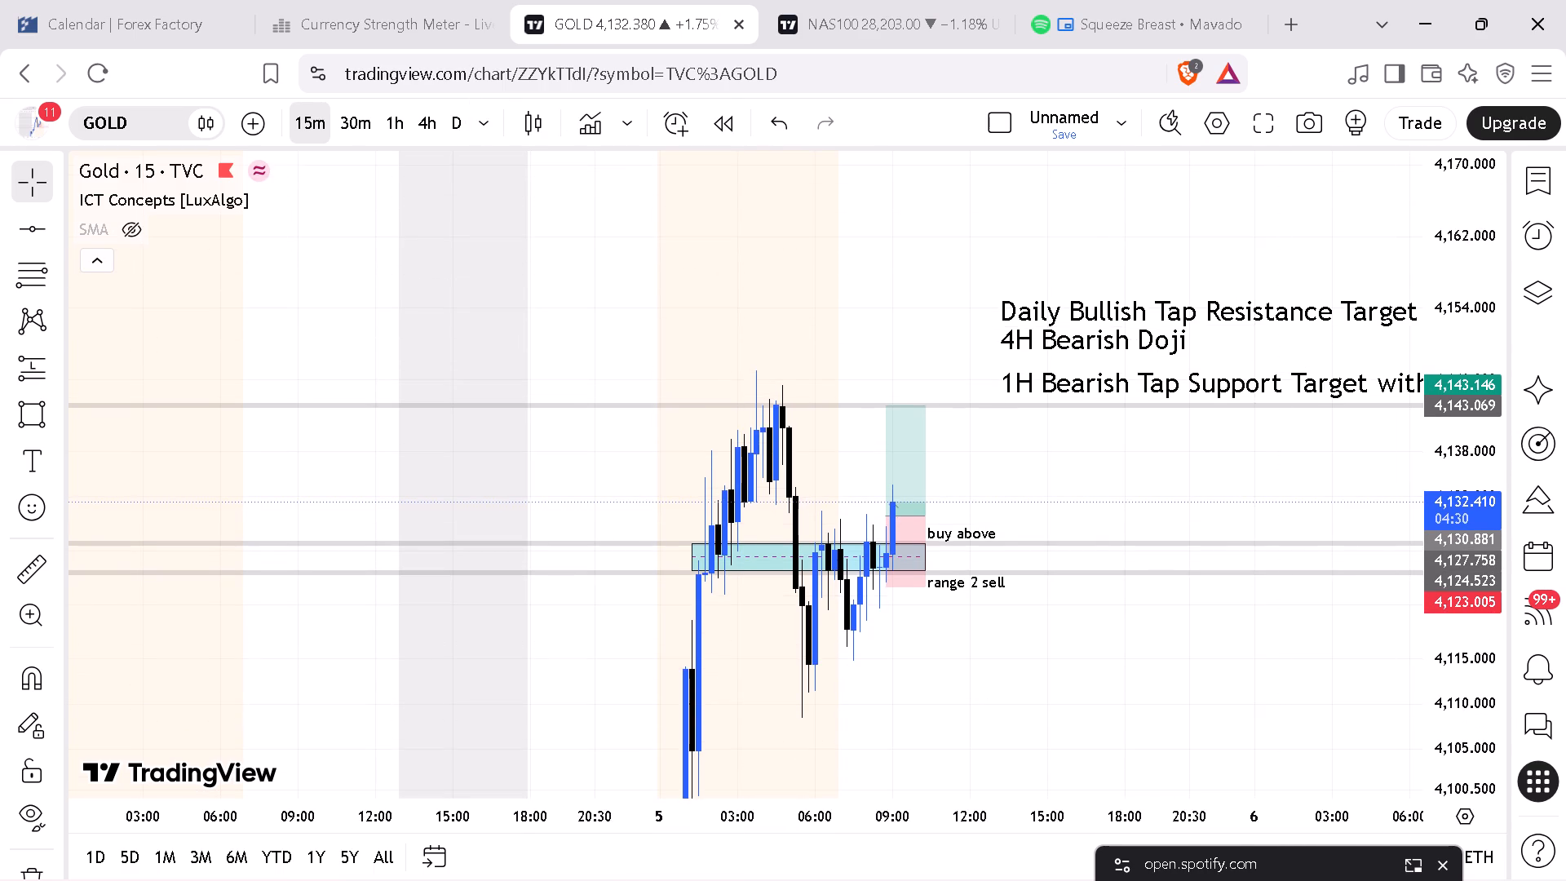
left_click_drag(1139, 818, 992, 790)
left_click_drag(953, 692, 922, 693)
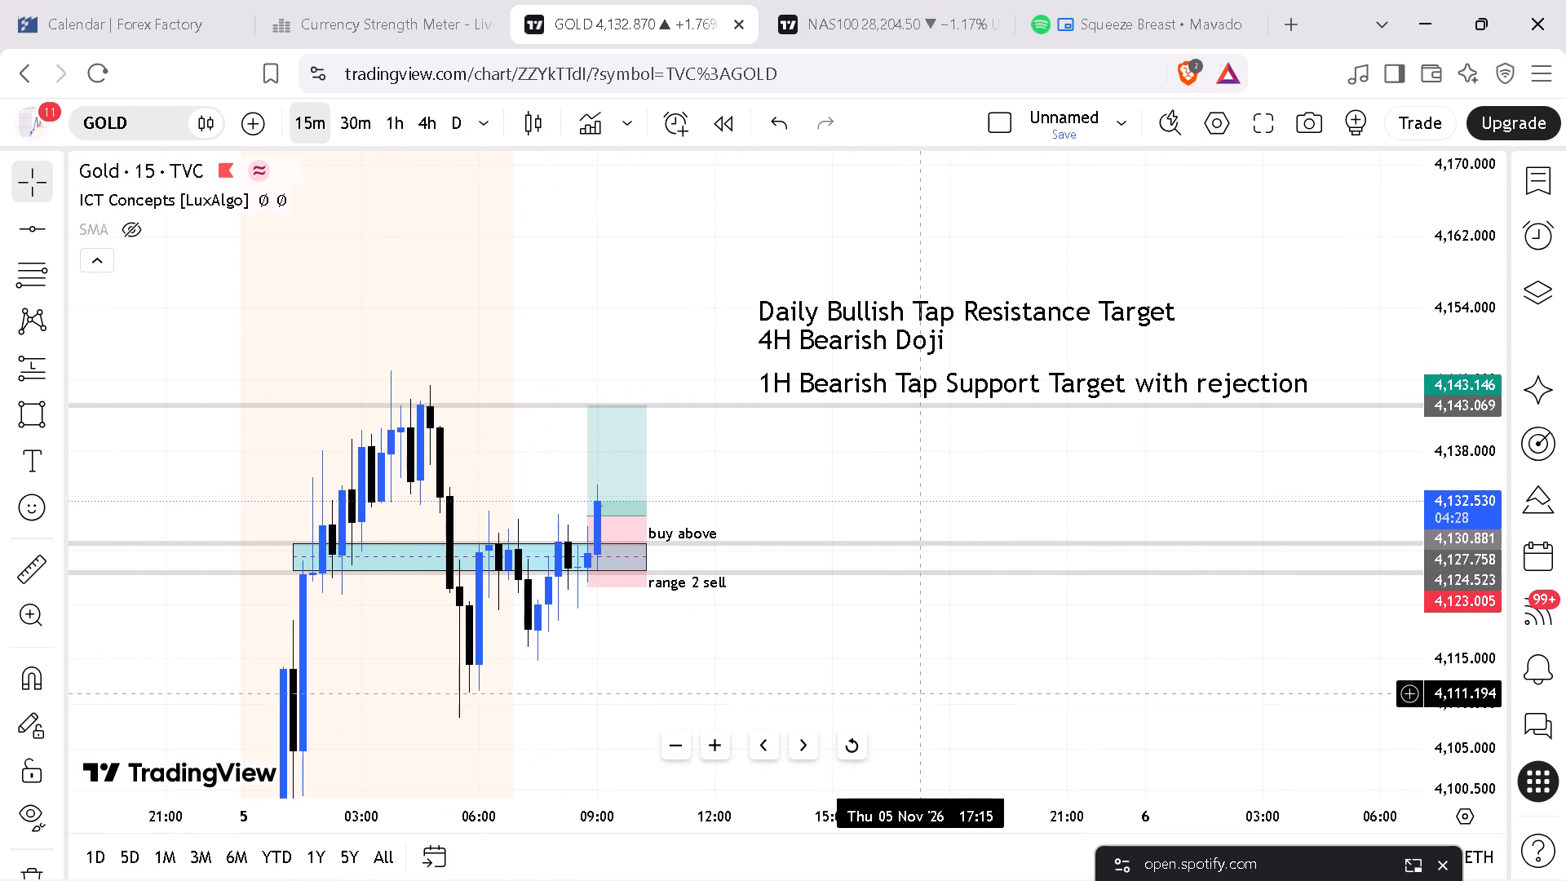
left_click_drag(1423, 710, 1431, 684)
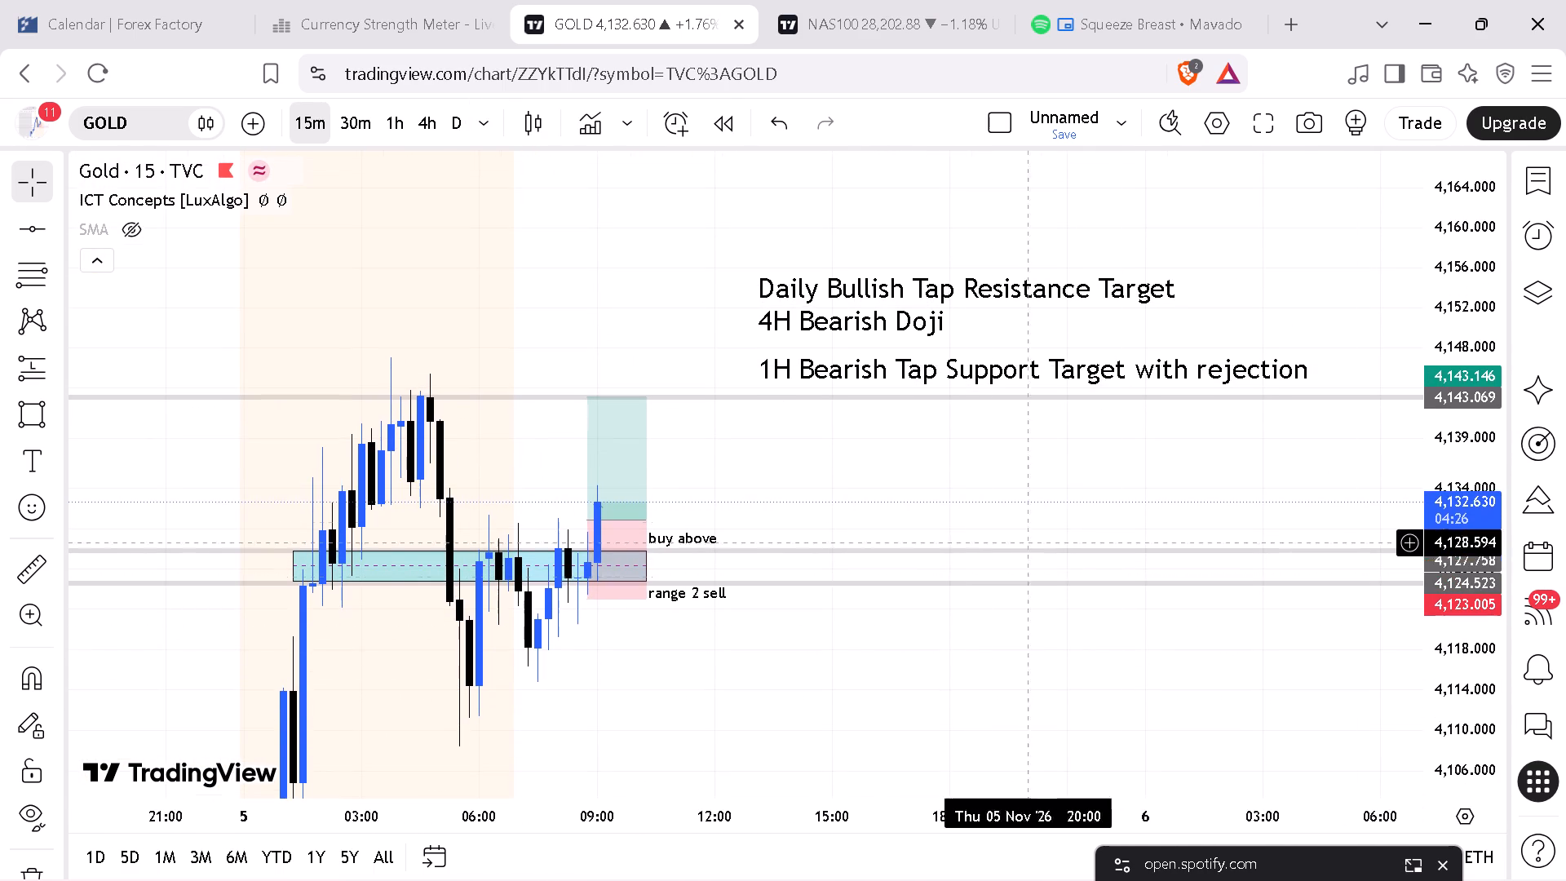
left_click_drag(940, 476, 927, 499)
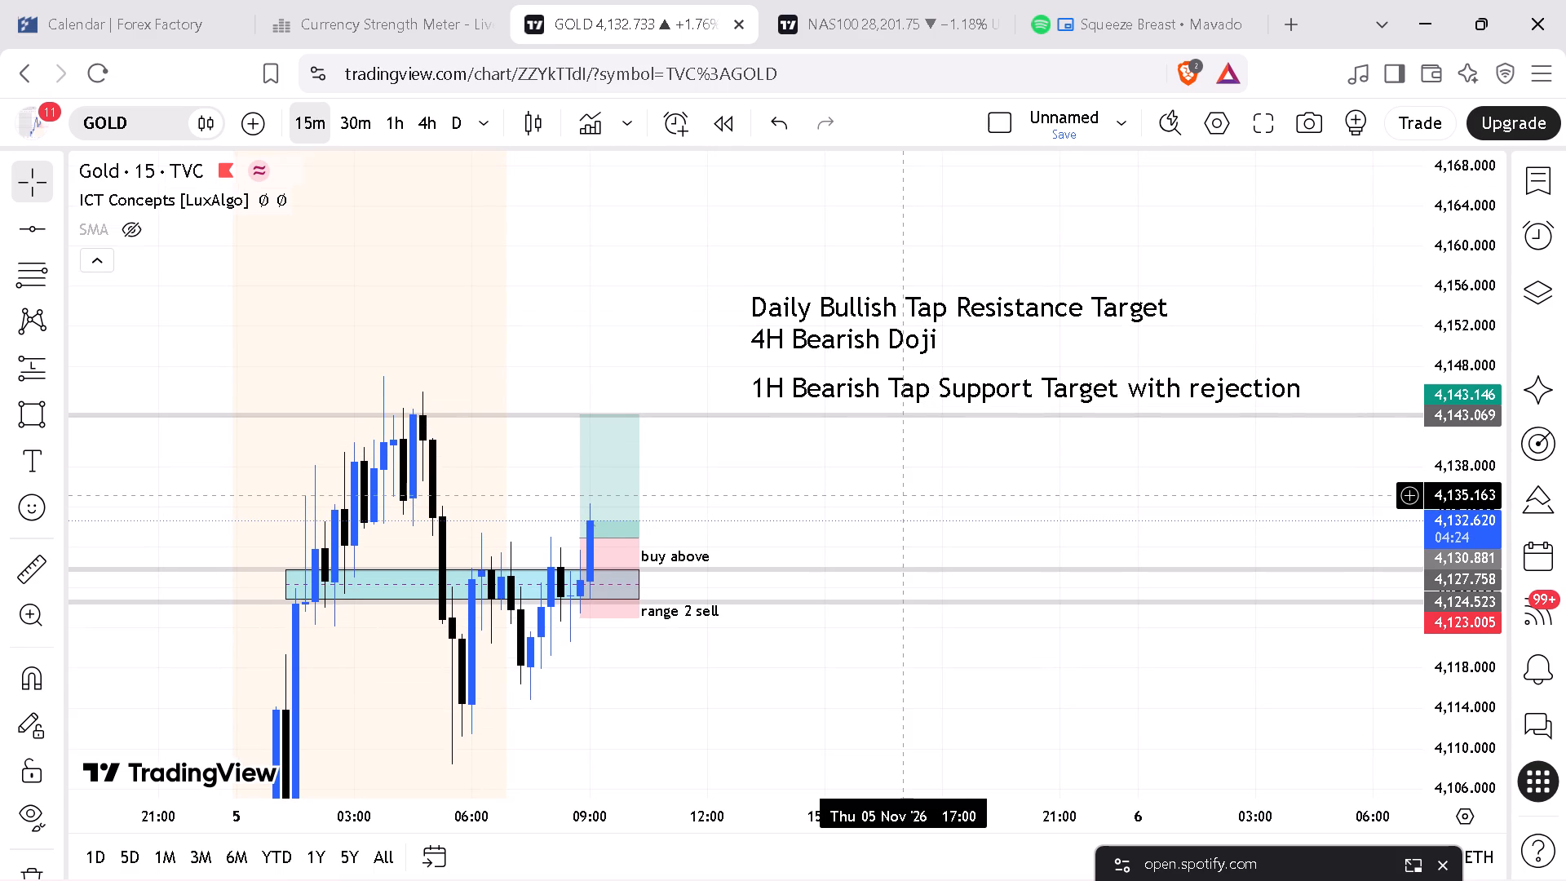
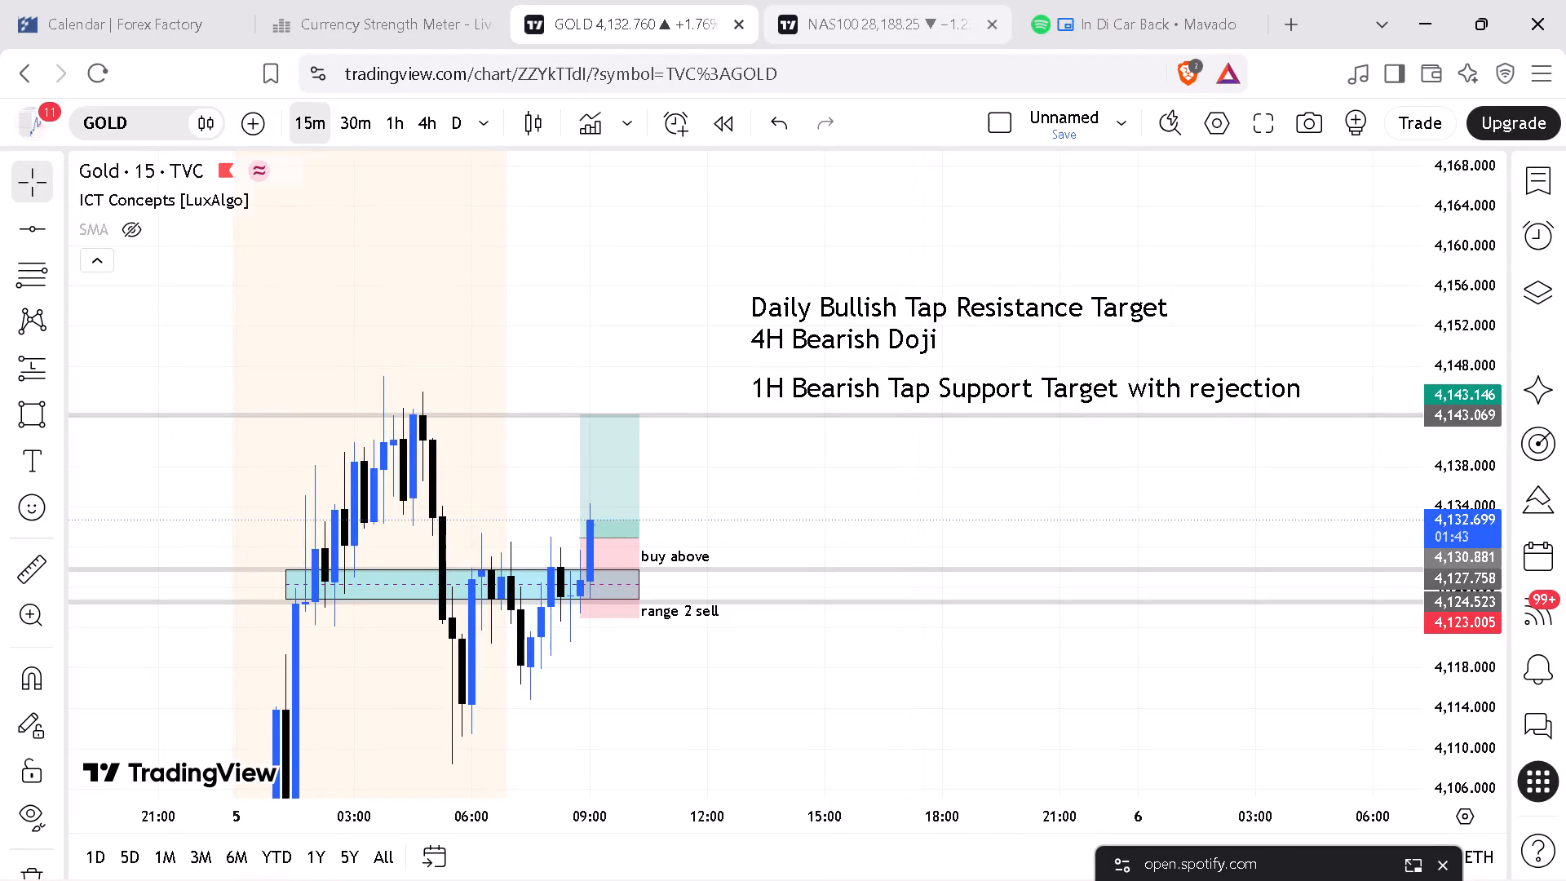
Examine NAS100's price action around the W trade and 30min Breakout zone on the 4-hour, 1-hour and 30-minute timeframes, ending on 15-minute.
left_click(879, 25)
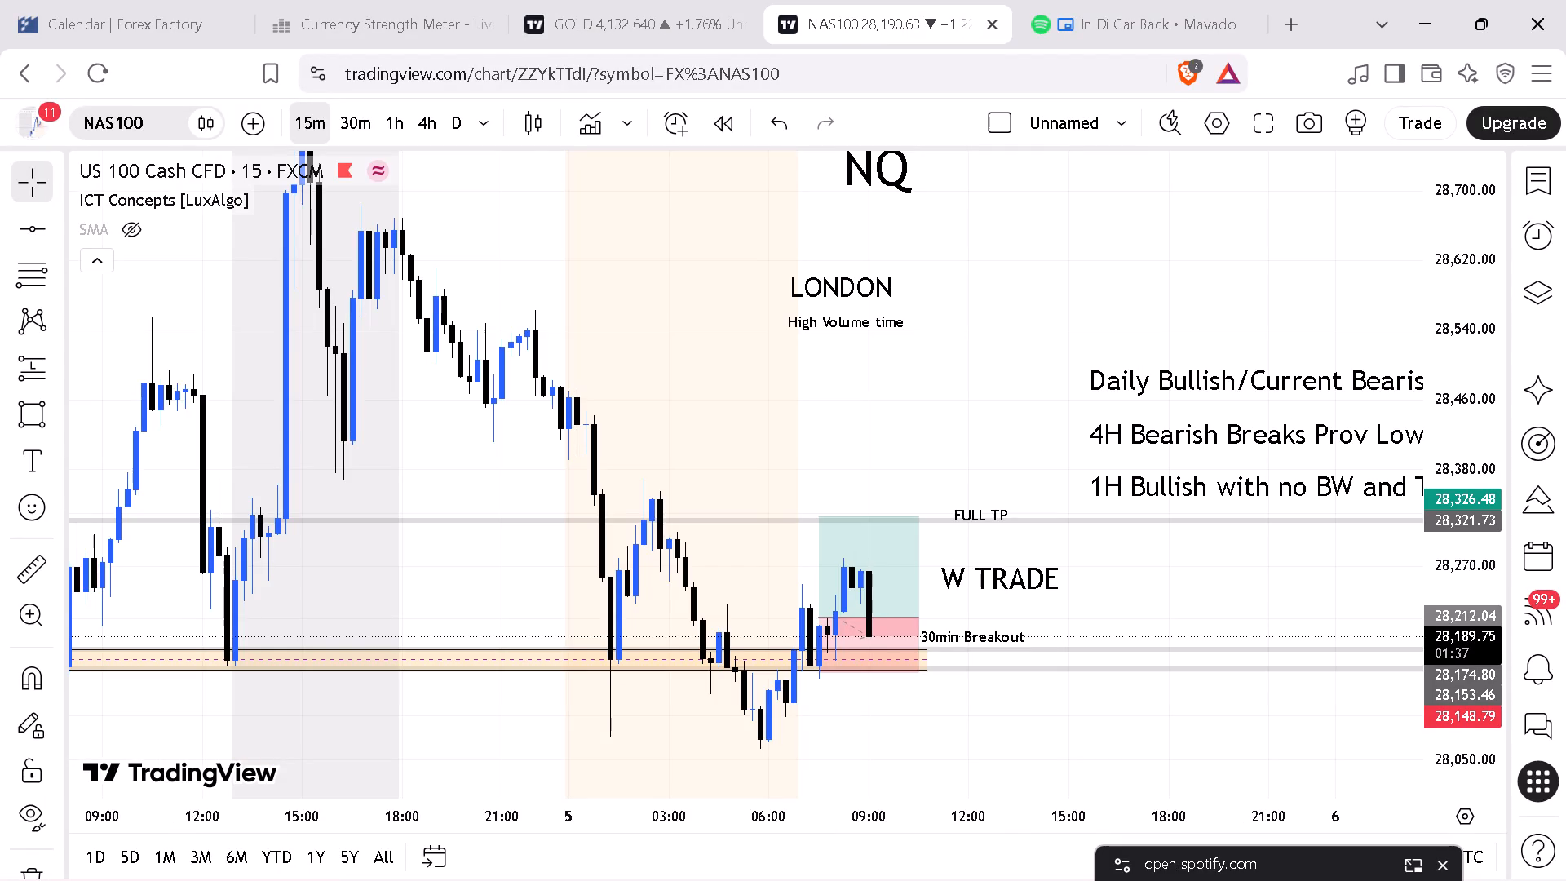
left_click(417, 131)
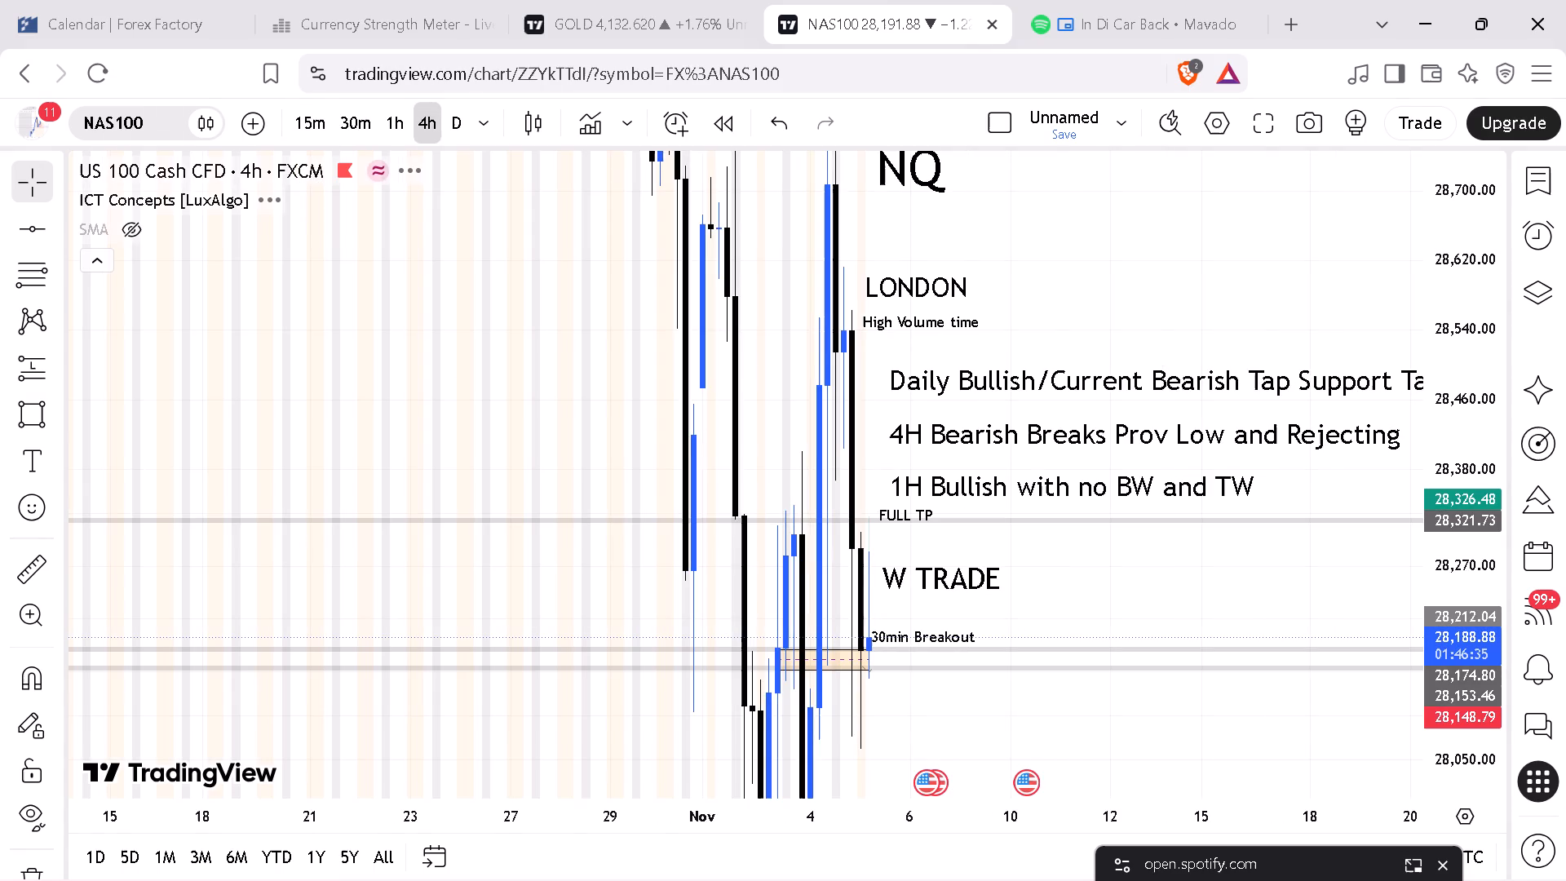
left_click(374, 131)
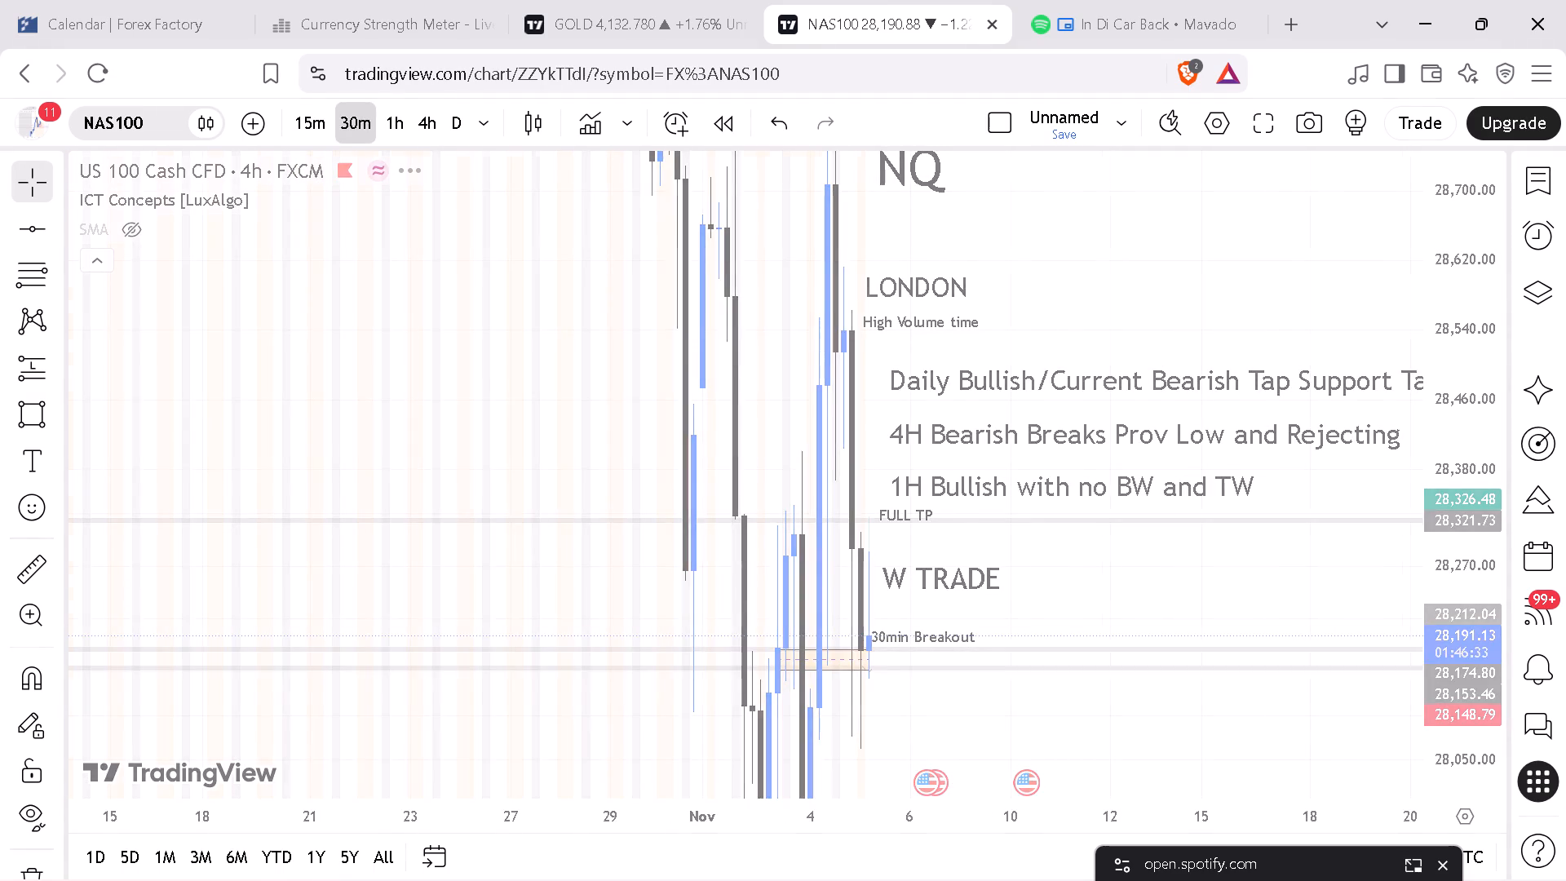
left_click(397, 126)
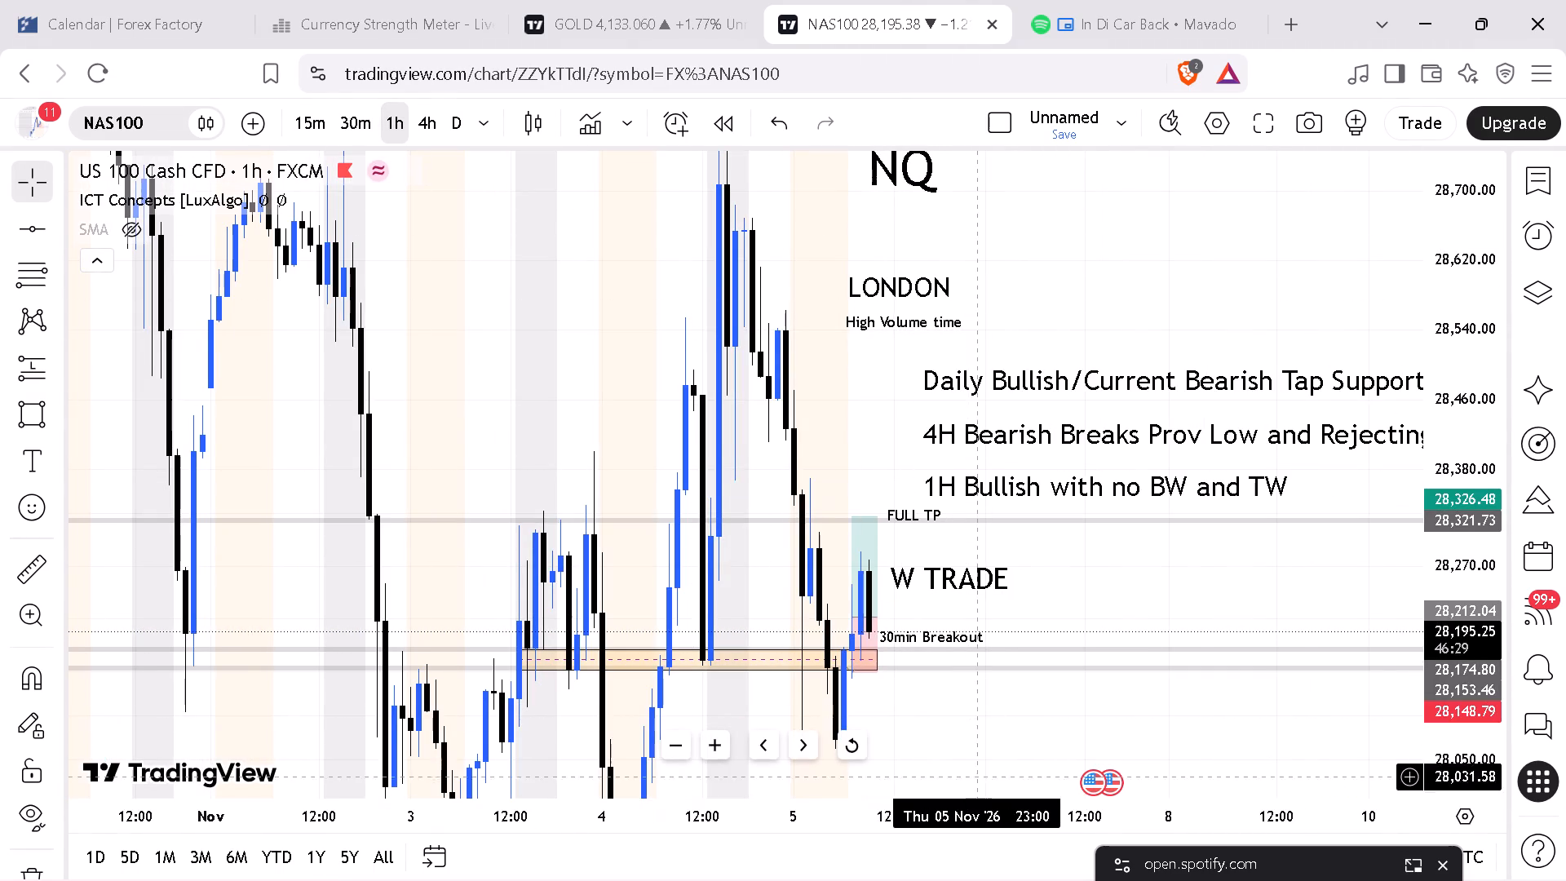
left_click_drag(984, 809, 706, 779)
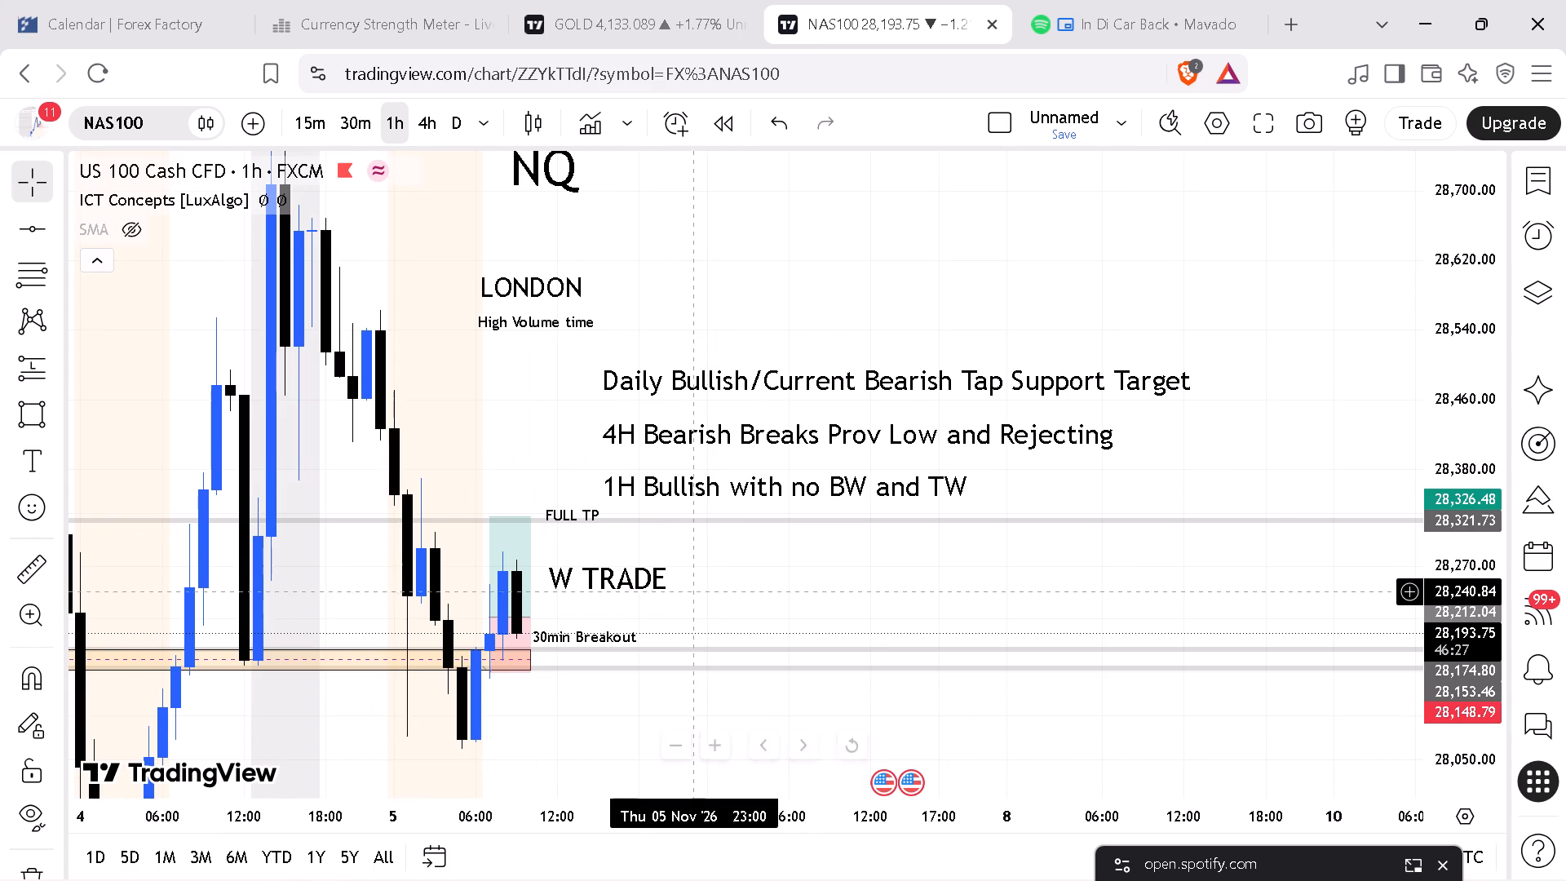
left_click_drag(729, 583, 1065, 551)
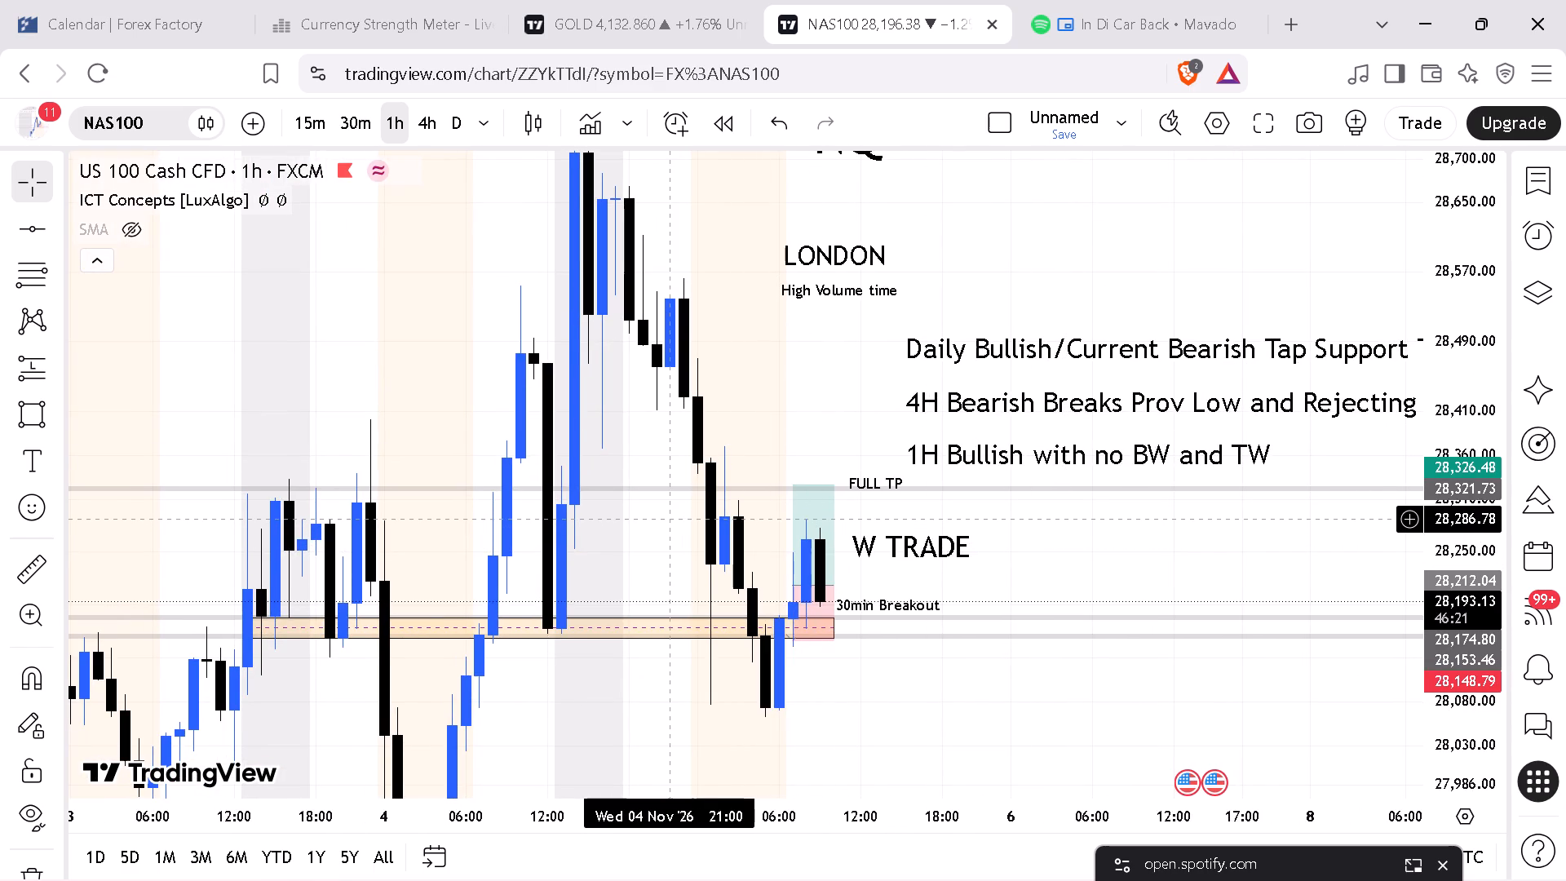
left_click(356, 126)
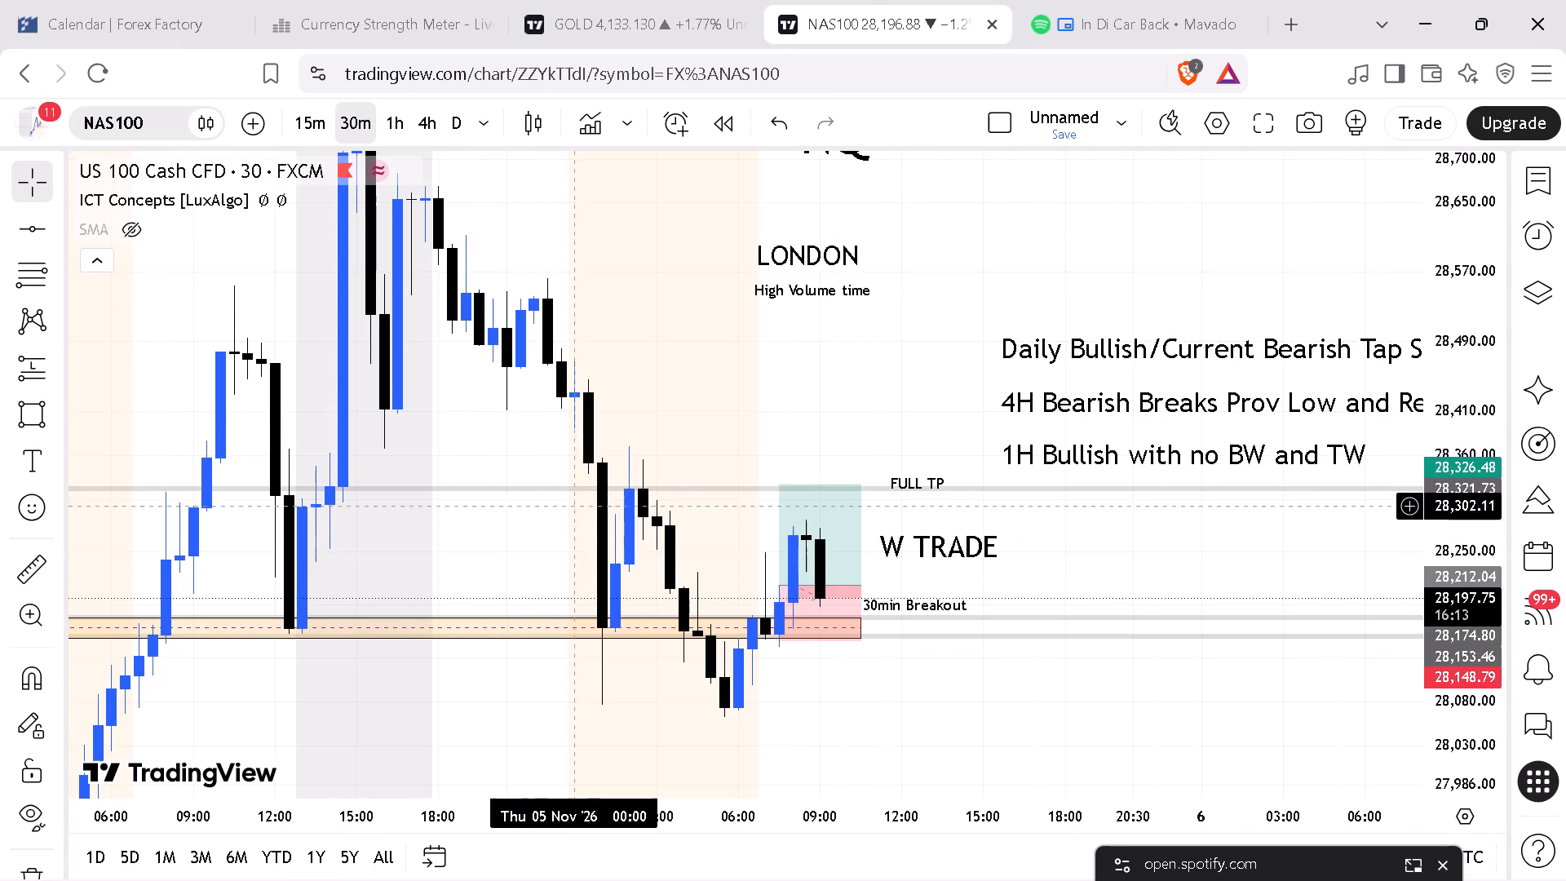
left_click(316, 131)
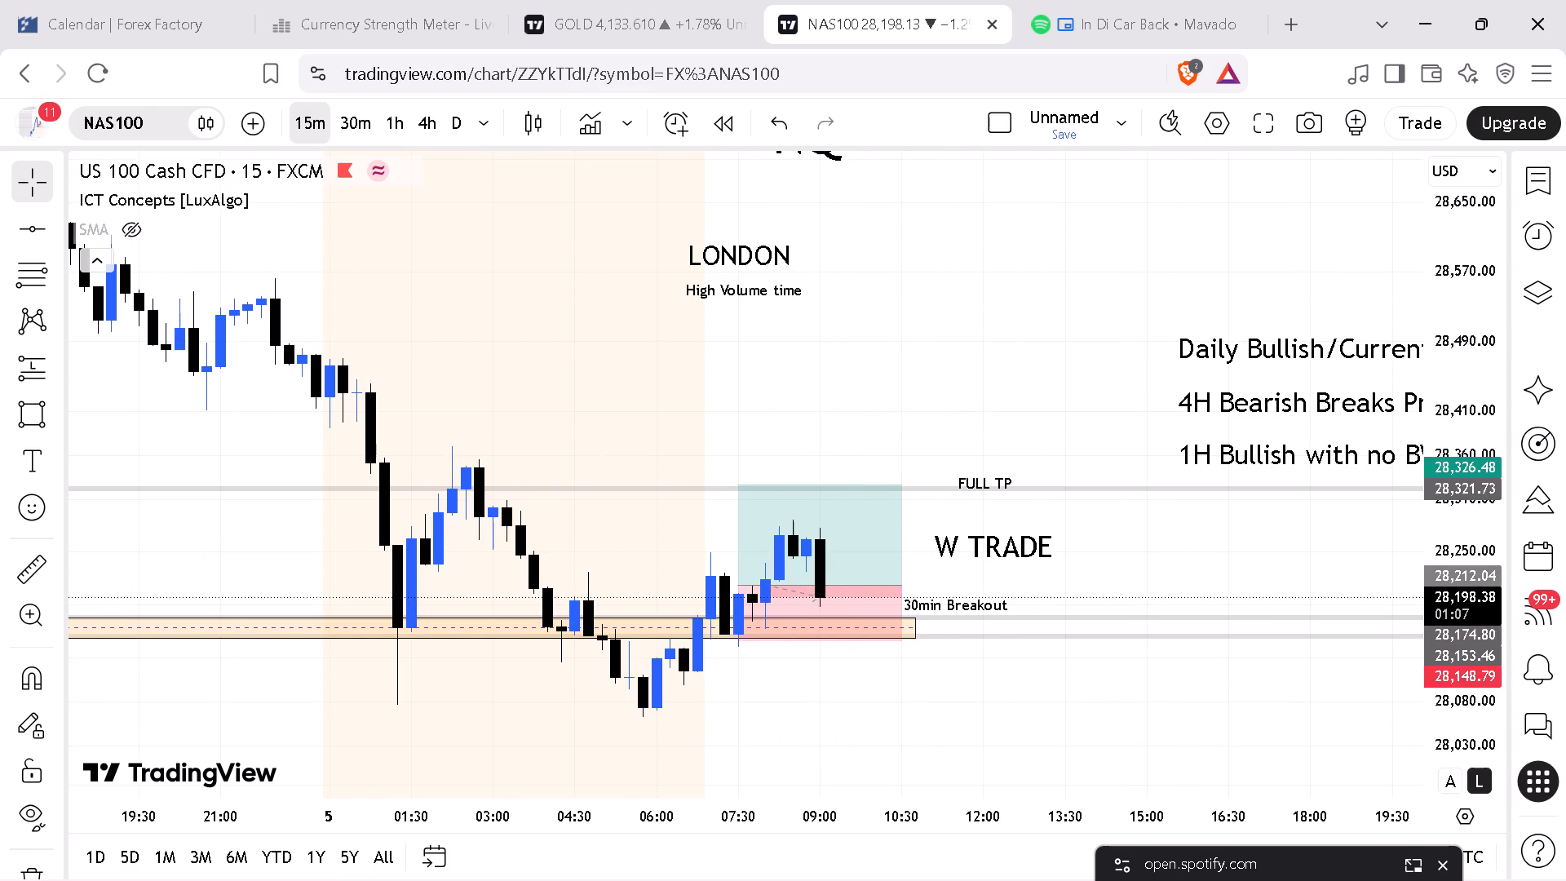
left_click_drag(1466, 640, 1500, 516)
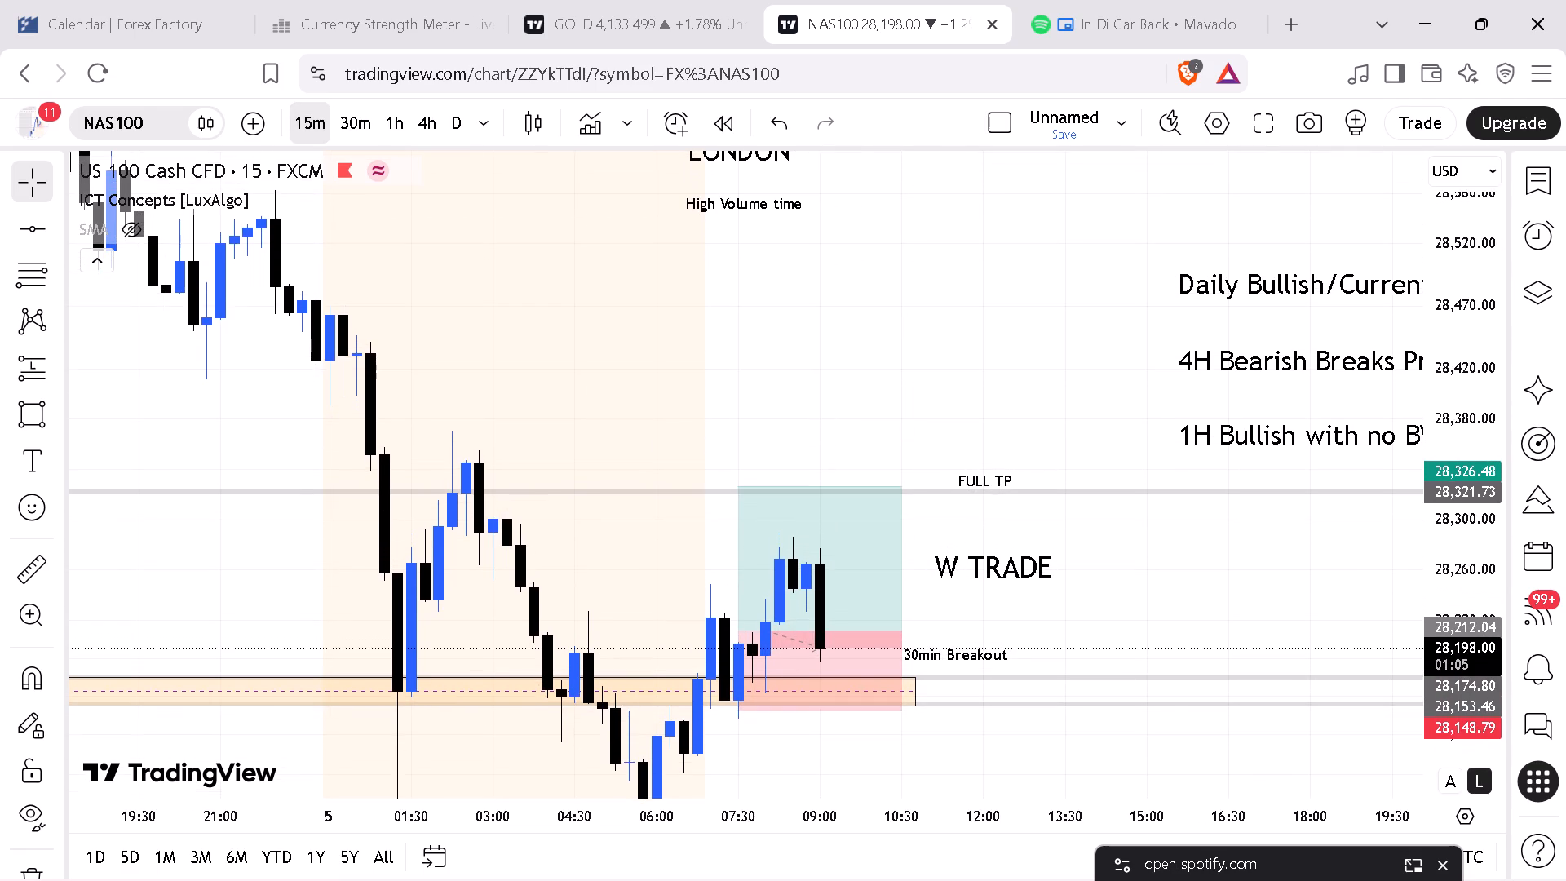
left_click_drag(1171, 590, 1167, 507)
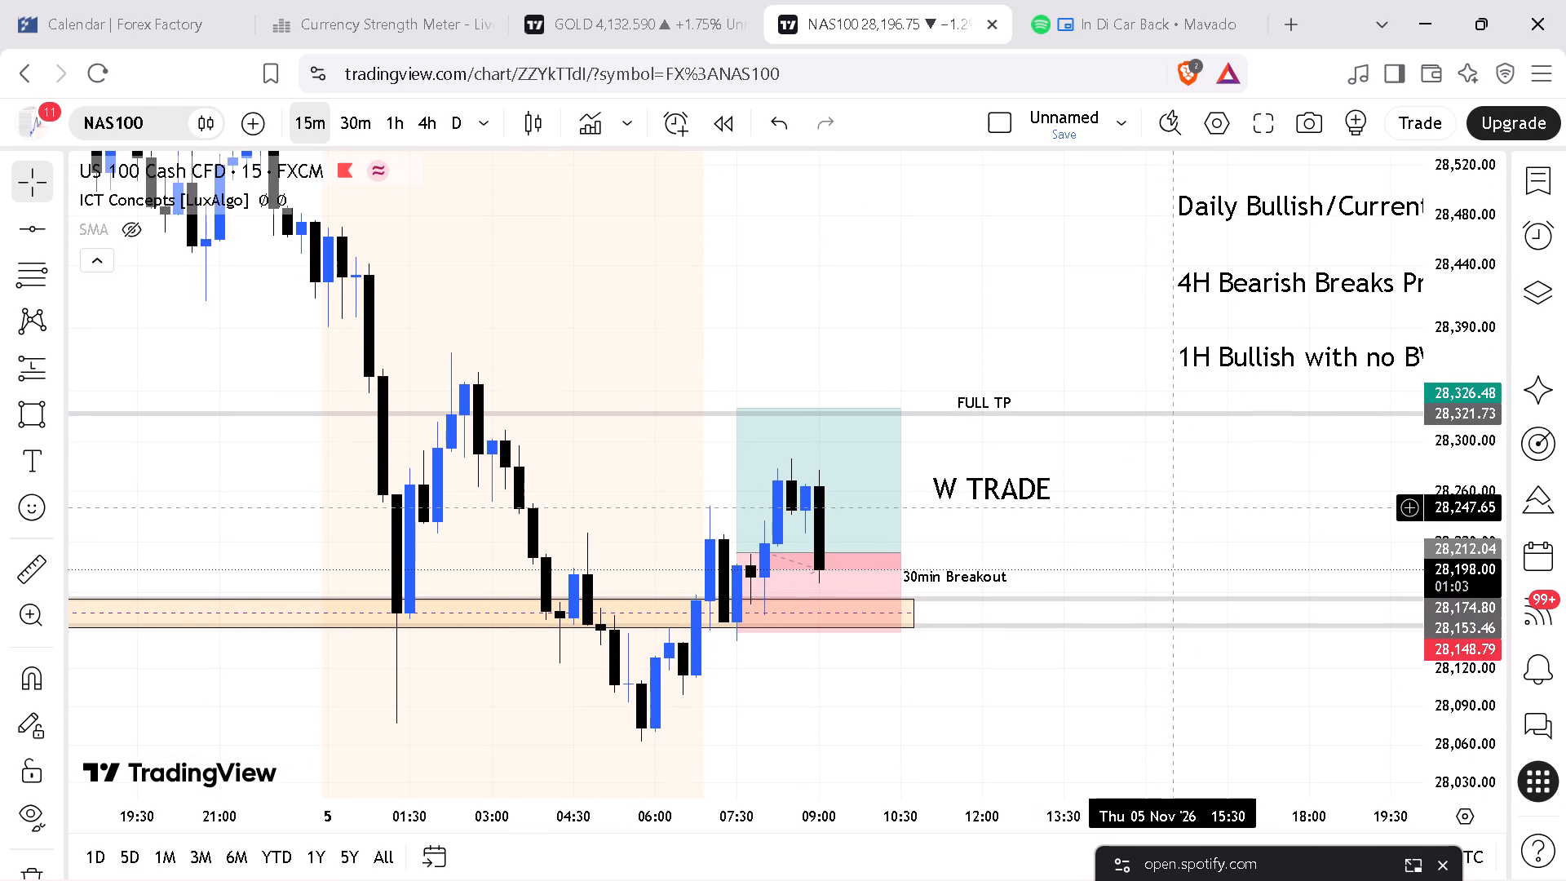
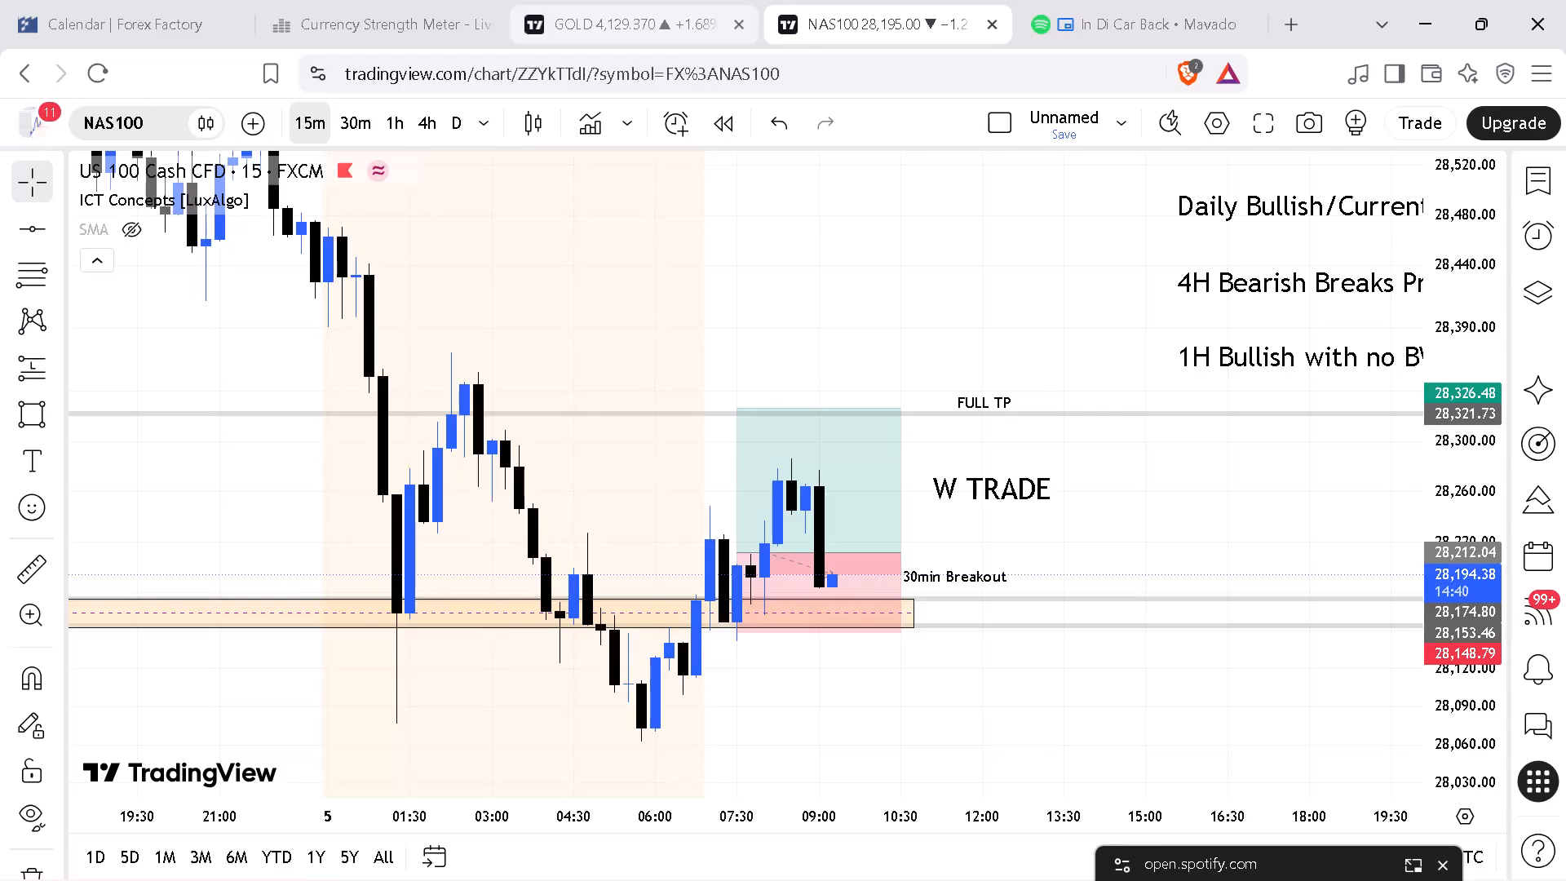
Examine Gold's price action around the range box and planned long on the 30-minute, 1-hour and 4-hour timeframes, ending on 15-minute.
left_click(648, 17)
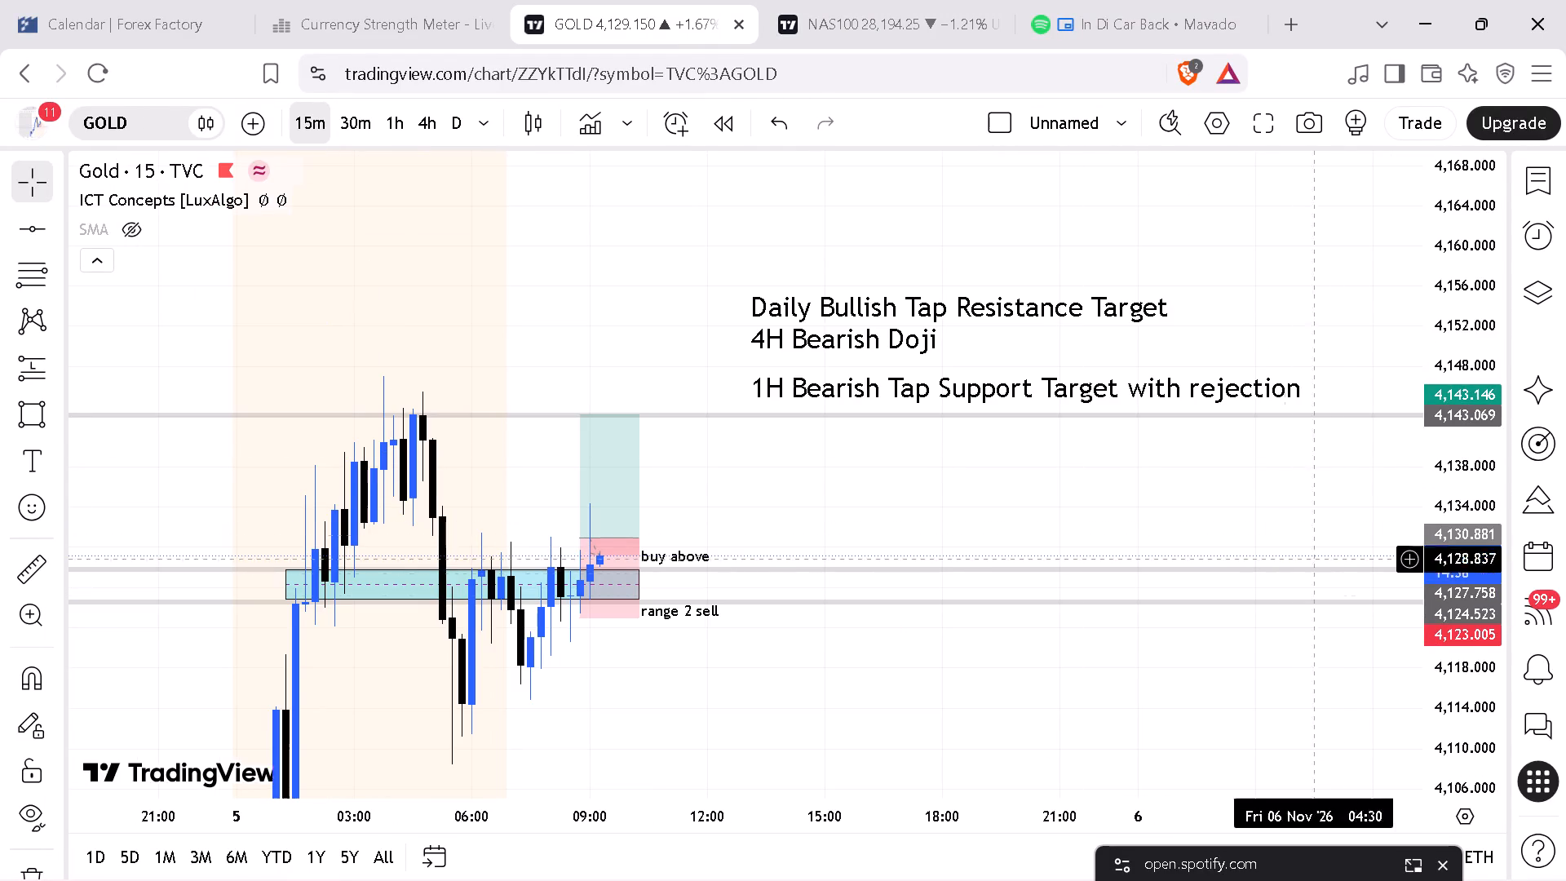
left_click_drag(1470, 702, 1471, 553)
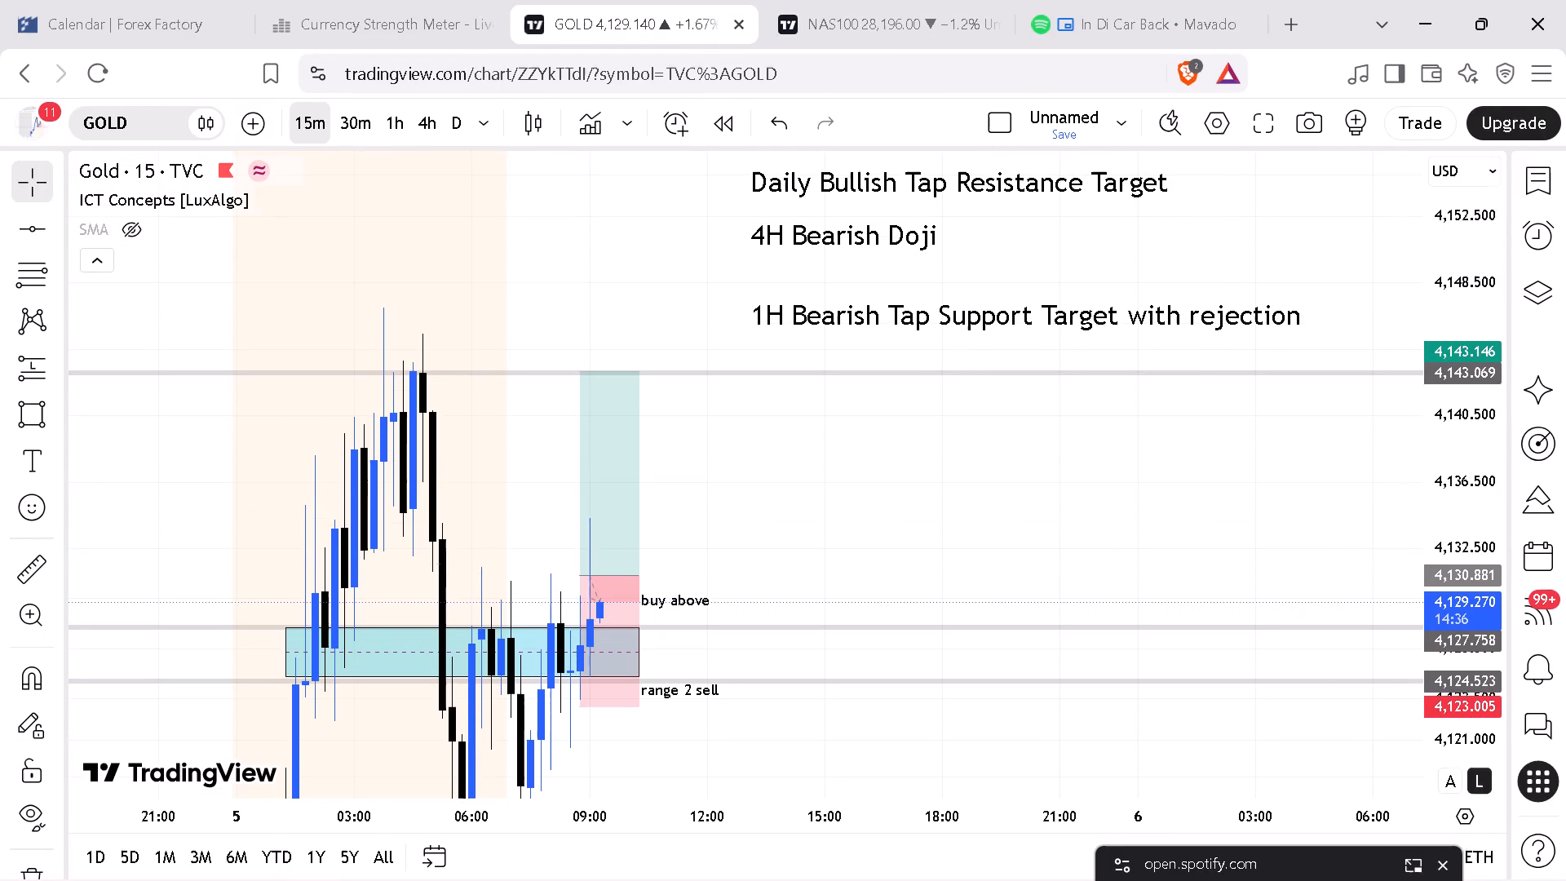
left_click_drag(966, 547, 1087, 460)
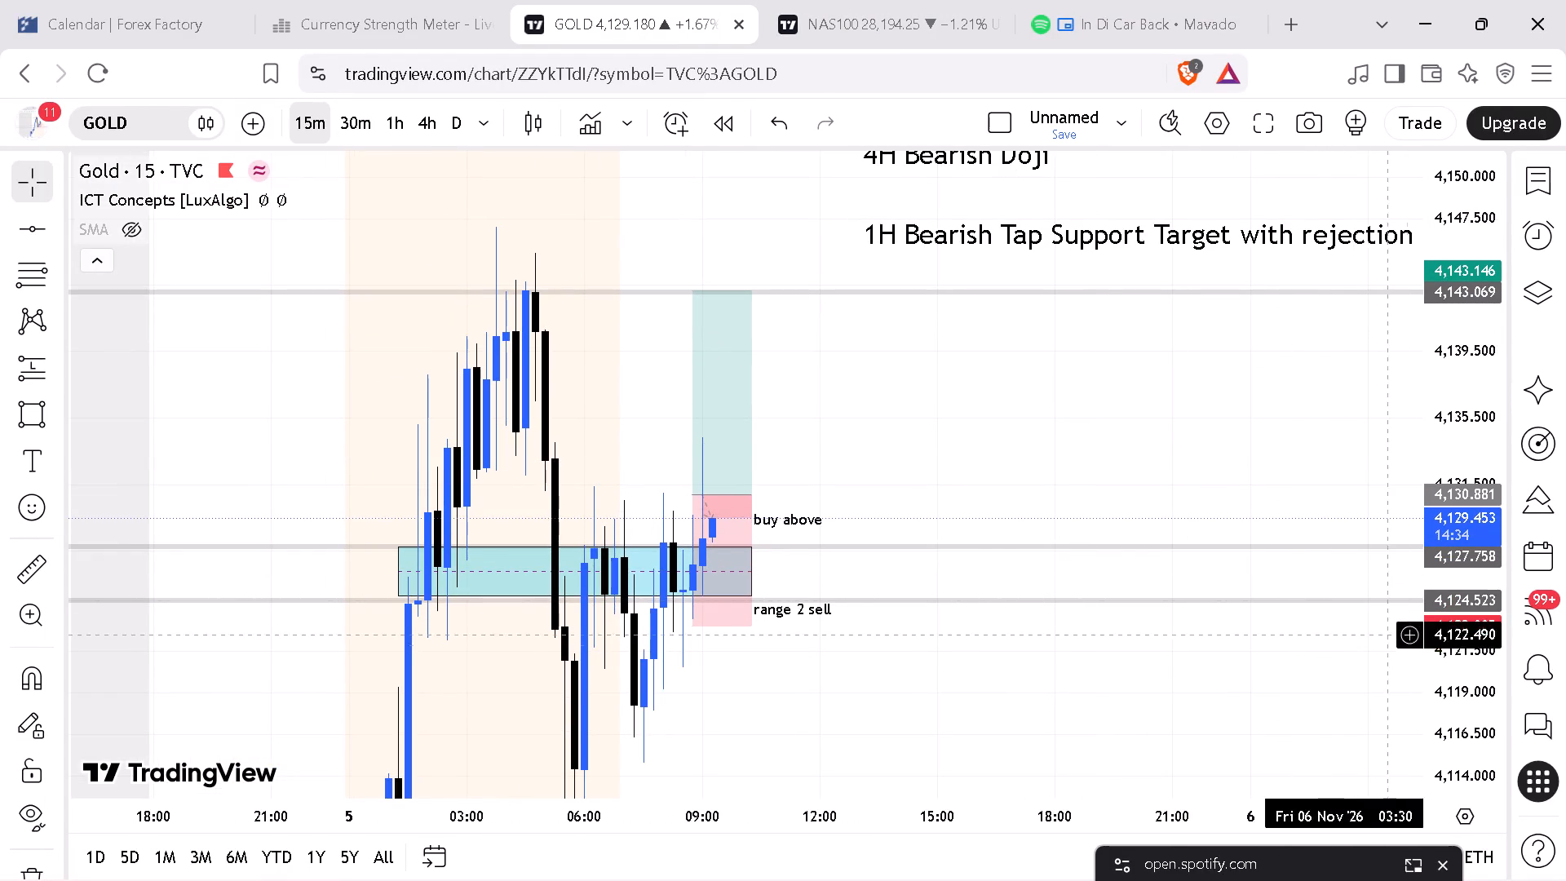
left_click_drag(1466, 722, 1462, 502)
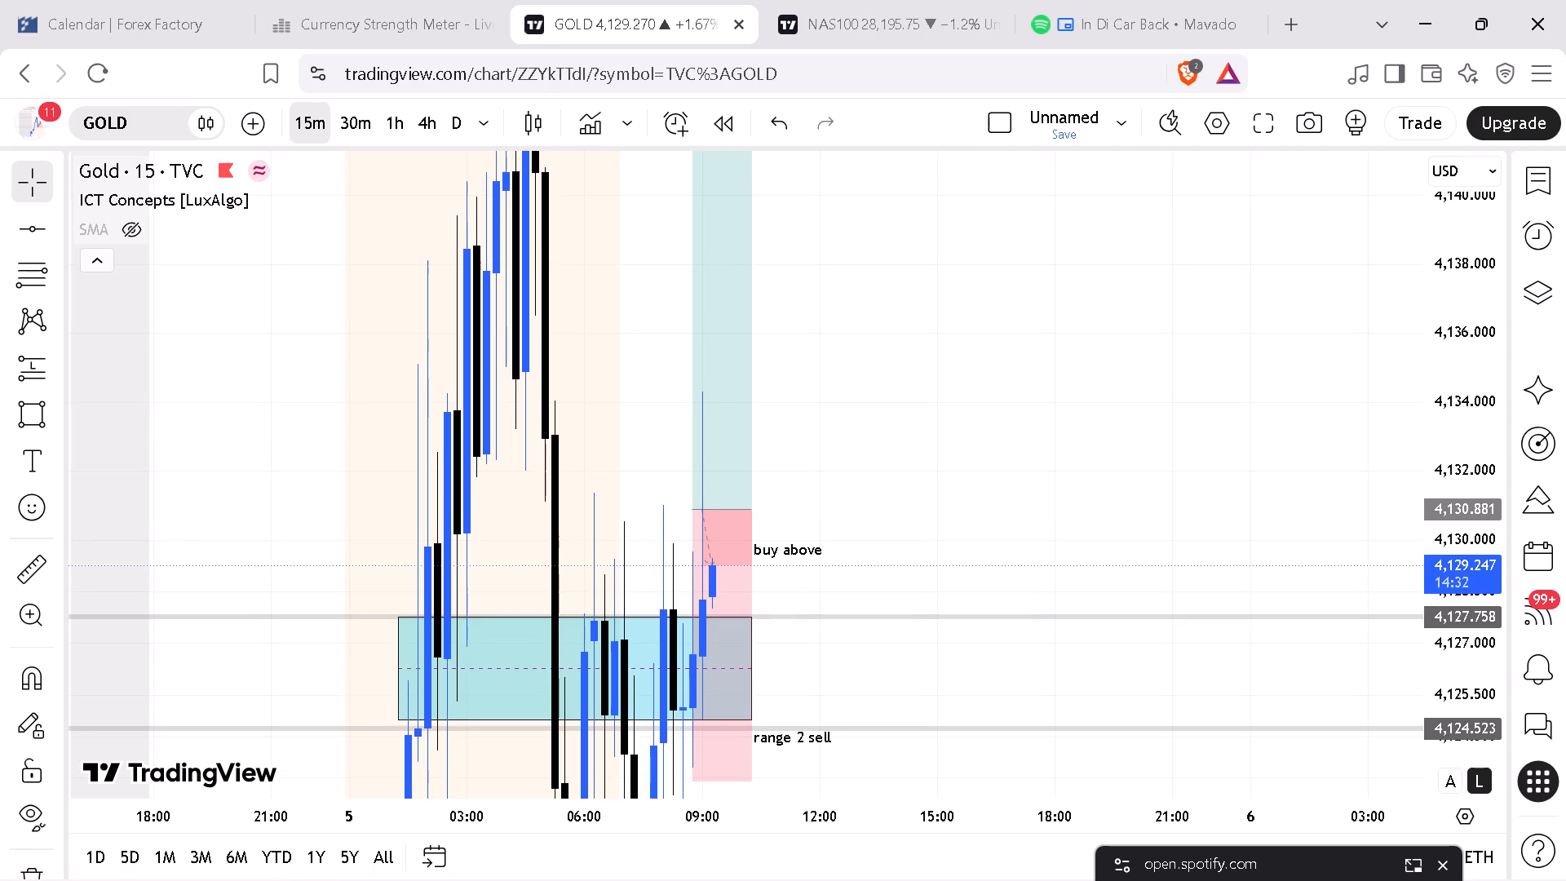
left_click_drag(1462, 502, 1474, 735)
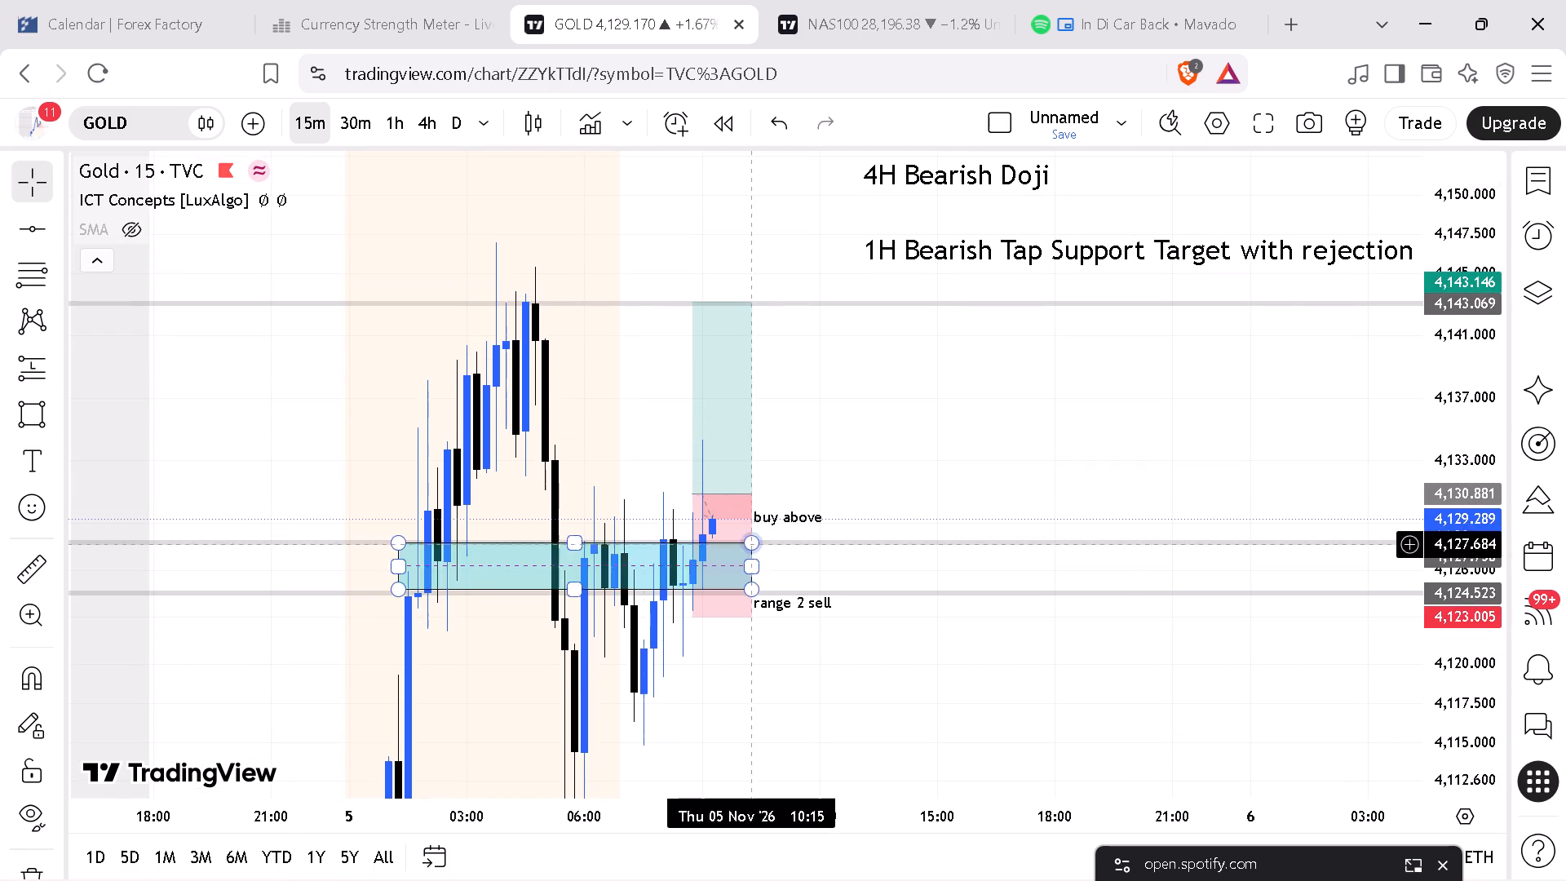
left_click(347, 111)
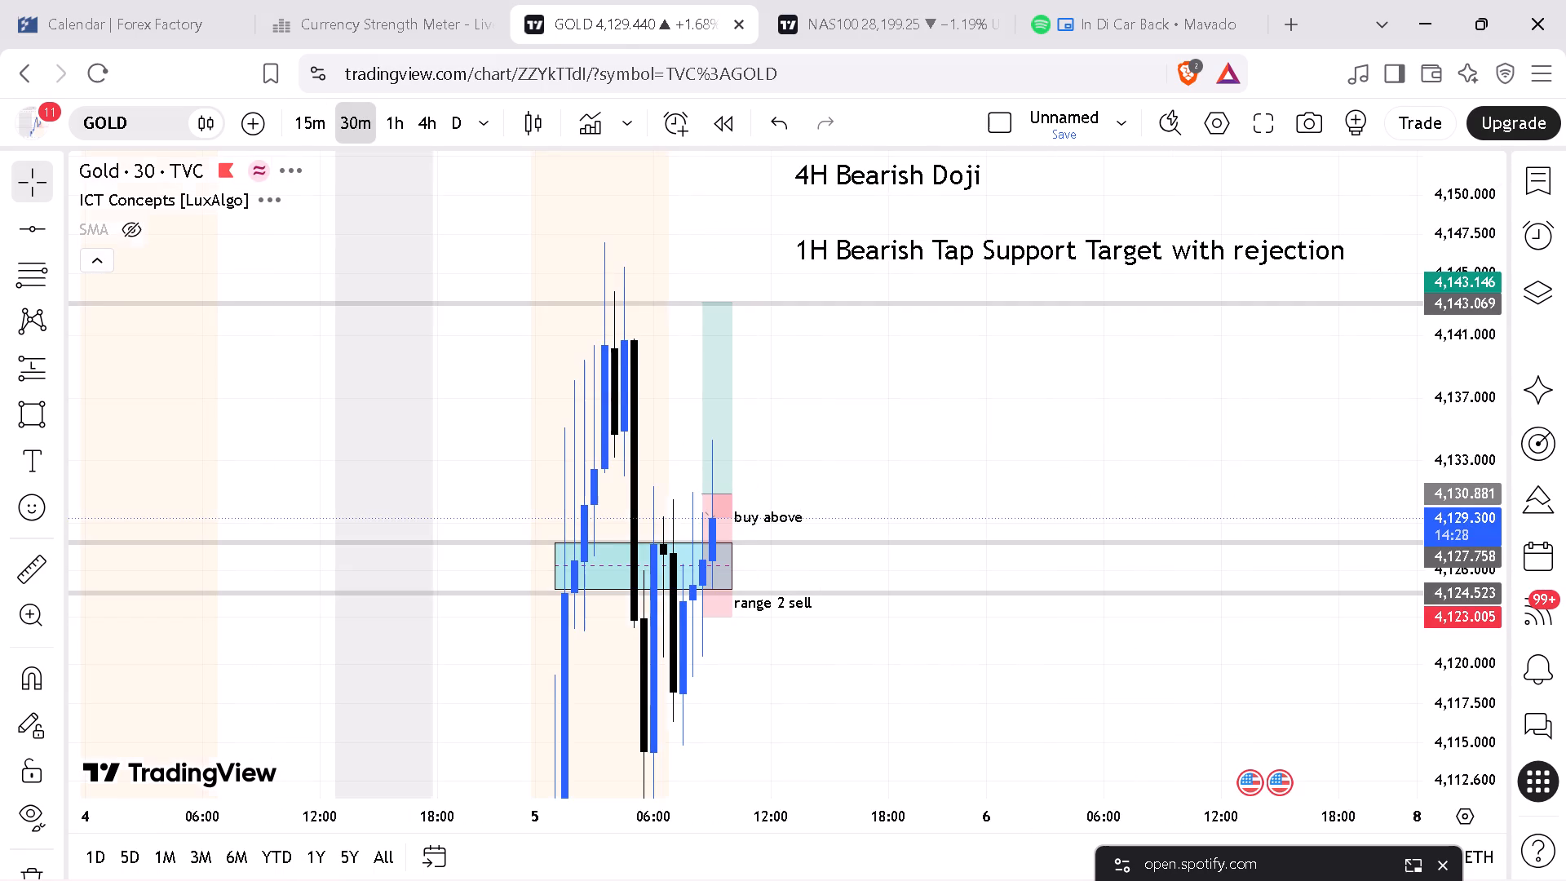
left_click(389, 121)
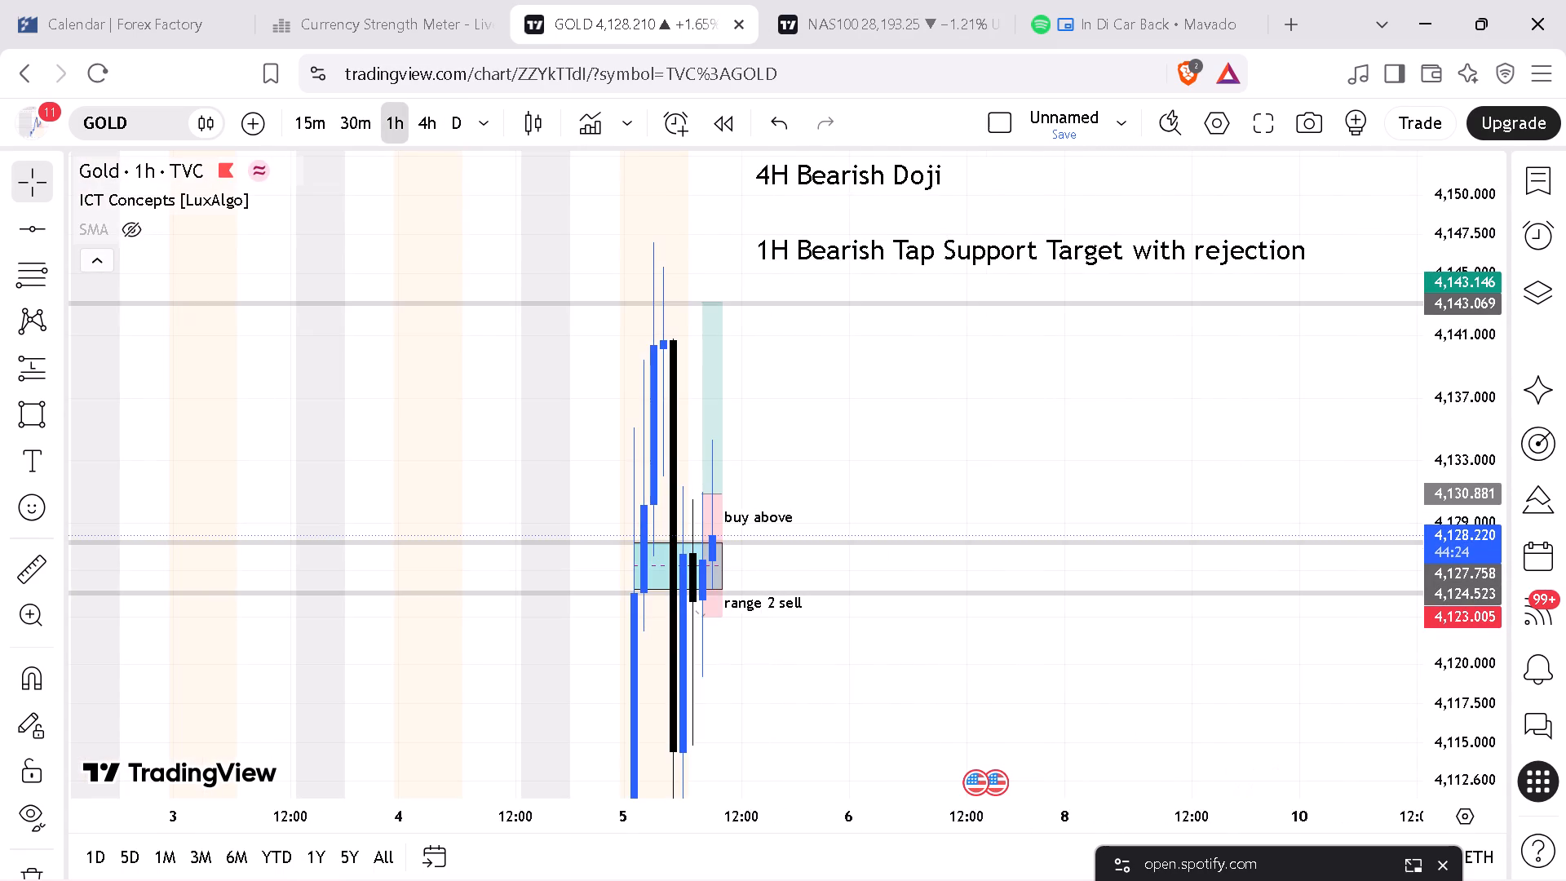
left_click(423, 124)
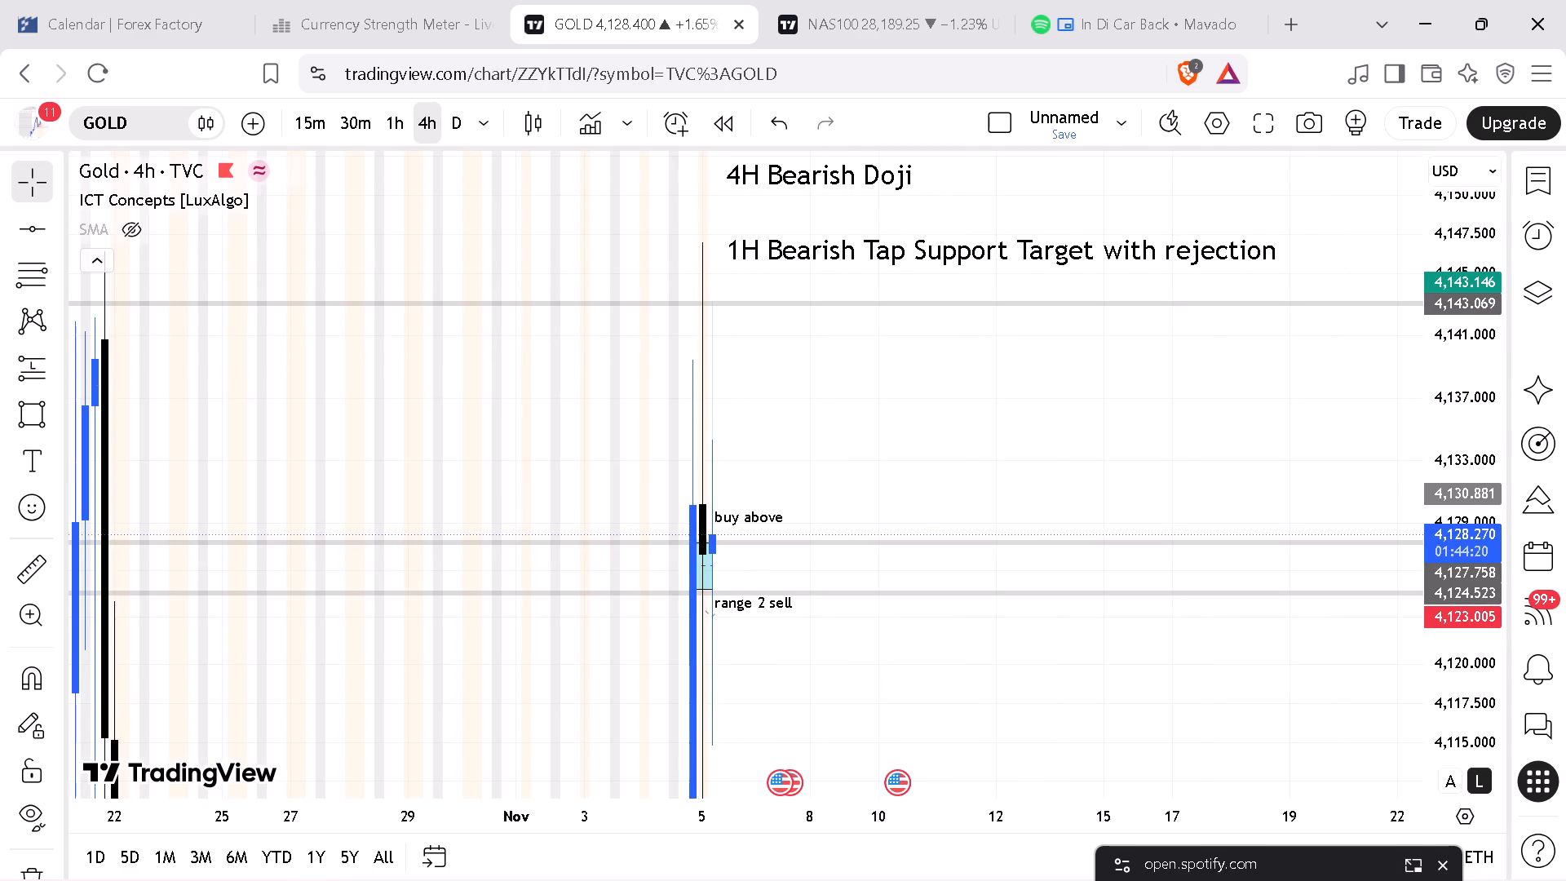
left_click_drag(1471, 400, 1472, 762)
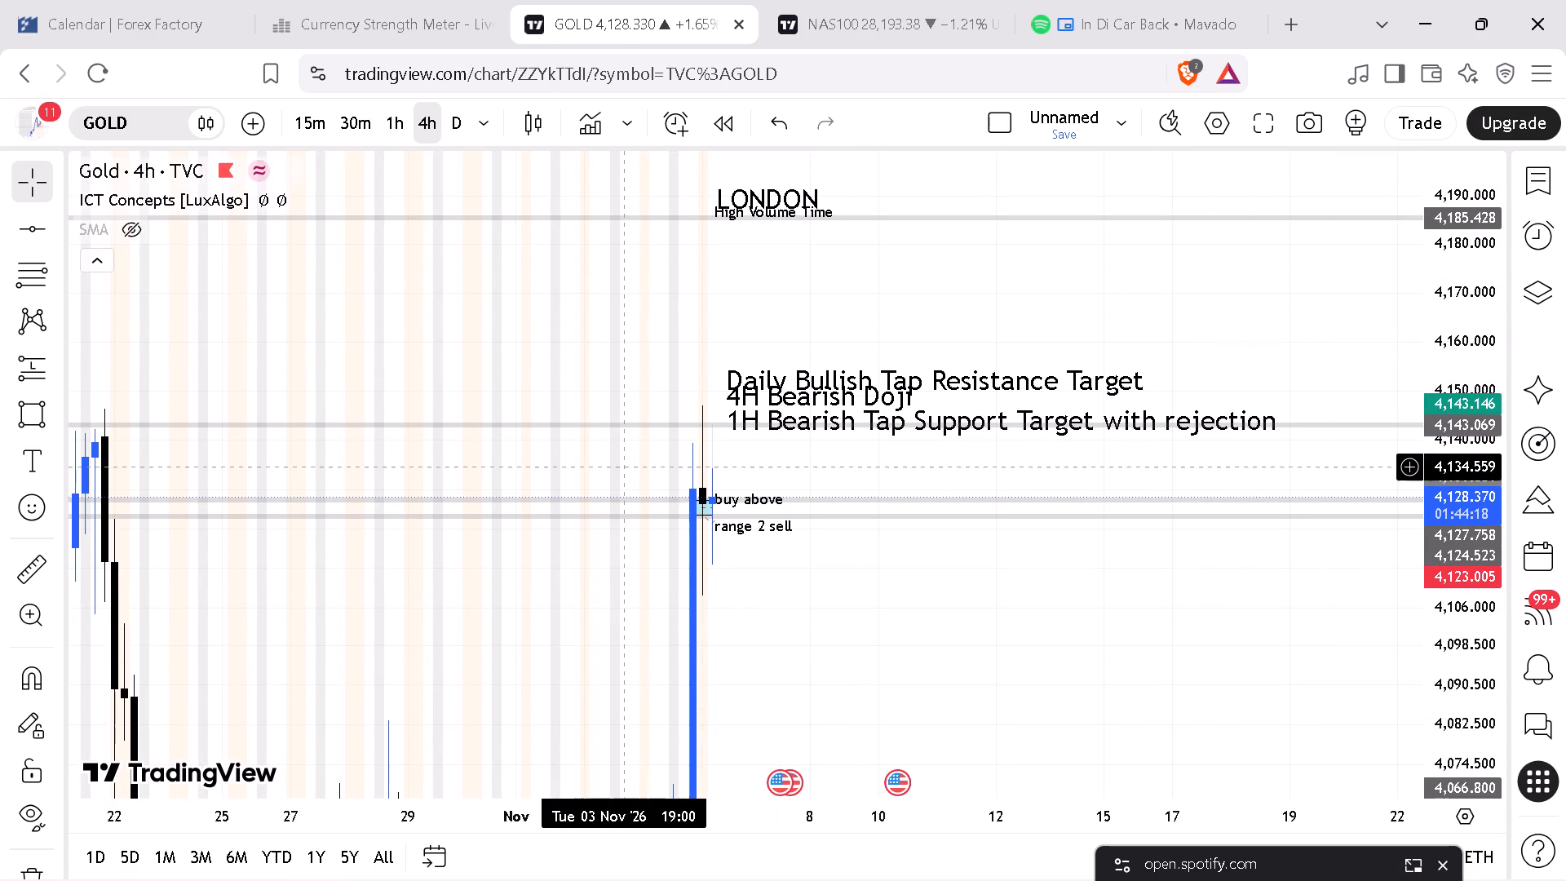
left_click(400, 126)
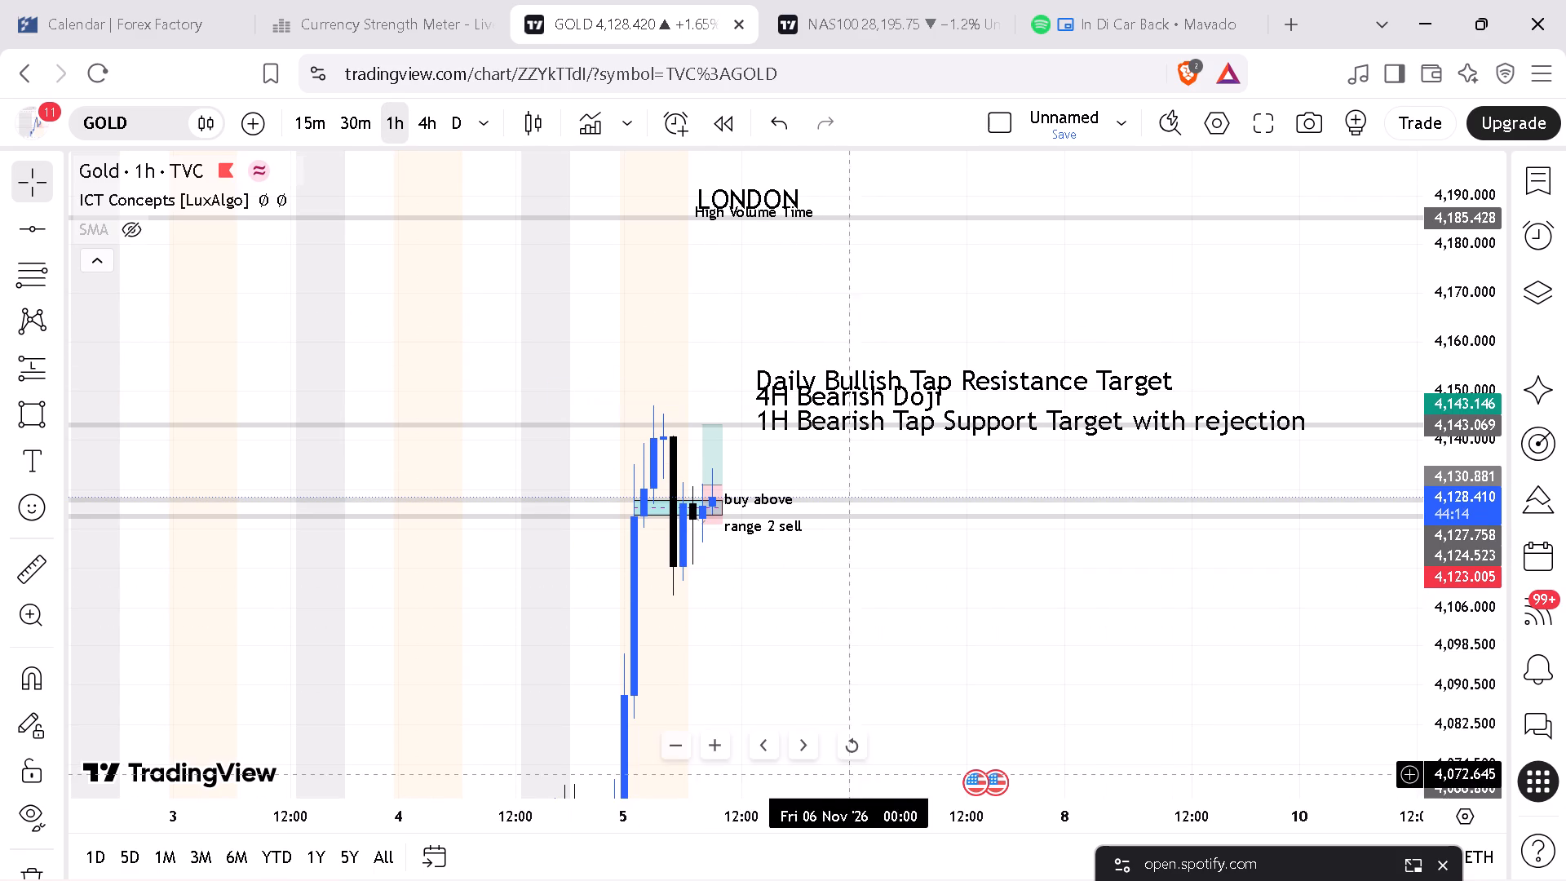
left_click_drag(891, 814, 741, 764)
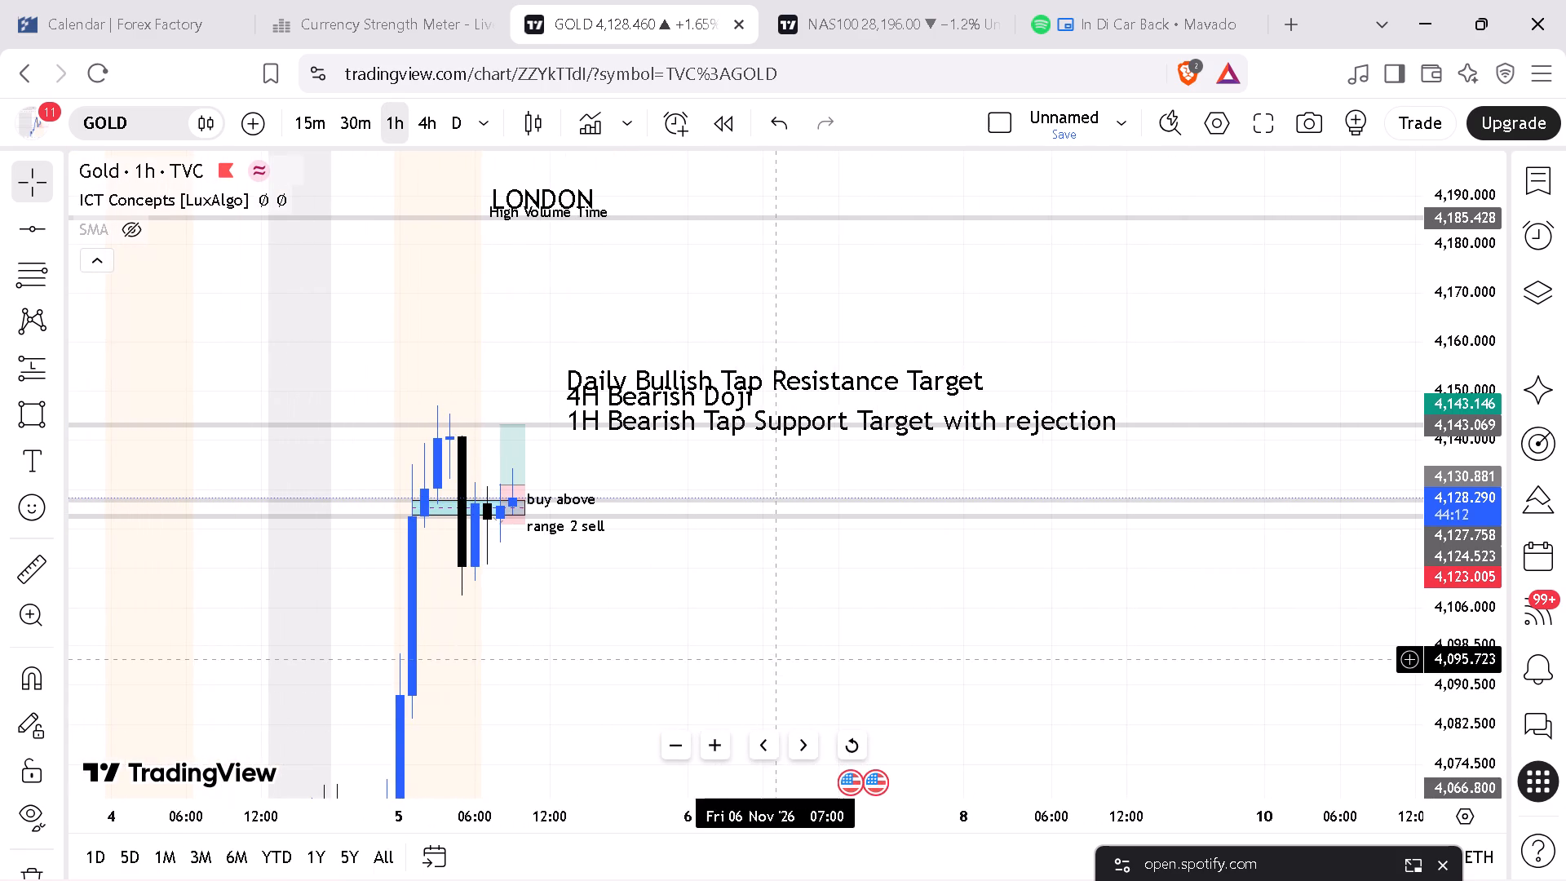
left_click_drag(792, 653, 905, 662)
left_click_drag(1472, 715, 1480, 700)
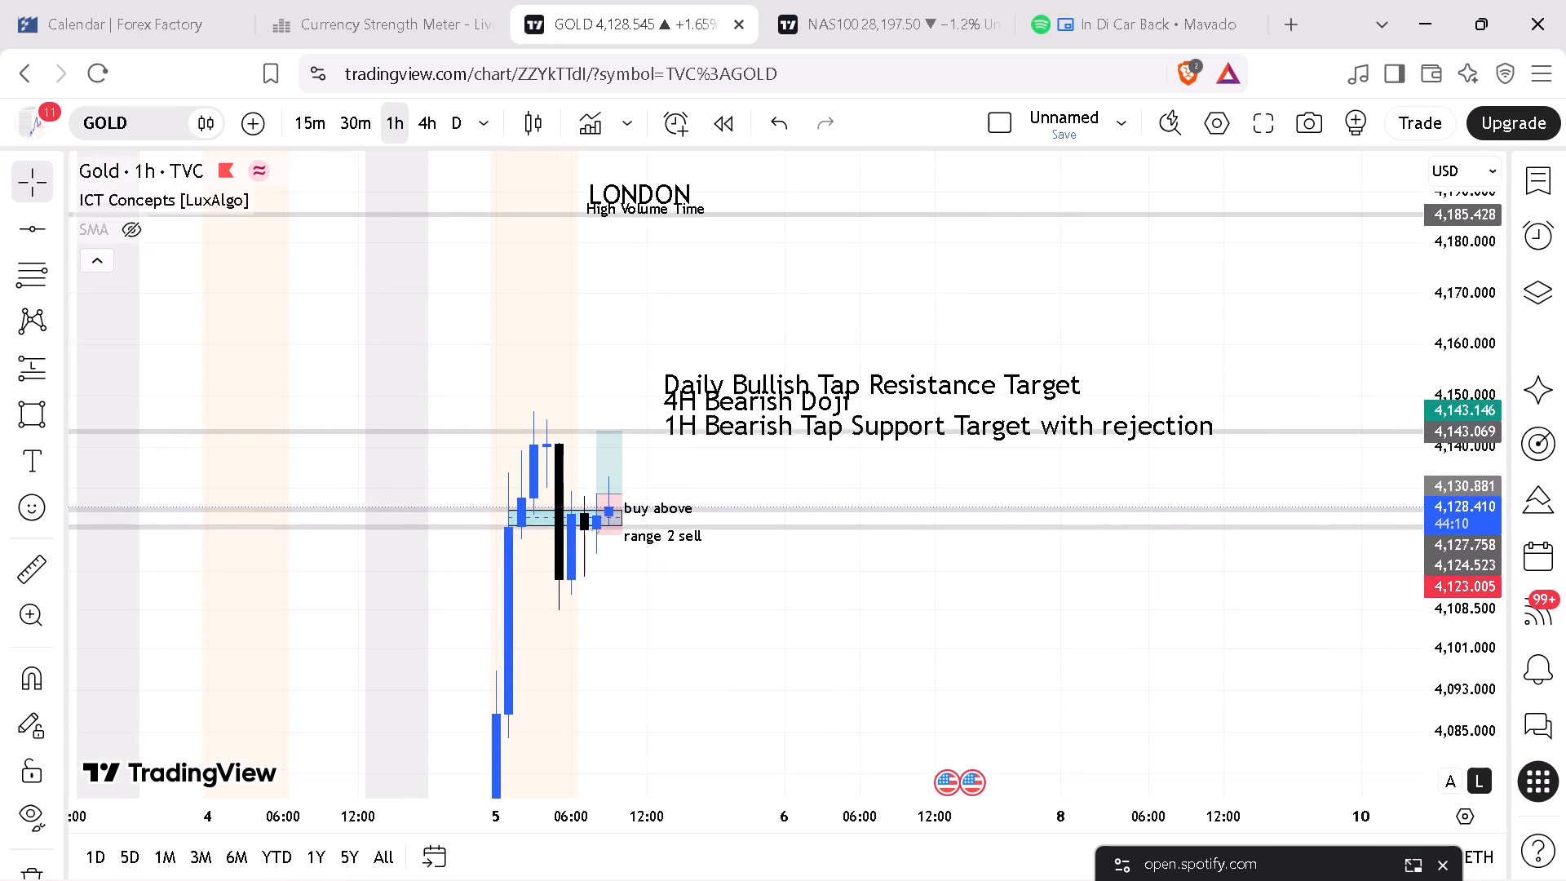
left_click_drag(1480, 700, 1531, 427)
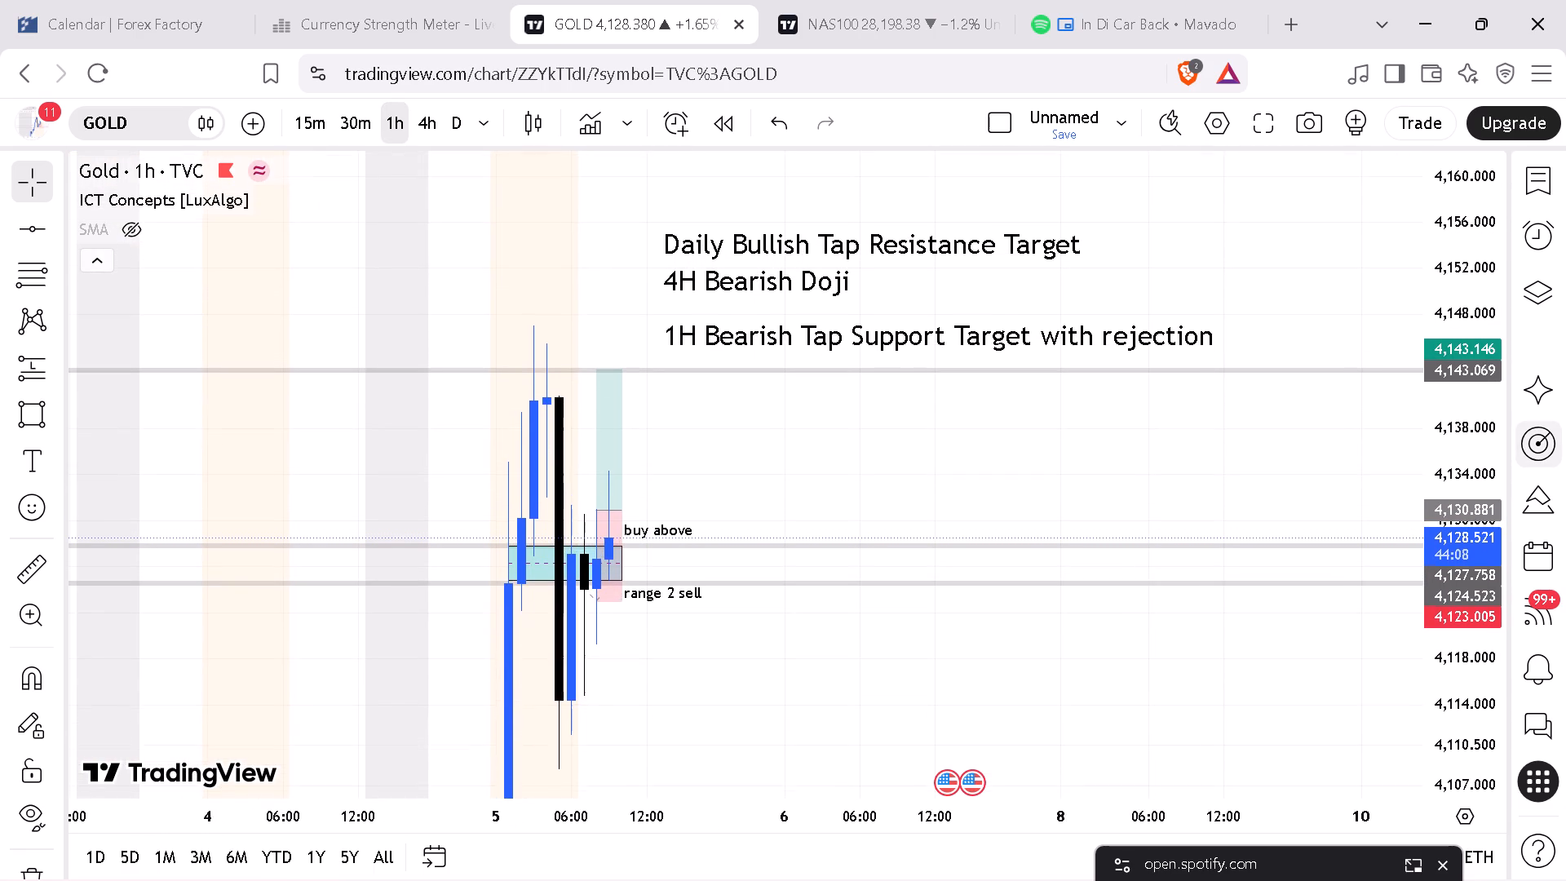
left_click_drag(1531, 427, 1532, 422)
left_click(356, 118)
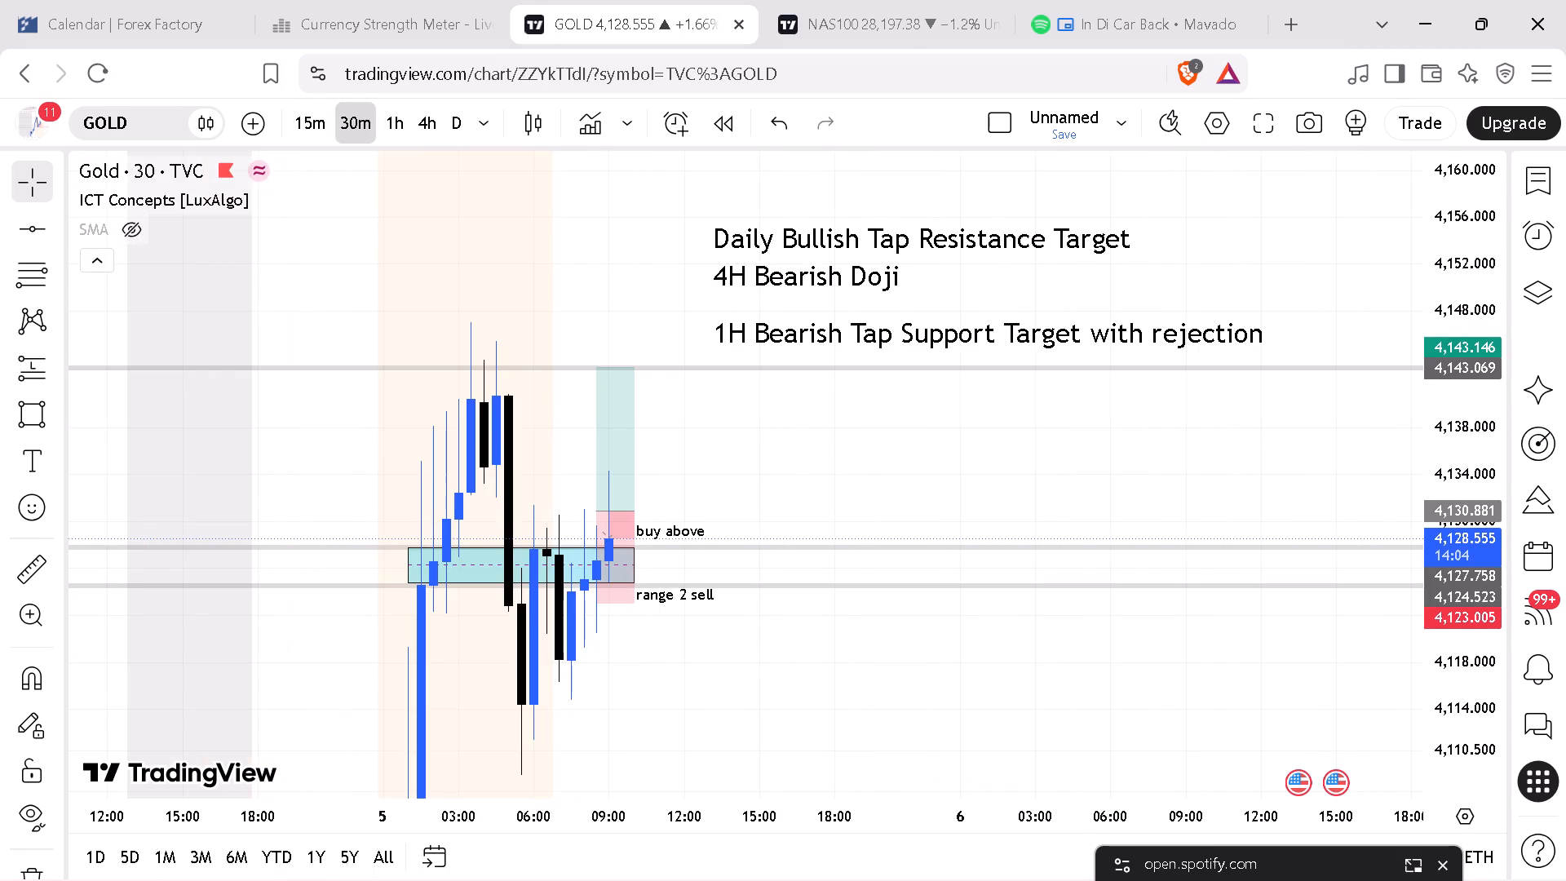
left_click(300, 126)
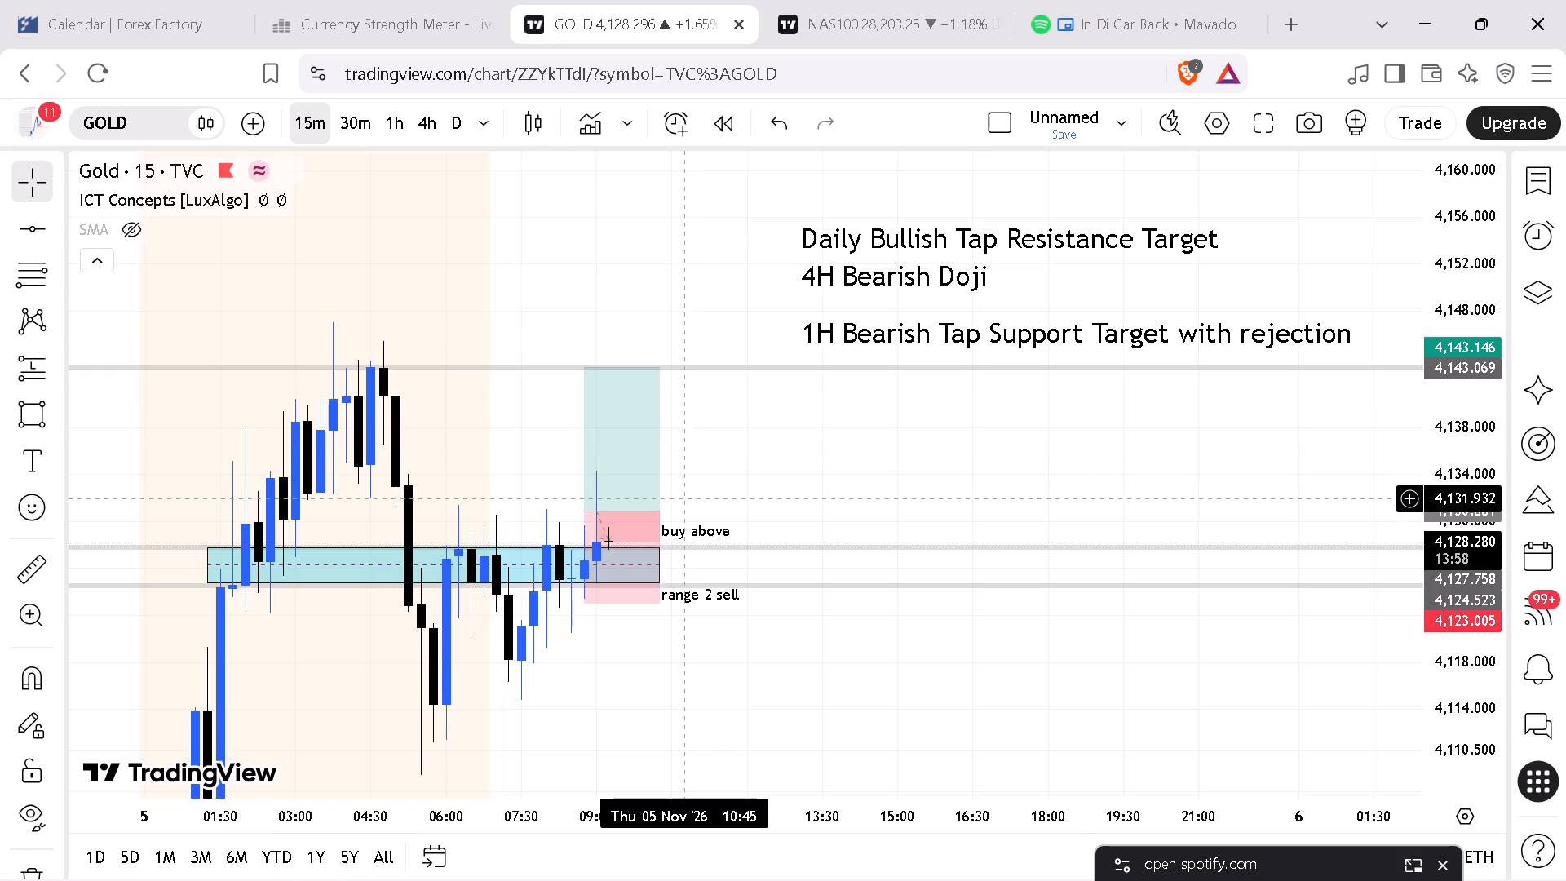
left_click(811, 465)
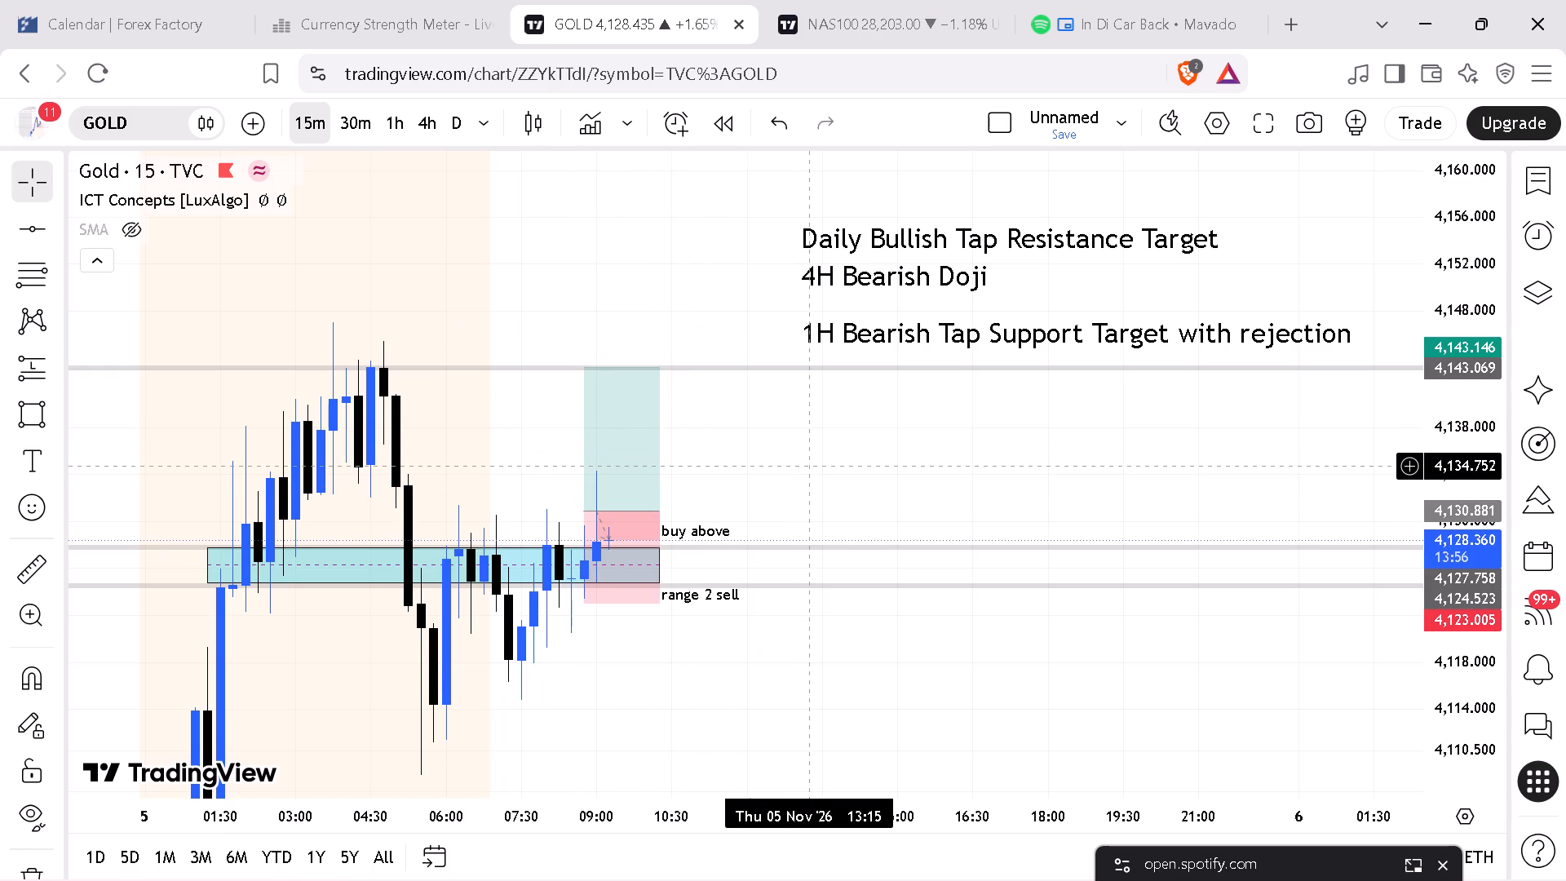
Raise Gold's upper range line to about 4,127.92 and the blue range box's top edge to about 4,127.88.
left_click_drag(1467, 723, 1473, 711)
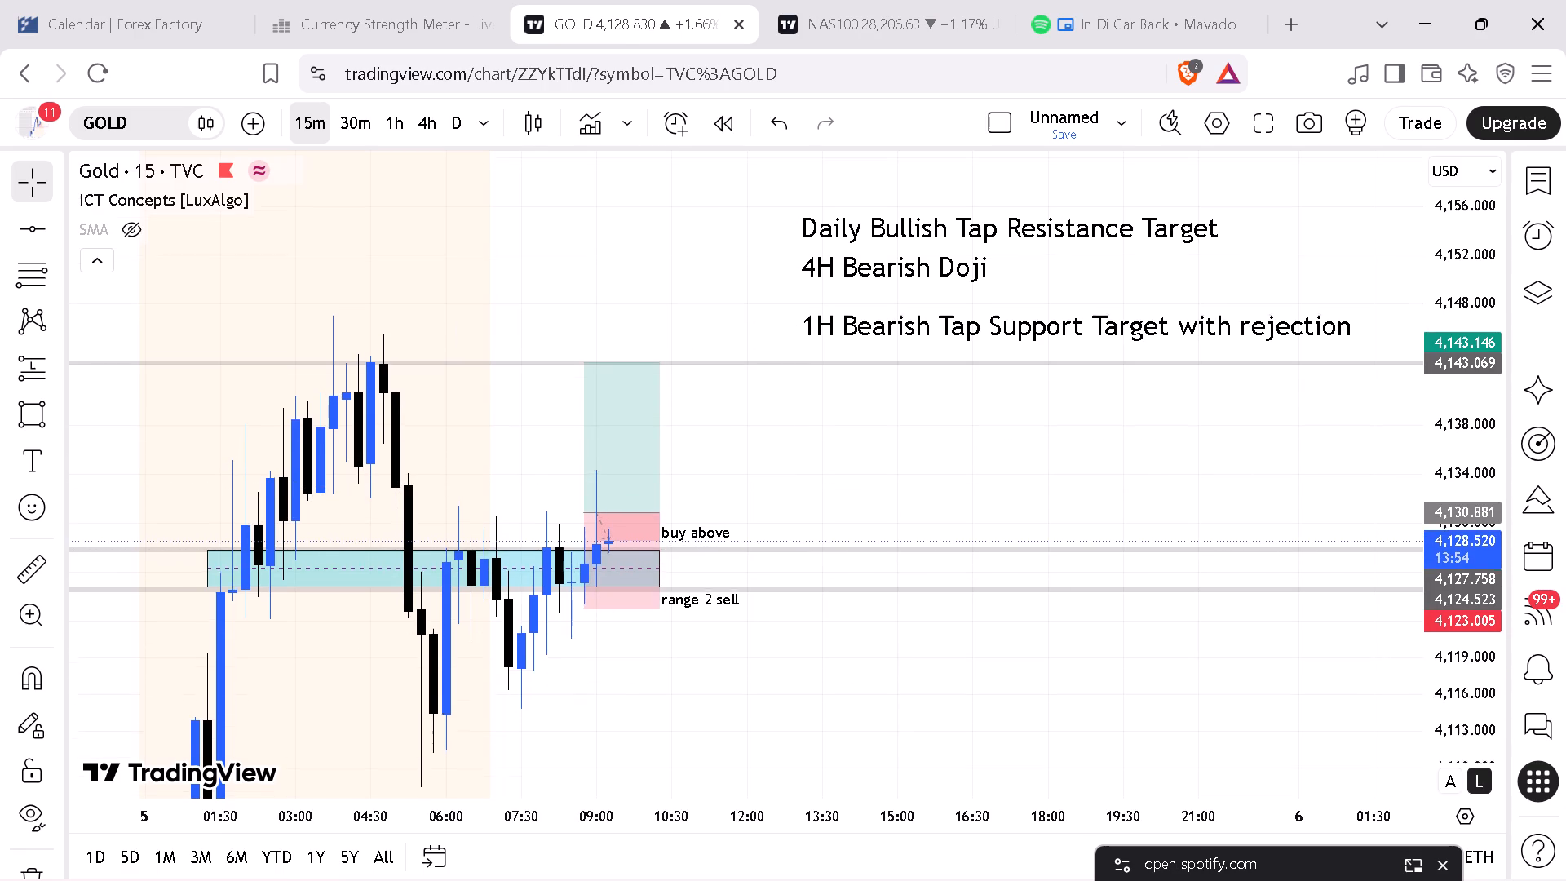
left_click_drag(1473, 711, 1537, 352)
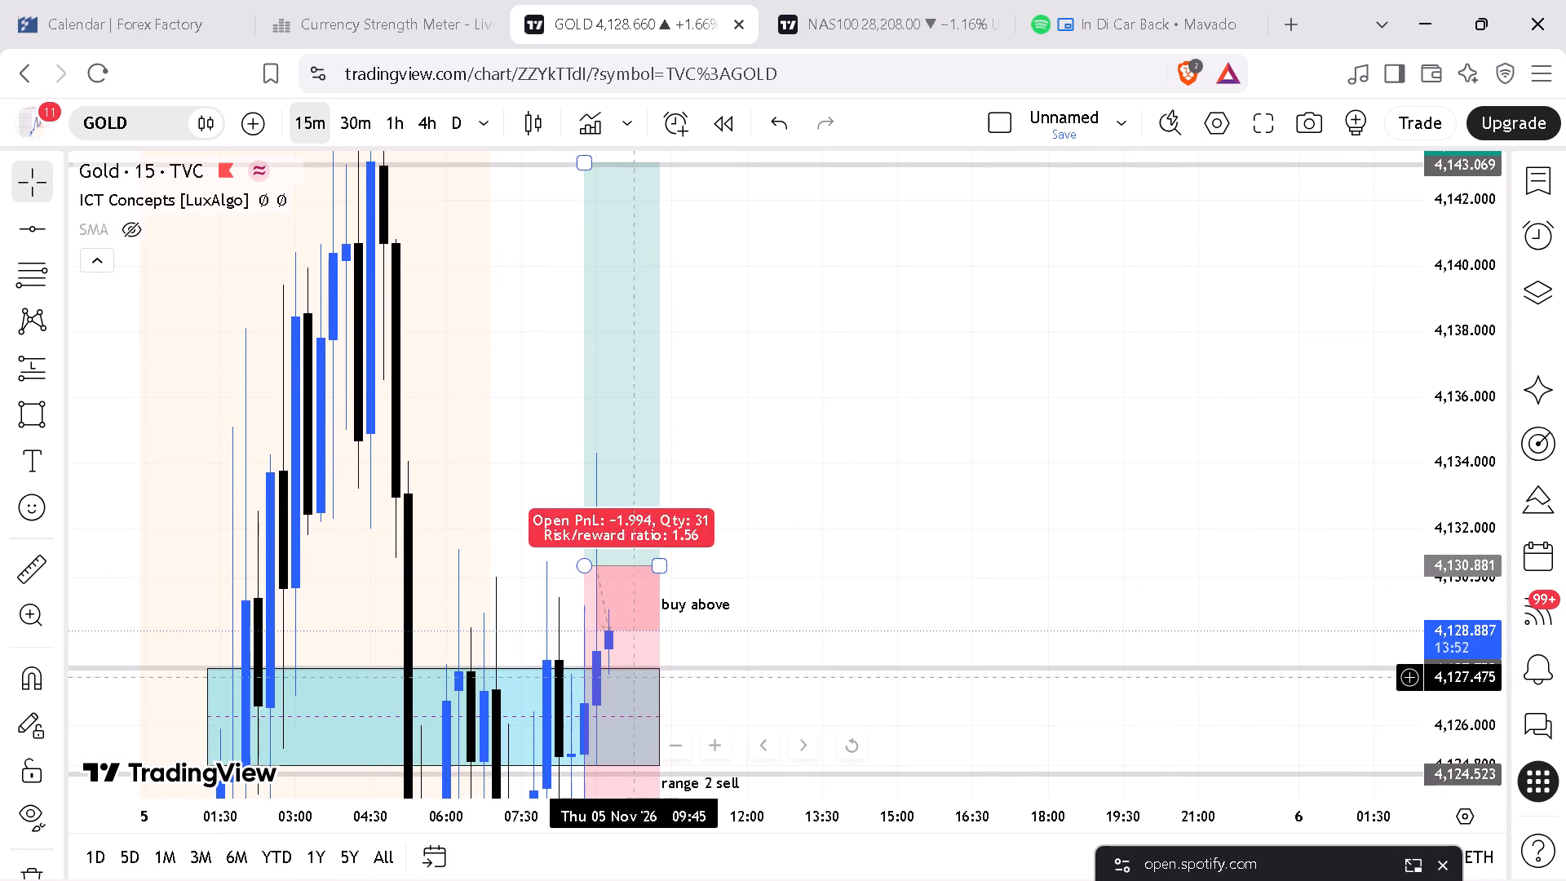
left_click_drag(754, 670, 759, 664)
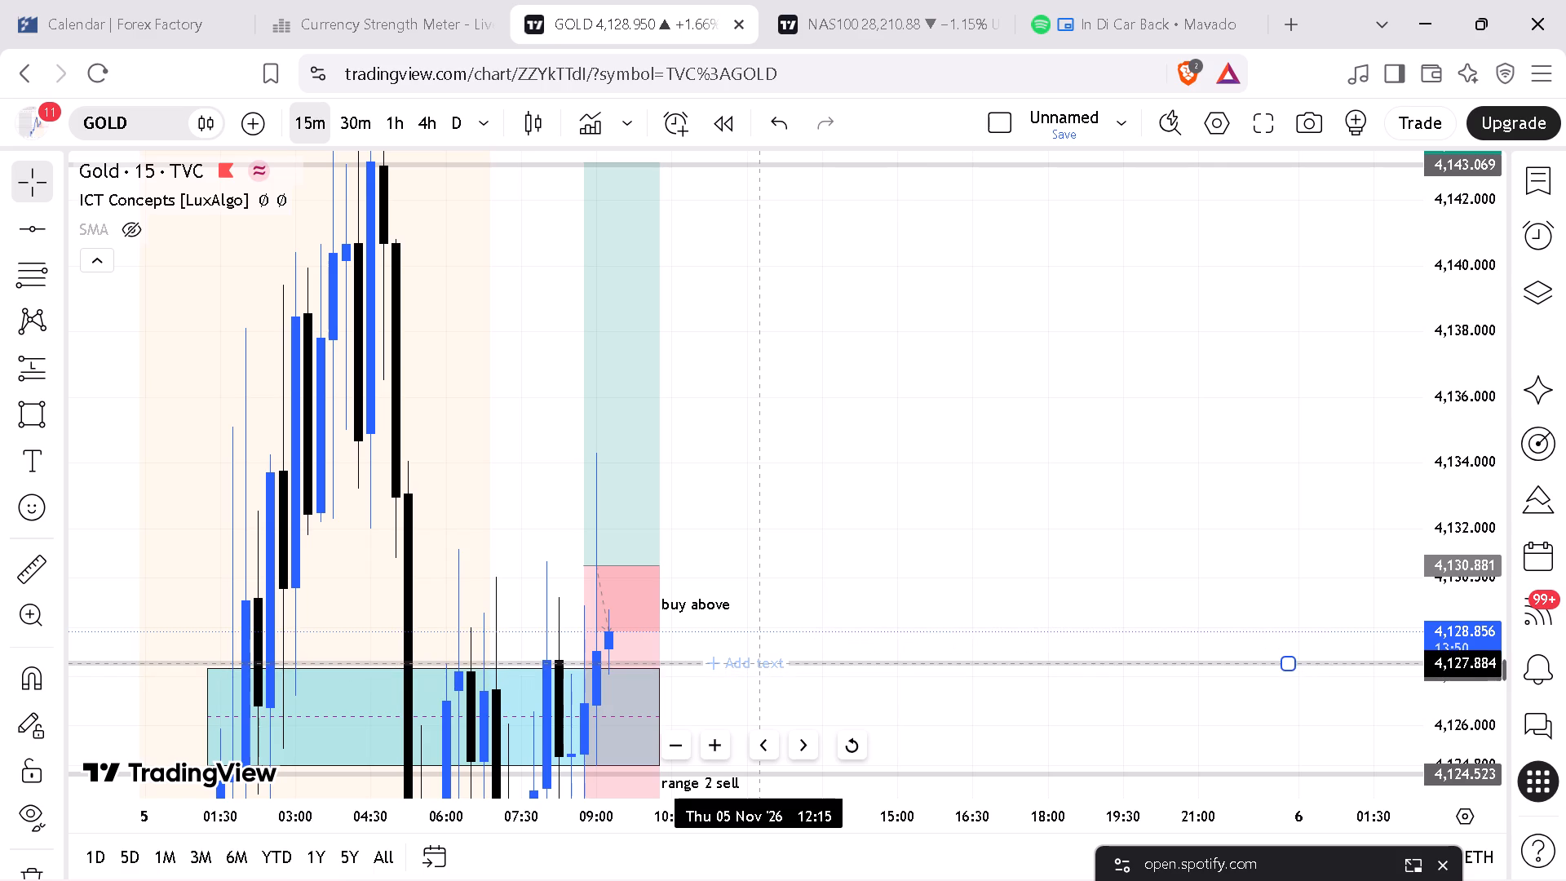
left_click_drag(759, 664, 763, 662)
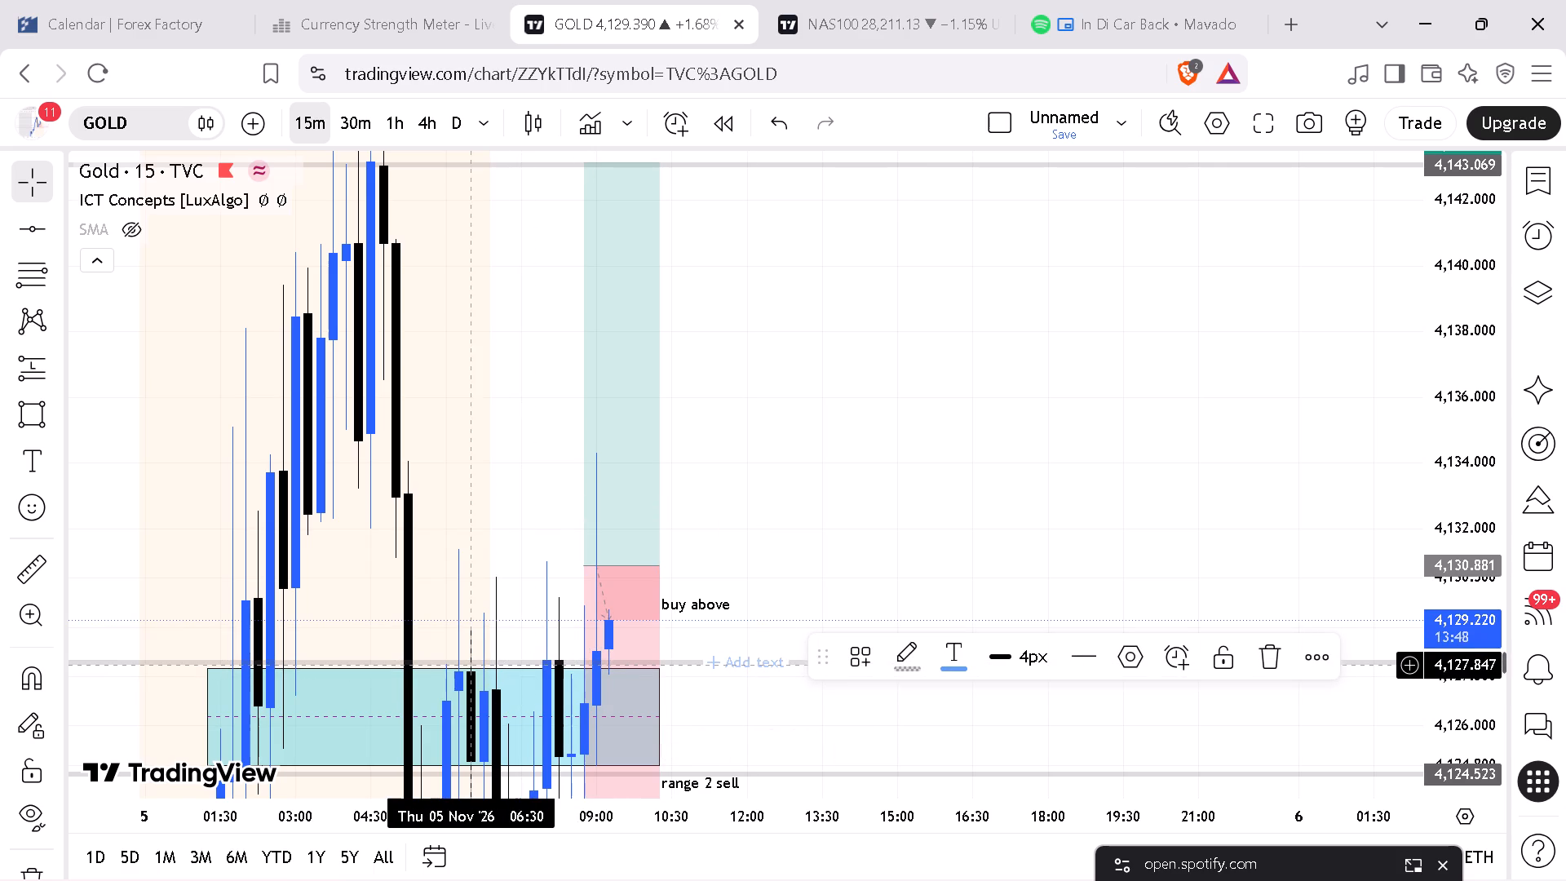
left_click(439, 668)
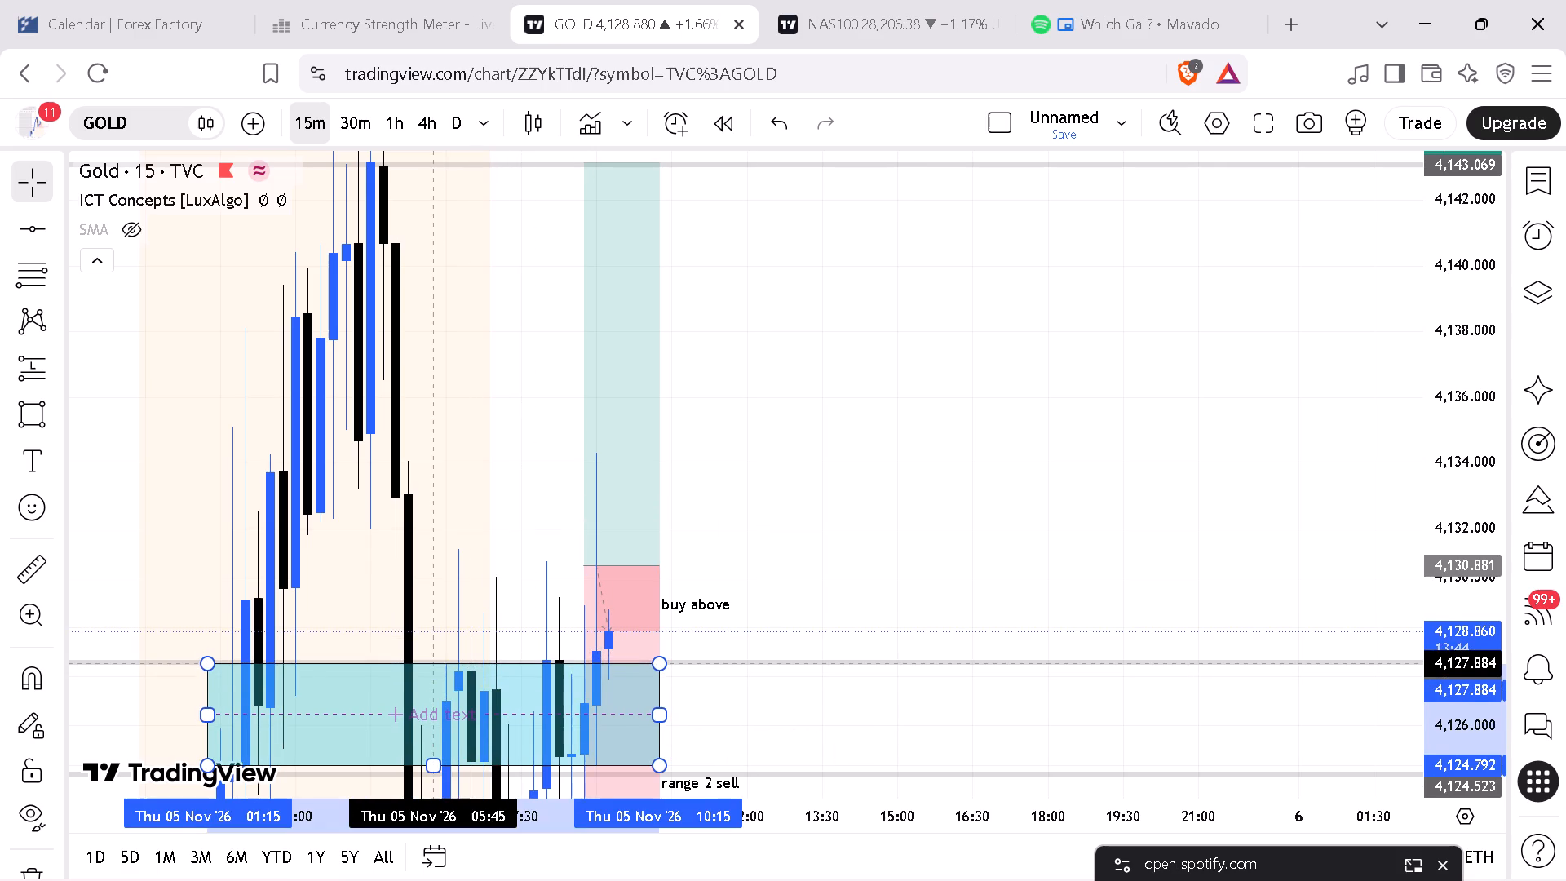
Start Gold's long position at the 09:15 candle, with its entry at about 4,129.63 and its stop at about 4,124.39.
left_click_drag(587, 561, 619, 576)
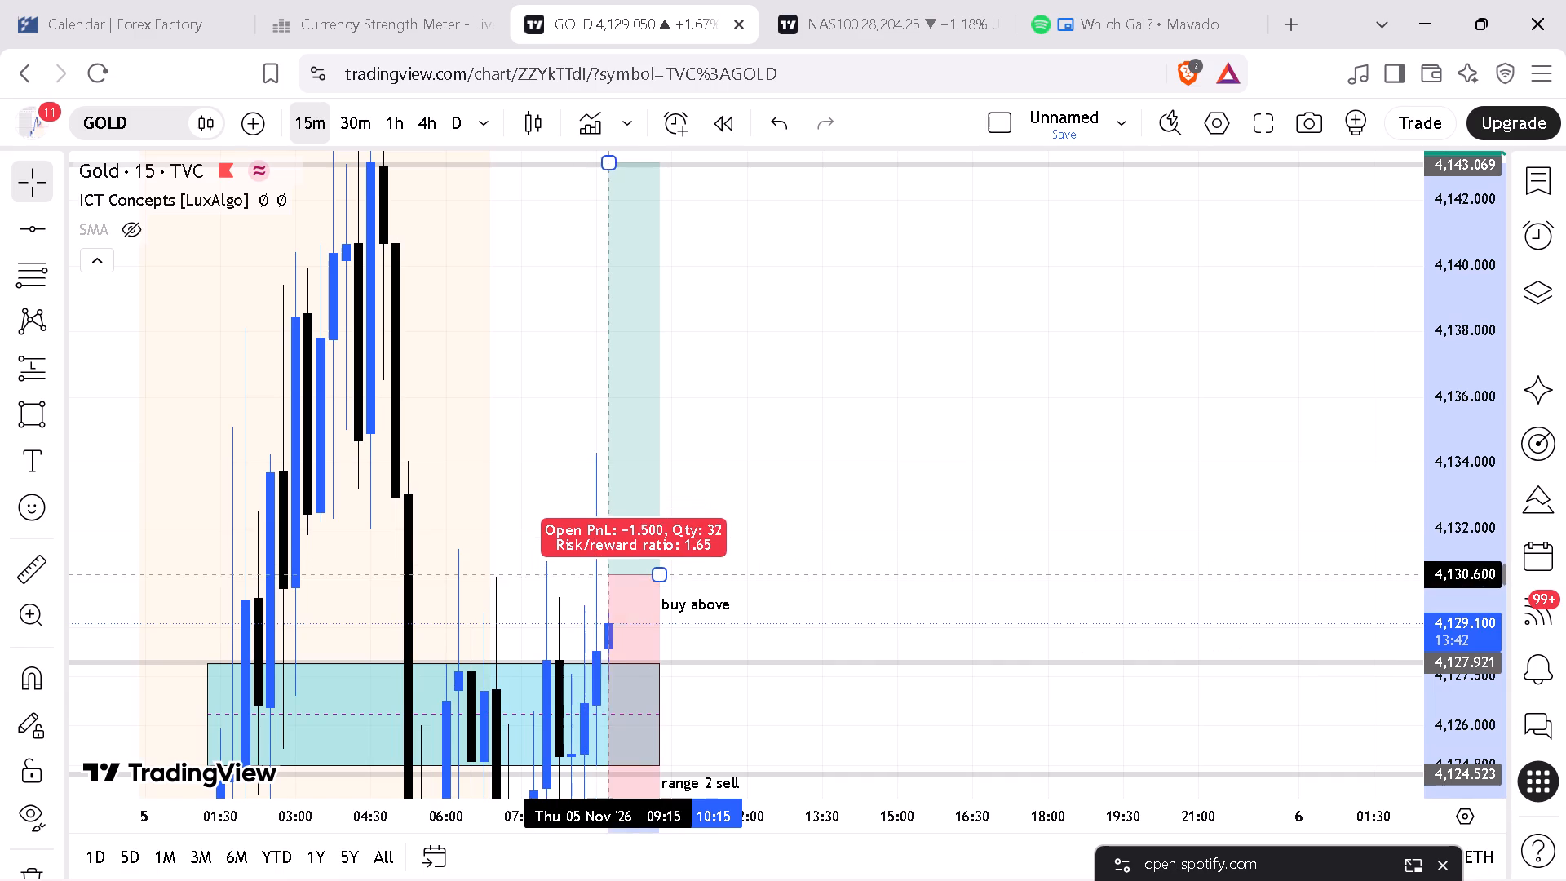
left_click_drag(619, 576, 613, 606)
left_click_drag(753, 602, 877, 479)
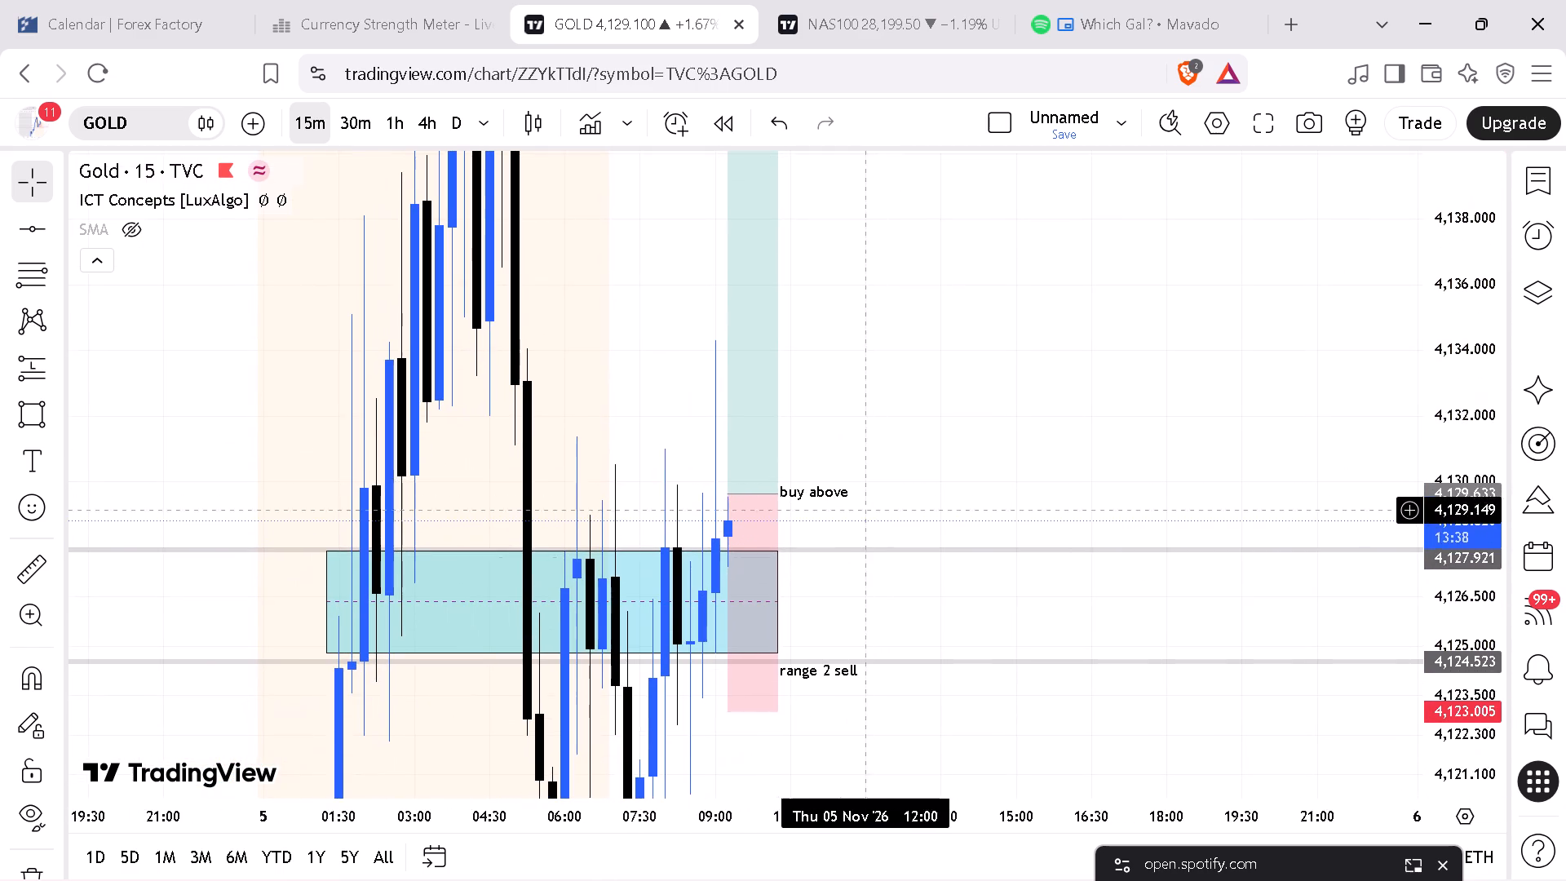
left_click_drag(725, 708, 727, 690)
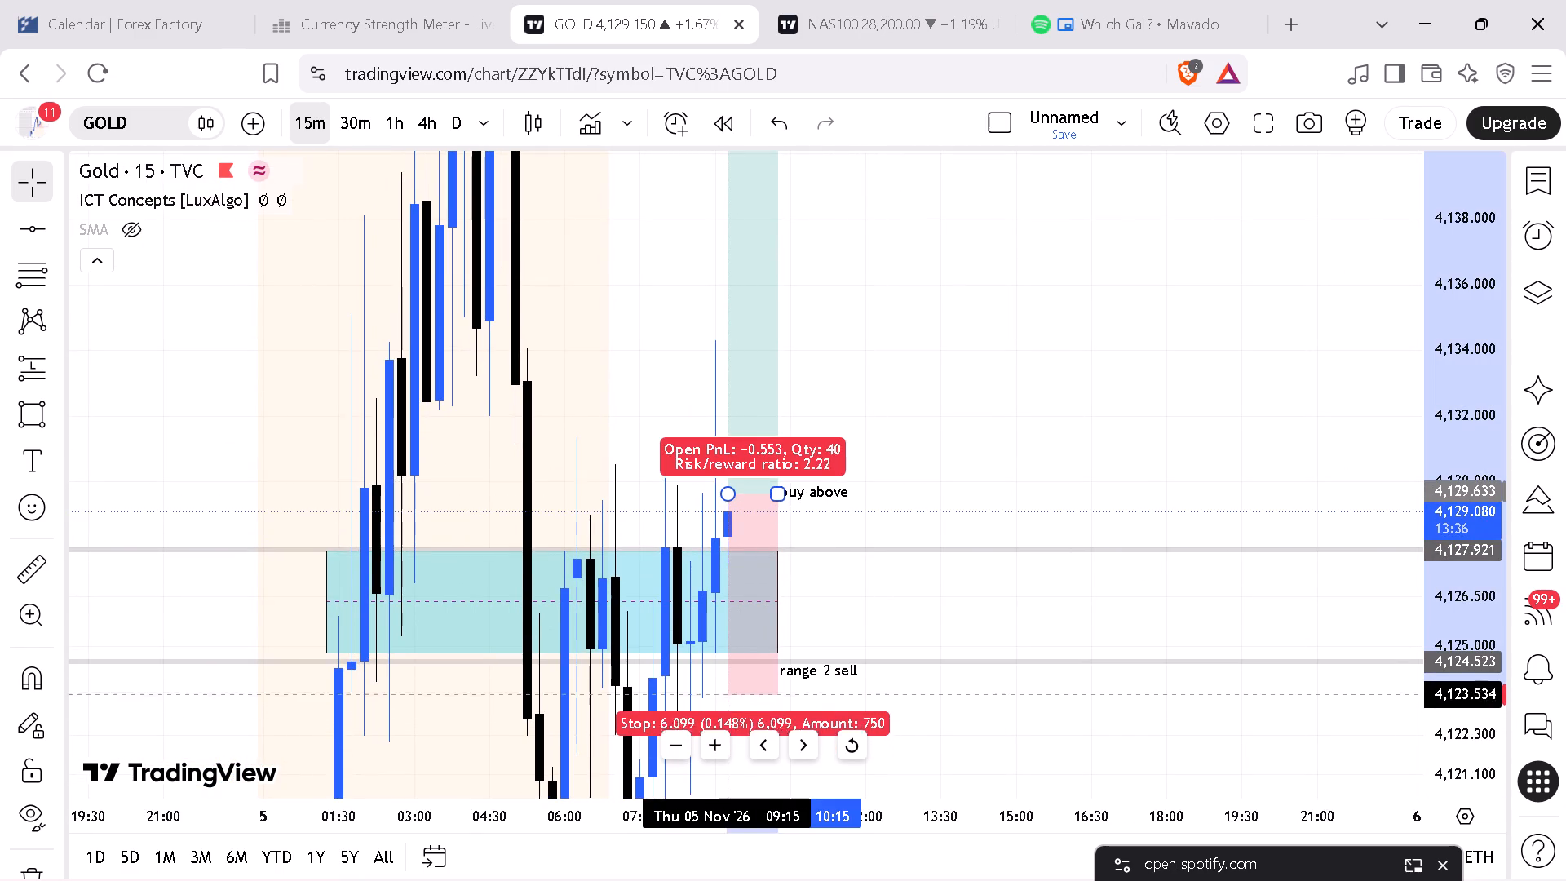
left_click_drag(727, 690, 719, 666)
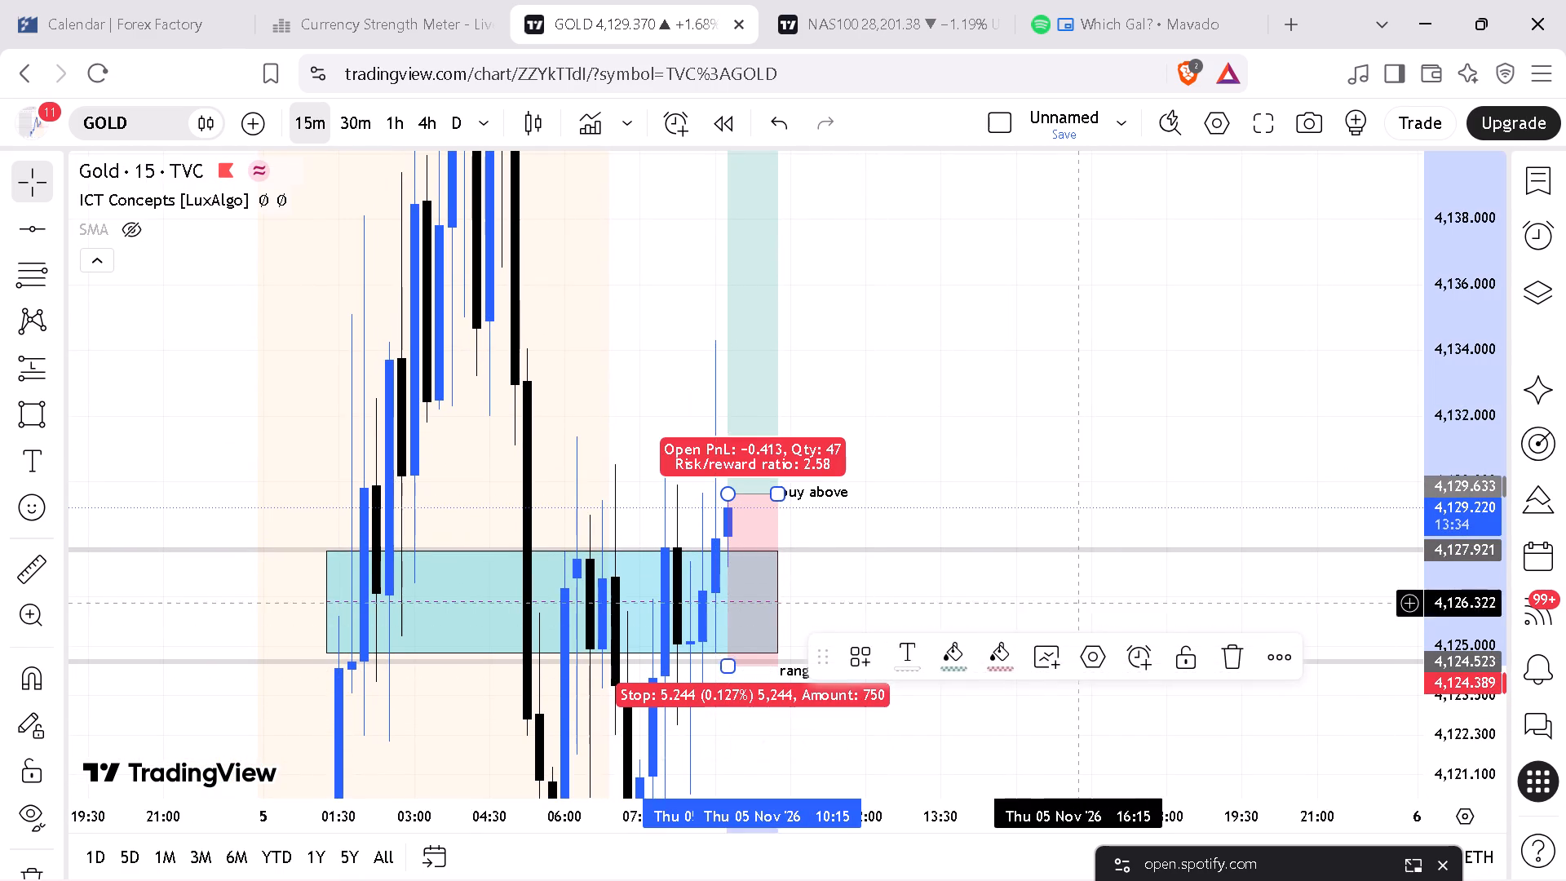
left_click(1076, 599)
Raise Gold's lower range line to about 4,124.84, level with the blue range box's bottom edge.
left_click_drag(1174, 662, 1184, 649)
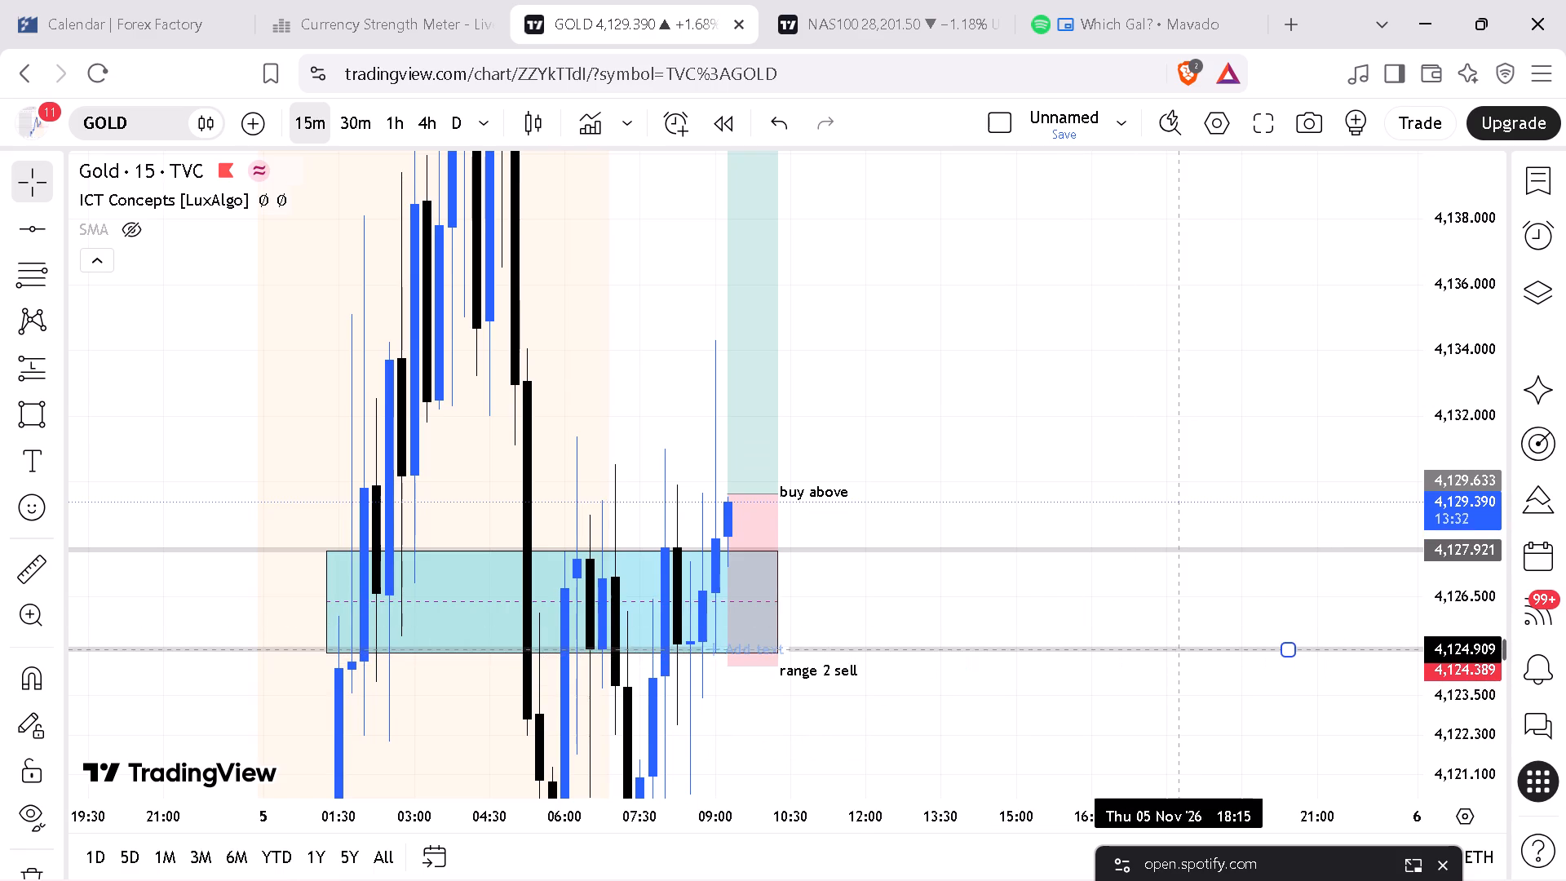
left_click_drag(1184, 649, 1182, 645)
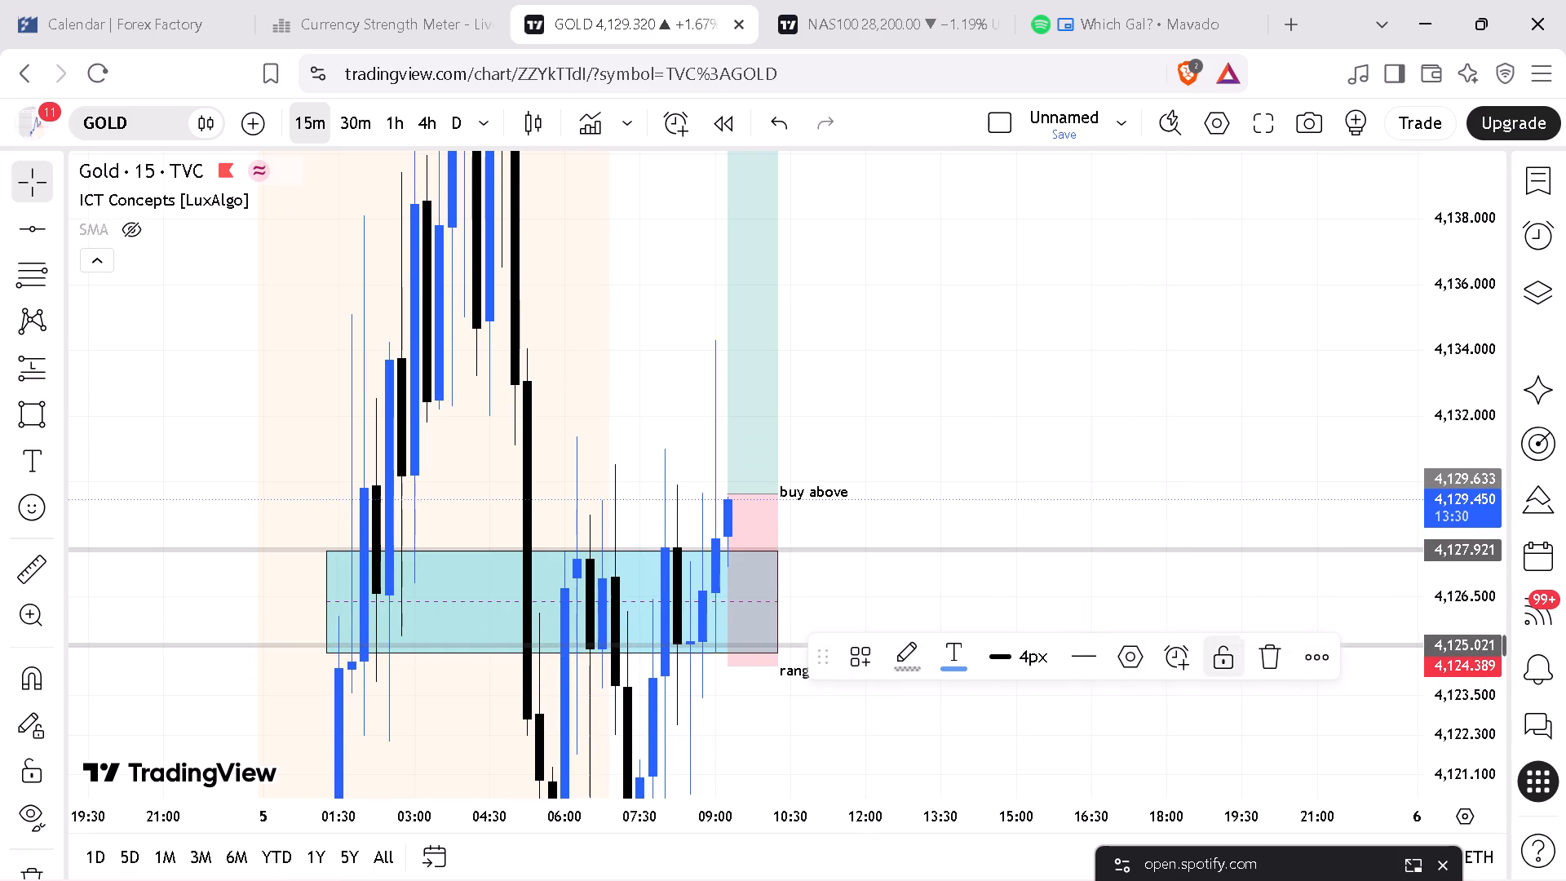
left_click(1216, 608)
left_click(1284, 652)
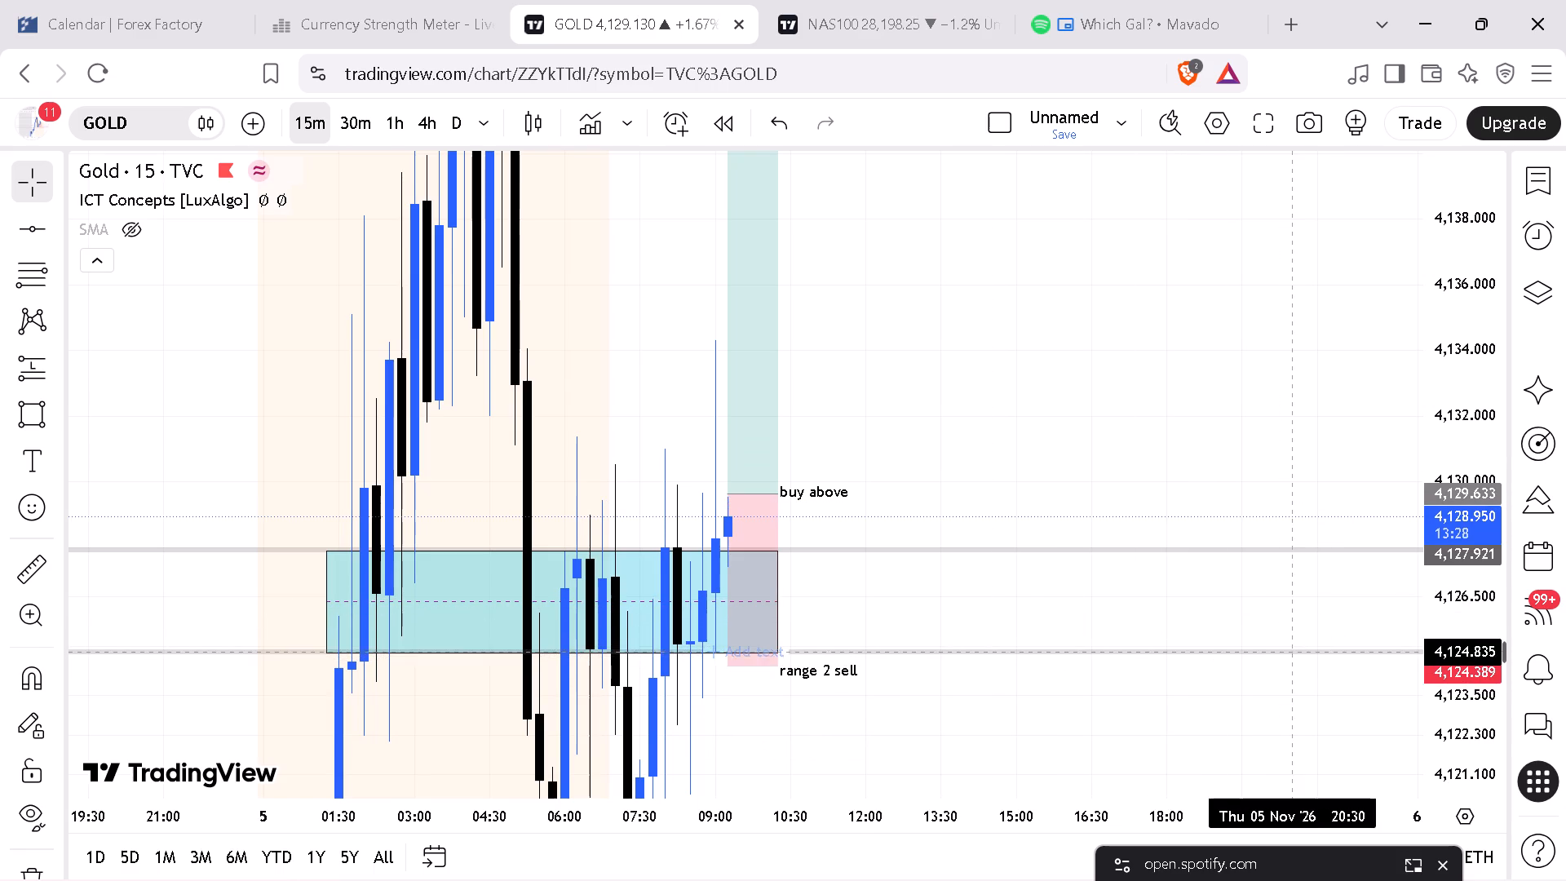
left_click(1115, 423)
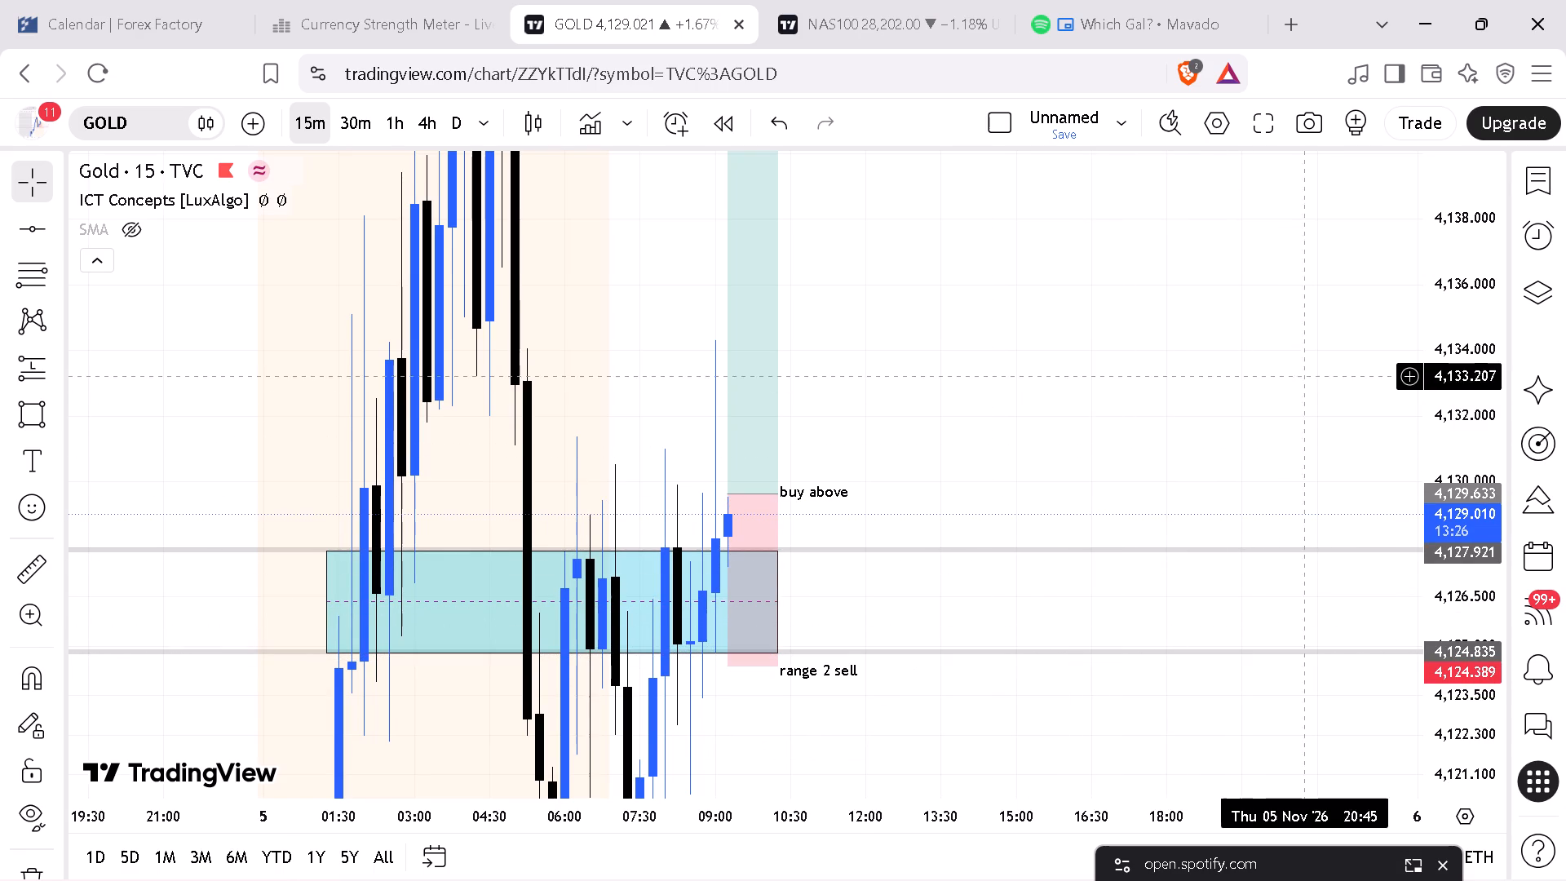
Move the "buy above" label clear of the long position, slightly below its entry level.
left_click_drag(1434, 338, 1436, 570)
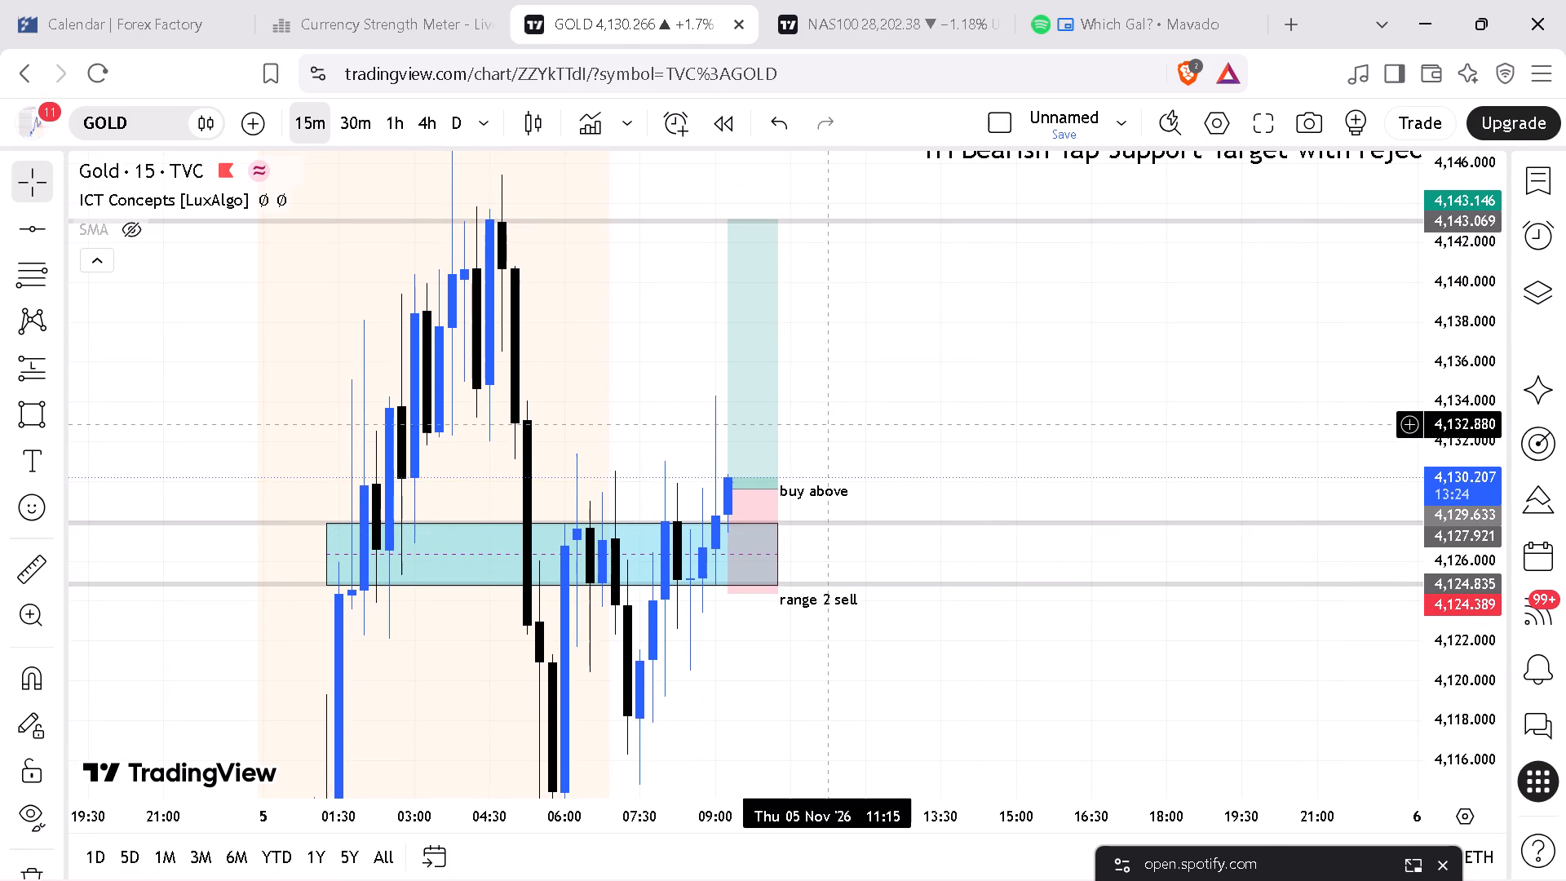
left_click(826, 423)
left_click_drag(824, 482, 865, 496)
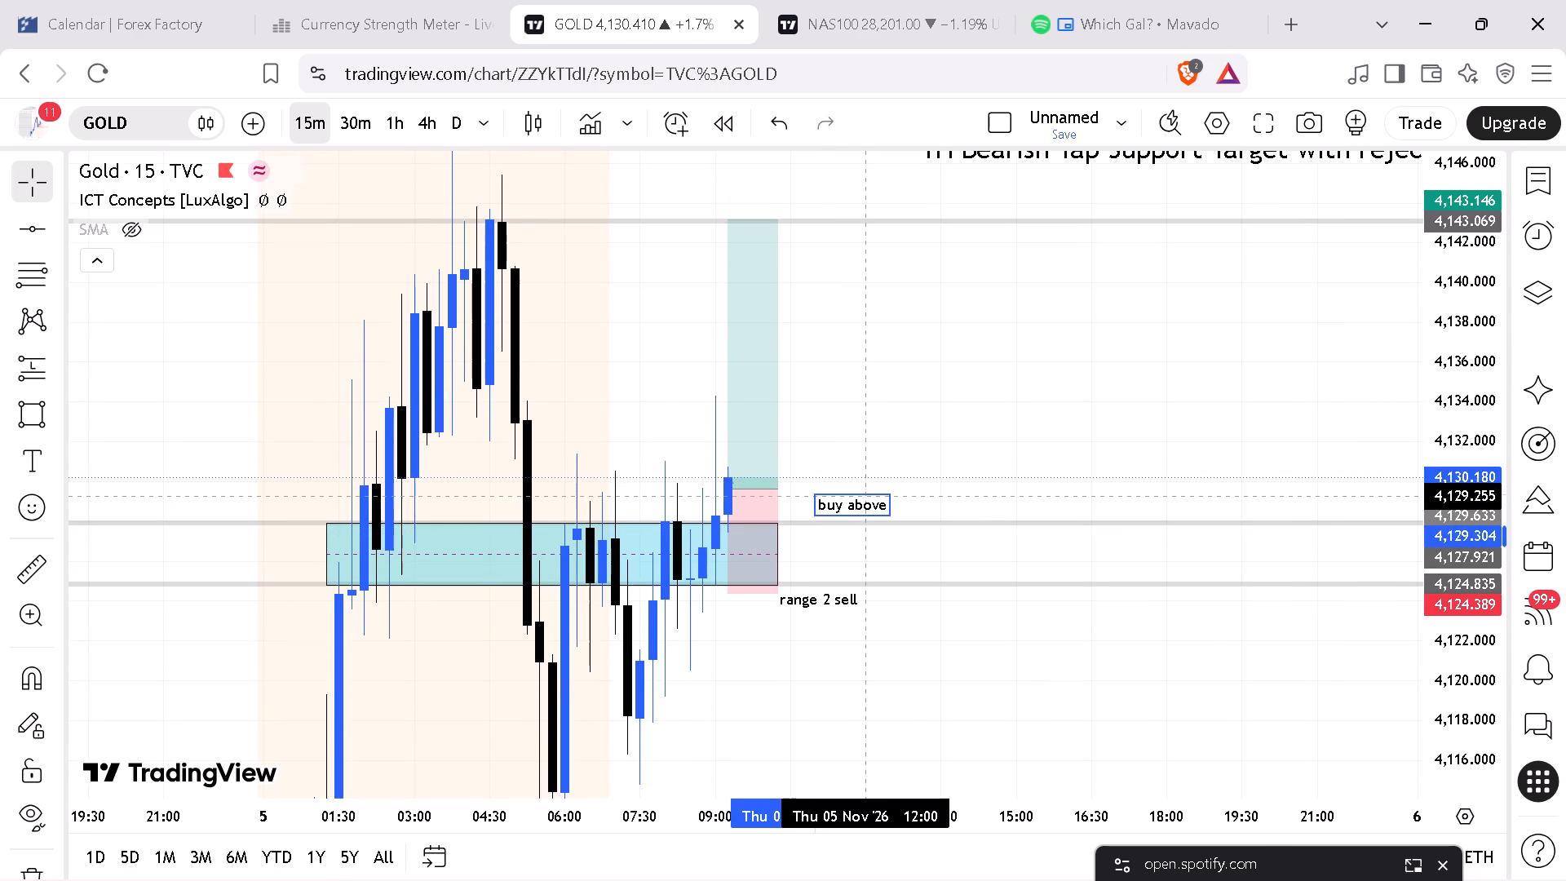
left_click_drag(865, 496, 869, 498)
Extend the long position's end time to about 10:30, keeping its entry level.
left_click_drag(775, 489, 793, 492)
left_click(967, 449)
Delete the "buy above" label beside Gold's long position.
left_click_drag(1468, 359, 1466, 382)
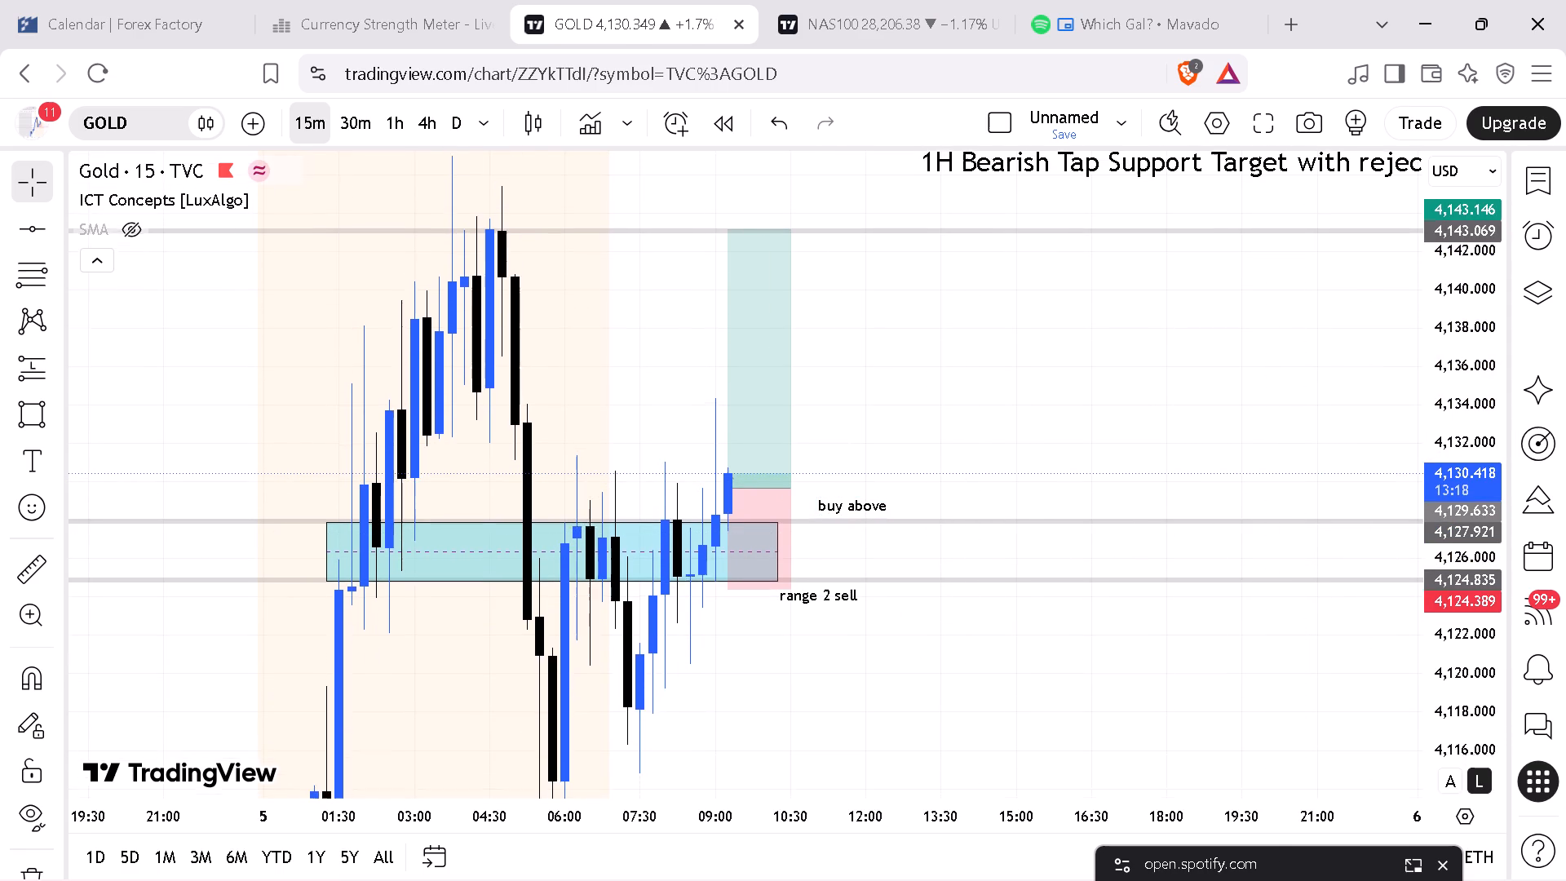
left_click_drag(1466, 382, 1464, 462)
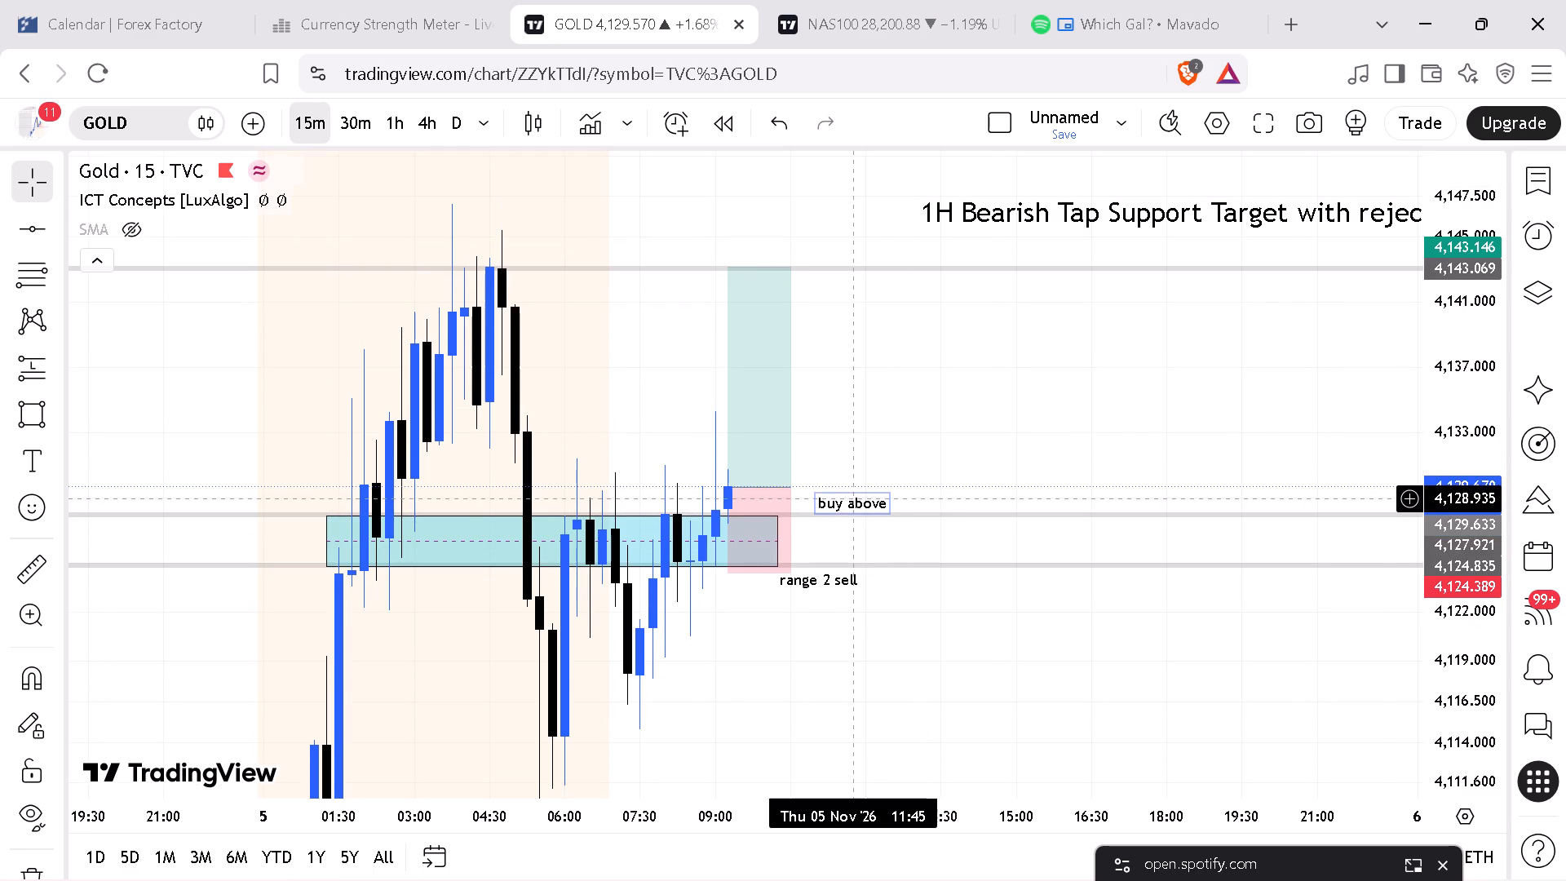
left_click(855, 498)
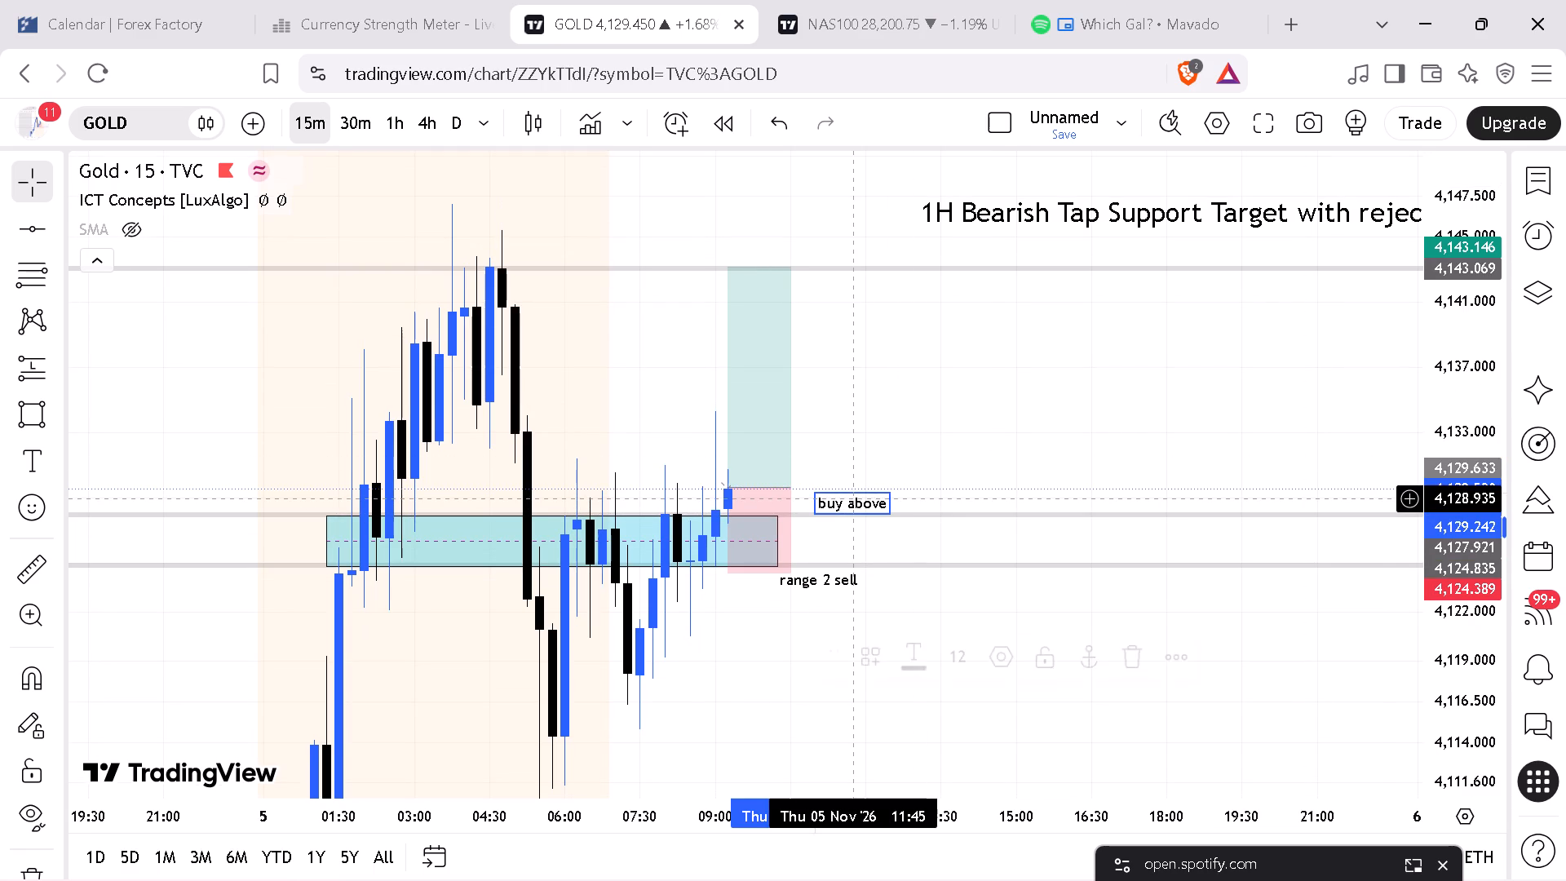
left_click(1136, 660)
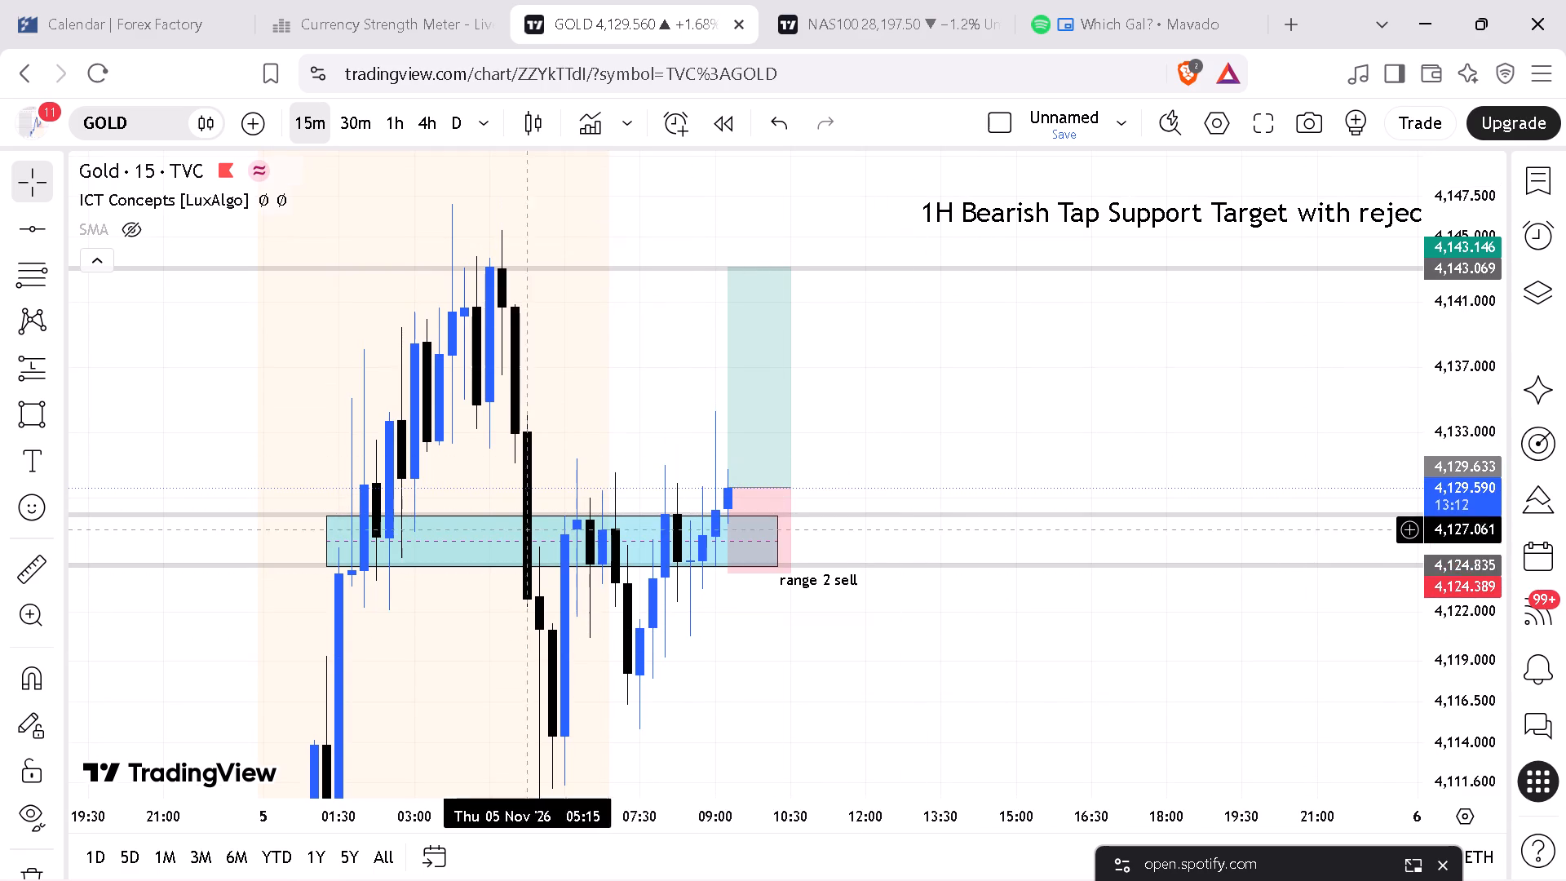
Add a text label reading "15min Breakout" beside Gold's long position, near its entry level.
left_click(34, 461)
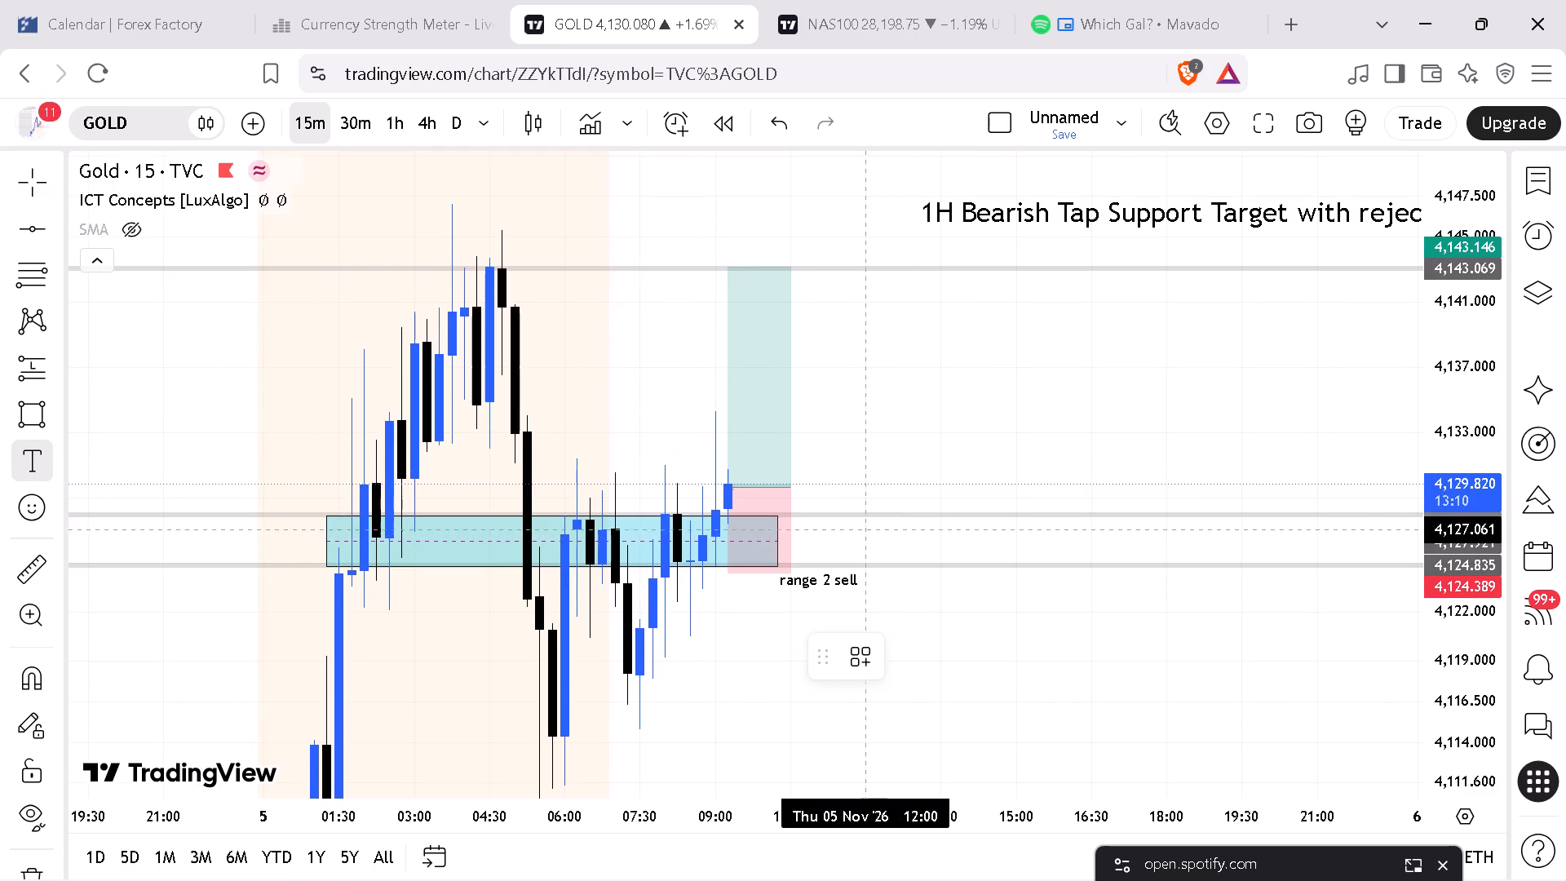
left_click(840, 493)
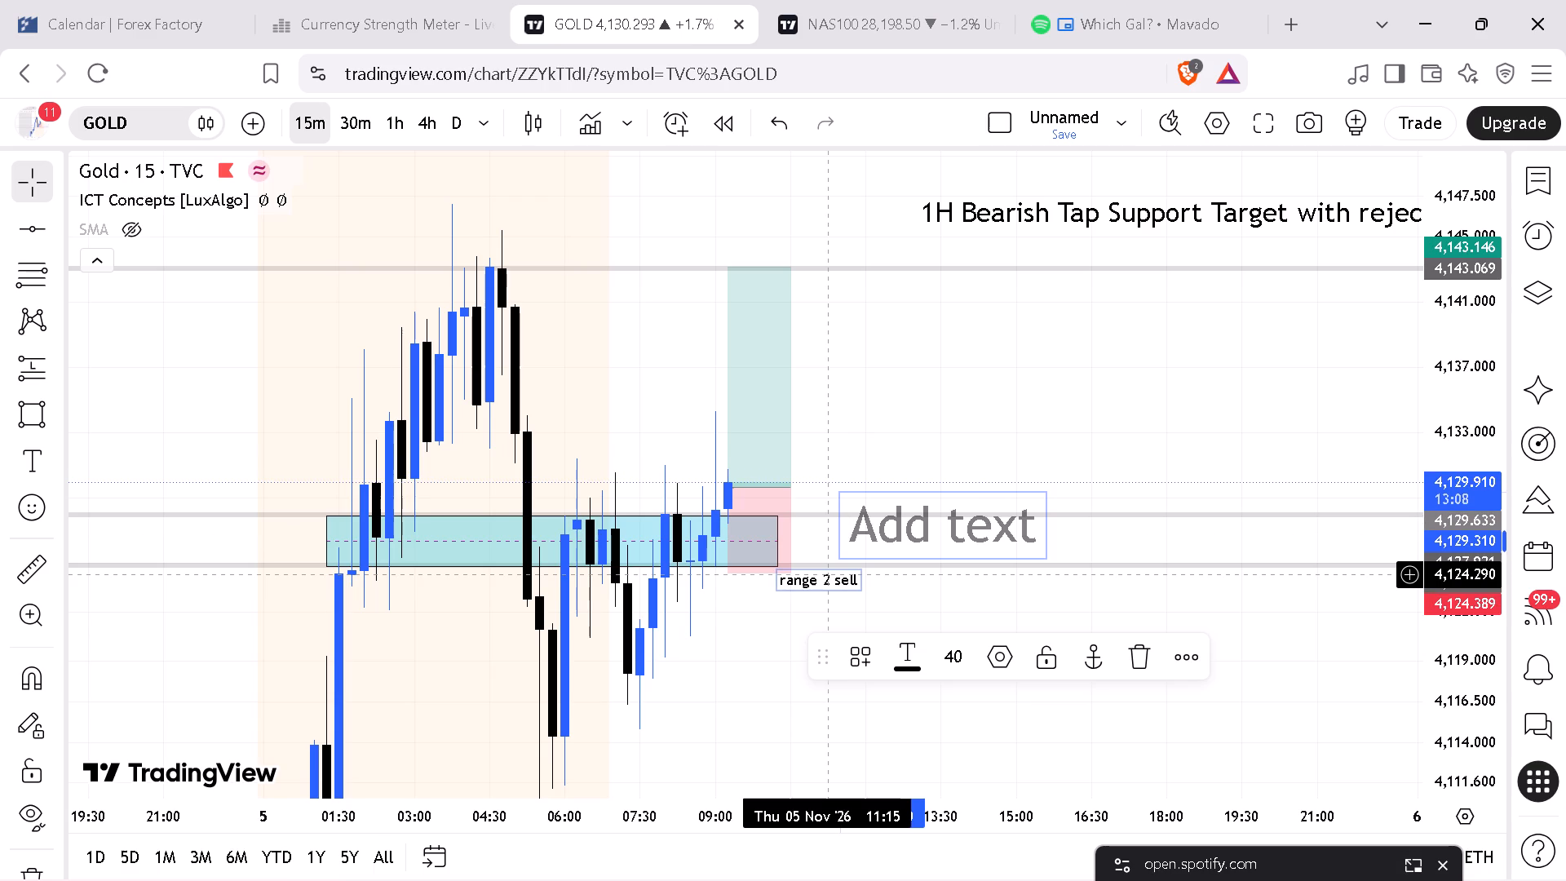
type("15MIN BREAK")
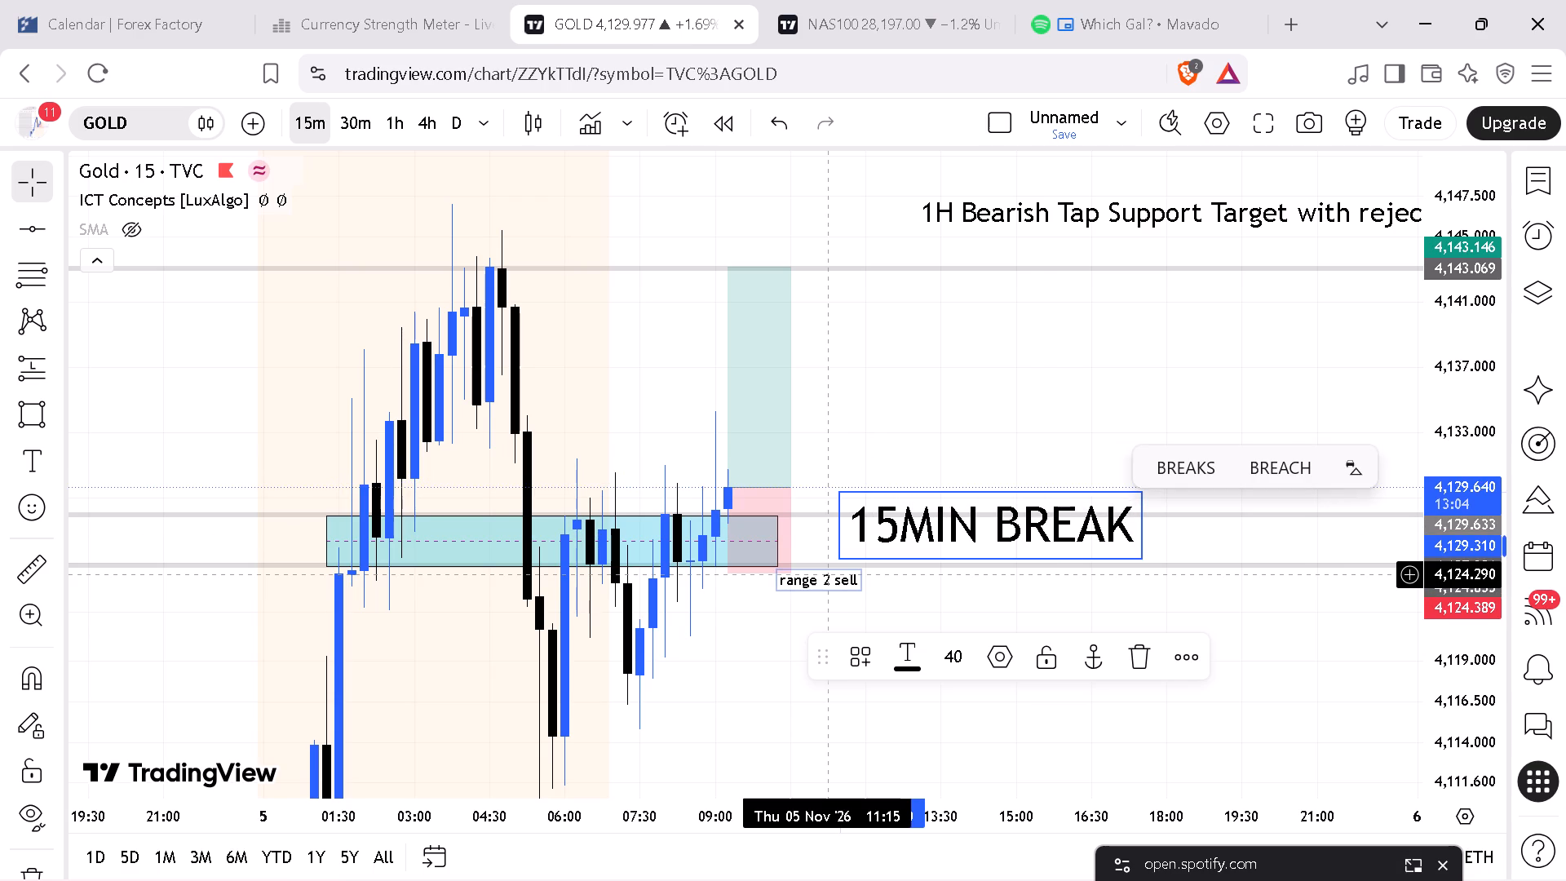
key("BackSpace")
key("BackSpace")
key("BackSpace")
key("BackSpace")
key("BackSpace")
key("BackSpace")
key("BackSpace")
key("BackSpace")
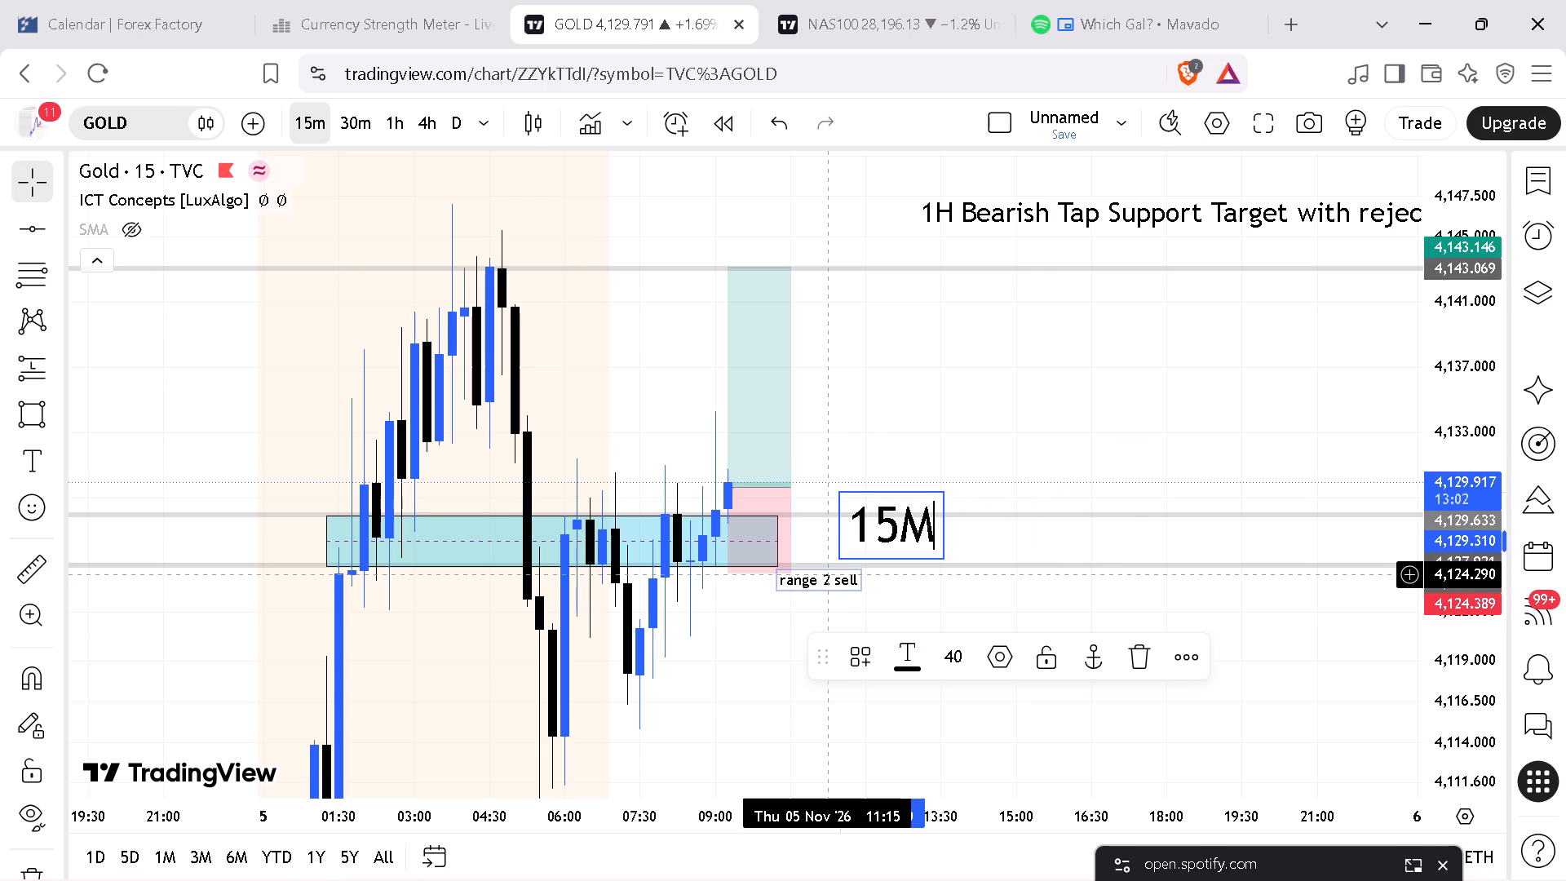
key("BackSpace")
type("min")
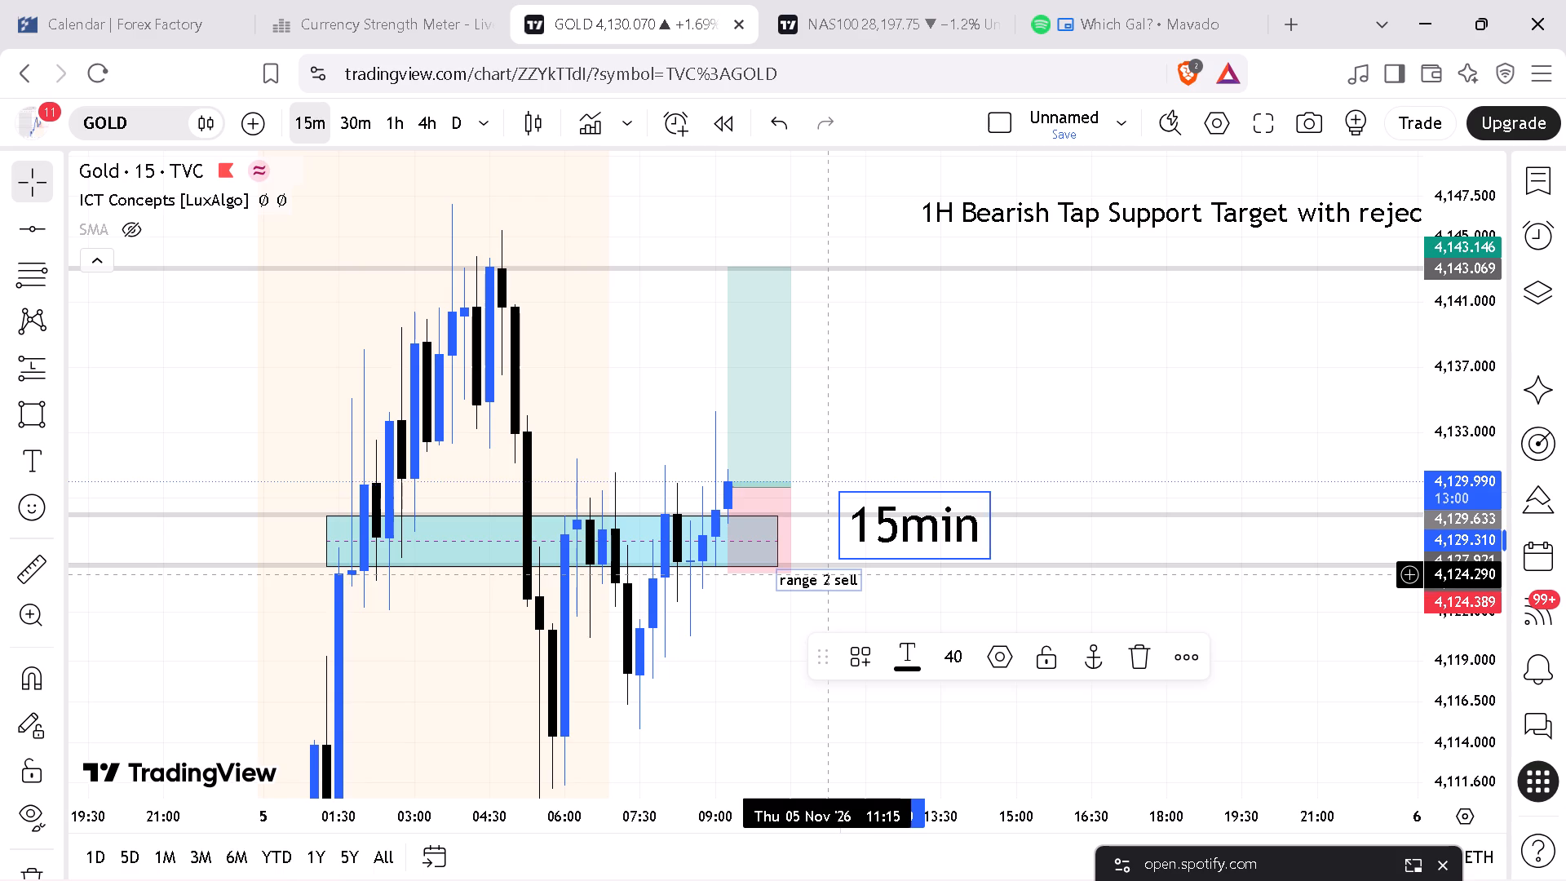
key("space")
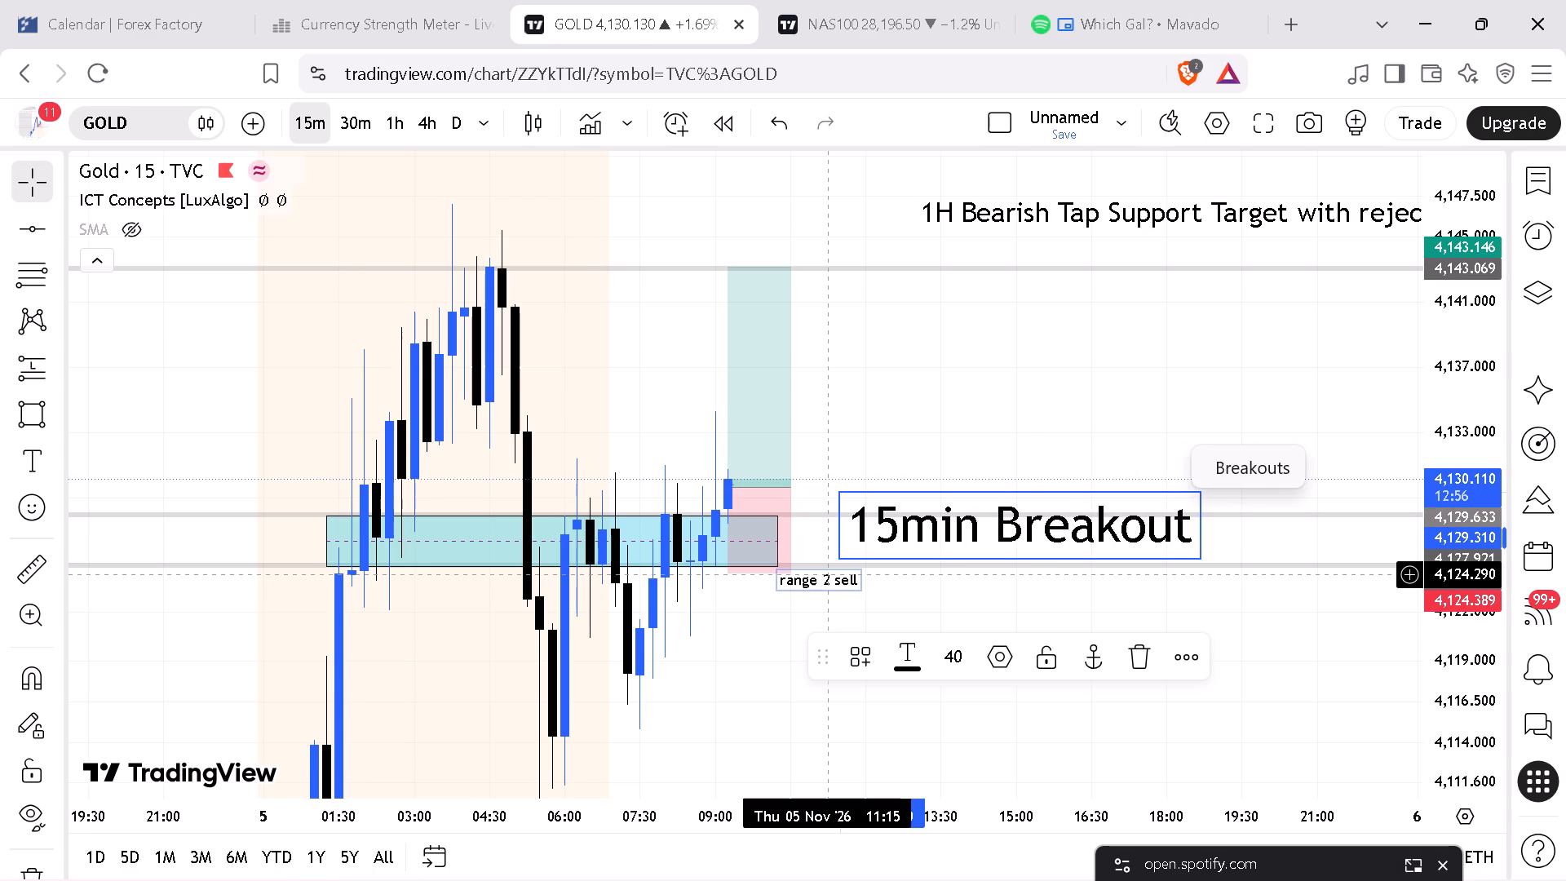
Set the "15min Breakout" label's font size to 12.
left_click(953, 641)
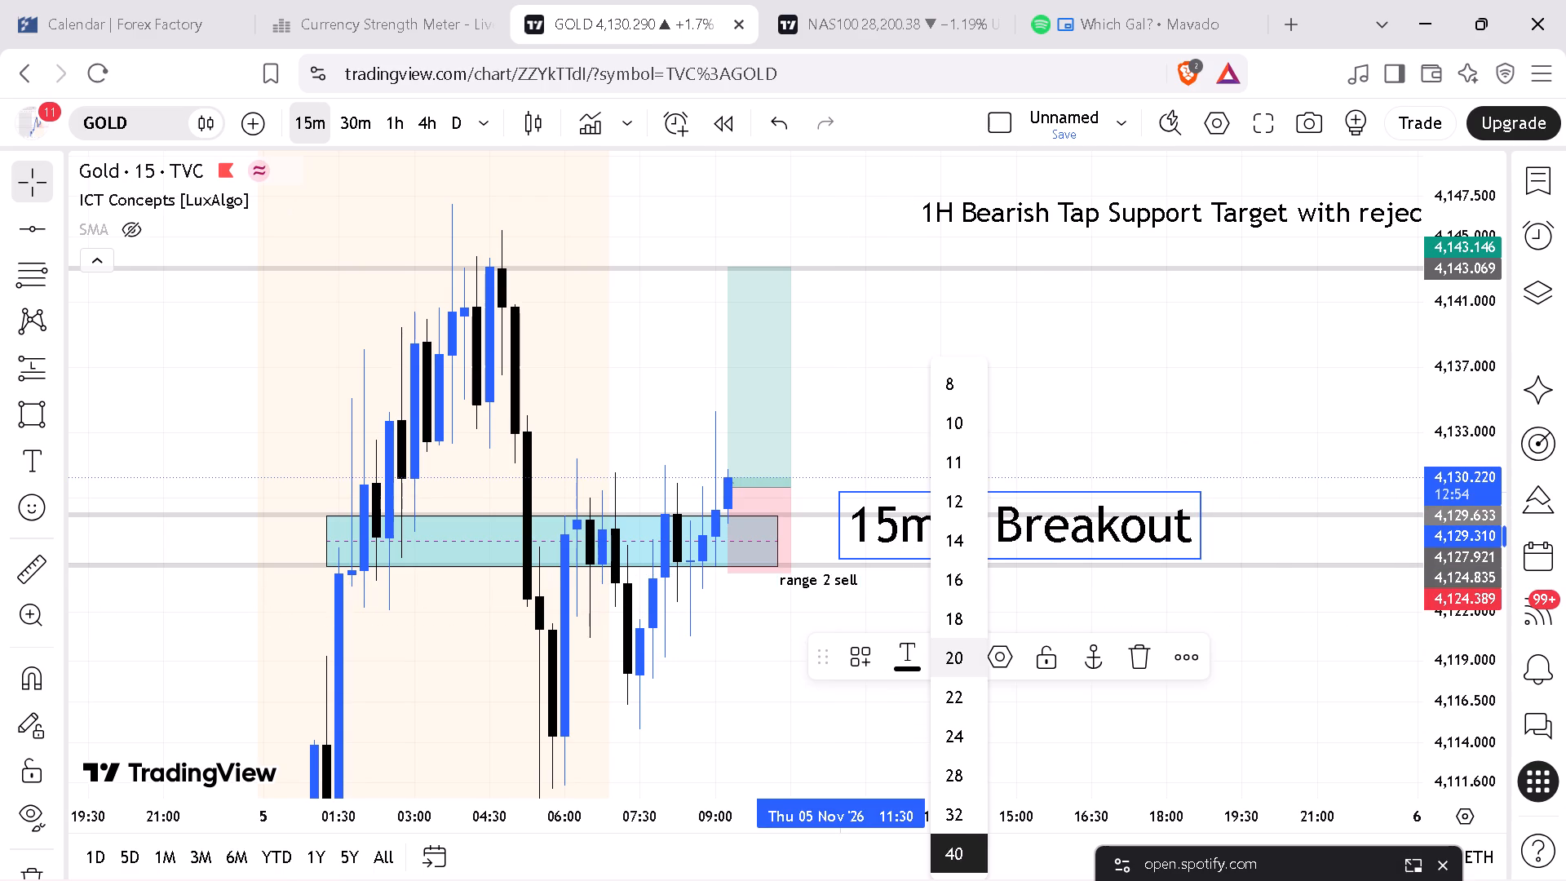
left_click(958, 504)
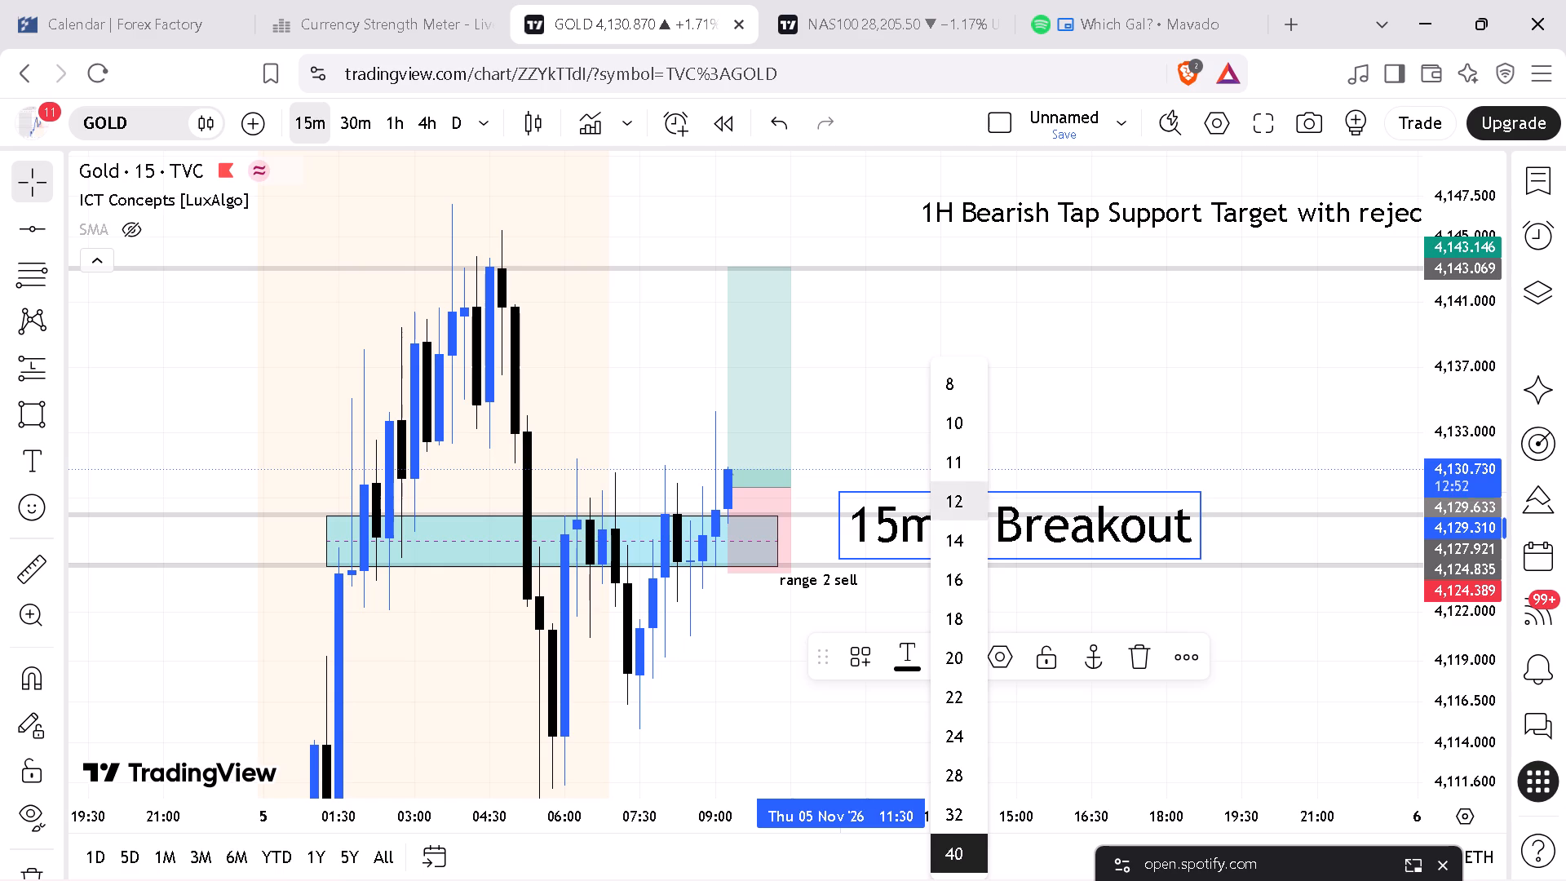
left_click(1033, 400)
Move the "15min Breakout" label close beside the long position's entry level, at about 11:00.
left_click_drag(907, 495, 869, 492)
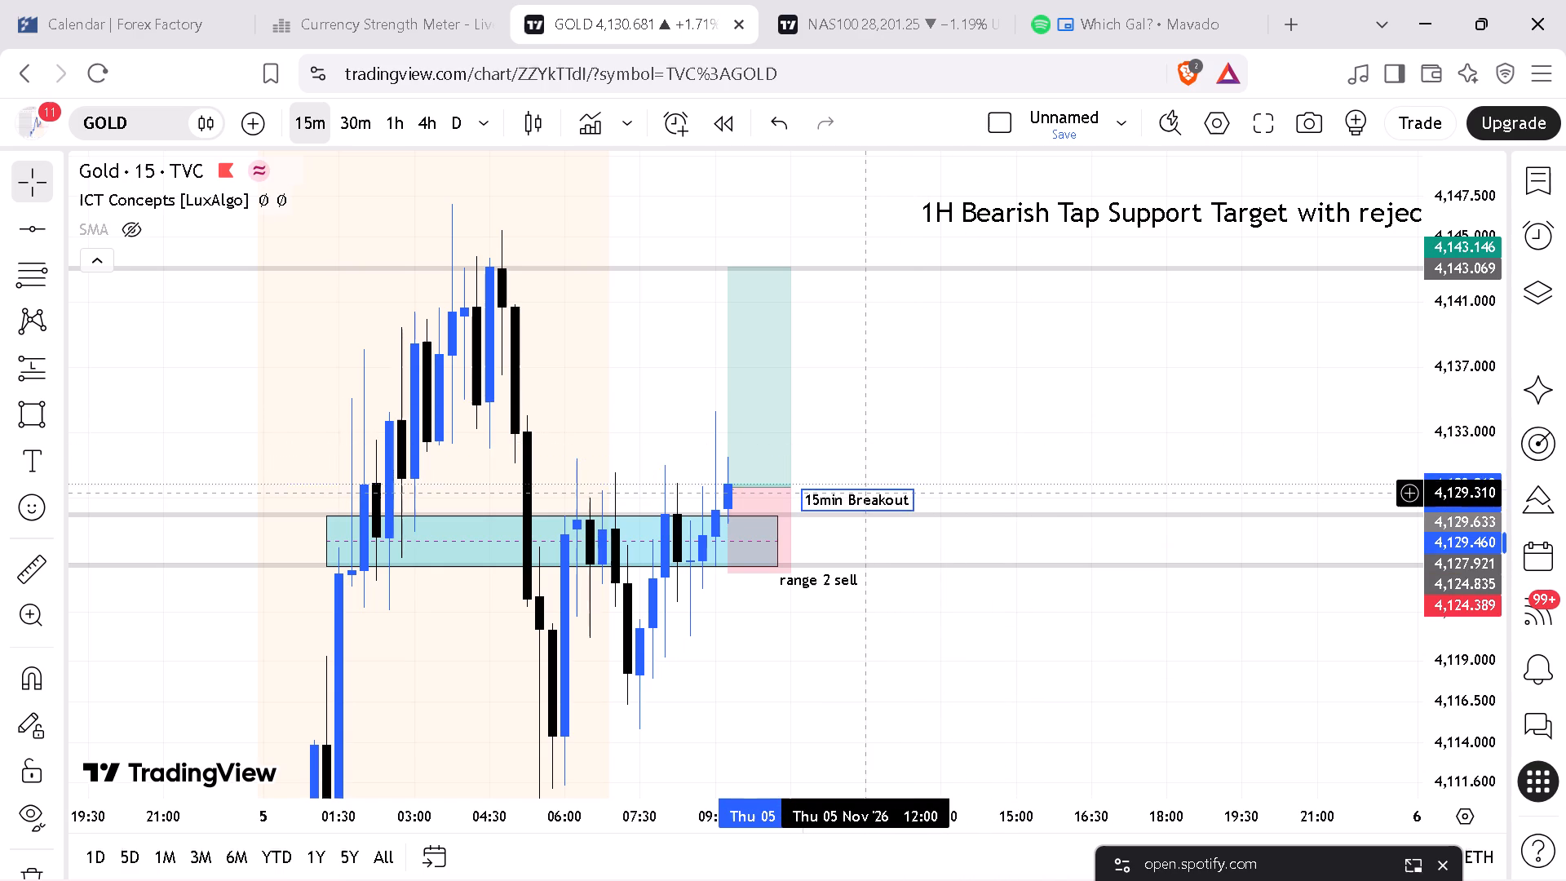
left_click_drag(1444, 381, 1452, 453)
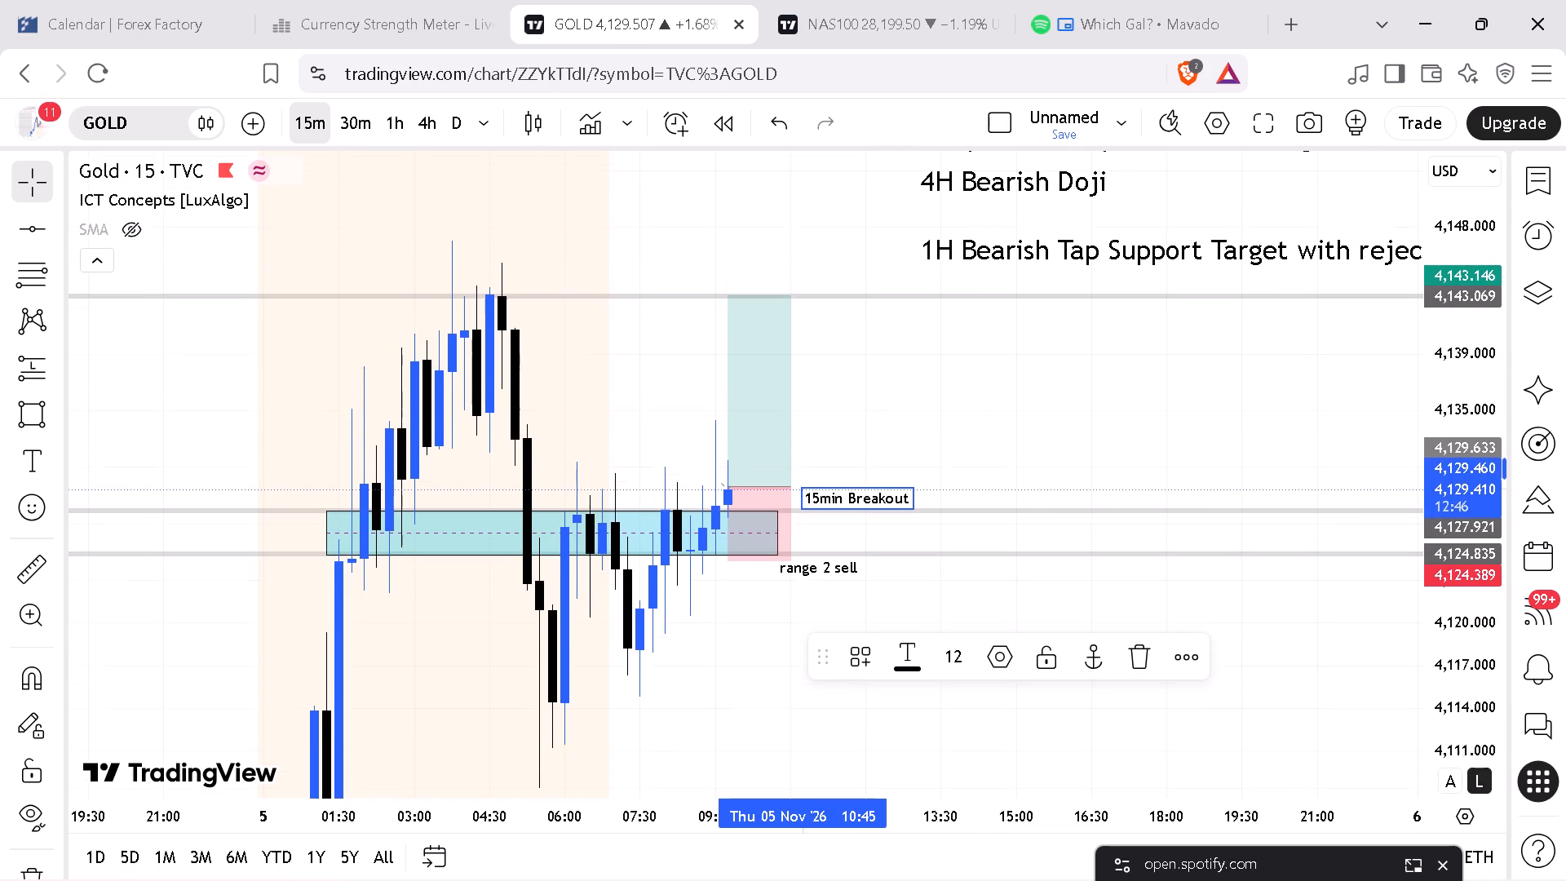
left_click_drag(1452, 453, 1452, 454)
left_click(933, 459)
left_click_drag(891, 489, 905, 490)
left_click(903, 454)
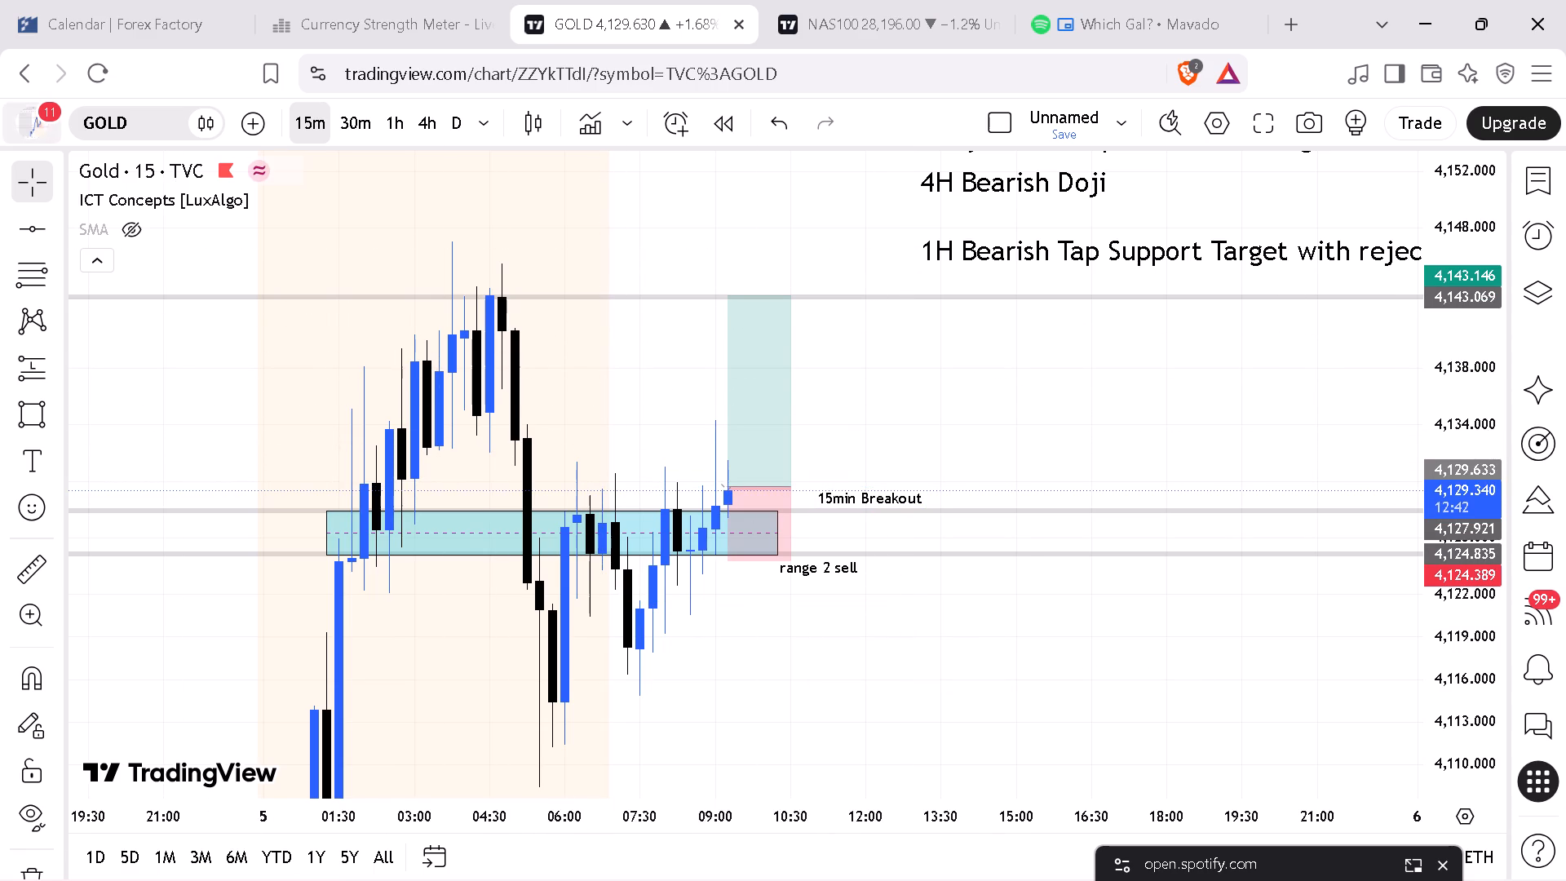
Add a "FULL TP" text label at about 11:00, level with the long position's take-profit line.
left_click(35, 452)
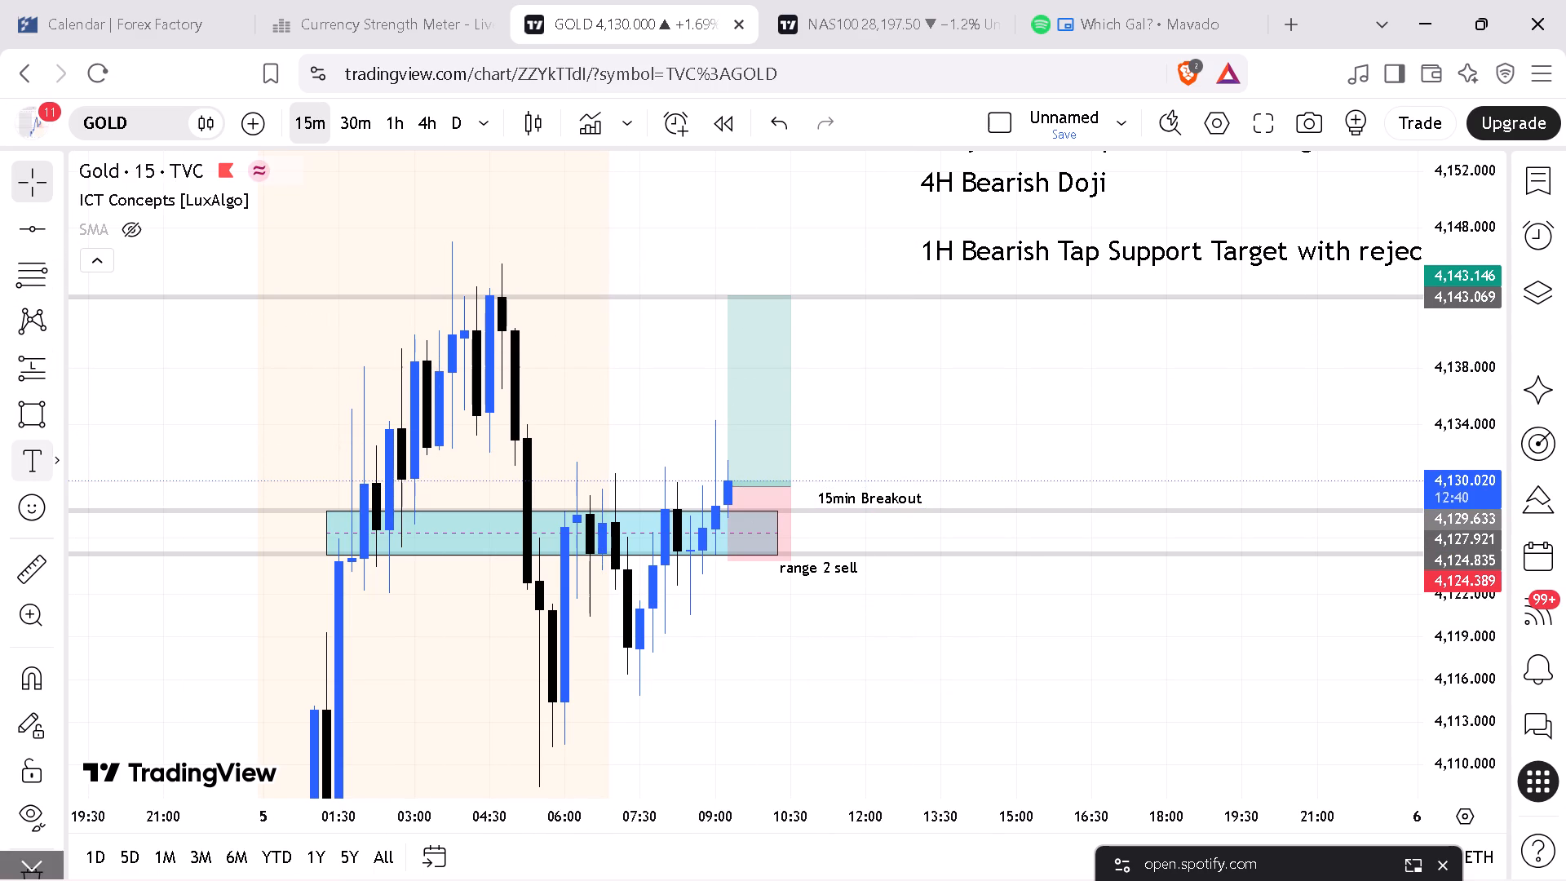
left_click(814, 305)
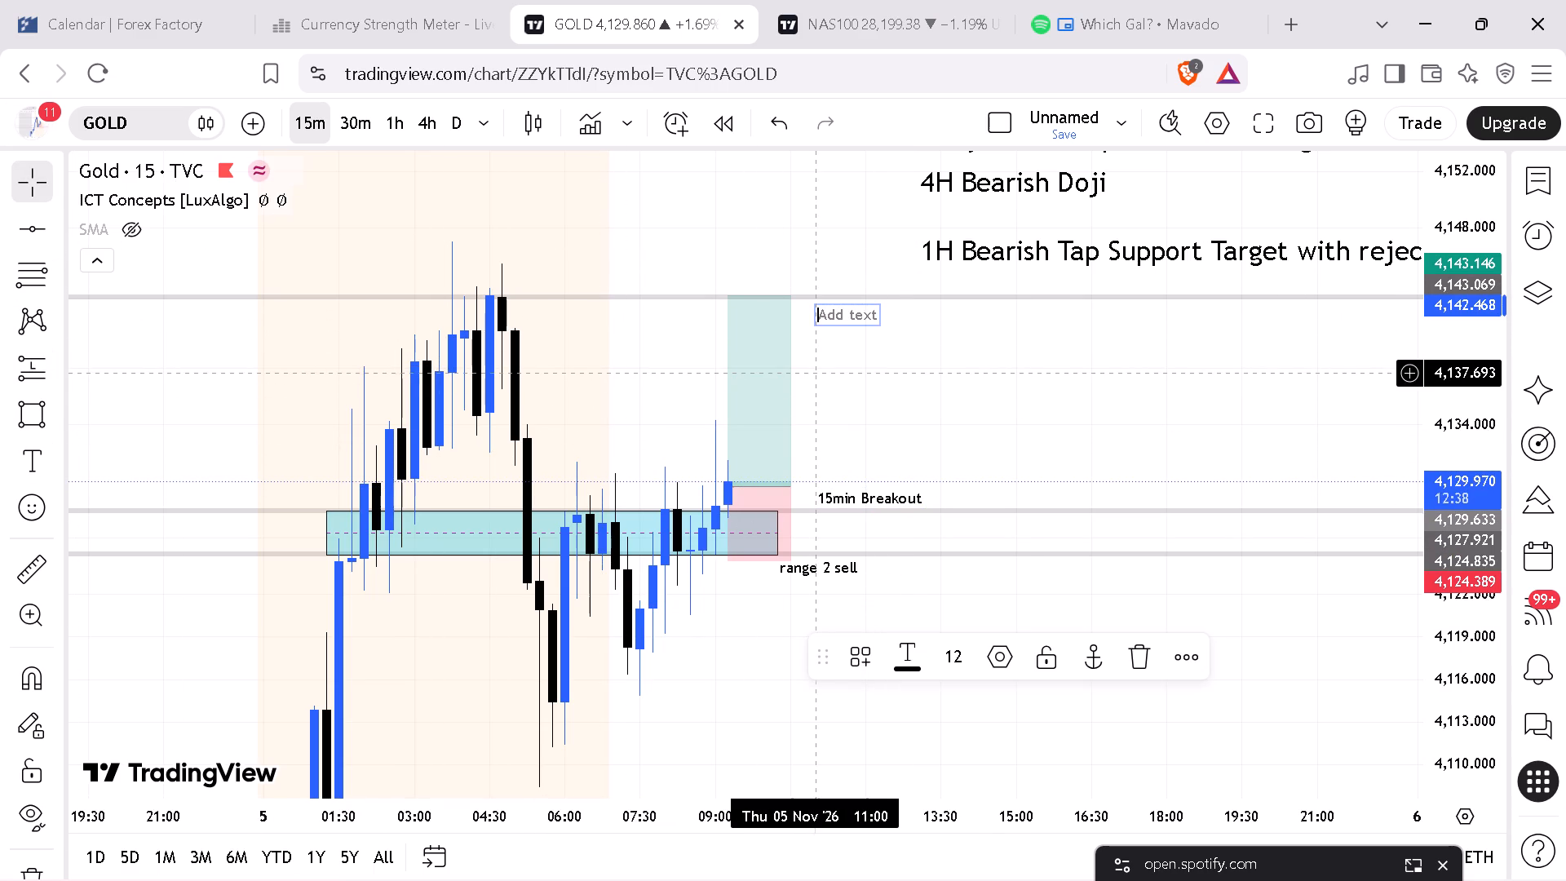
key("f")
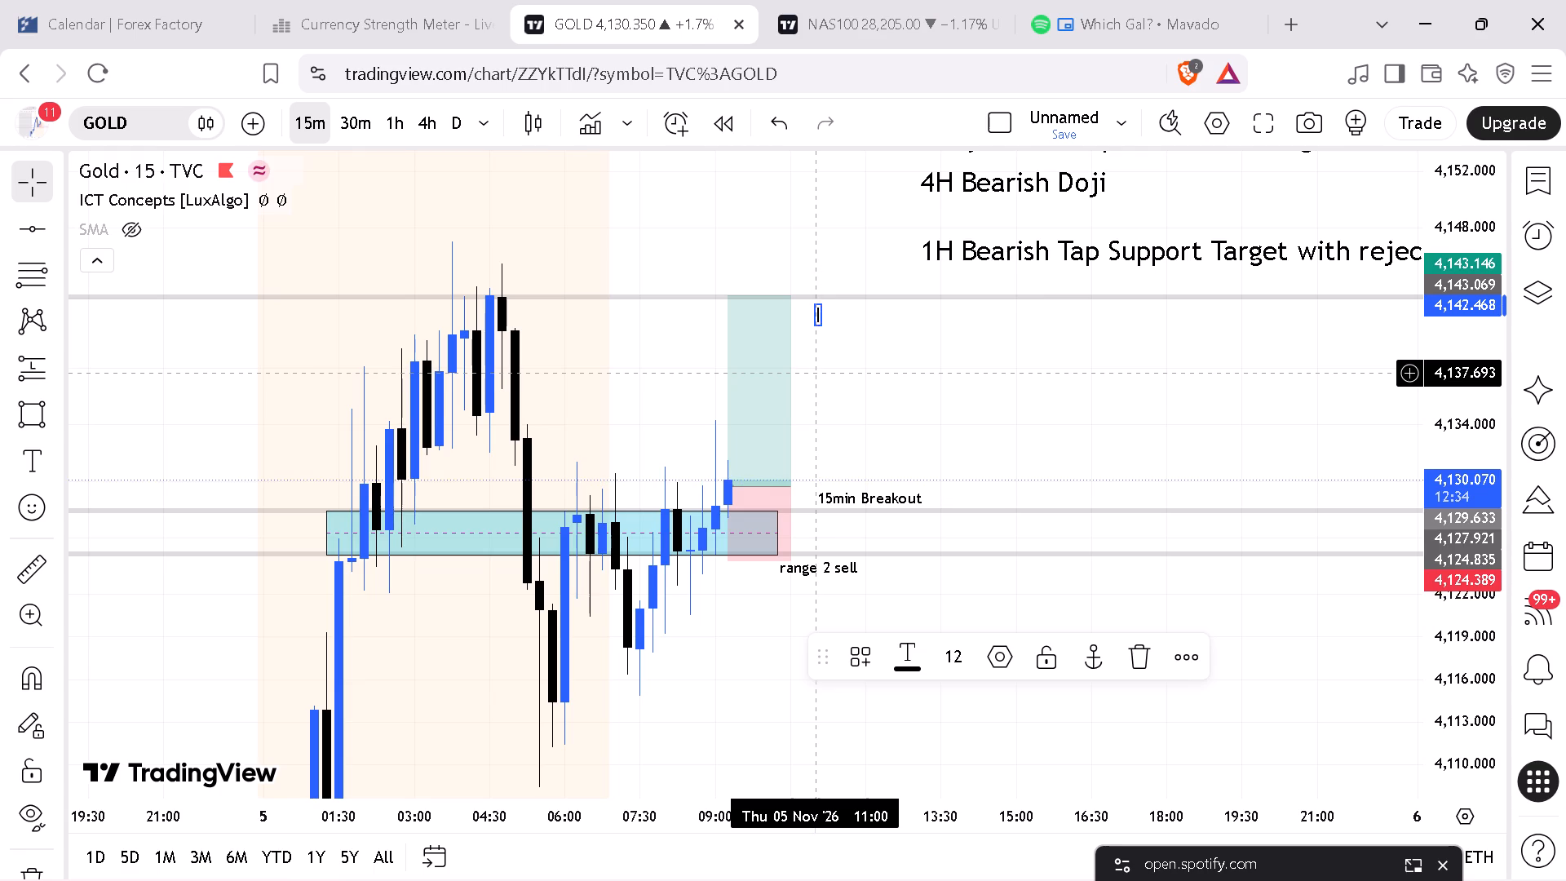
type("FULL TP")
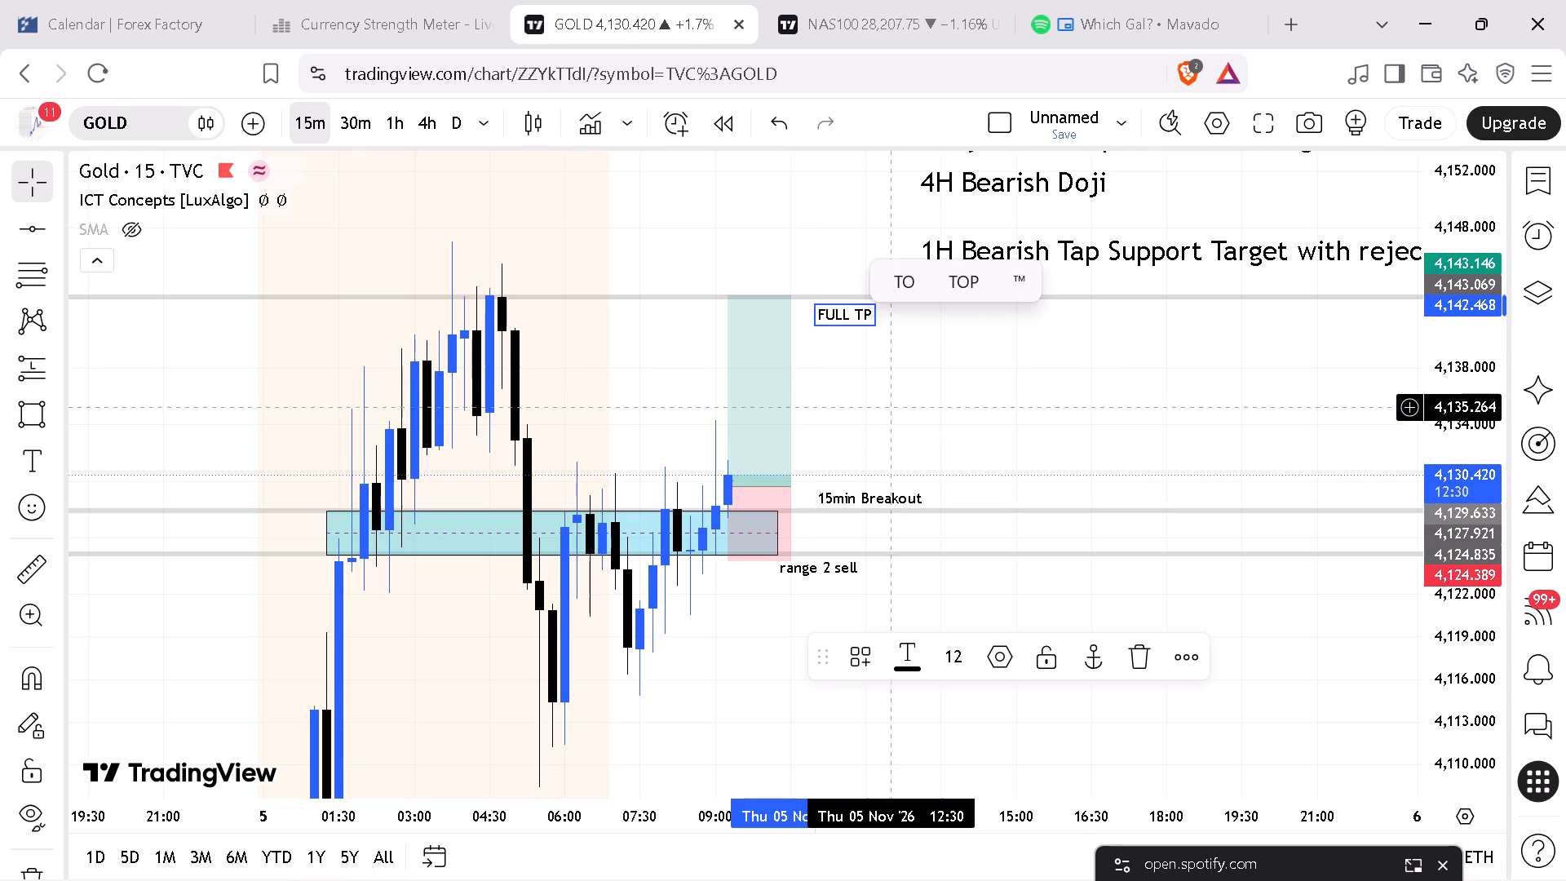
left_click(888, 401)
left_click_drag(849, 307, 847, 291)
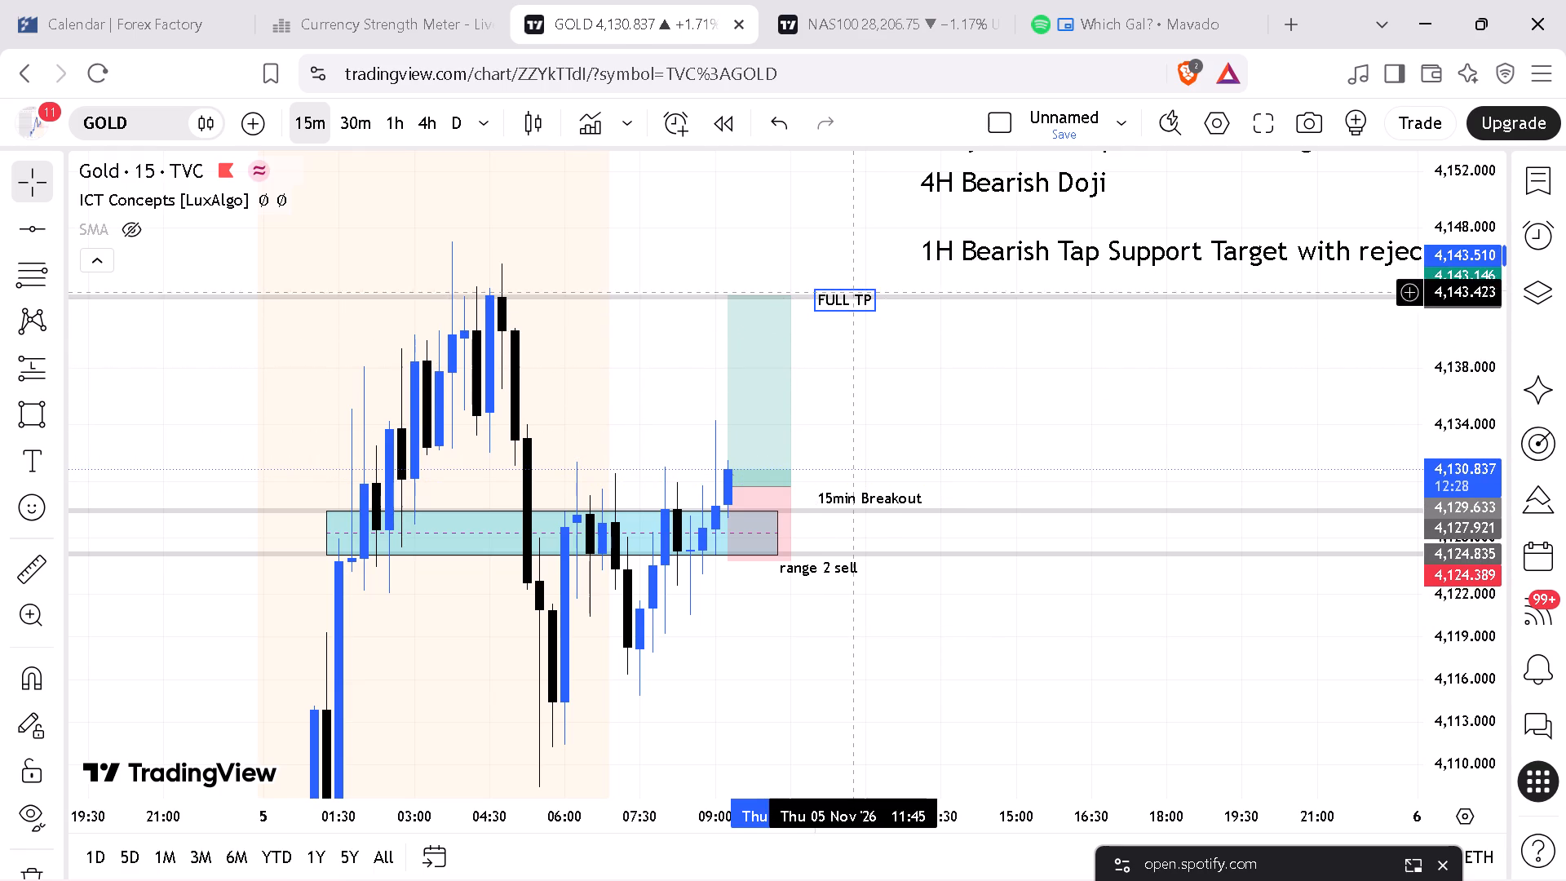
Extend the long position's end time to about 11:00, keeping its entry level.
left_click_drag(1463, 389, 1471, 447)
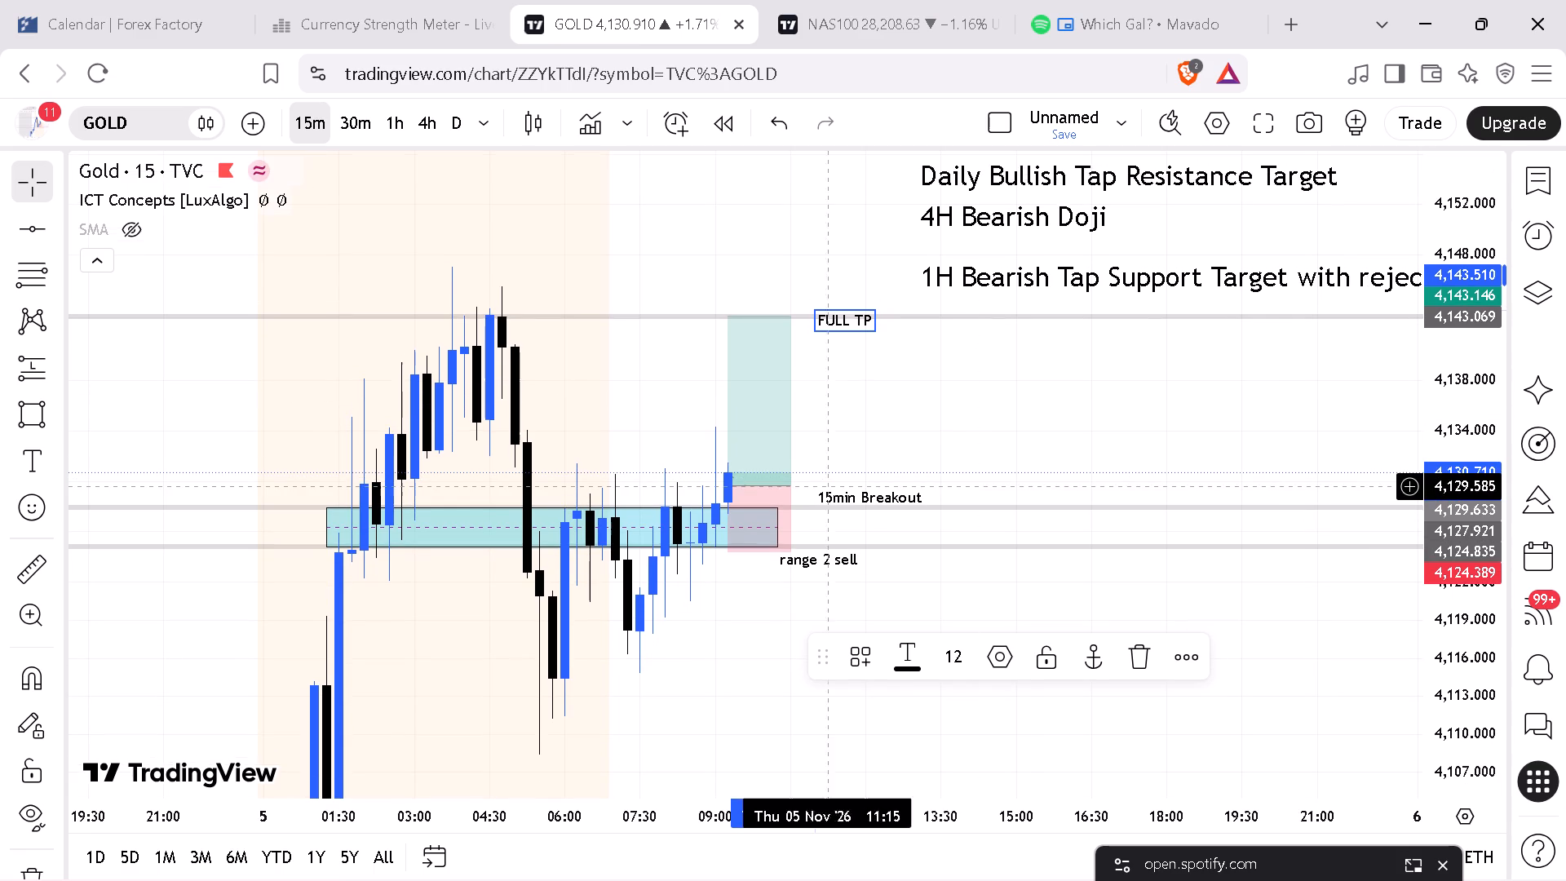
left_click_drag(789, 484, 816, 483)
left_click(970, 430)
Move the "range 2 sell" and "15min Breakout" labels clear of the long position's end, each beside its own level.
left_click_drag(1456, 432, 1459, 441)
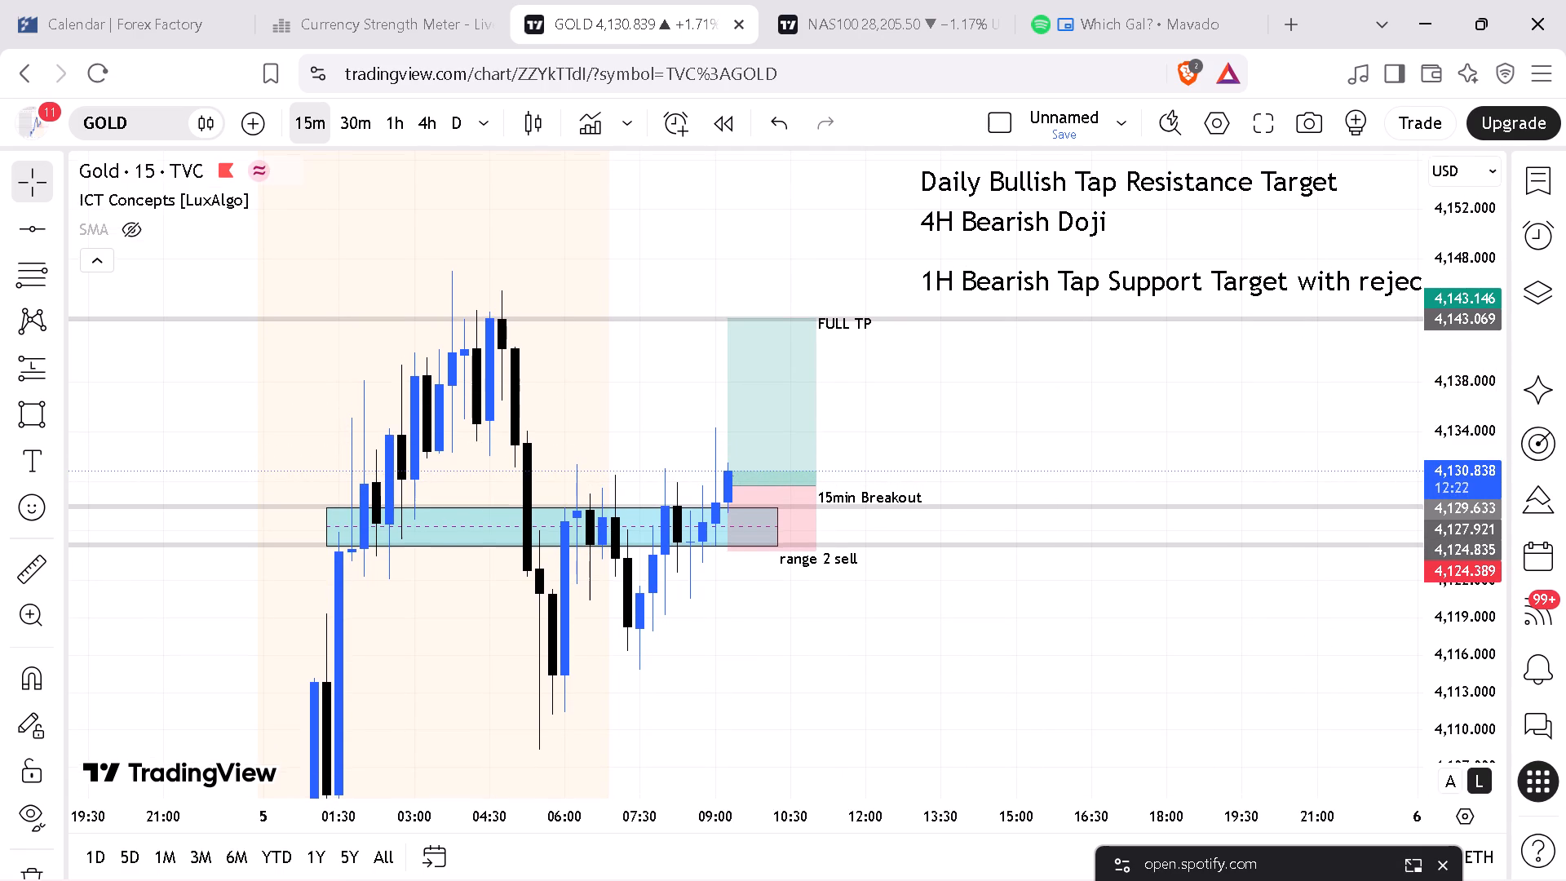
left_click(1185, 448)
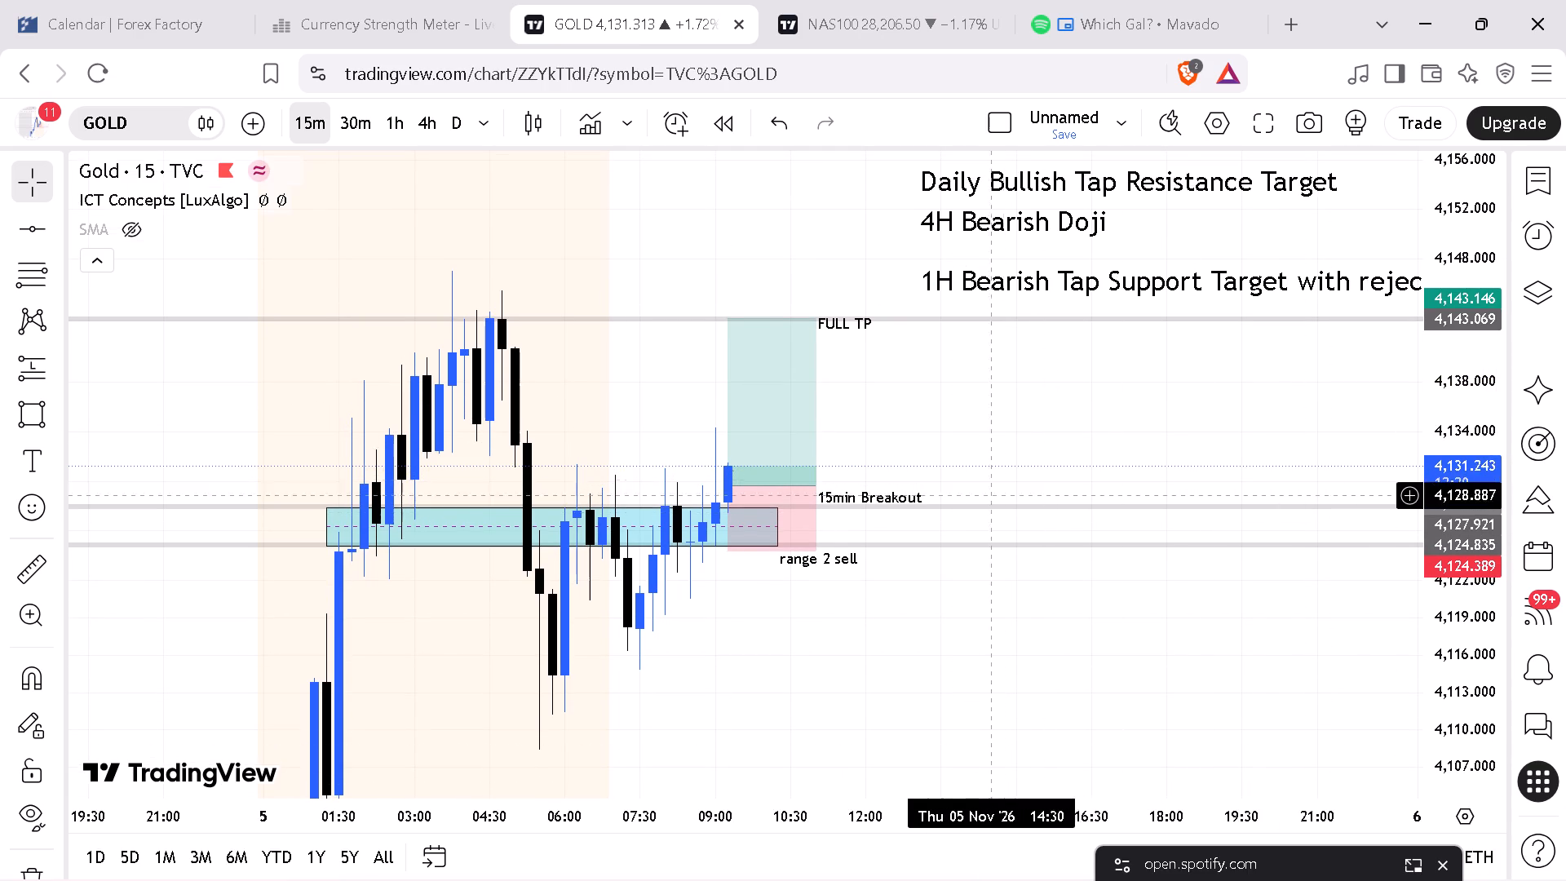
left_click_drag(1025, 436, 1093, 441)
left_click_drag(900, 568, 937, 569)
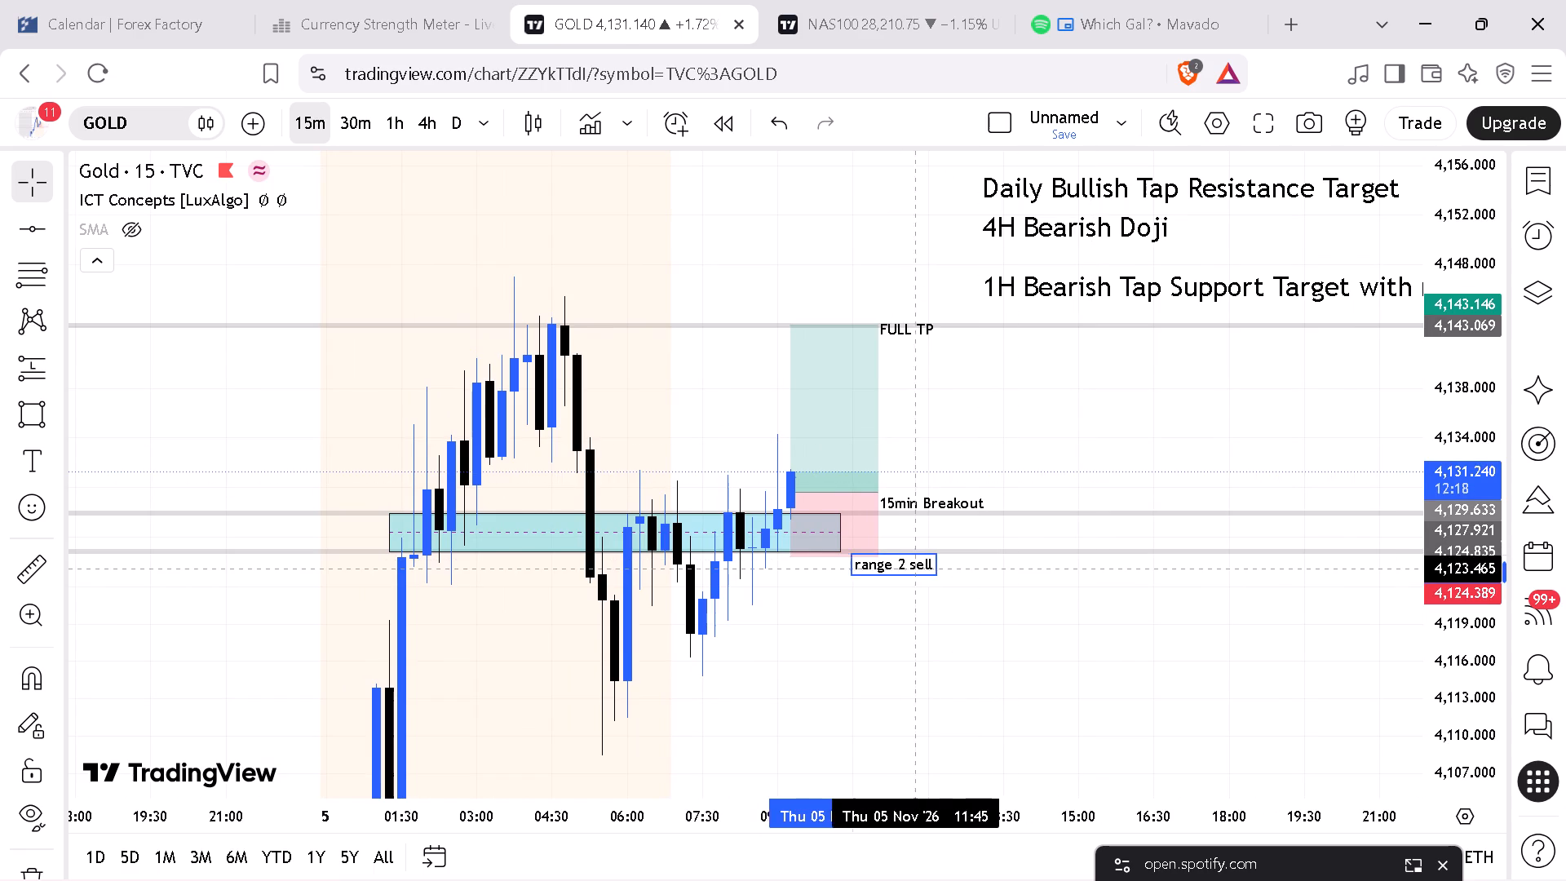
left_click_drag(937, 569, 961, 570)
left_click_drag(942, 498, 948, 489)
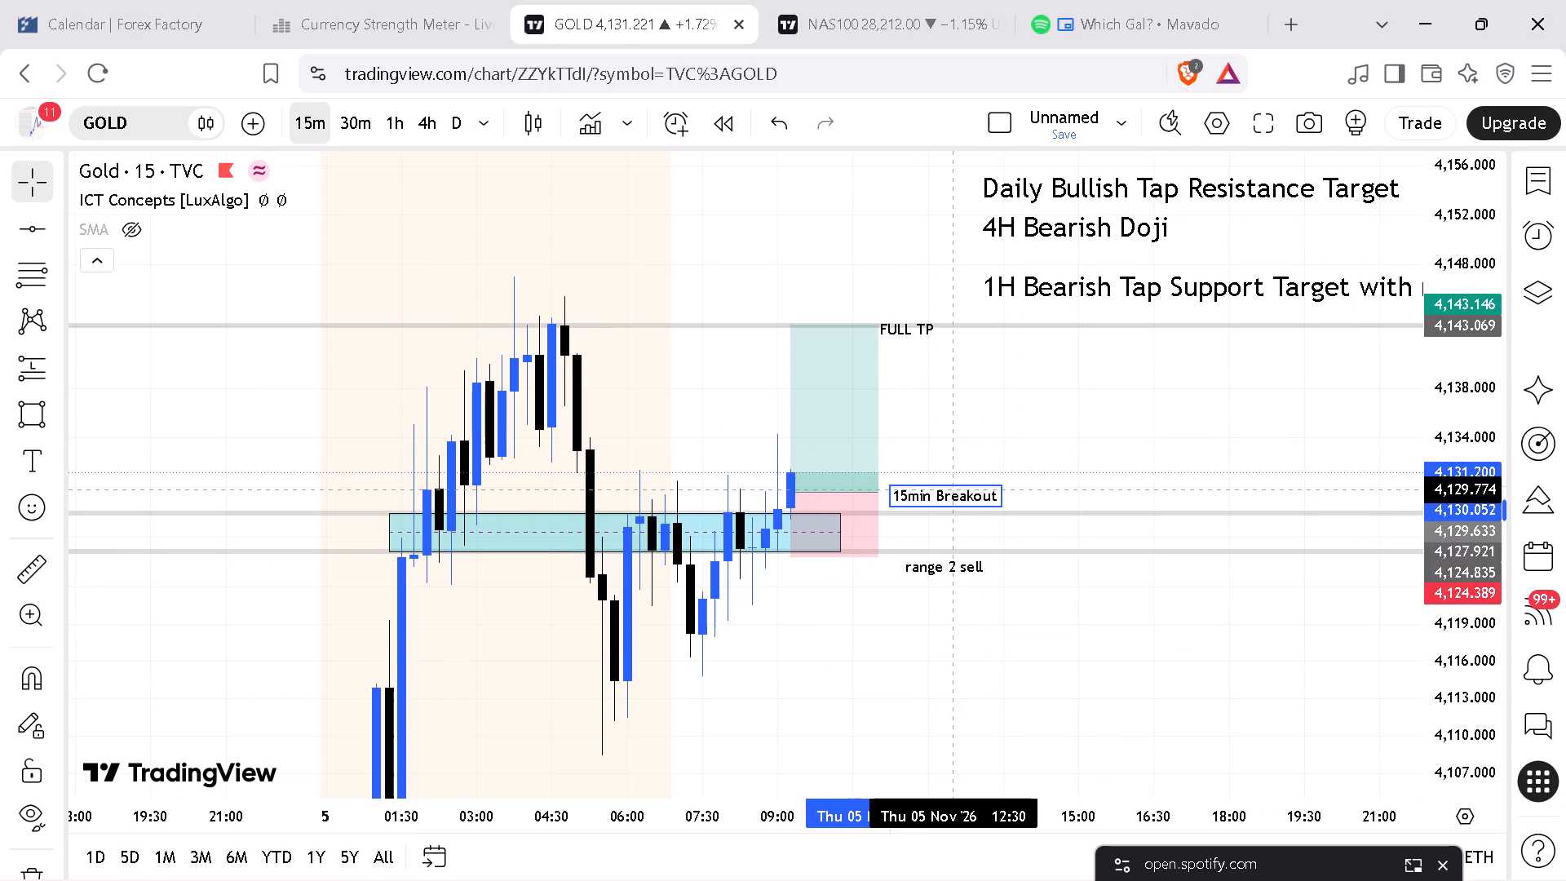
left_click_drag(948, 489, 949, 489)
left_click(947, 569)
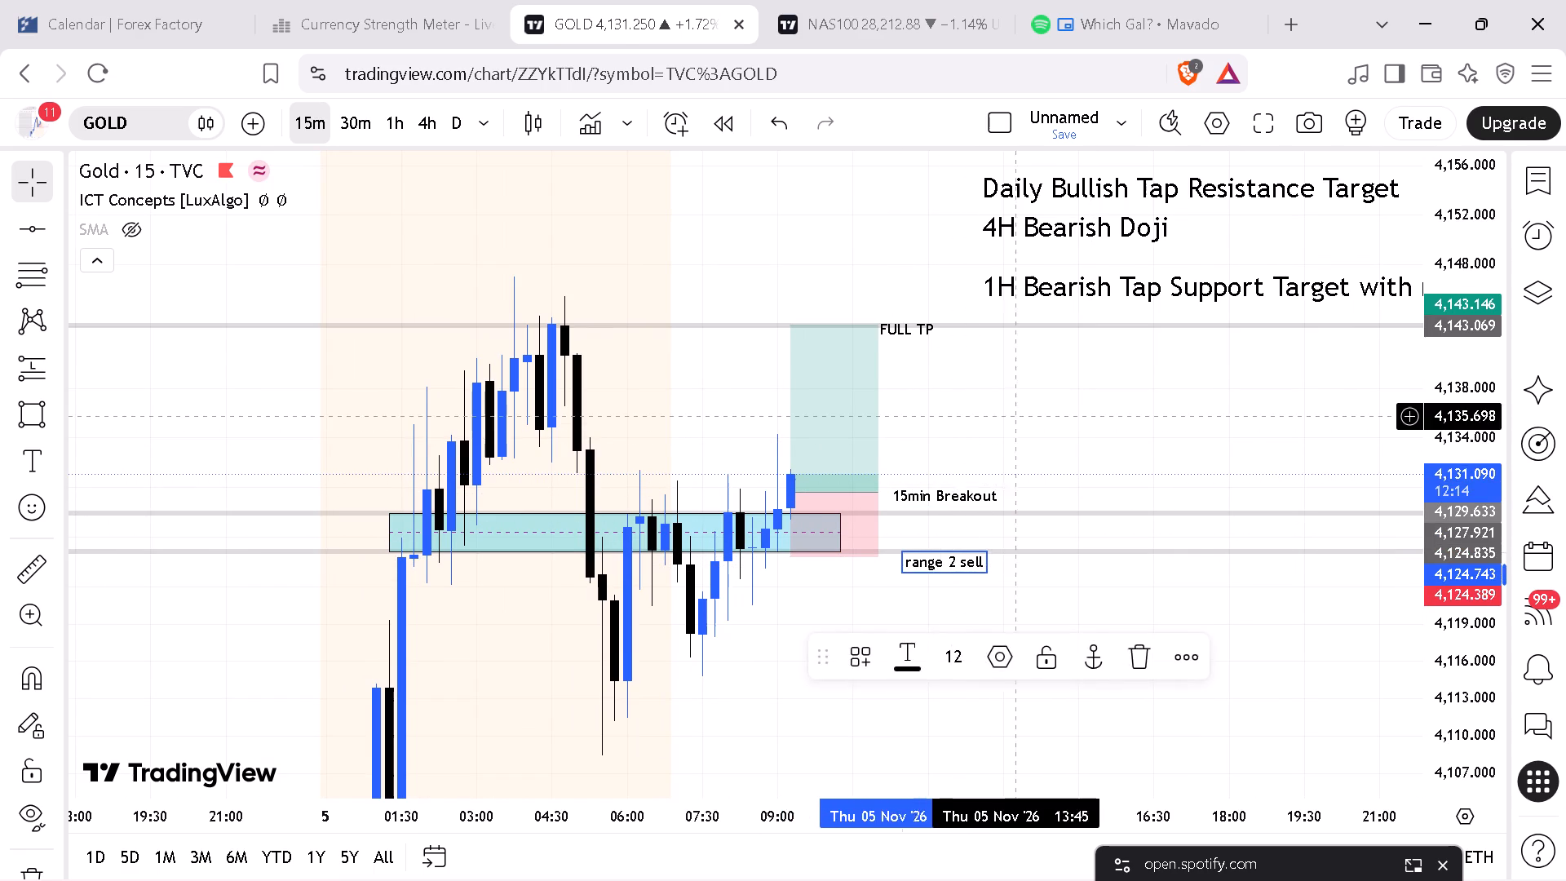
Lower the "High Volume Time" and "LONDON" labels toward the price action, to about 4,164 and 4,168, keeping "LONDON" above.
left_click_drag(1026, 414, 859, 517)
left_click_drag(719, 269, 737, 391)
left_click_drag(712, 306, 738, 479)
left_click_drag(708, 340, 727, 490)
left_click_drag(668, 250, 657, 453)
left_click_drag(656, 206, 651, 398)
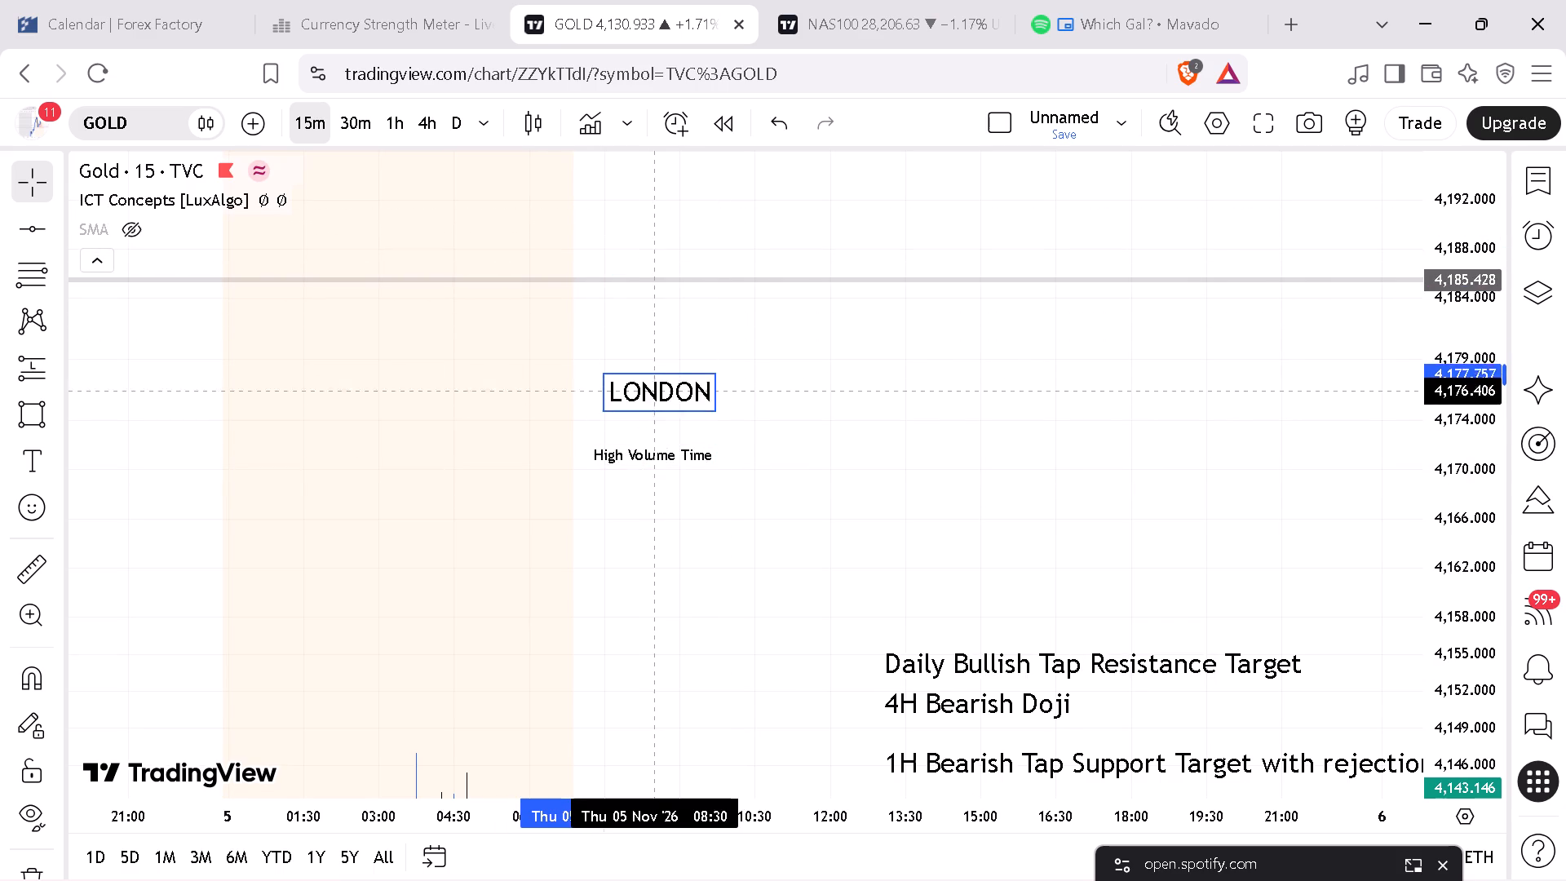
left_click_drag(651, 398, 643, 415)
left_click_drag(763, 517, 820, 269)
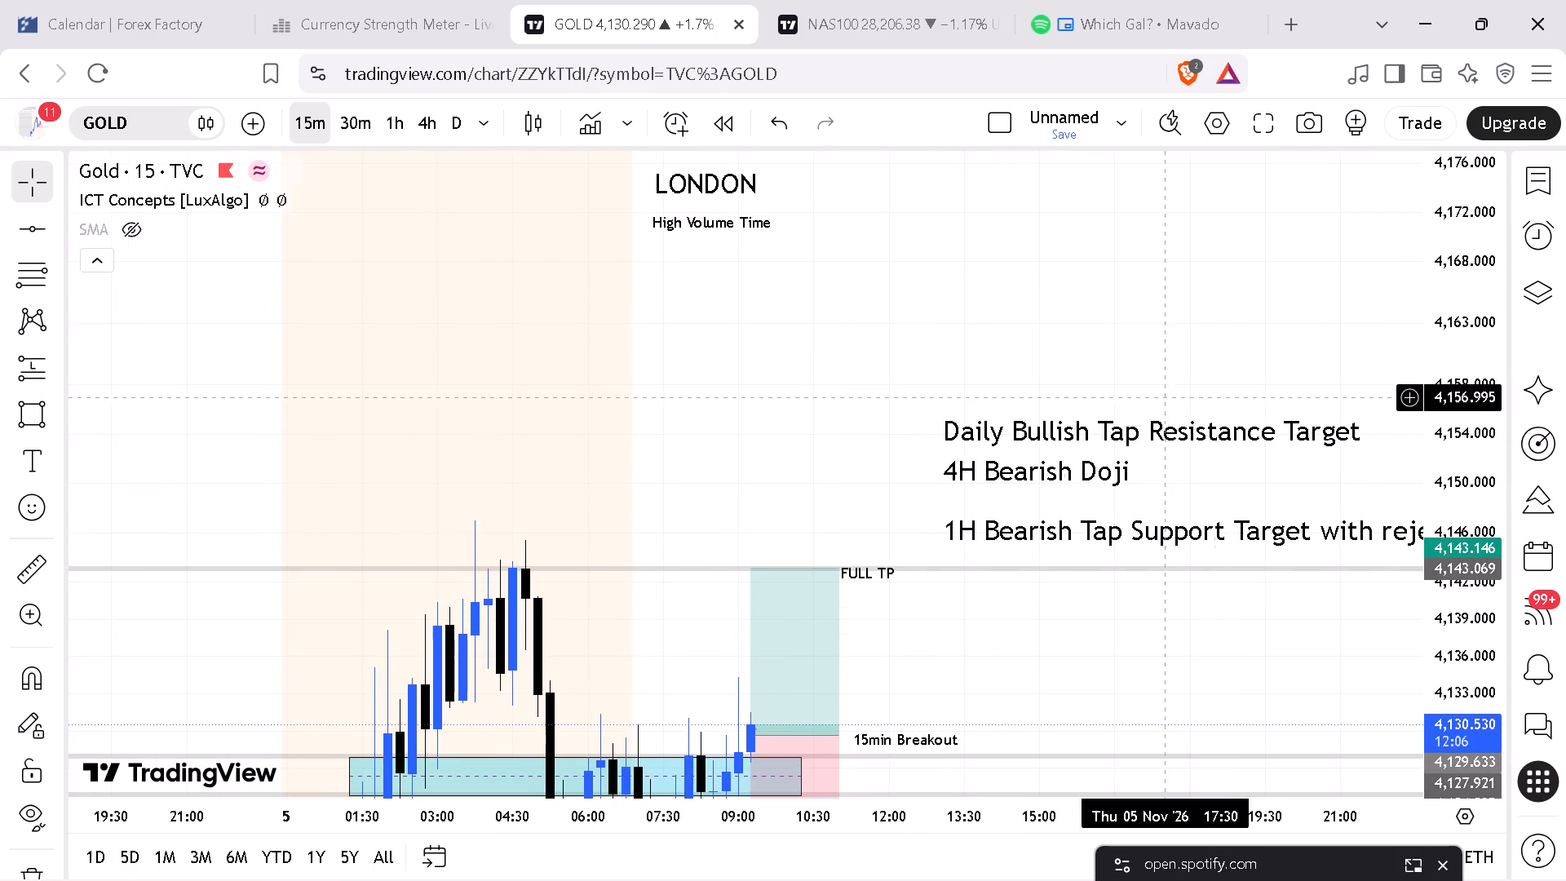
left_click_drag(1462, 315, 1473, 405)
left_click_drag(890, 325, 801, 290)
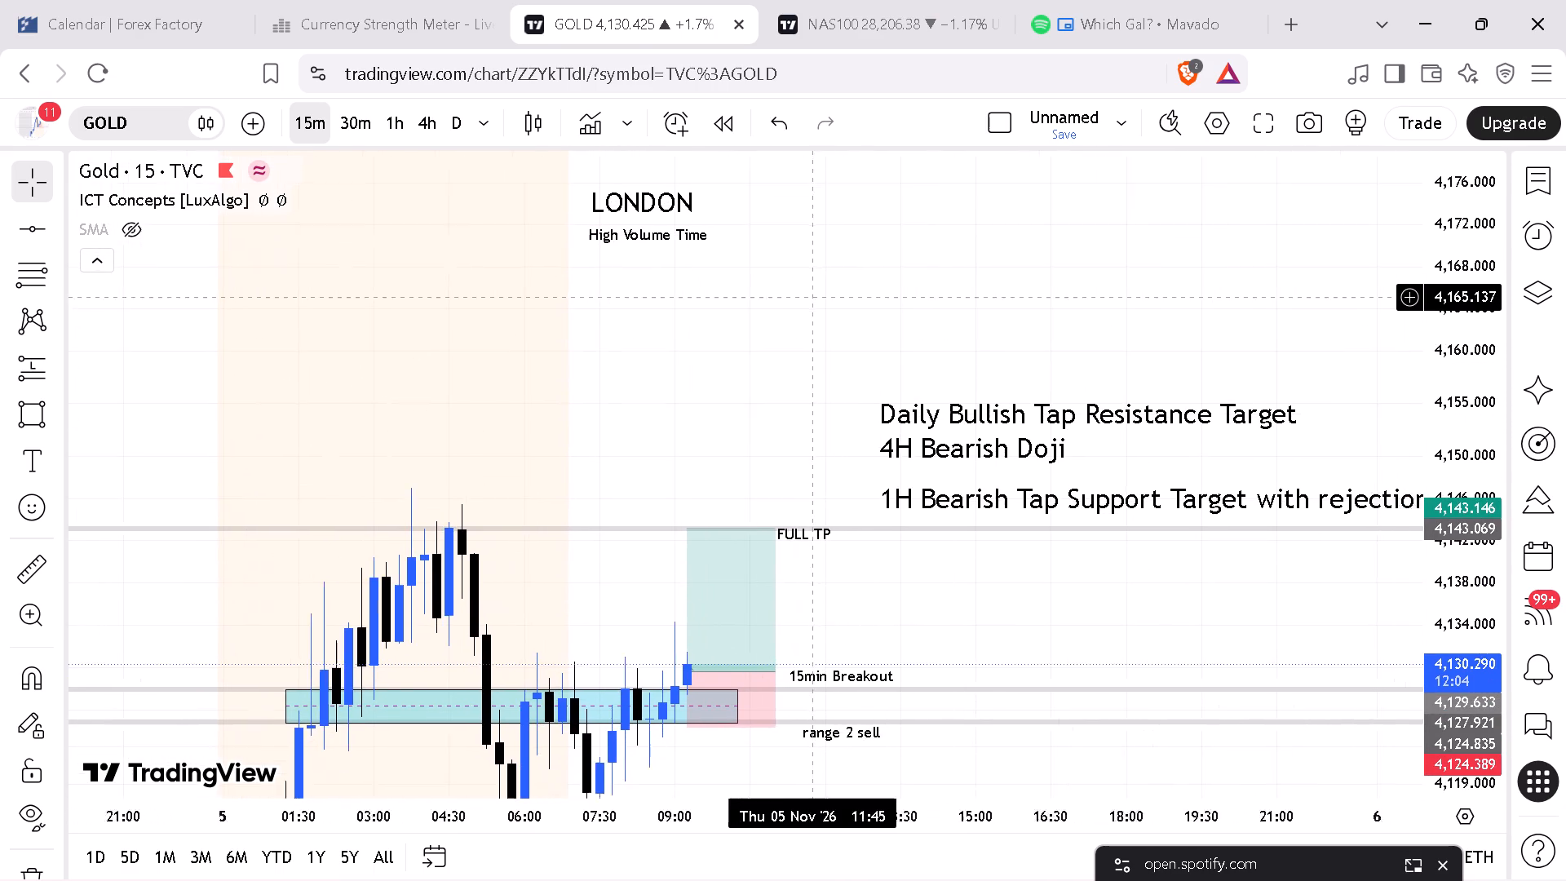
left_click_drag(801, 290, 778, 285)
left_click_drag(614, 228, 598, 298)
left_click_drag(611, 198, 595, 266)
Shift the "FULL TP" label to about 11:15, clear of the long position's end.
left_click_drag(790, 265, 929, 184)
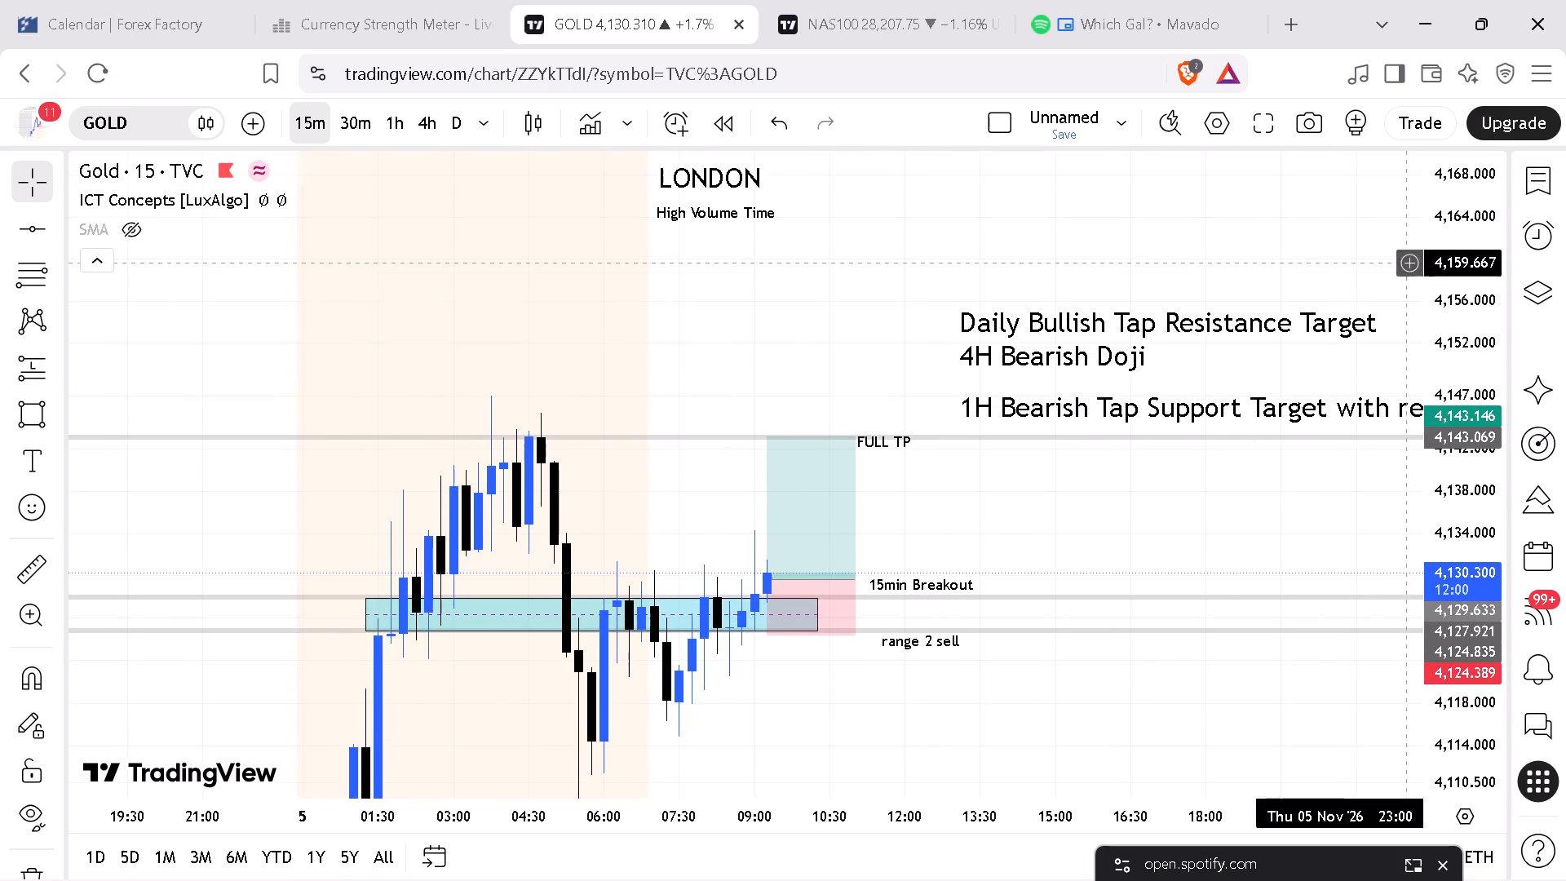
left_click_drag(1469, 271, 1467, 298)
left_click_drag(1082, 235, 991, 233)
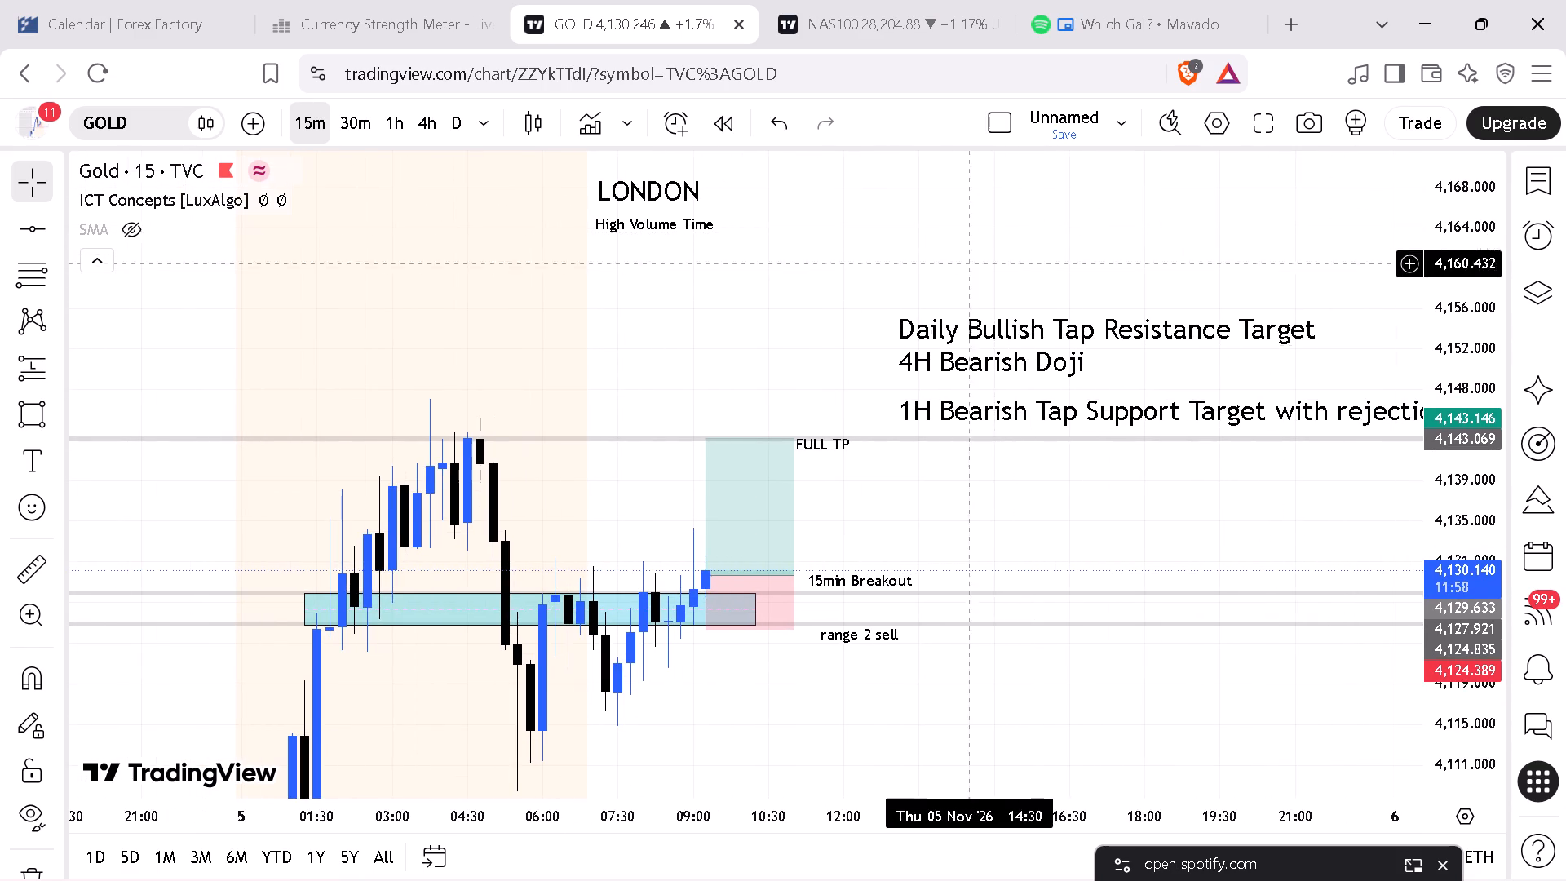
left_click_drag(836, 450, 850, 450)
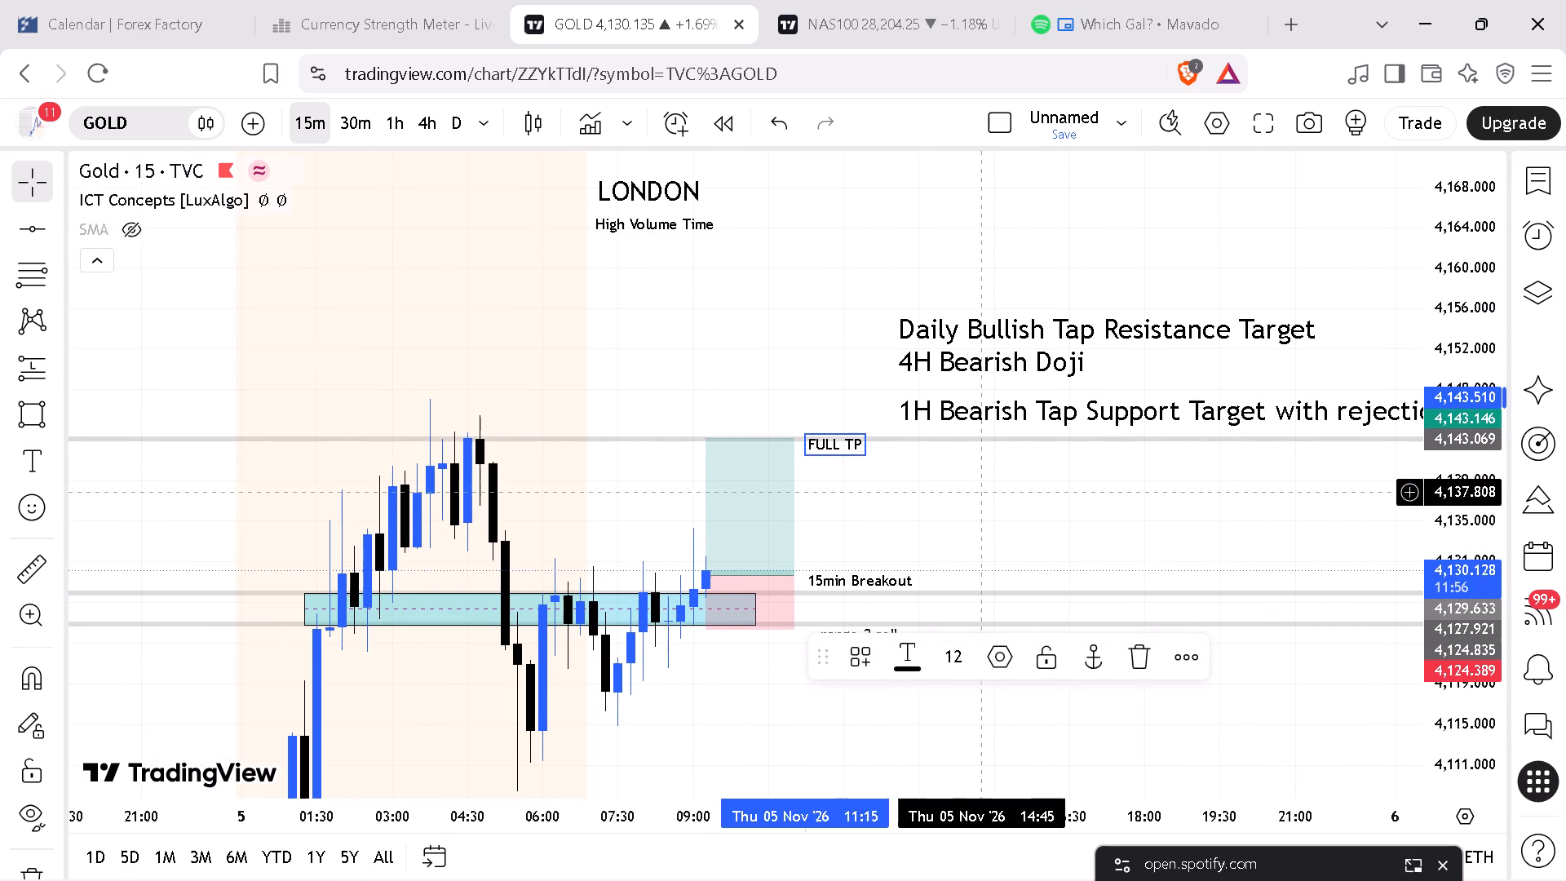
left_click(977, 493)
Lower the "4H Bearish Doji" and "Daily Bullish Tap Resistance Target" notes into an evenly spaced stack above the 1H note.
left_click_drag(1073, 491, 950, 523)
left_click_drag(876, 383, 880, 394)
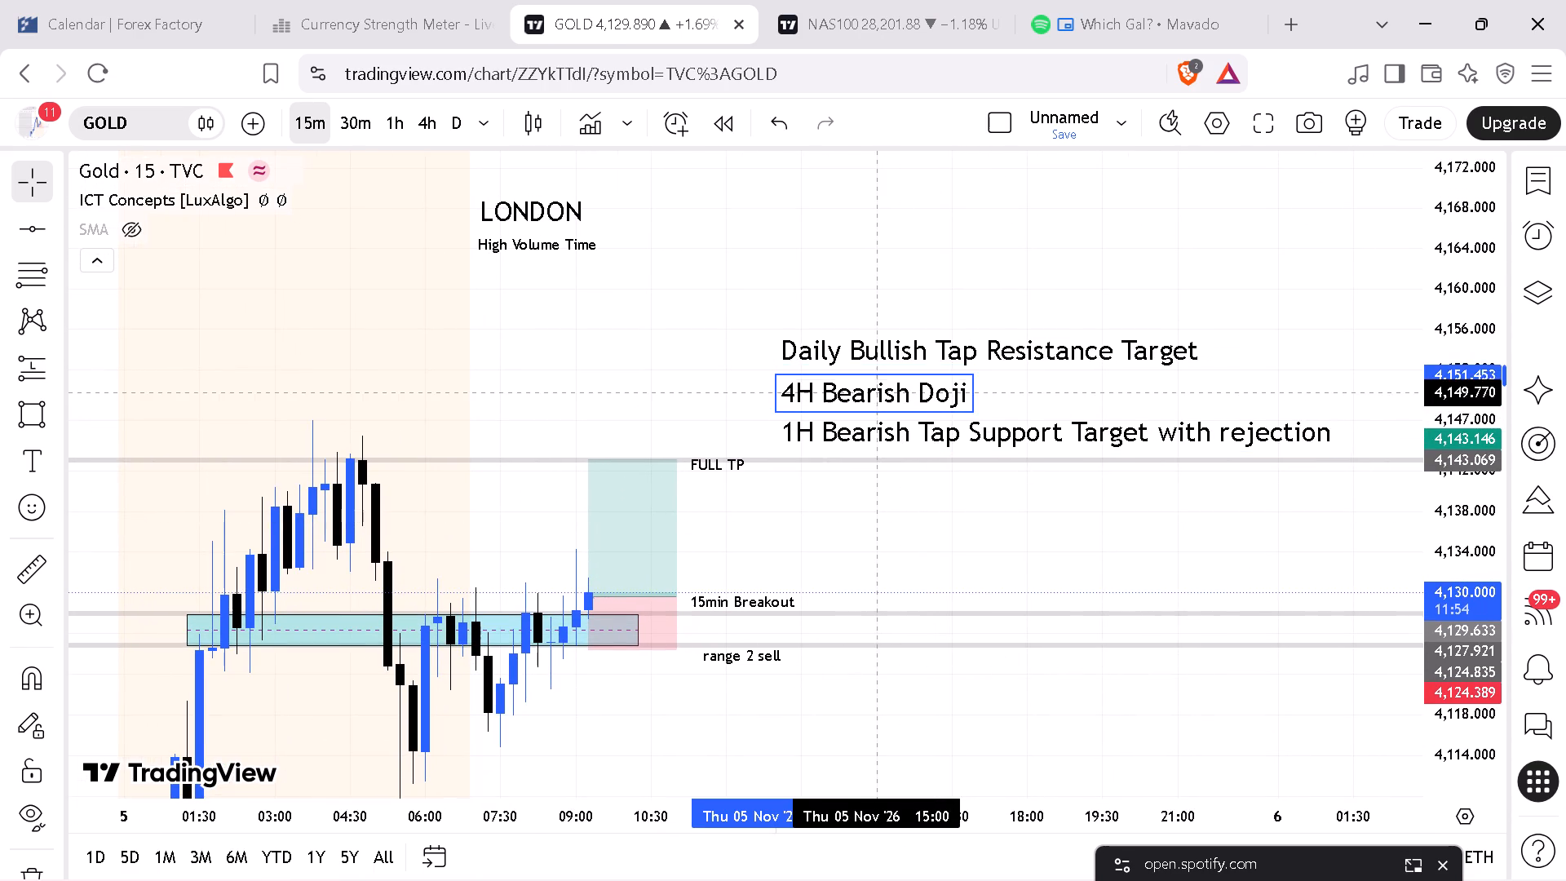
left_click_drag(880, 394, 881, 396)
left_click_drag(871, 348, 871, 358)
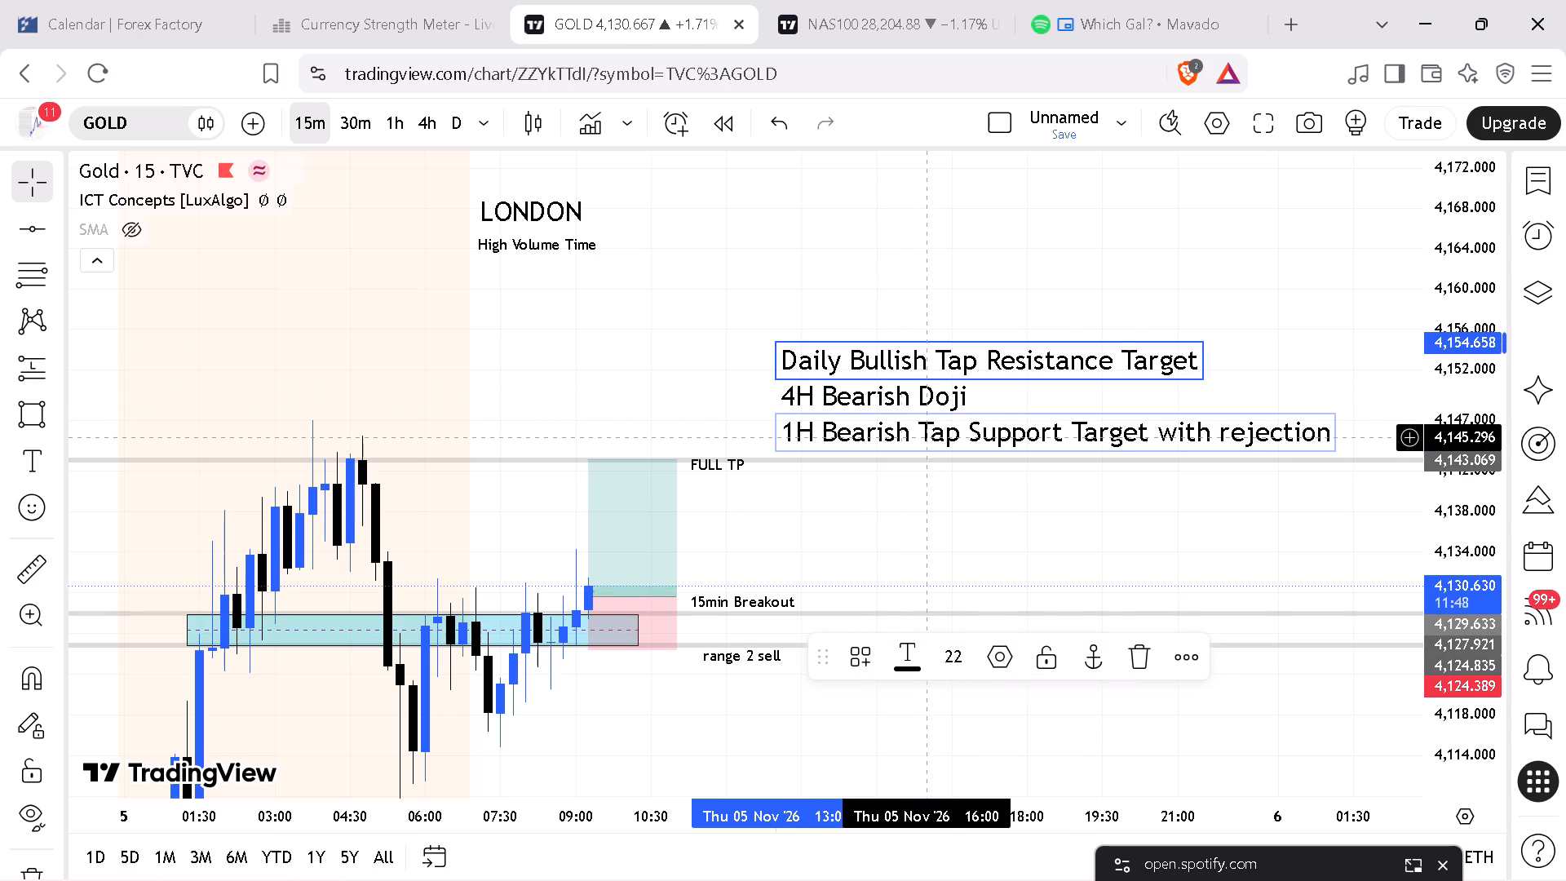
Rewrite the 1H bias note on the Gold chart as "1H Bullish tap resistance target".
left_click(1327, 430)
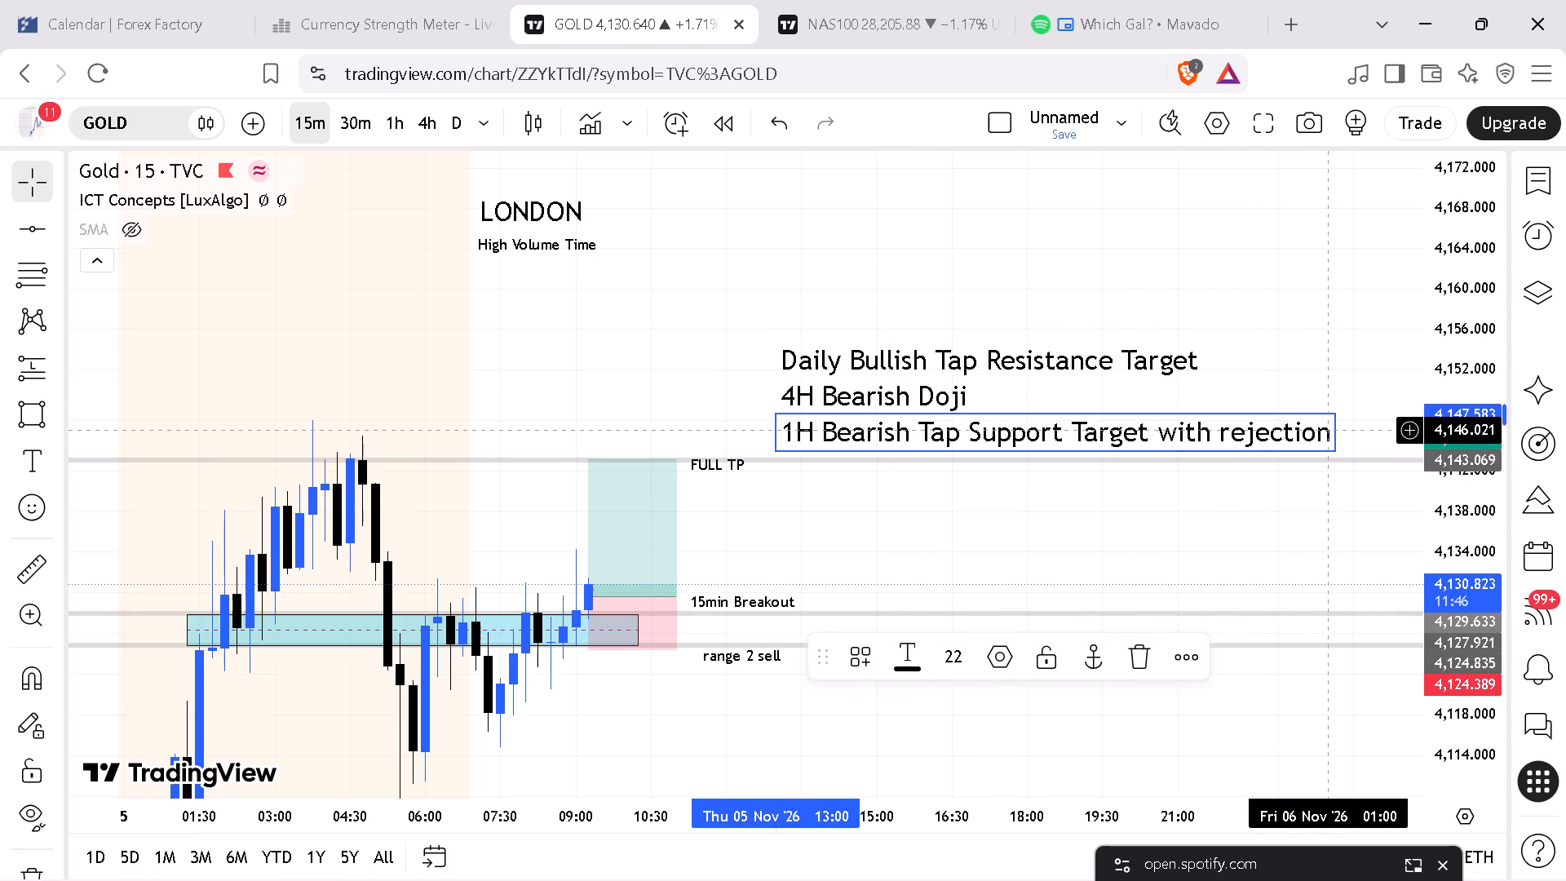
left_click(1327, 430)
key("BackSpace")
key("BackSpace")
key("BackSpace")
key("BackSpace")
key("BackSpace")
key("BackSpace")
key("BackSpace")
key("BackSpace")
key("BackSpace")
key("BackSpace")
key("BackSpace")
key("BackSpace")
key("BackSpace")
key("BackSpace")
key("BackSpace")
key("BackSpace")
key("BackSpace")
key("BackSpace")
key("BackSpace")
key("BackSpace")
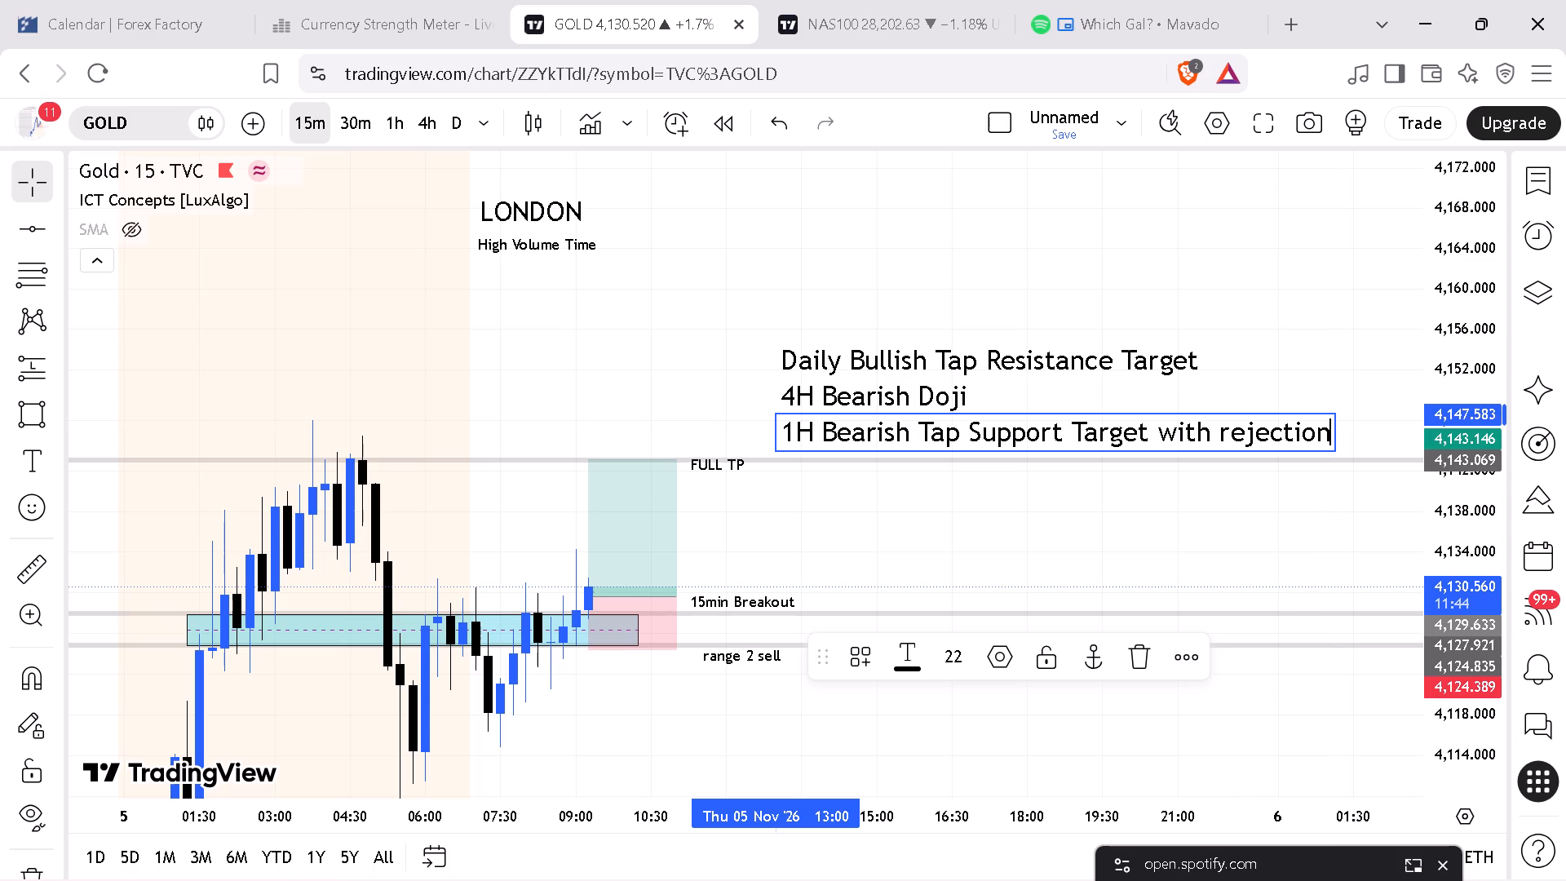
key("BackSpace")
key("BackSpace")
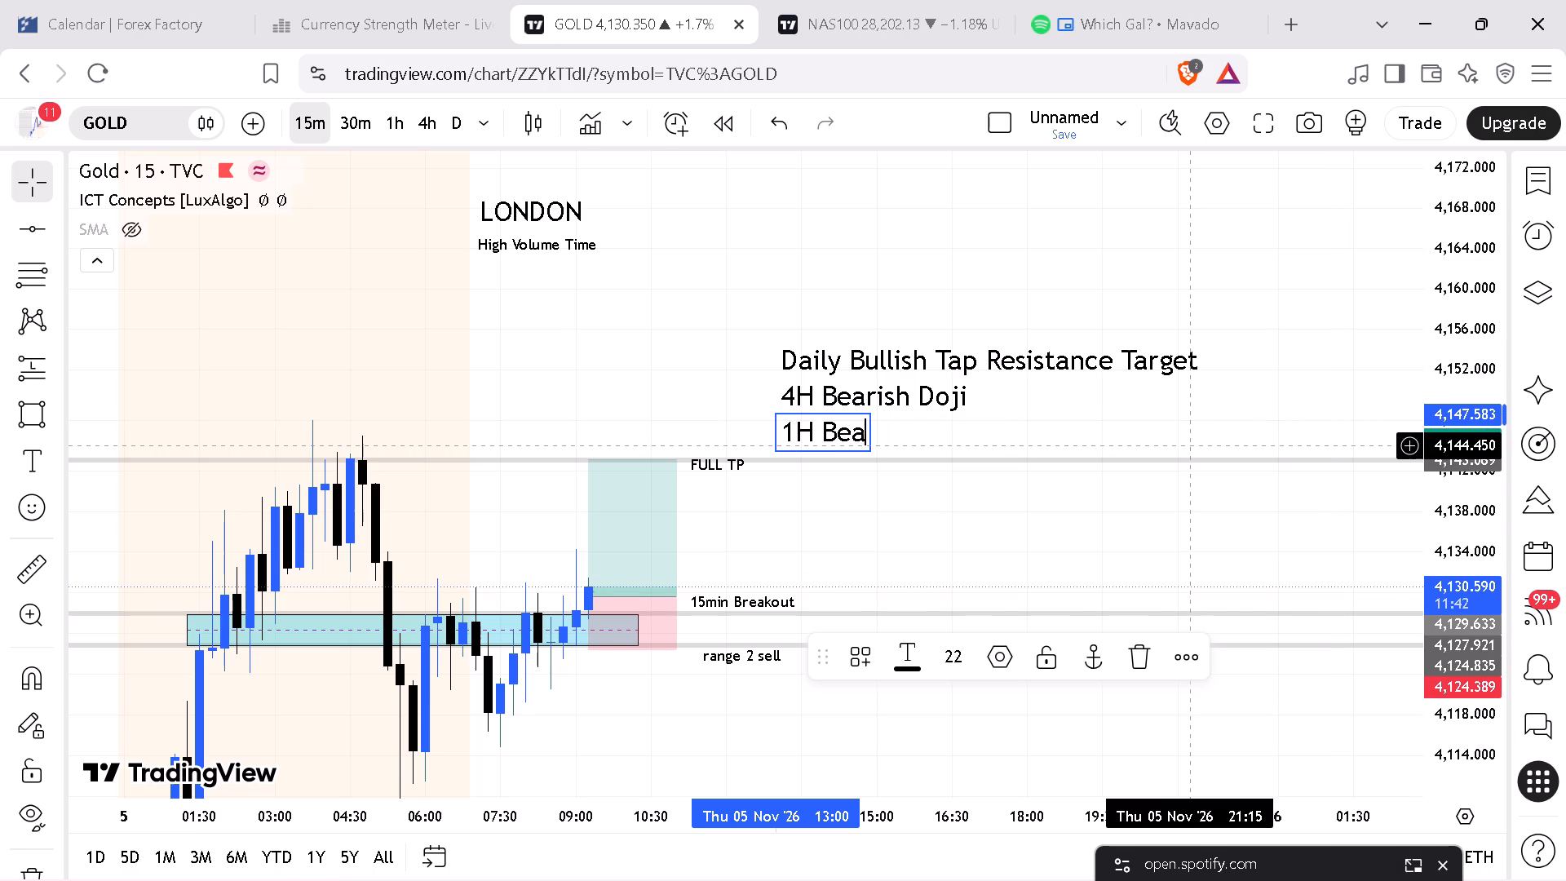
key("BackSpace")
key("BackSpace")
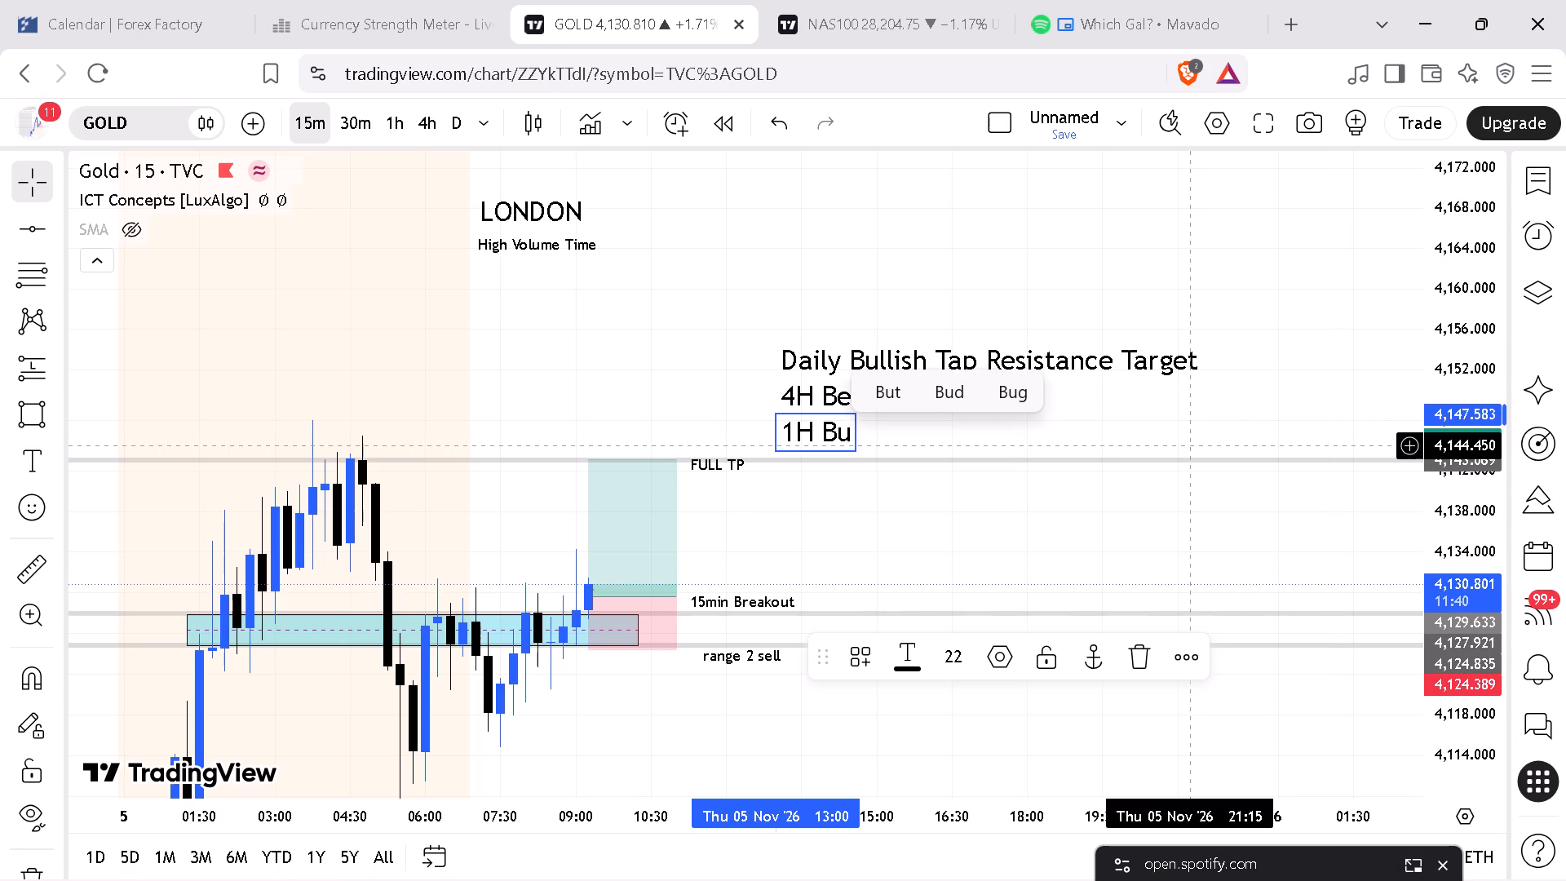
type("LLISH")
key("BackSpace")
key("BackSpace")
key("BackSpace")
key("BackSpace")
key("BackSpace")
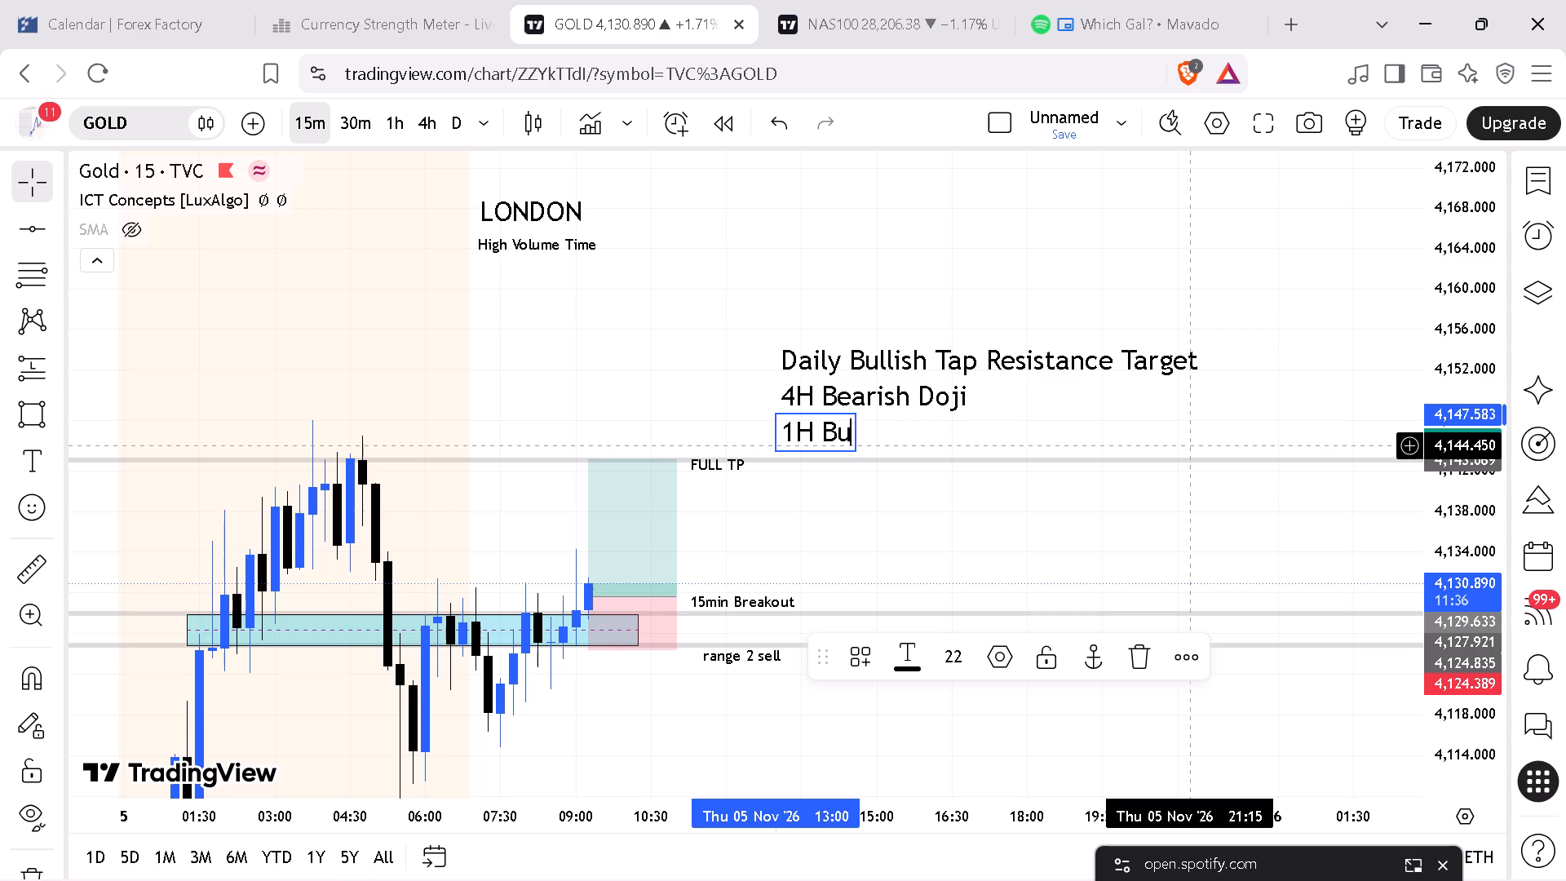
type("llish")
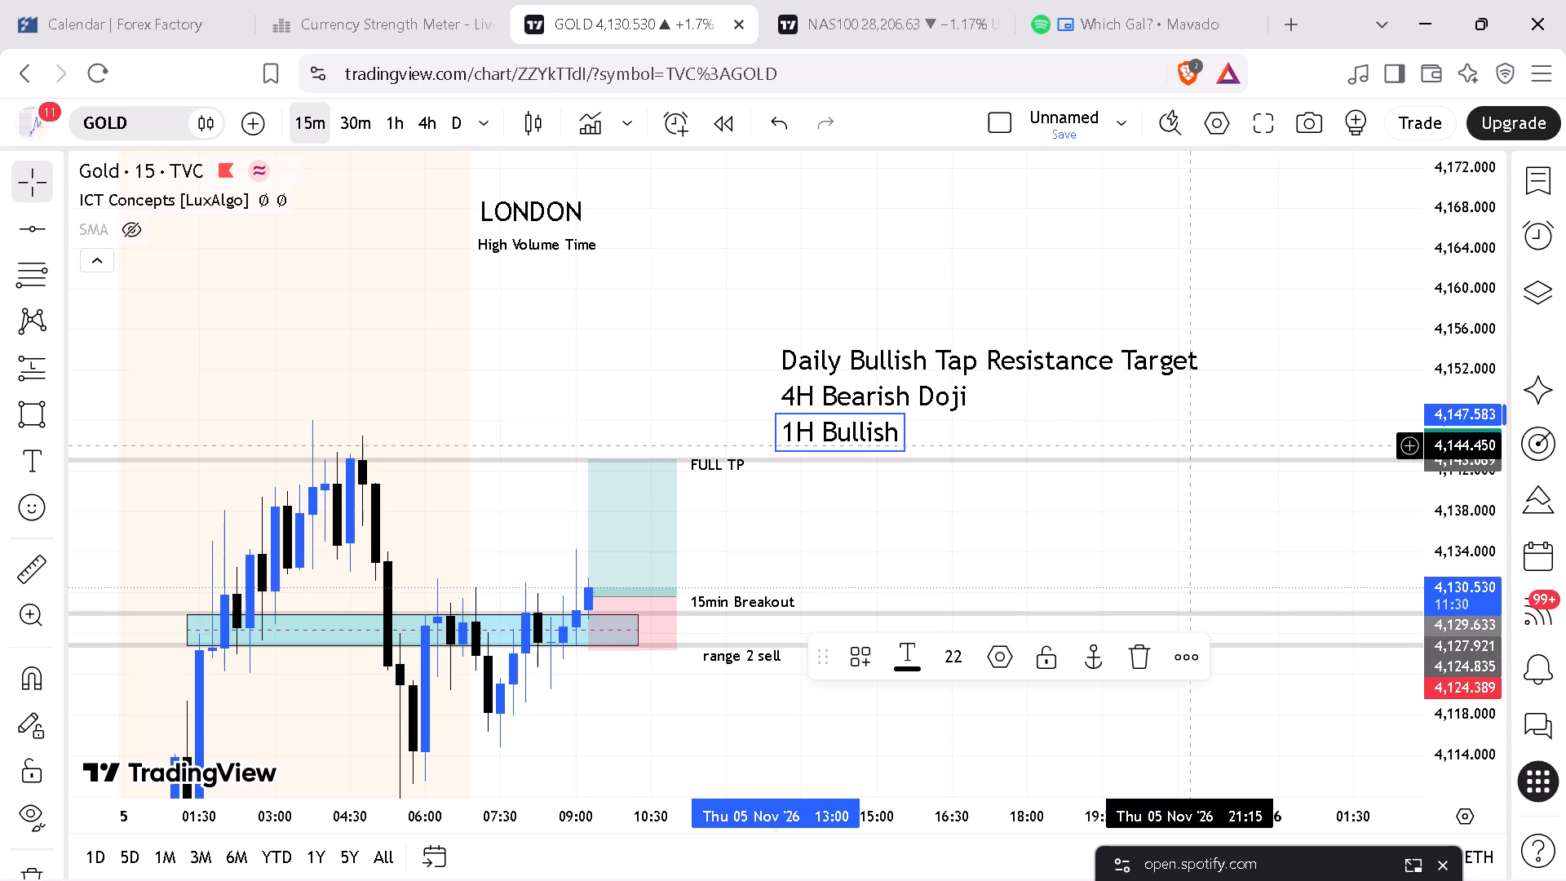
key("space")
type("tap resistance")
key("space")
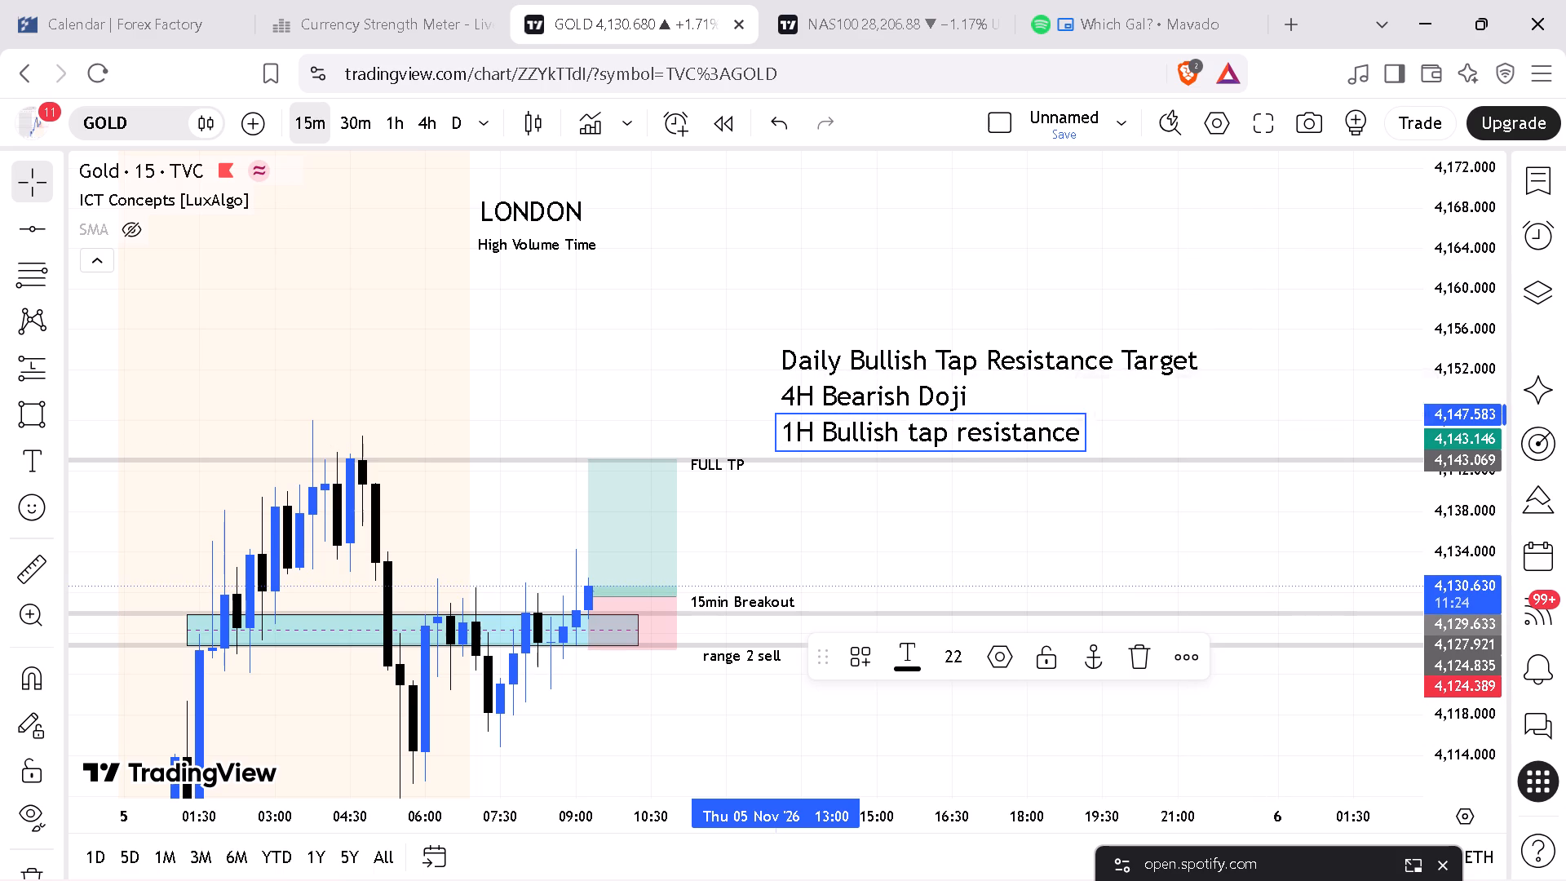
type("target")
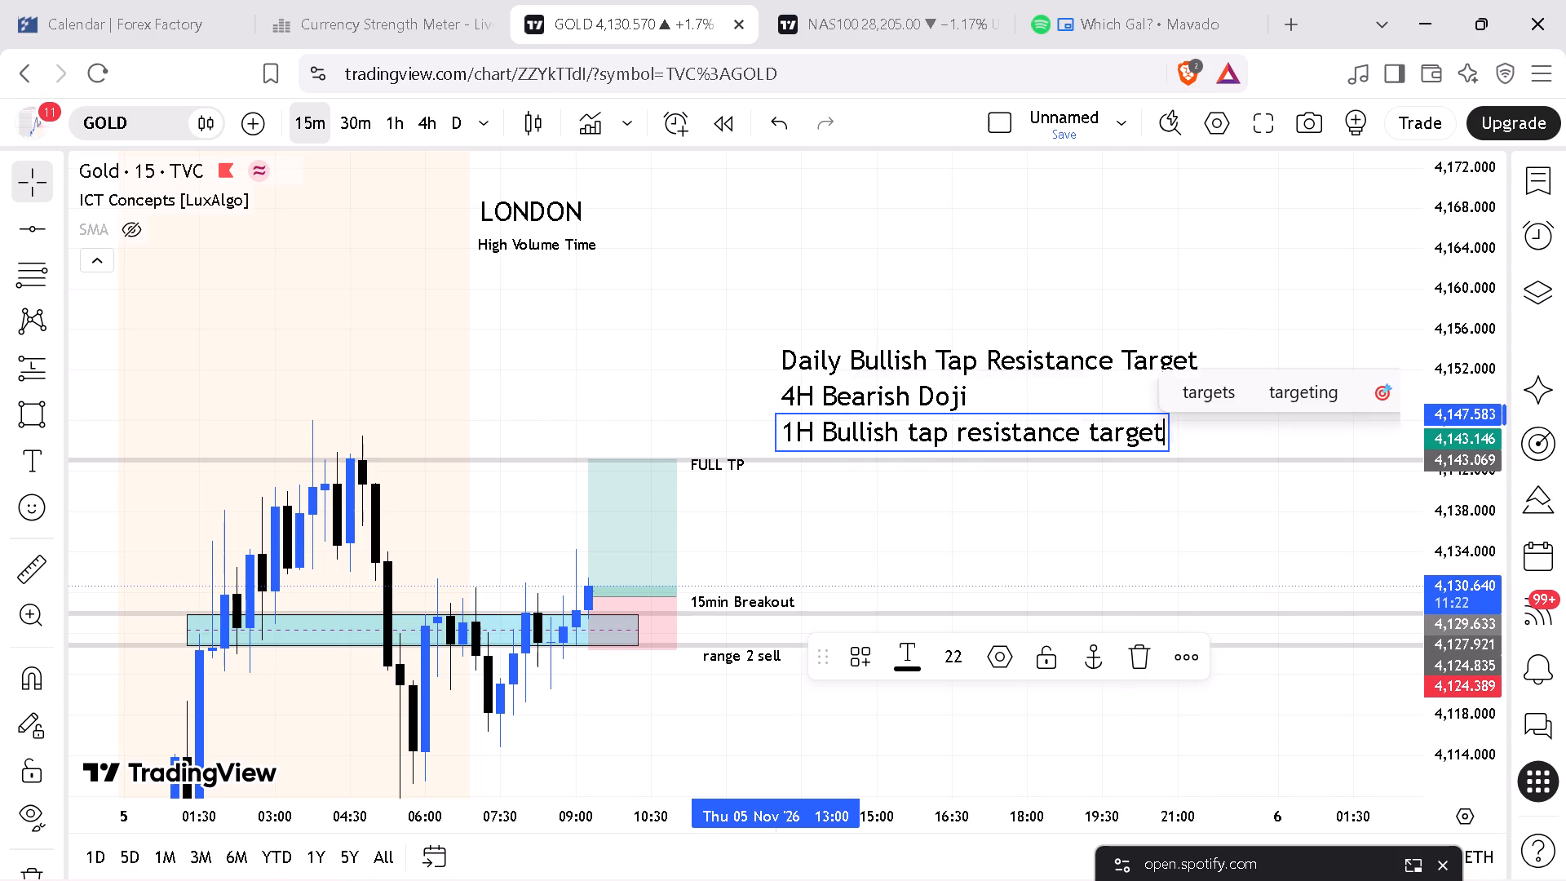
left_click(720, 339)
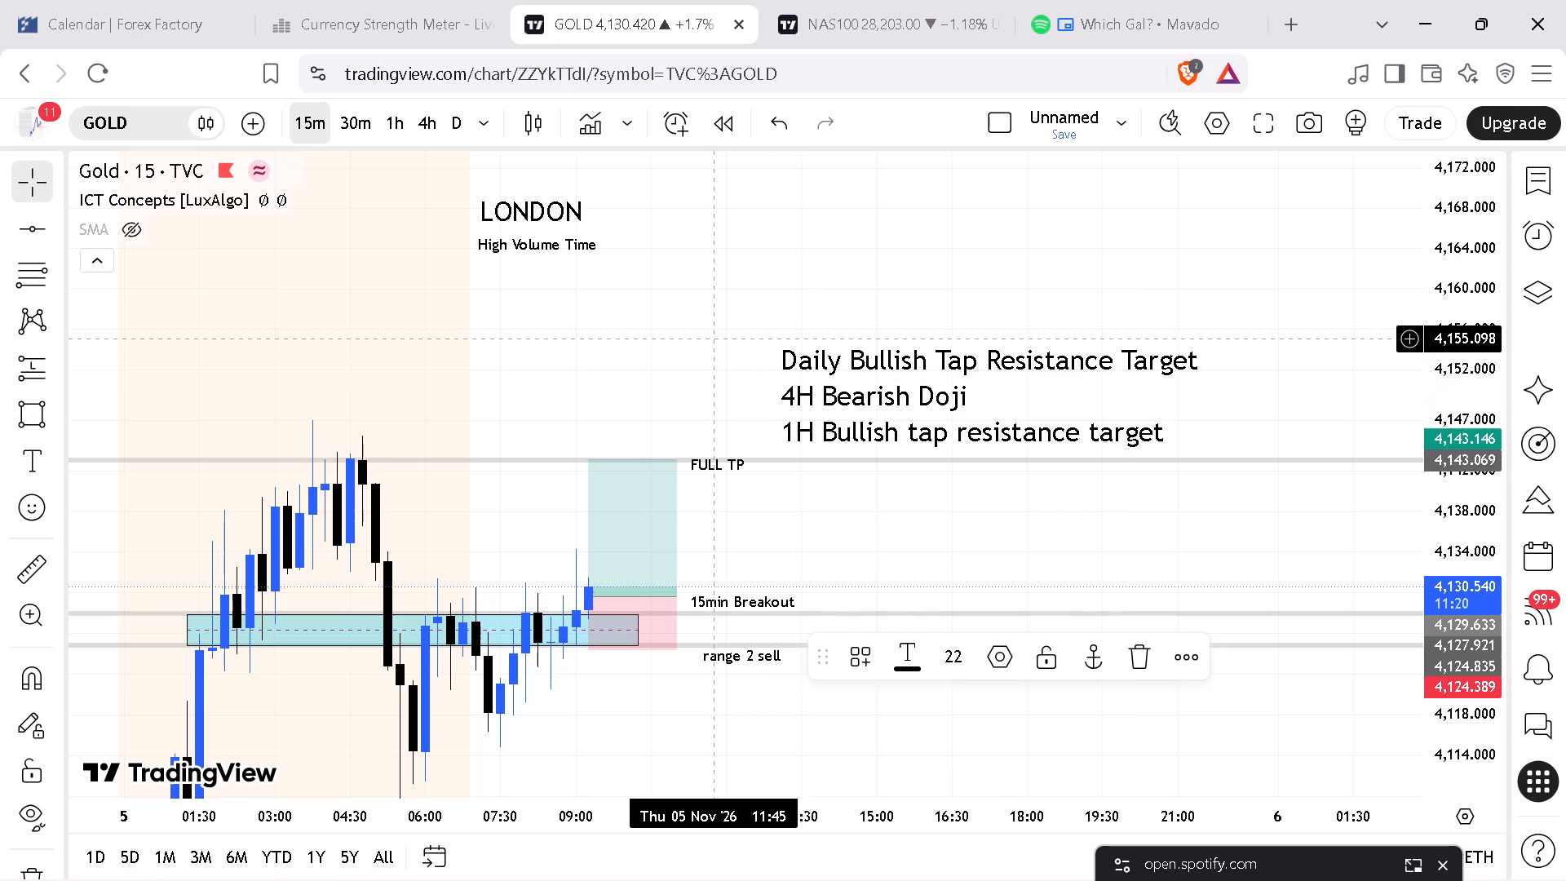
Nudge the 1H note slightly up, closer beneath the "4H Bearish Doji" note.
left_click(954, 436)
left_click(891, 402)
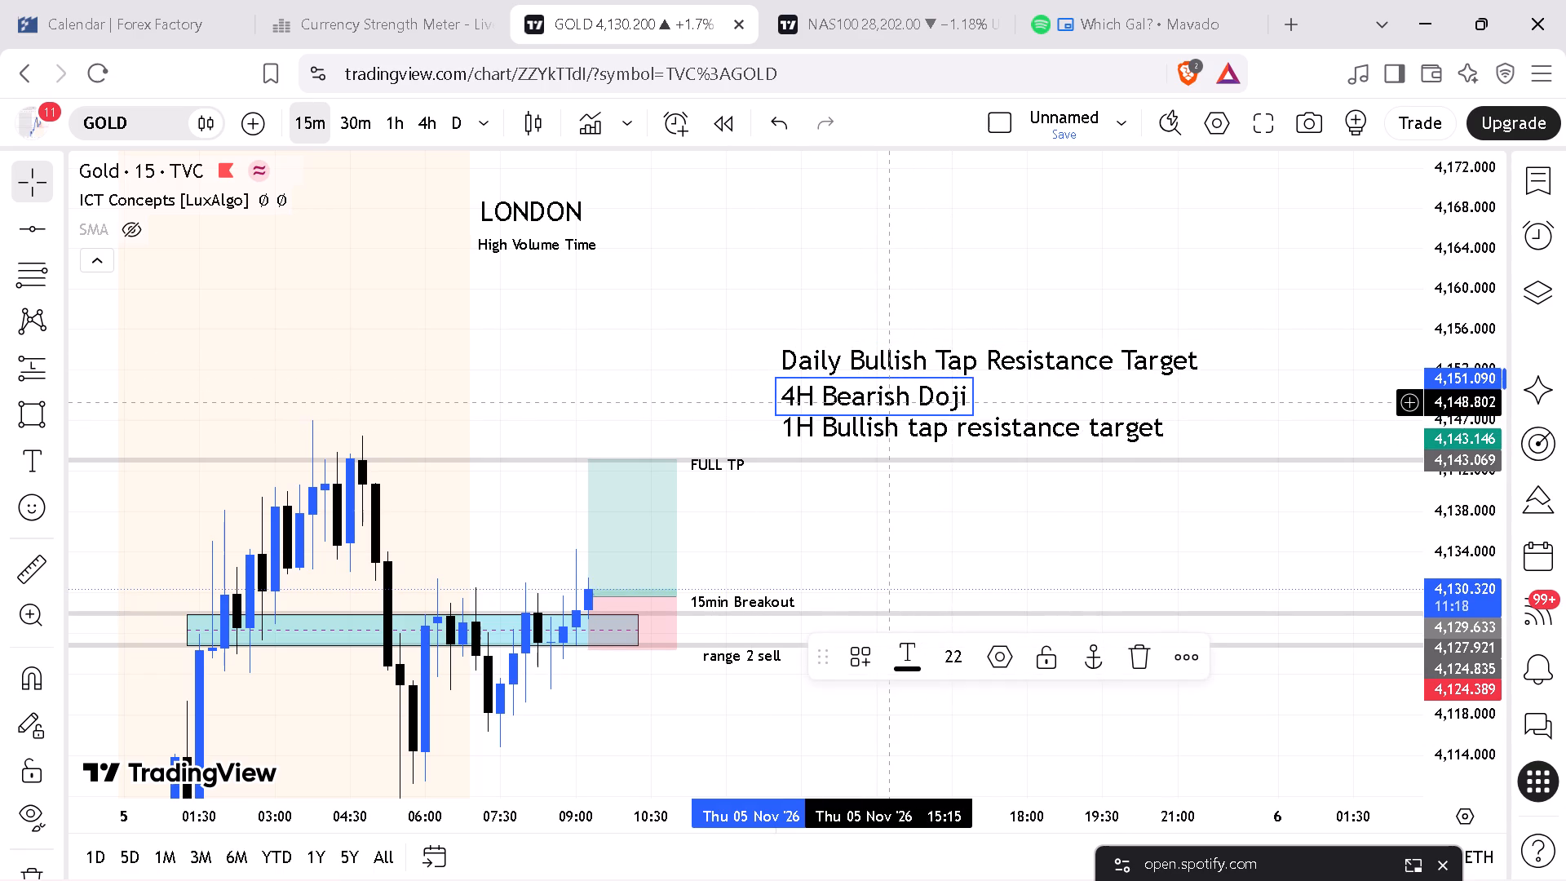
Switch the Gold chart to the 30-minute timeframe and extend the range box to the long position's end, about 11:00.
left_click(363, 117)
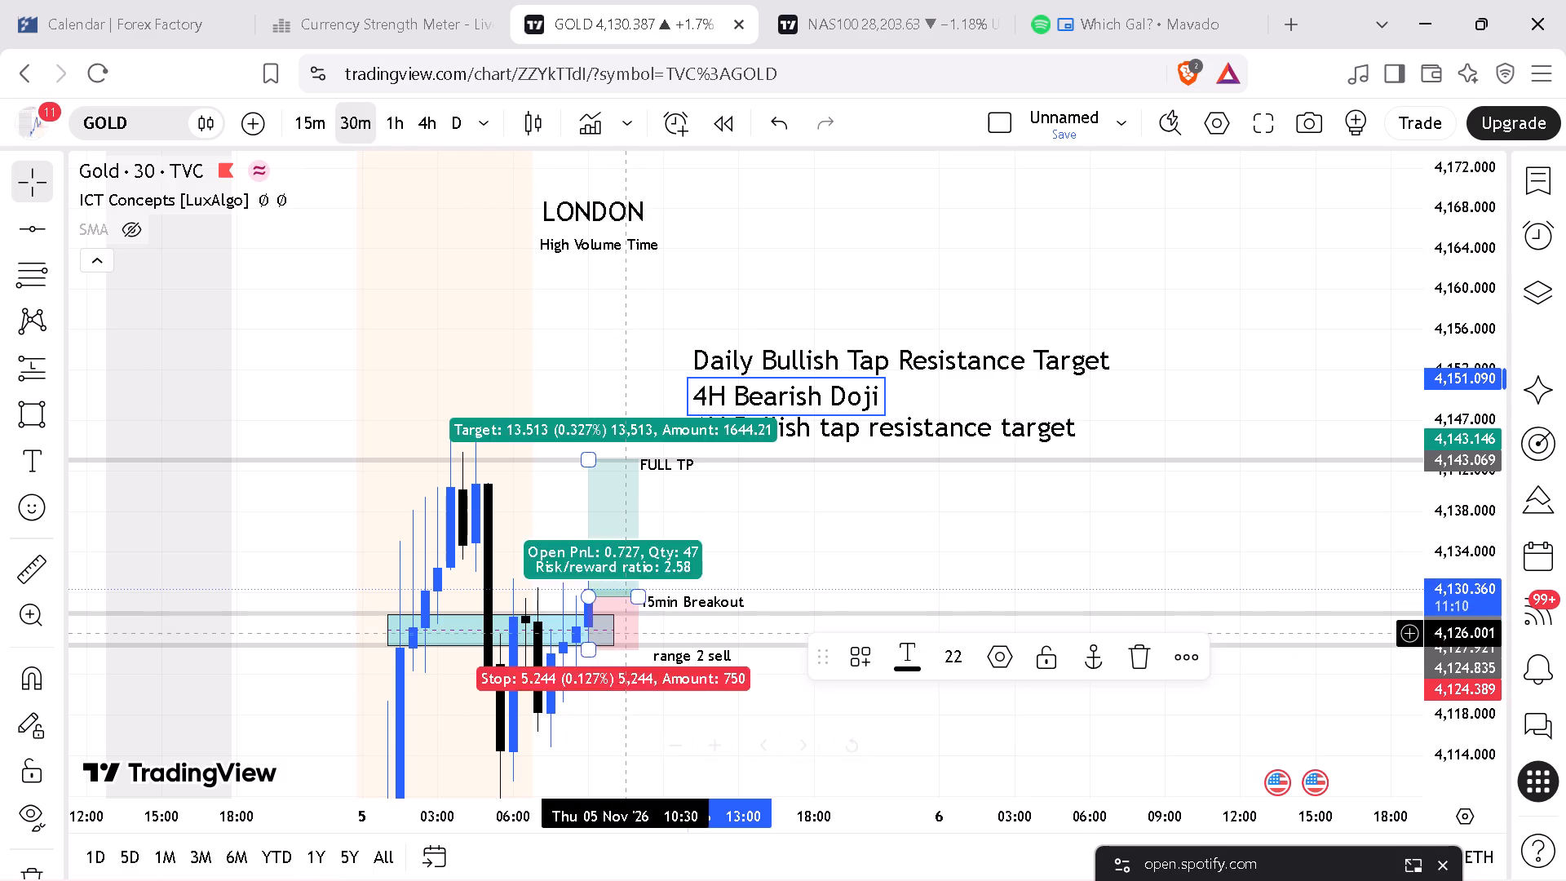
left_click_drag(620, 631, 644, 632)
left_click(736, 534)
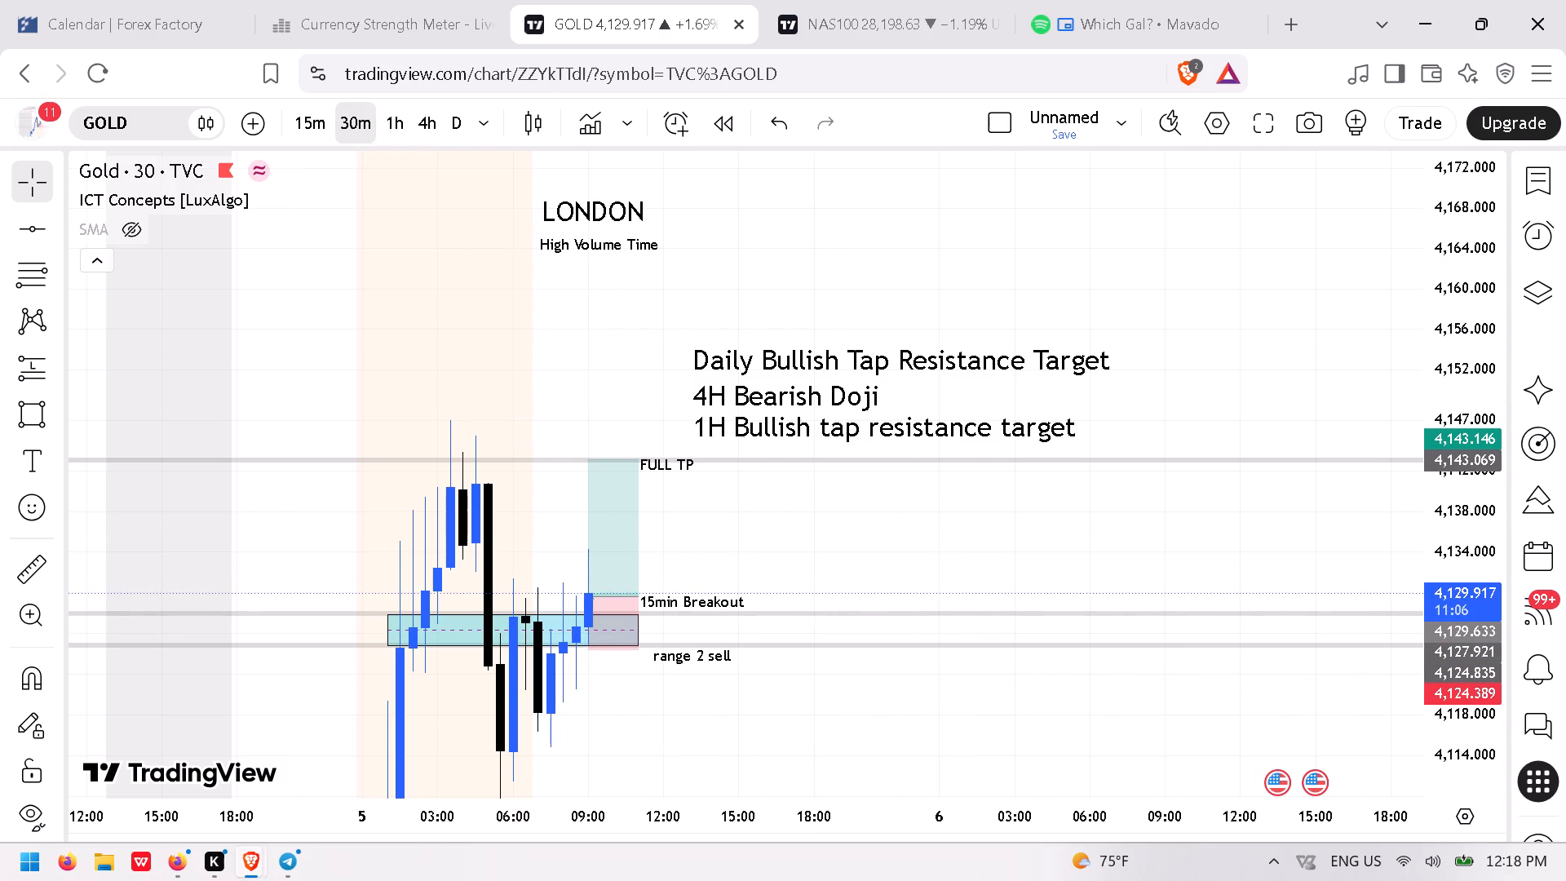
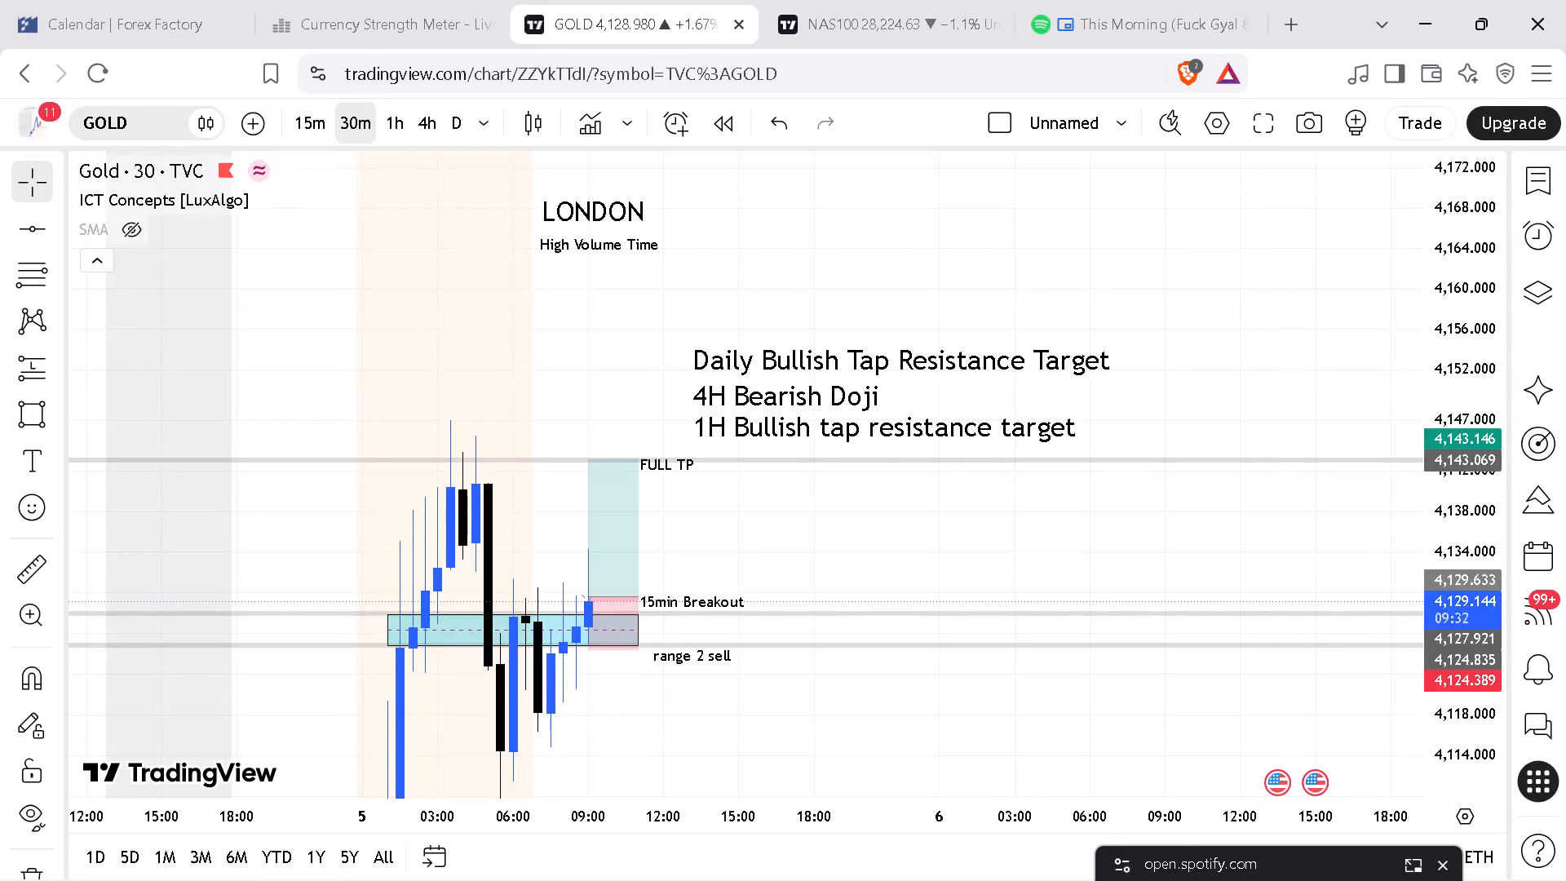
Review the NAS100 chart on the 30-minute, 1-hour and 4-hour timeframes and return it to 15 minutes.
left_click(839, 20)
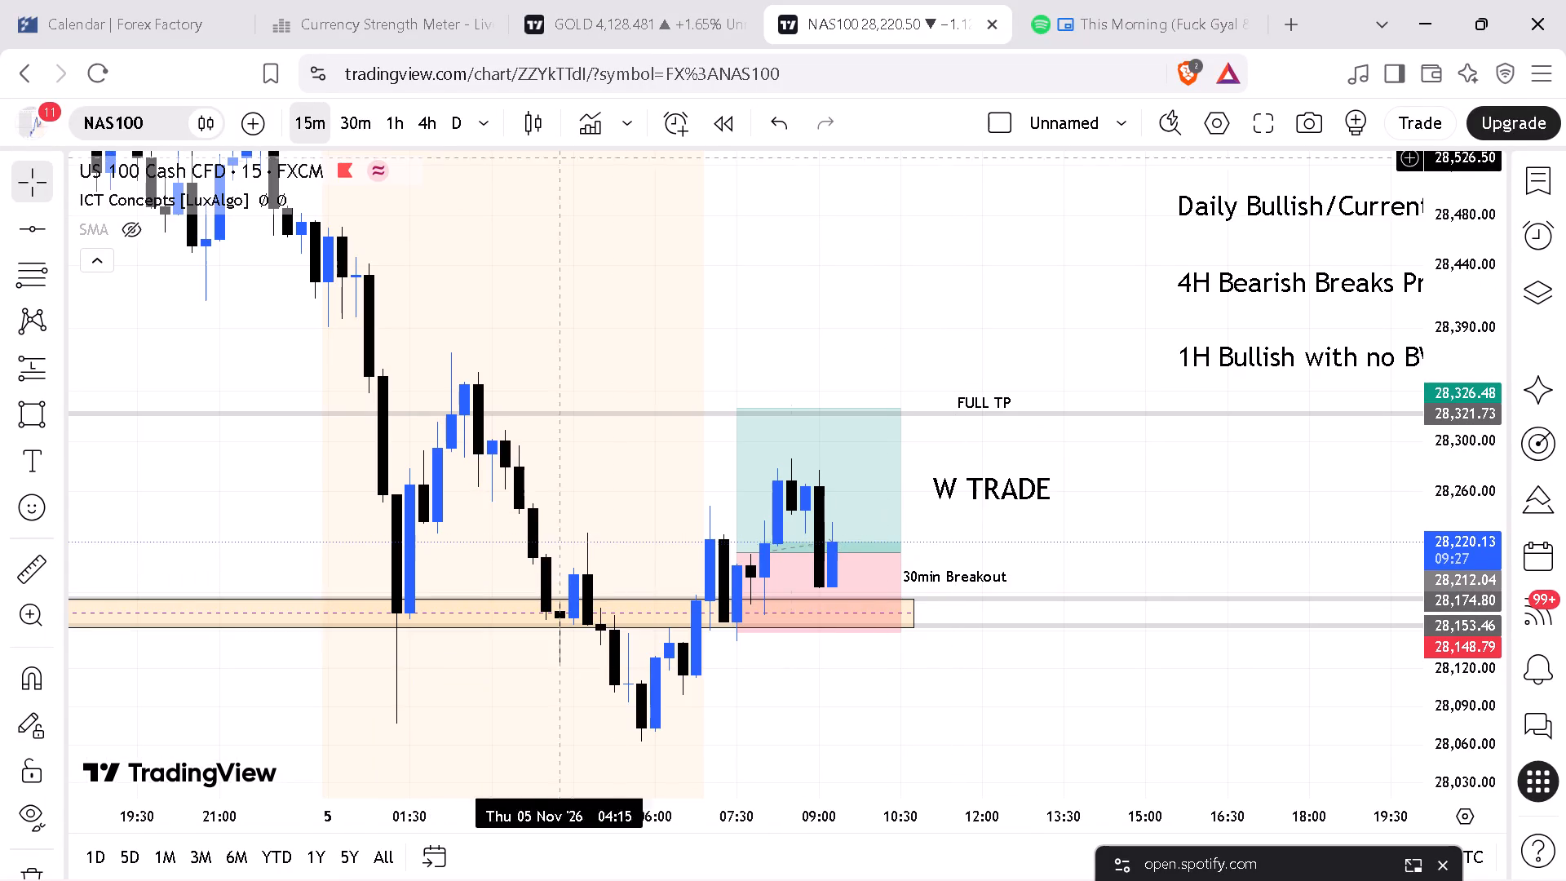
left_click(356, 117)
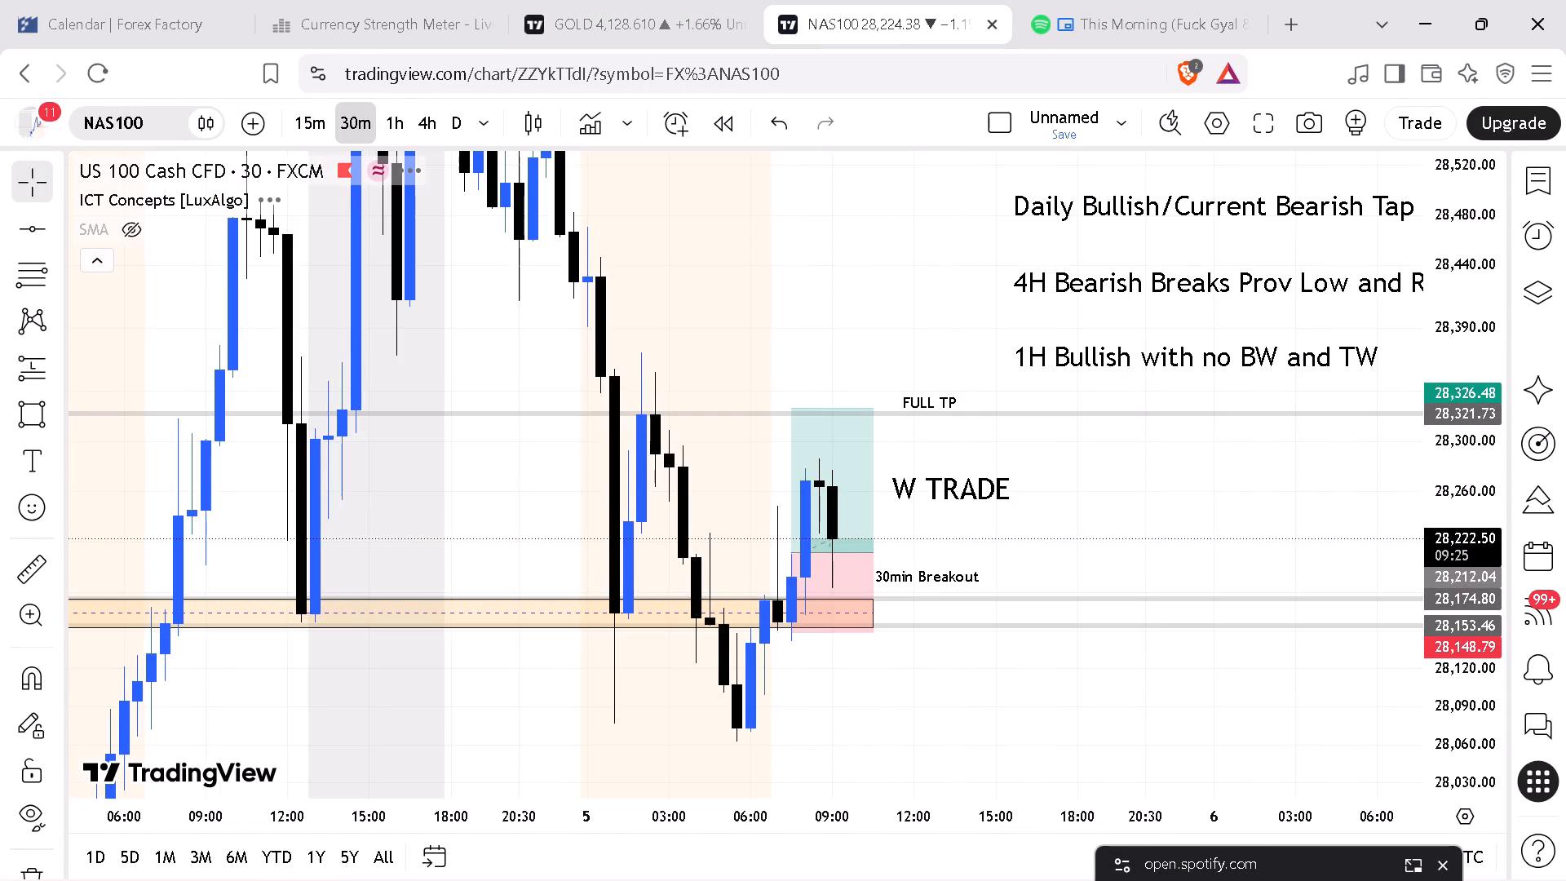
left_click(387, 120)
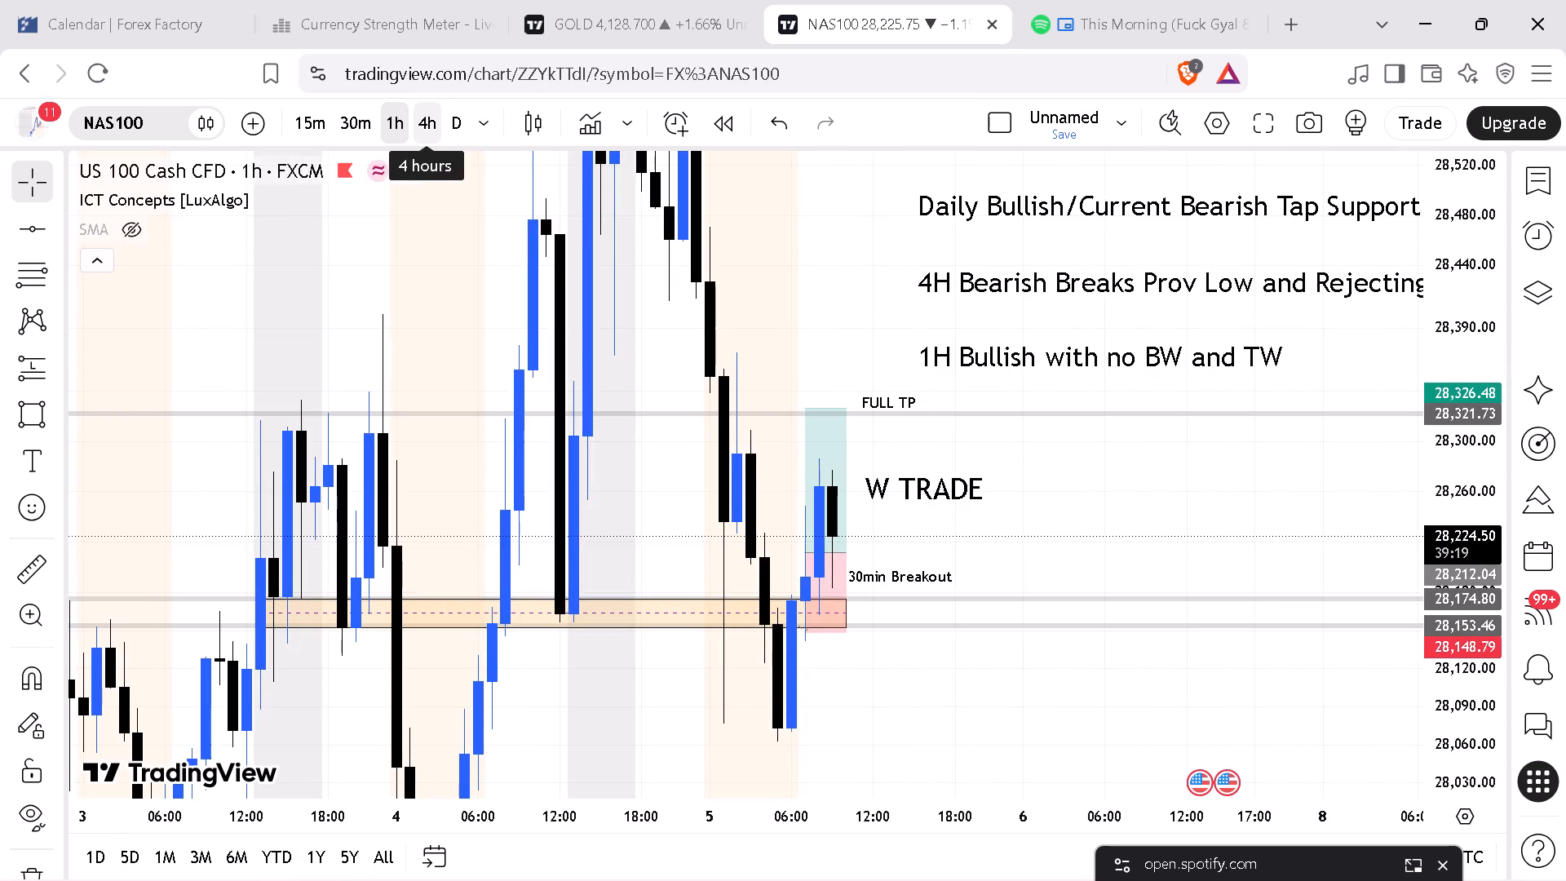
left_click(419, 123)
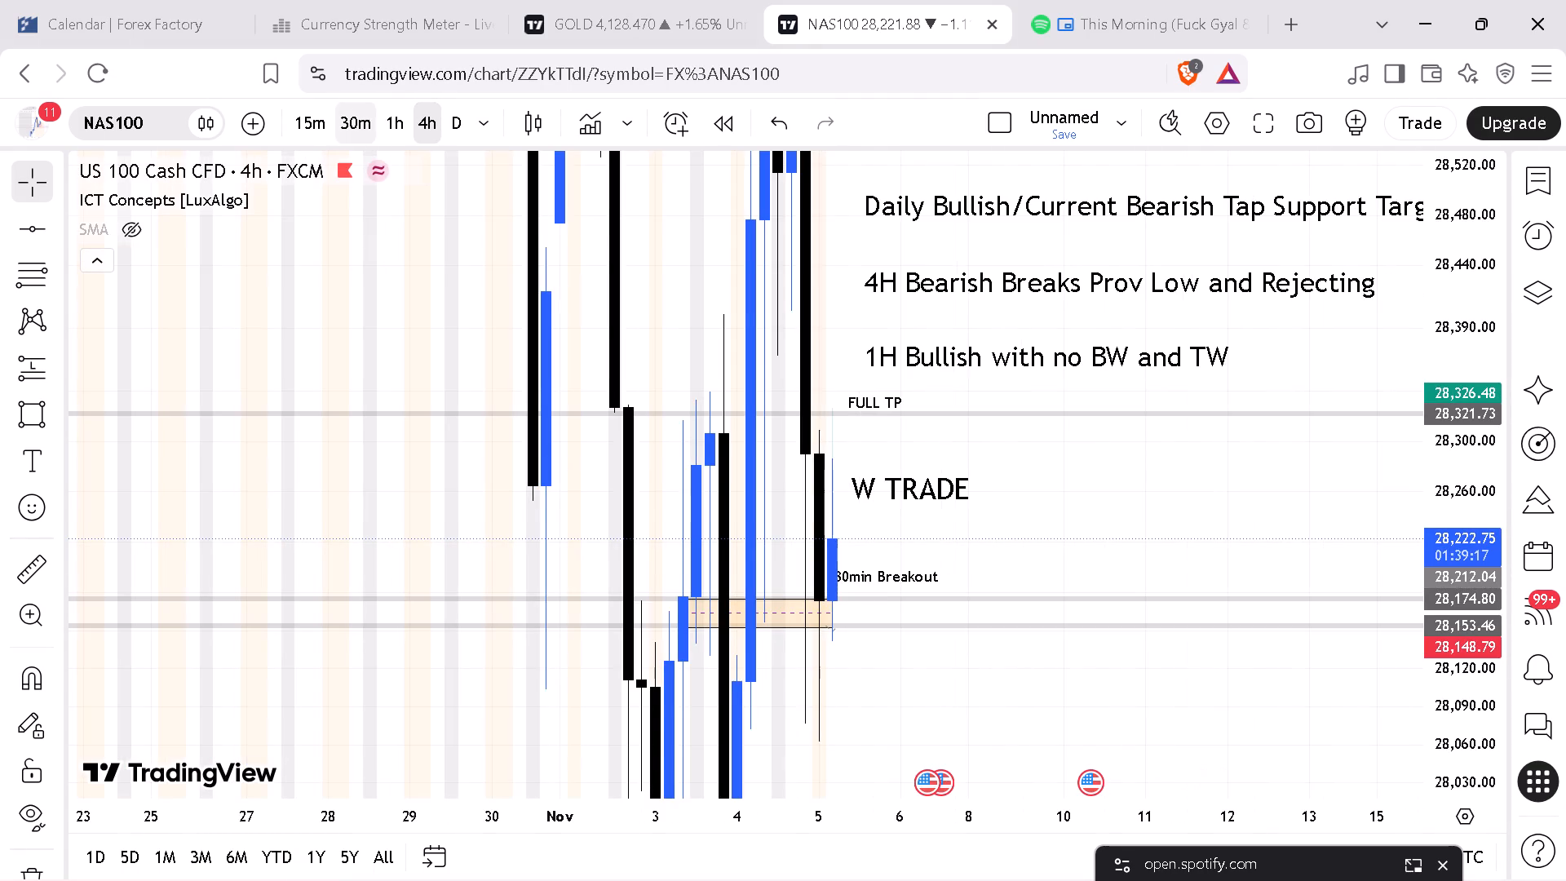
left_click(310, 123)
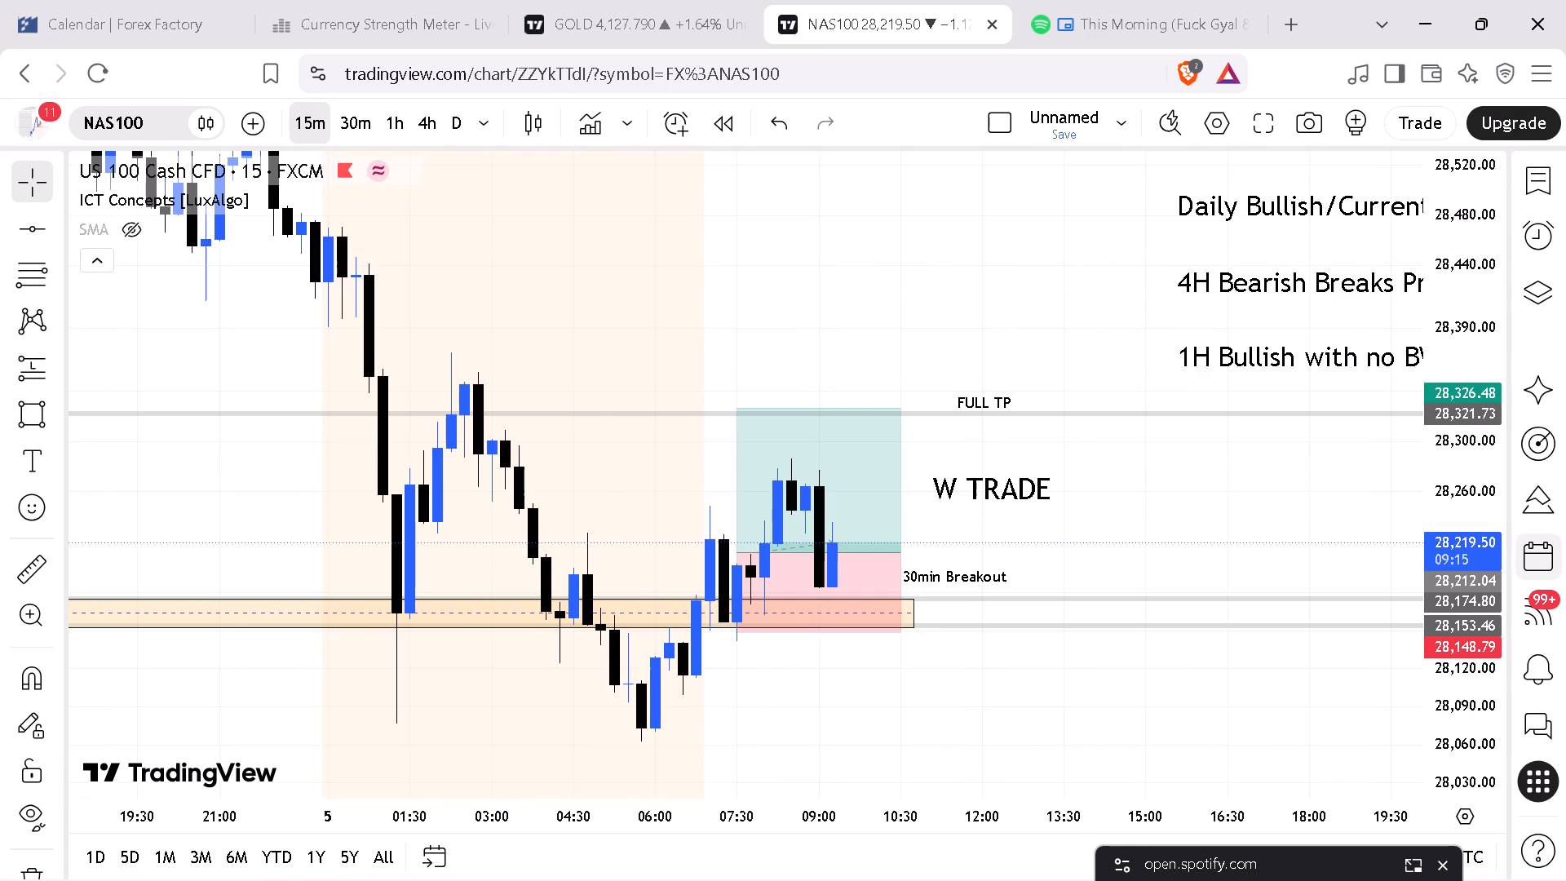
Move the "LONDON" and "High Volume time" labels to just after the shaded session, stacked closely above the long position.
left_click_drag(1462, 498, 1458, 491)
left_click_drag(1303, 492, 968, 656)
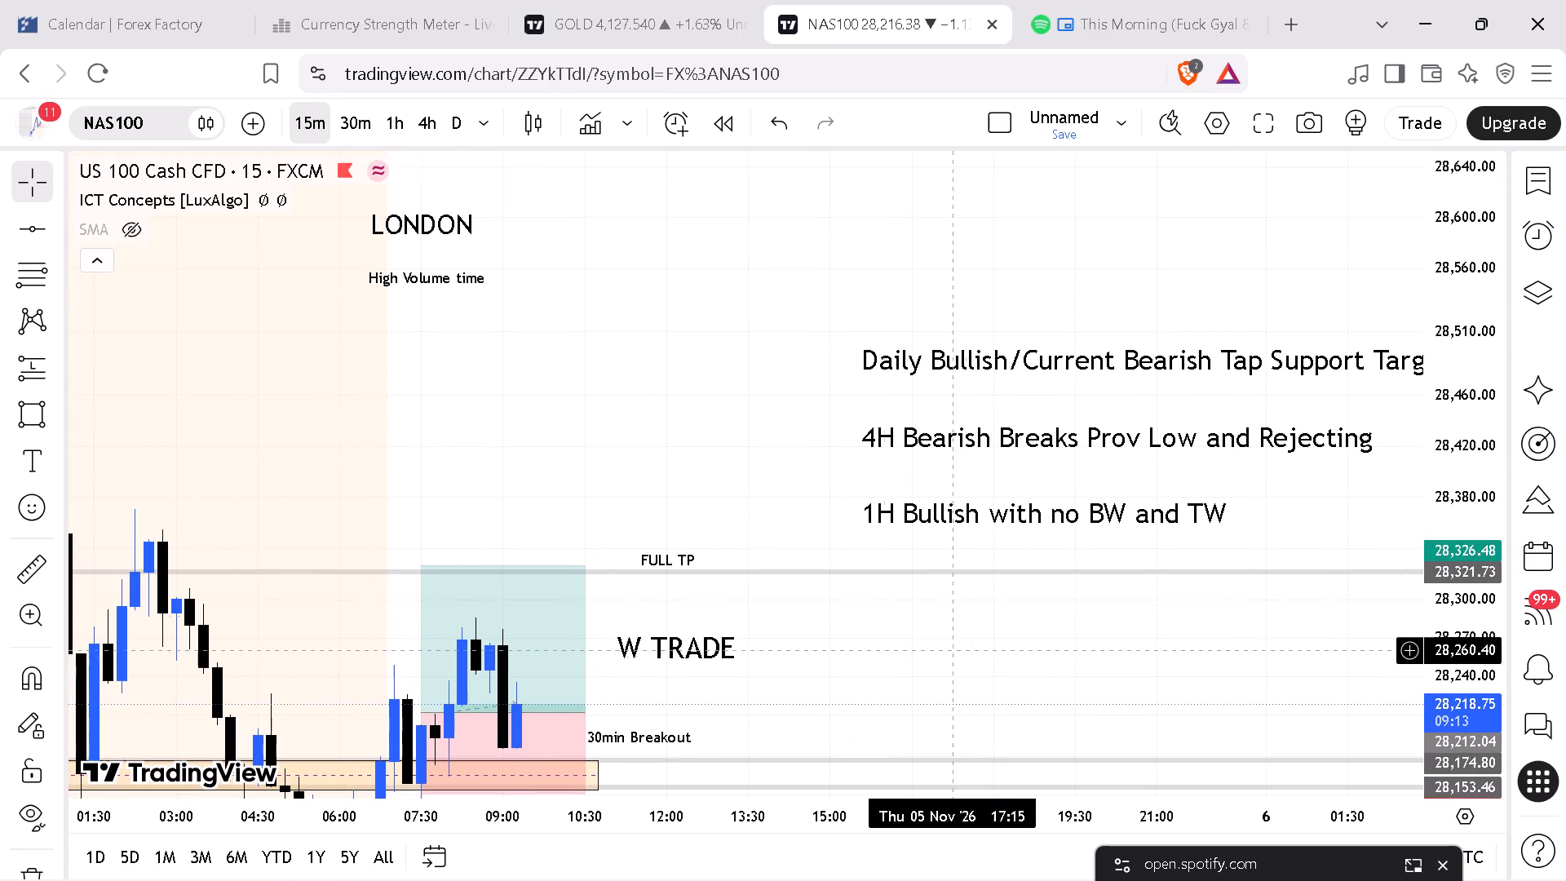
left_click_drag(442, 272, 514, 292)
left_click_drag(433, 224, 520, 225)
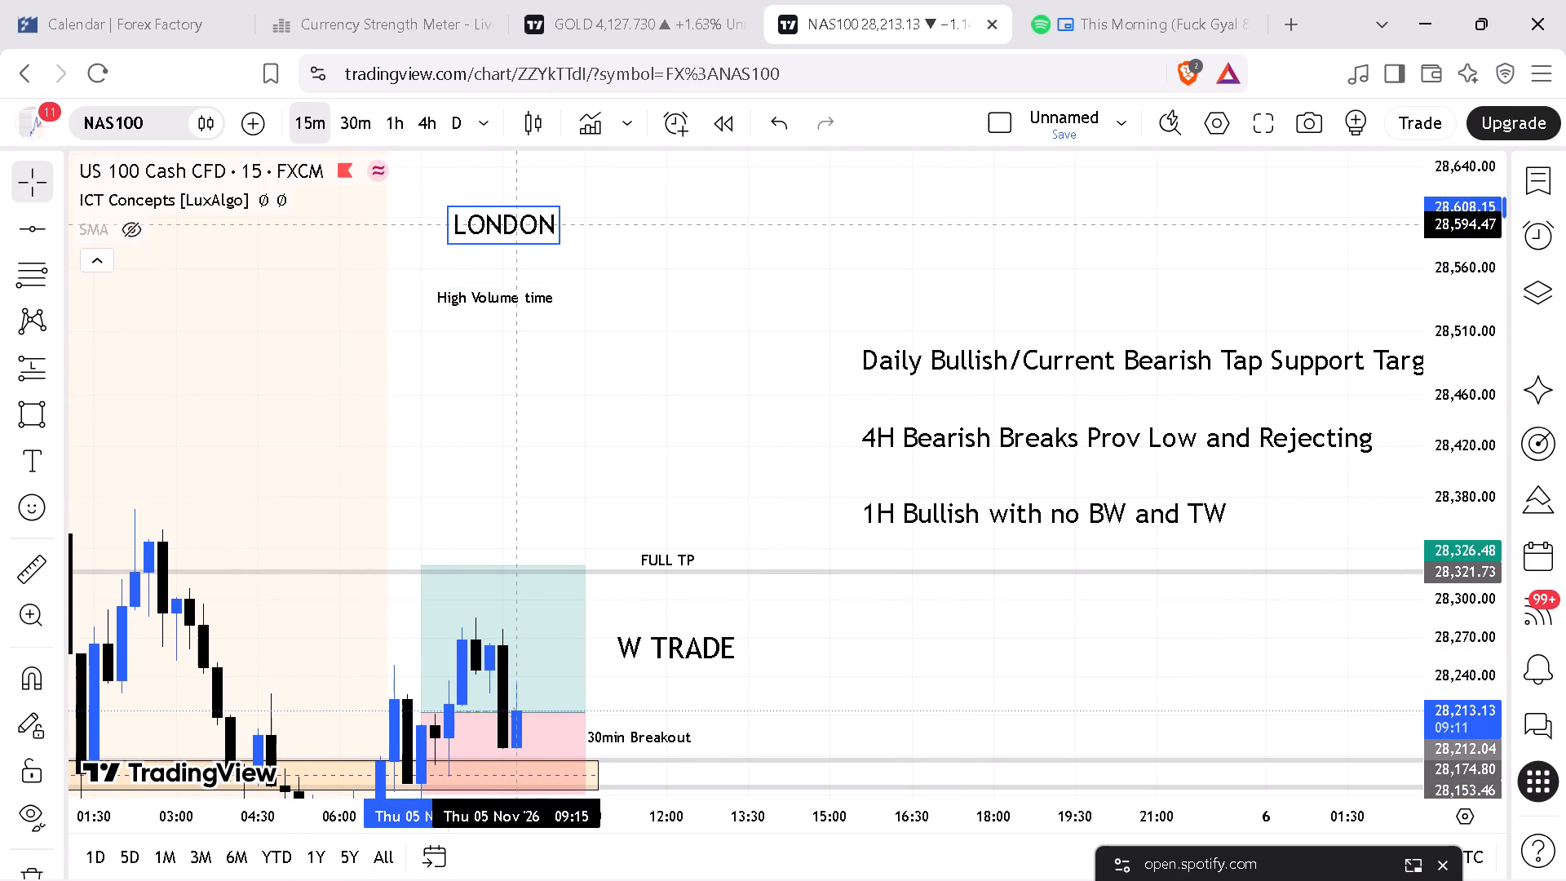
left_click_drag(520, 225, 498, 257)
Shift the Daily, 4H and 1H bias notes earlier on the NAS100 chart, left-aligned and closer together above the FULL TP line.
left_click_drag(648, 343, 681, 286)
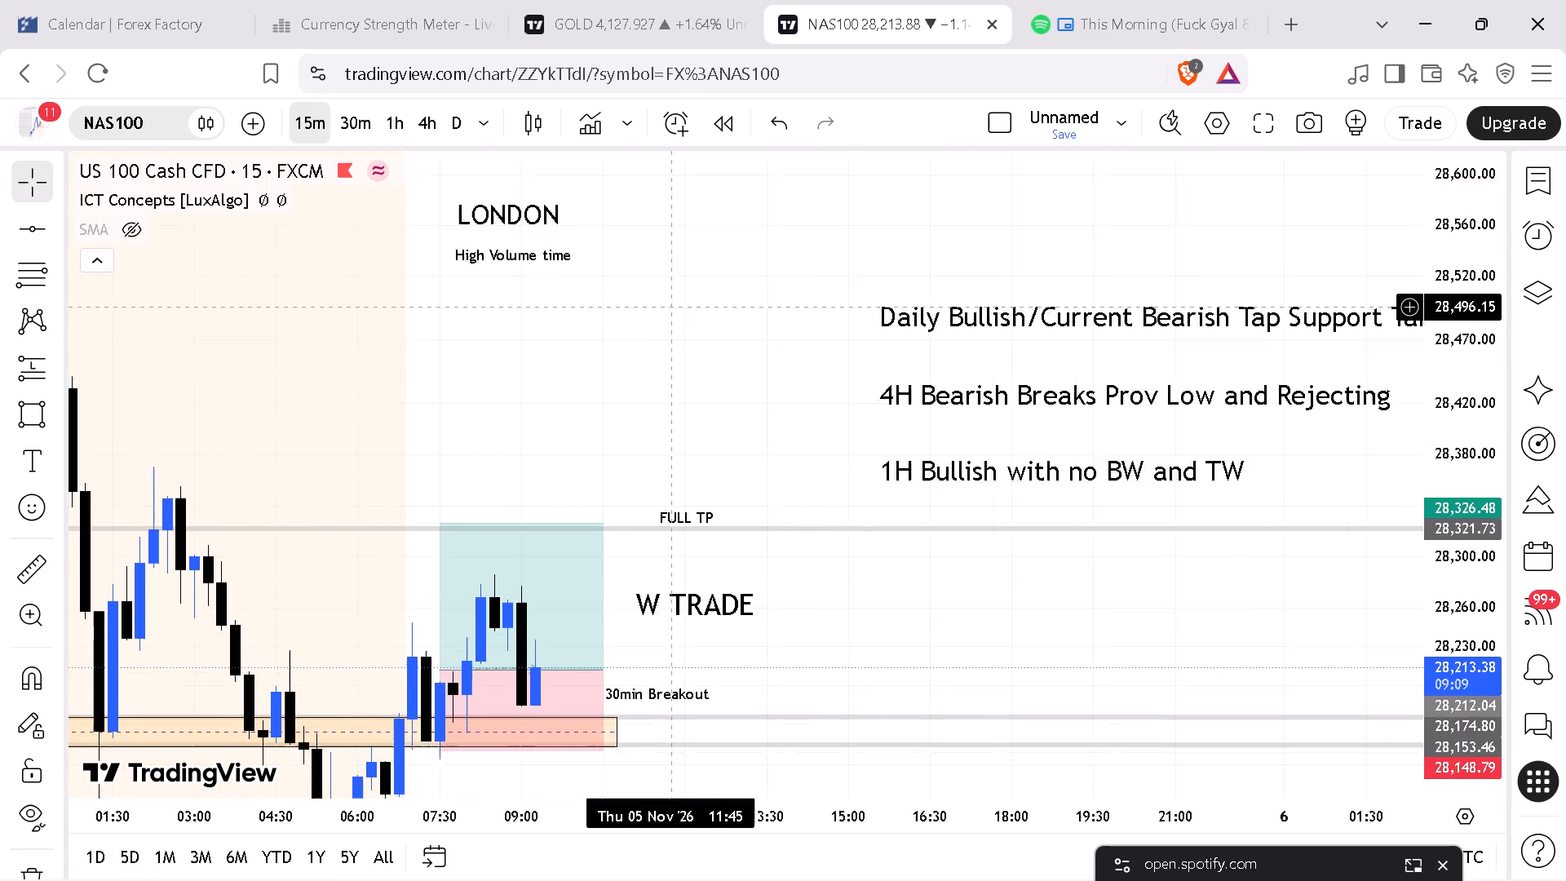
left_click_drag(681, 286, 684, 264)
left_click_drag(1470, 561, 1462, 582)
left_click_drag(1214, 547, 1086, 556)
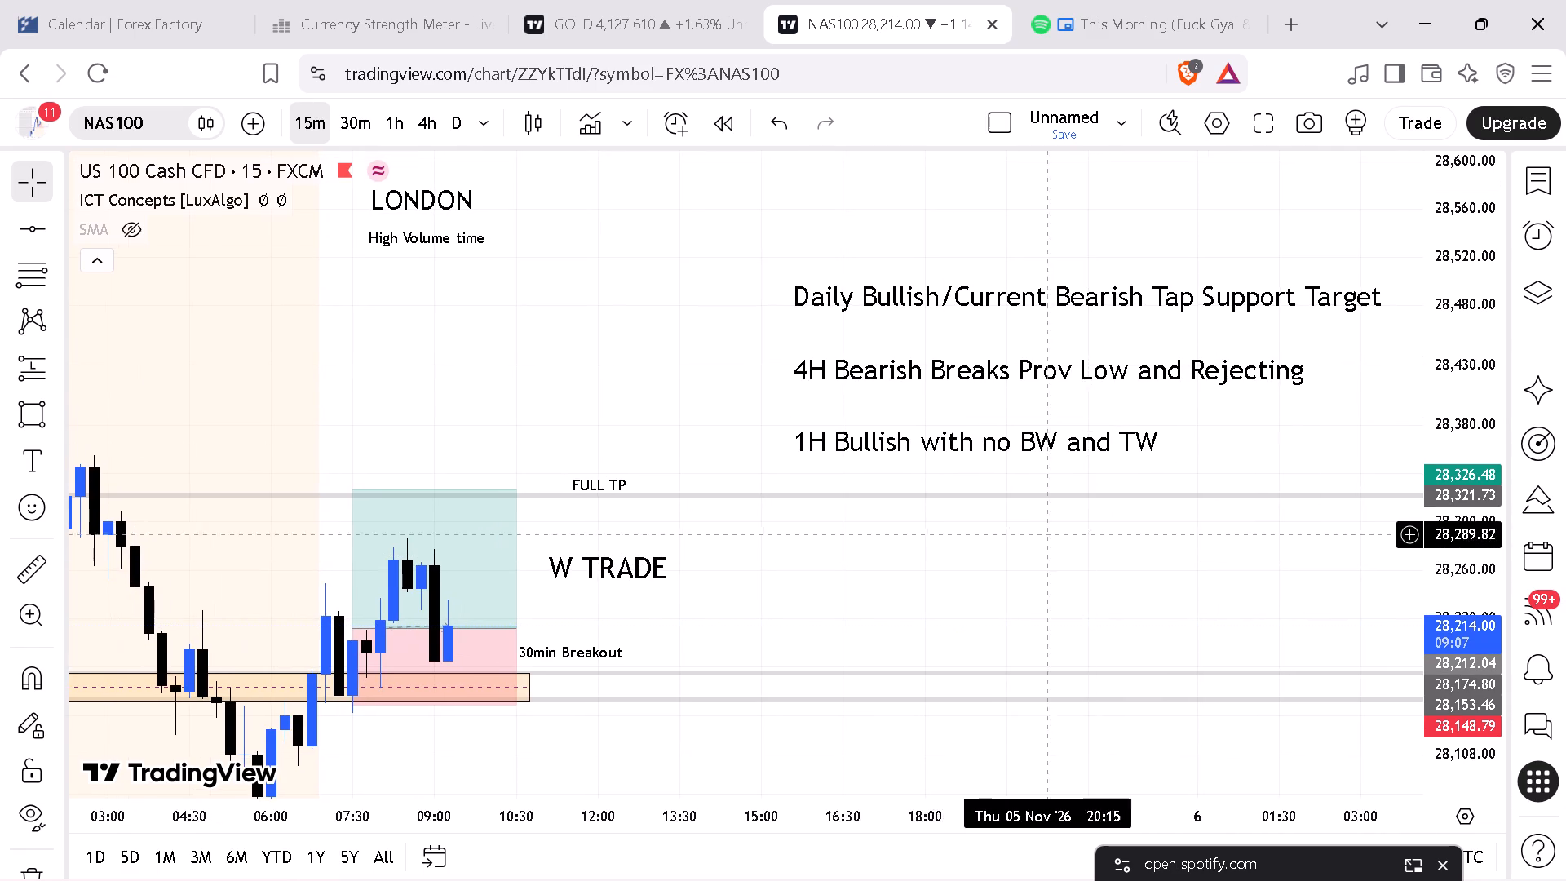
left_click_drag(864, 297, 766, 291)
left_click_drag(901, 370, 804, 349)
left_click_drag(883, 436, 792, 414)
left_click(753, 353)
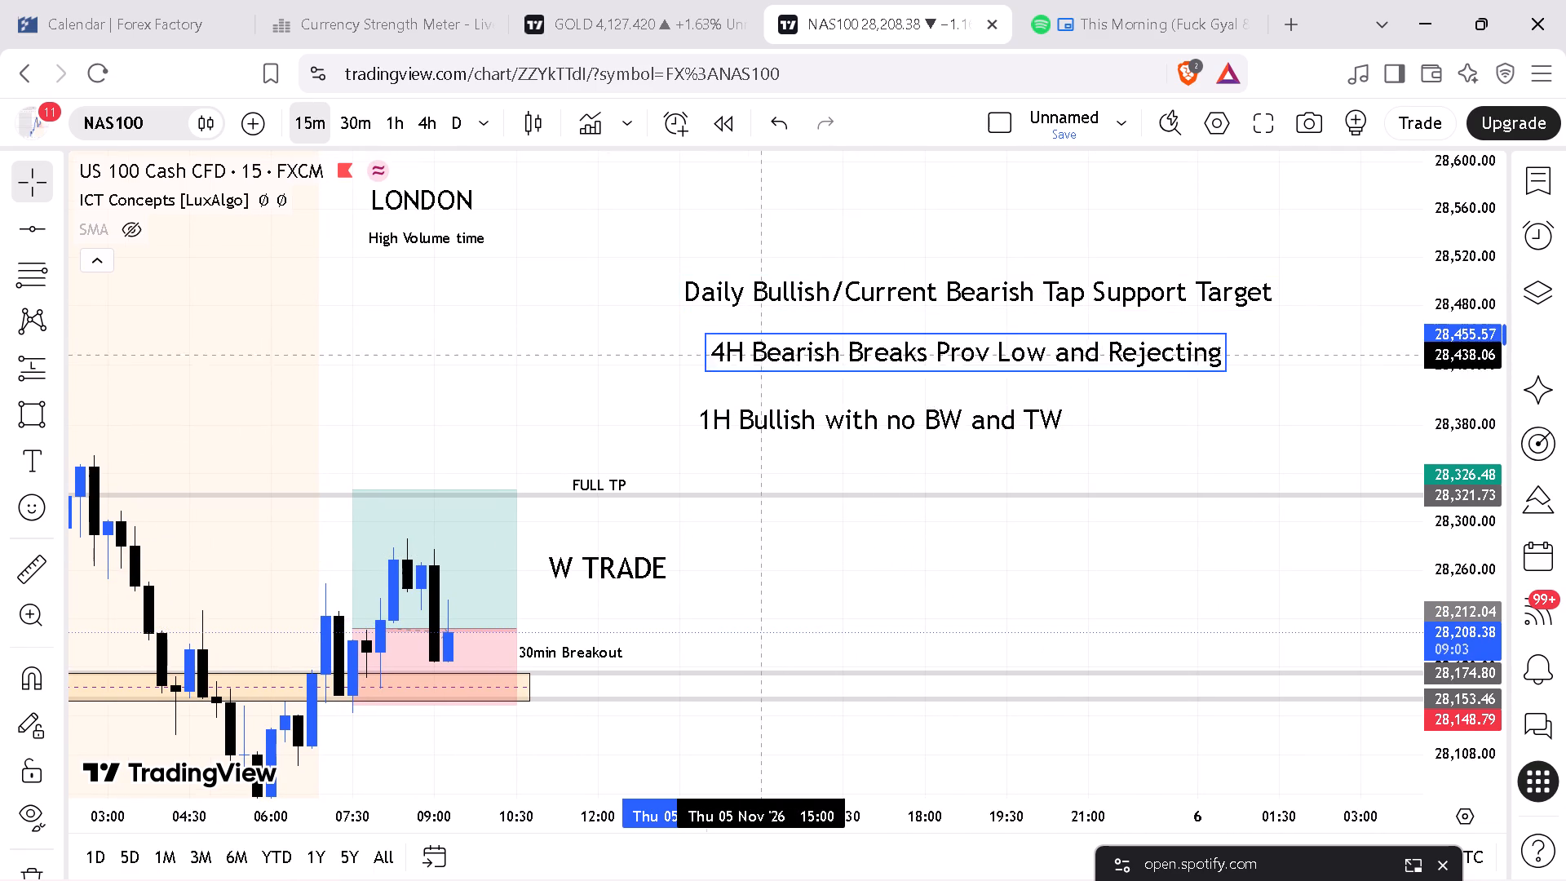
left_click_drag(734, 299, 752, 298)
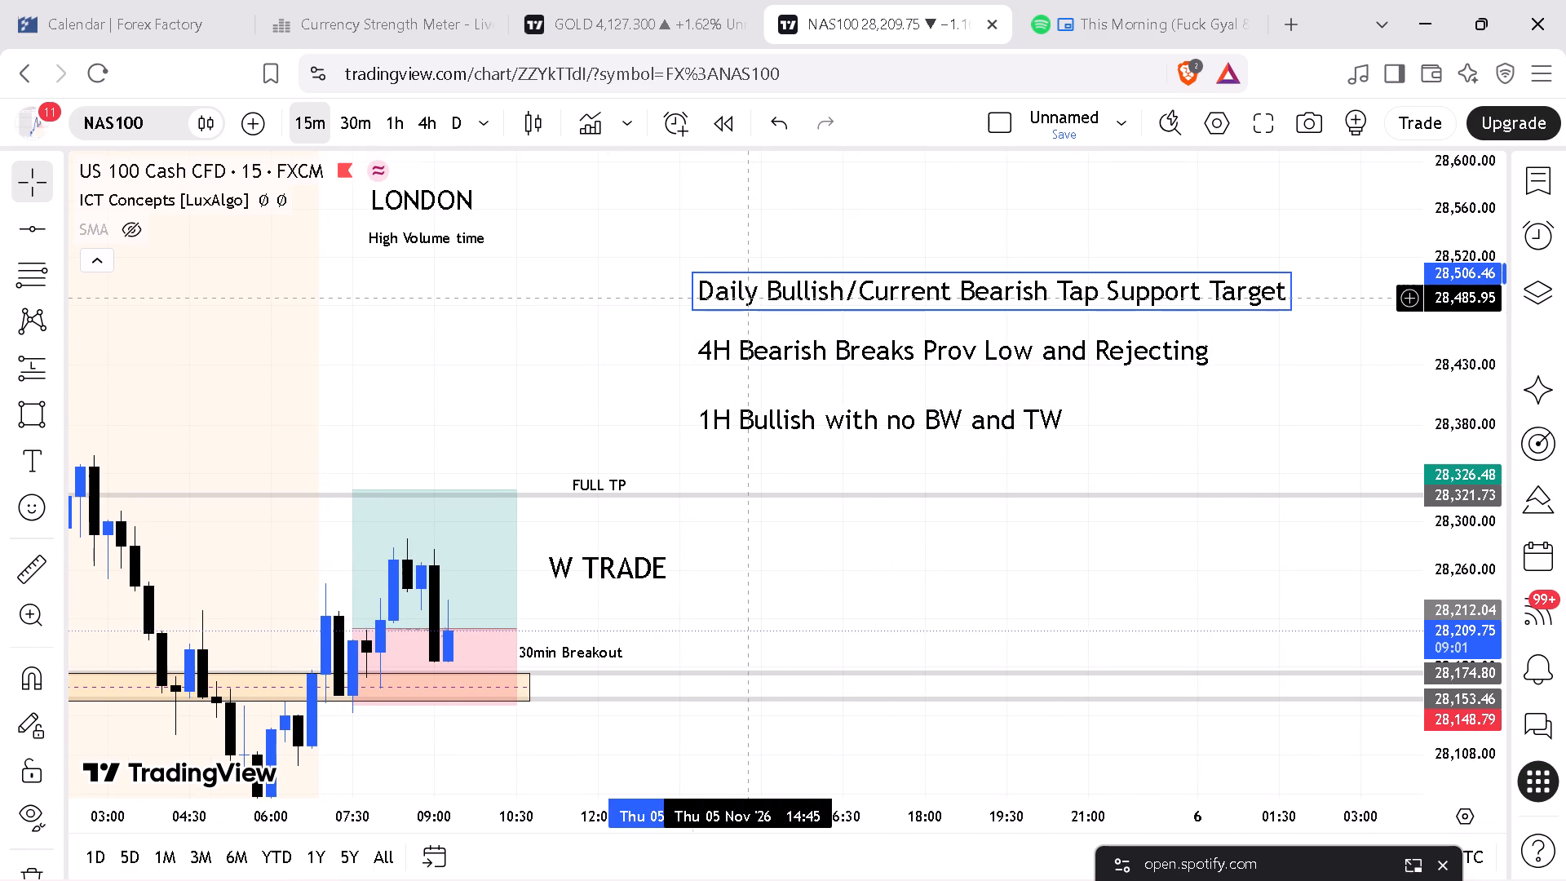
Nudge the "High Volume time" and "LONDON" labels slightly later and lower, keeping them stacked above the long position.
left_click_drag(605, 308, 732, 345)
left_click_drag(551, 279, 556, 290)
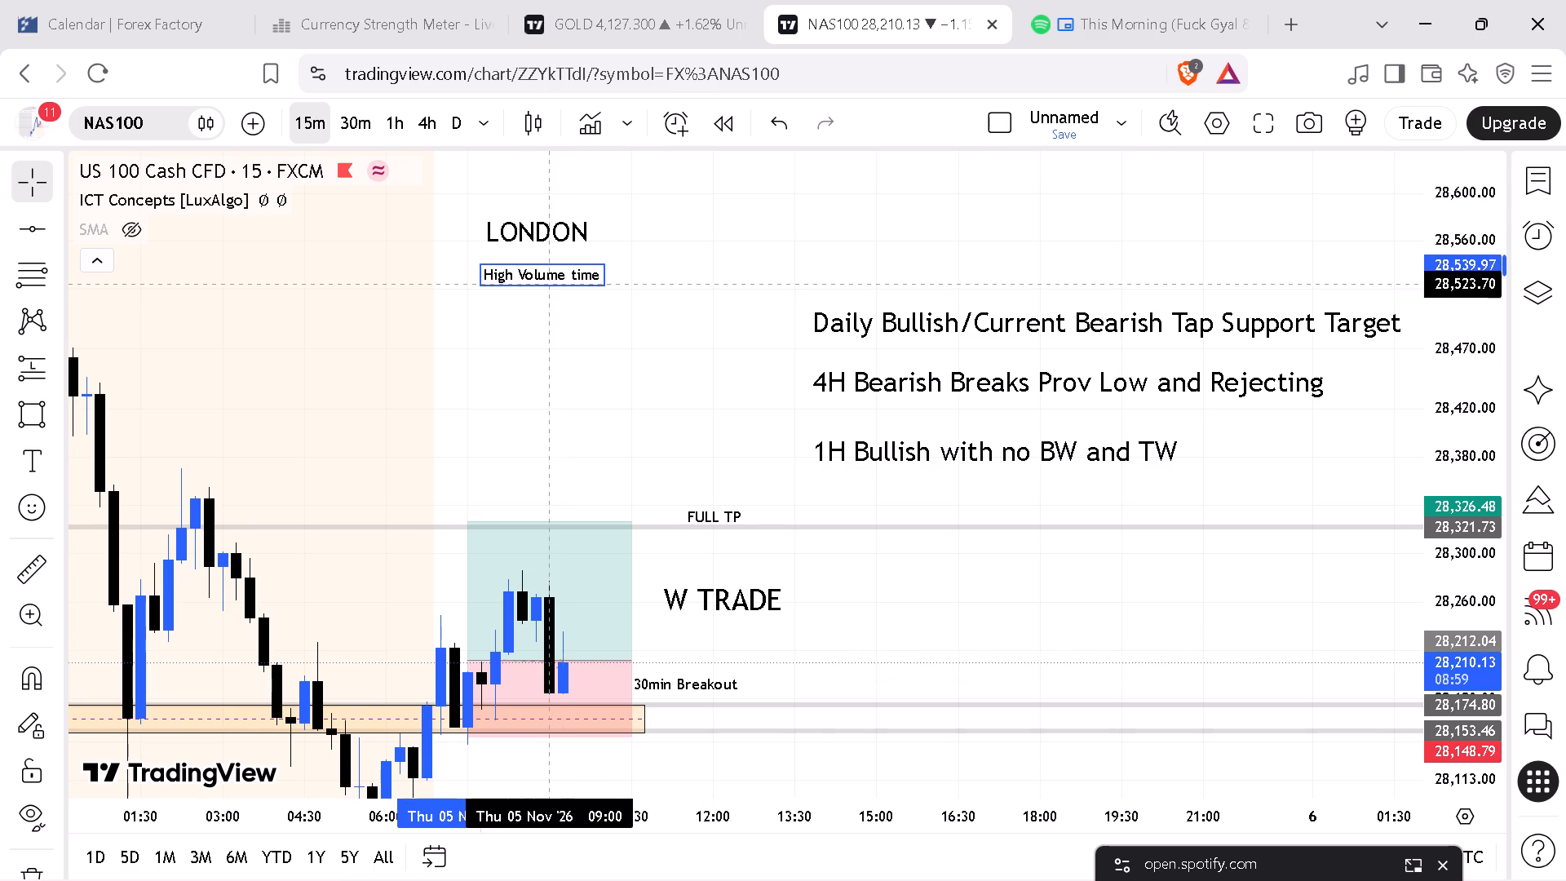
left_click_drag(556, 290, 562, 298)
left_click_drag(548, 242, 564, 256)
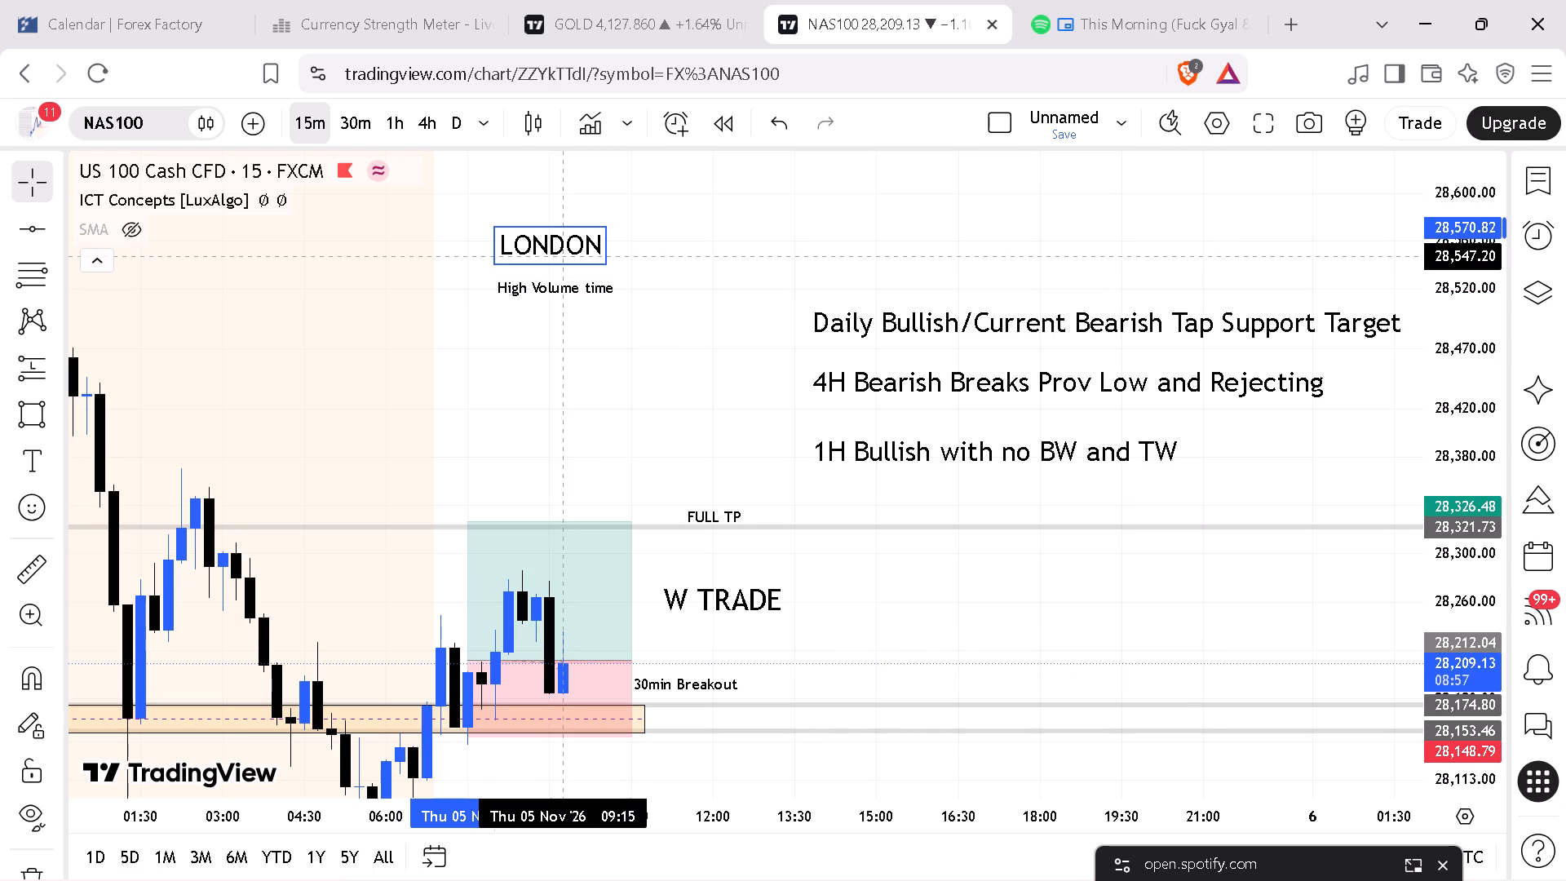
left_click_drag(564, 256, 563, 257)
left_click(705, 342)
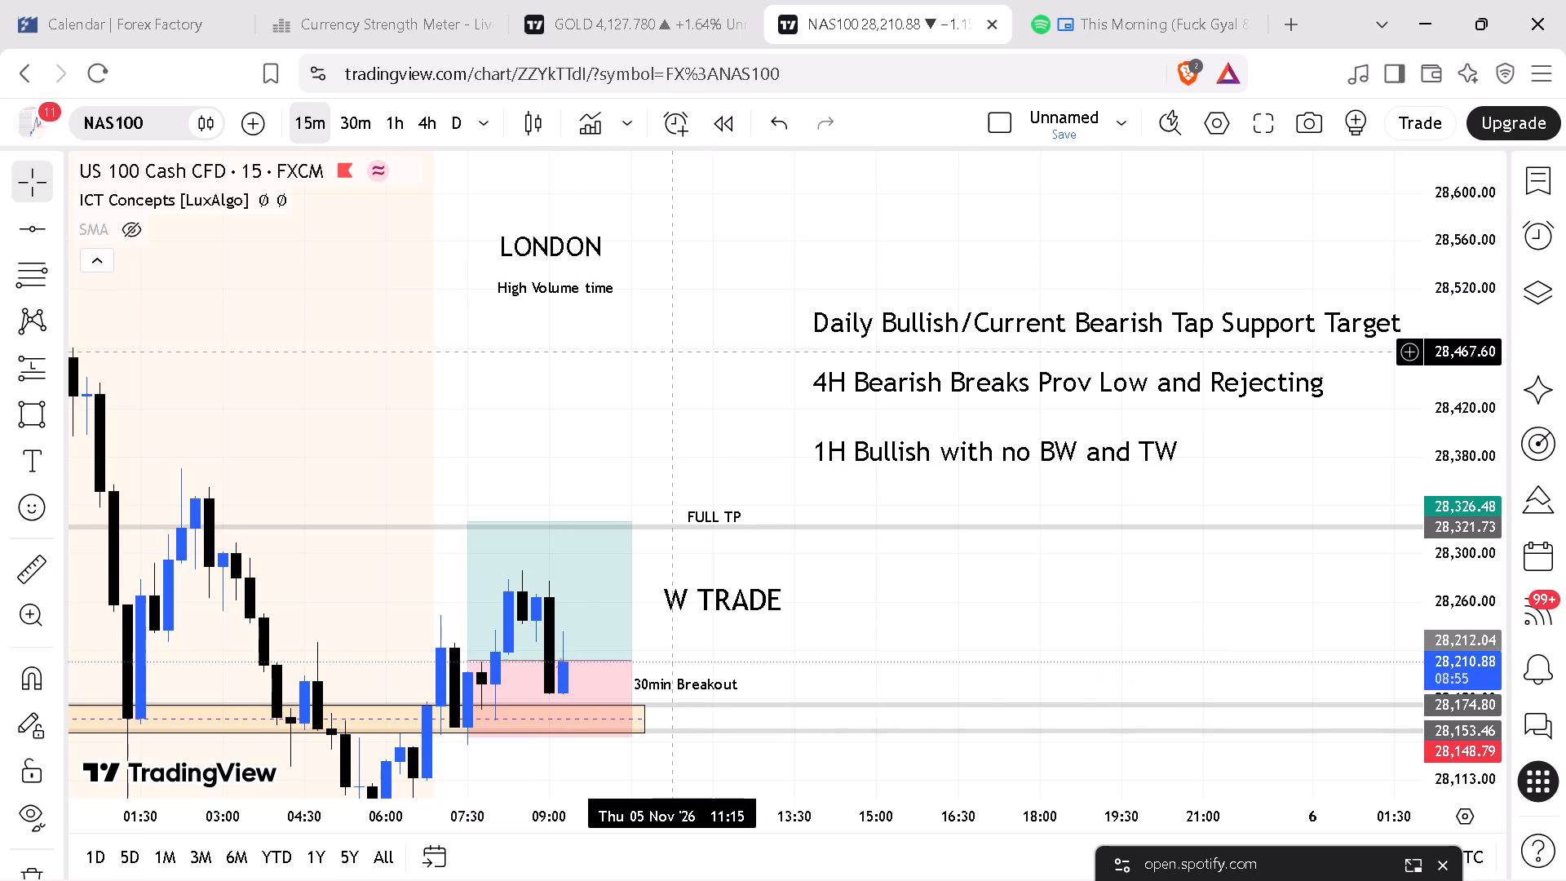
left_click_drag(677, 374, 713, 327)
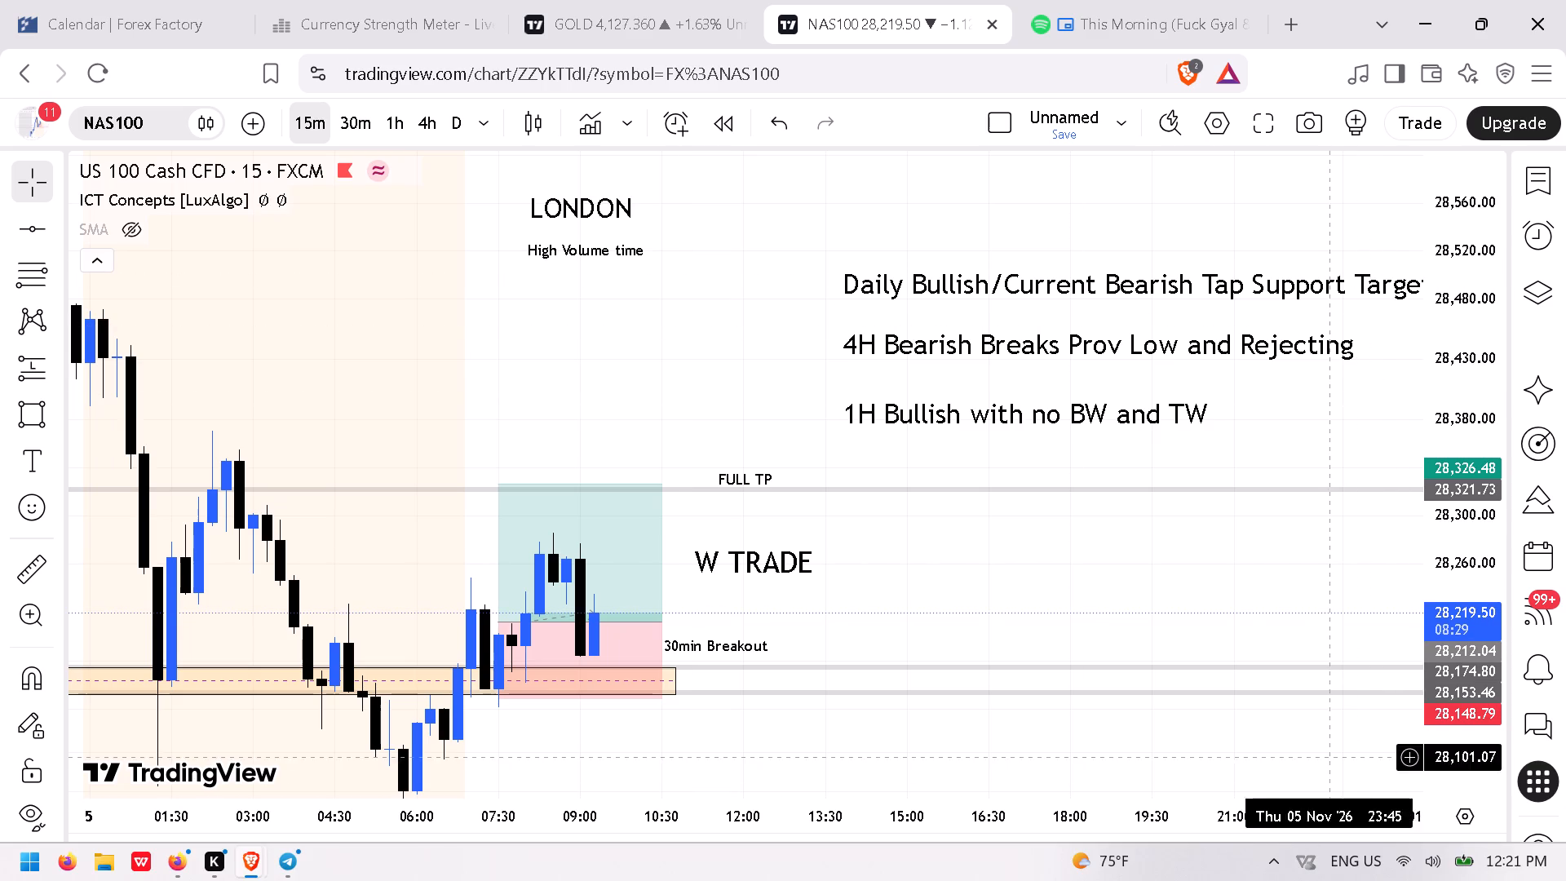
Switch to Spotify, search for "kapitani" and play the "BEST OF KAPITANI" playlist.
left_click_drag(1311, 863, 1296, 831)
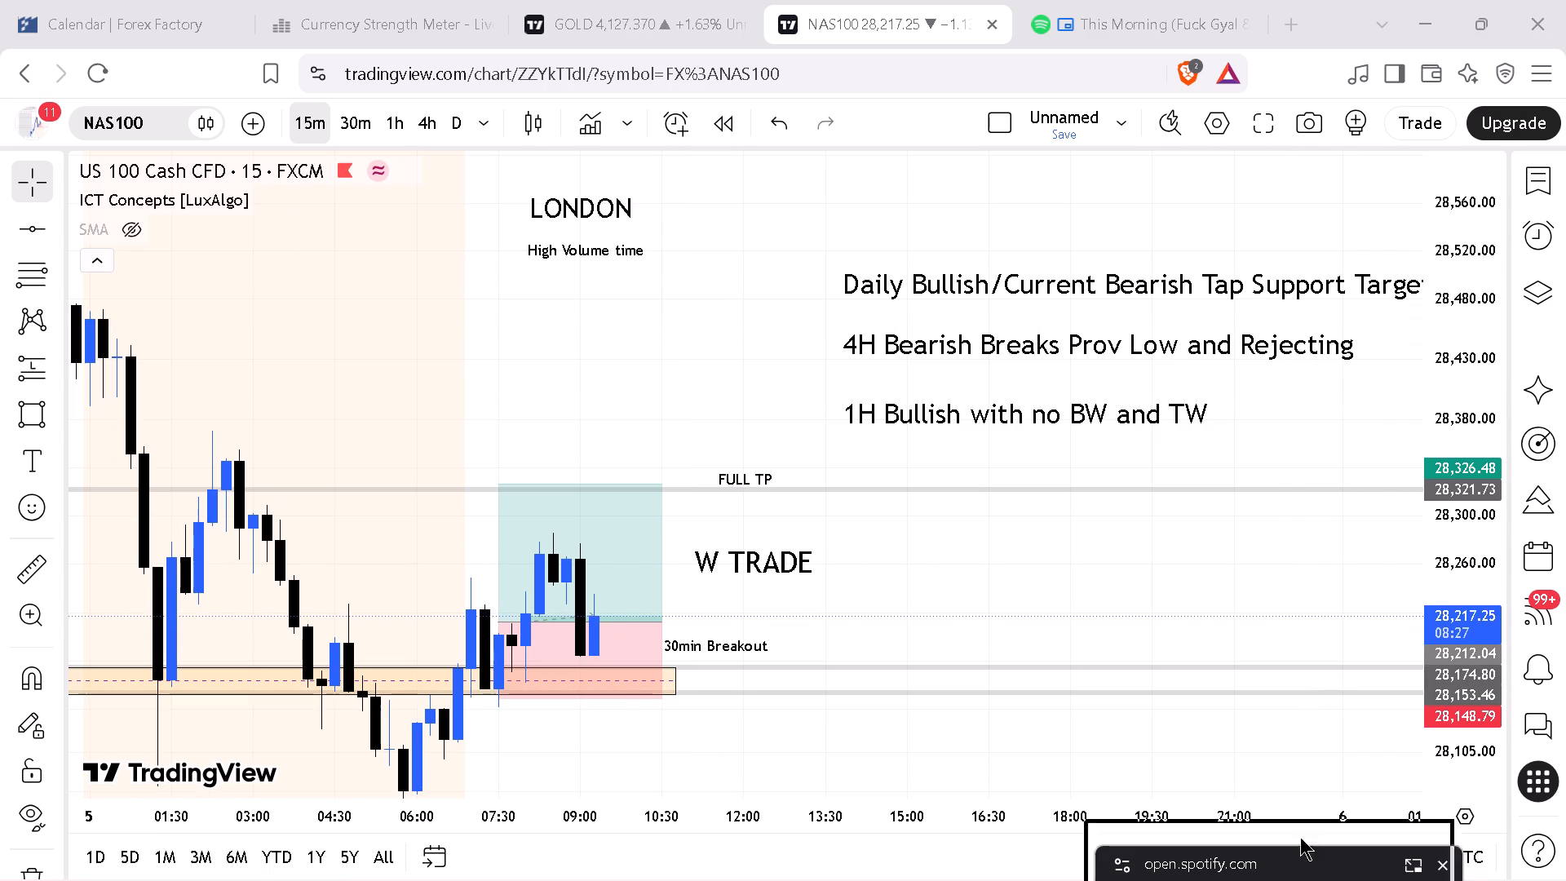
left_click_drag(1296, 831, 1063, 402)
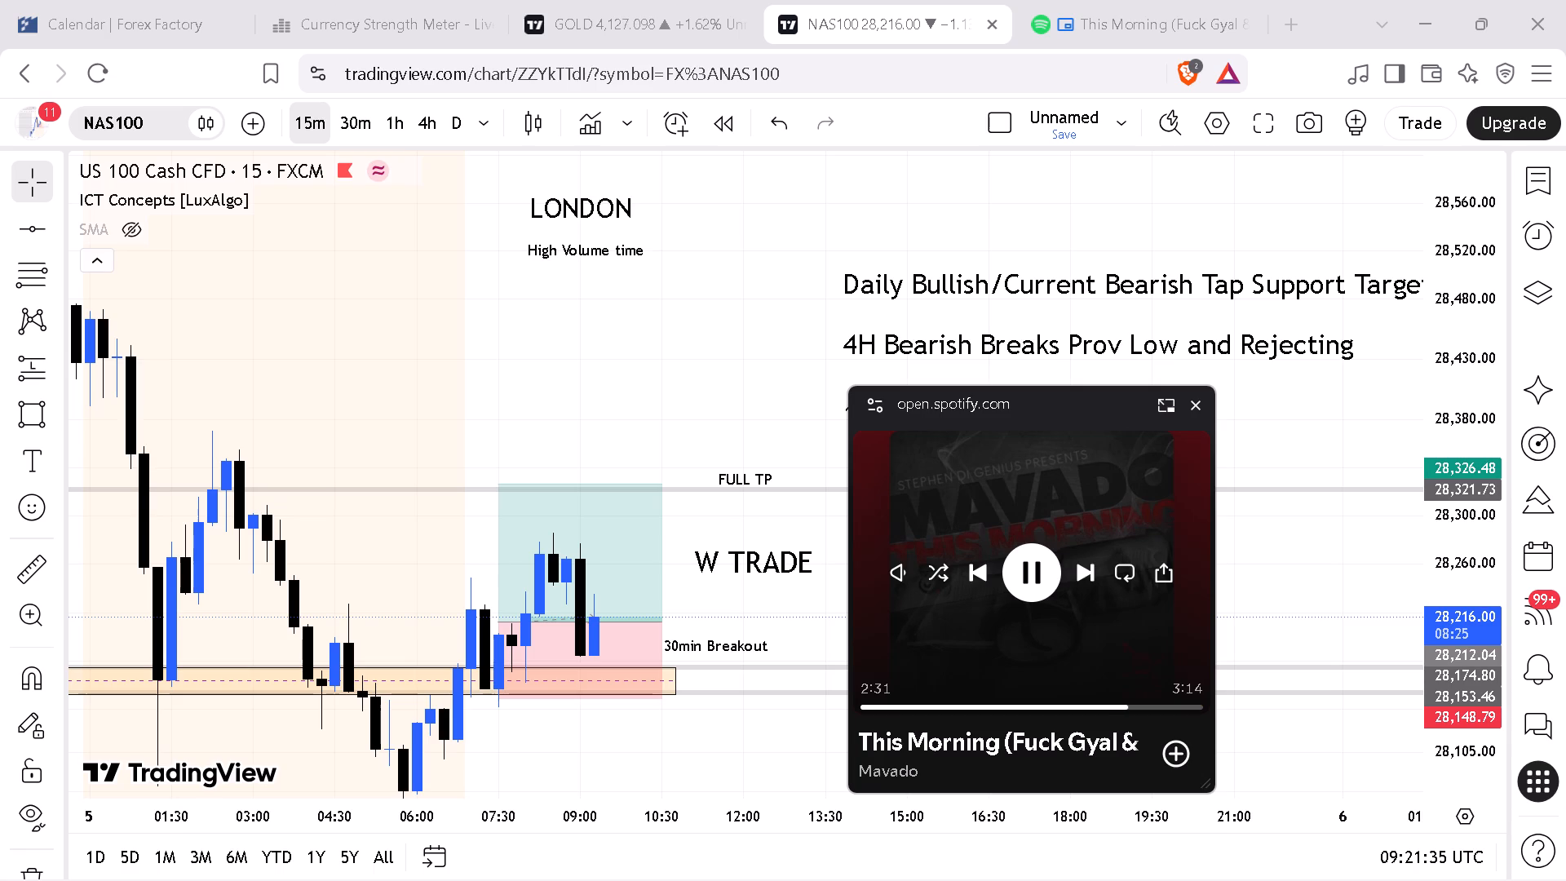
left_click(1174, 401)
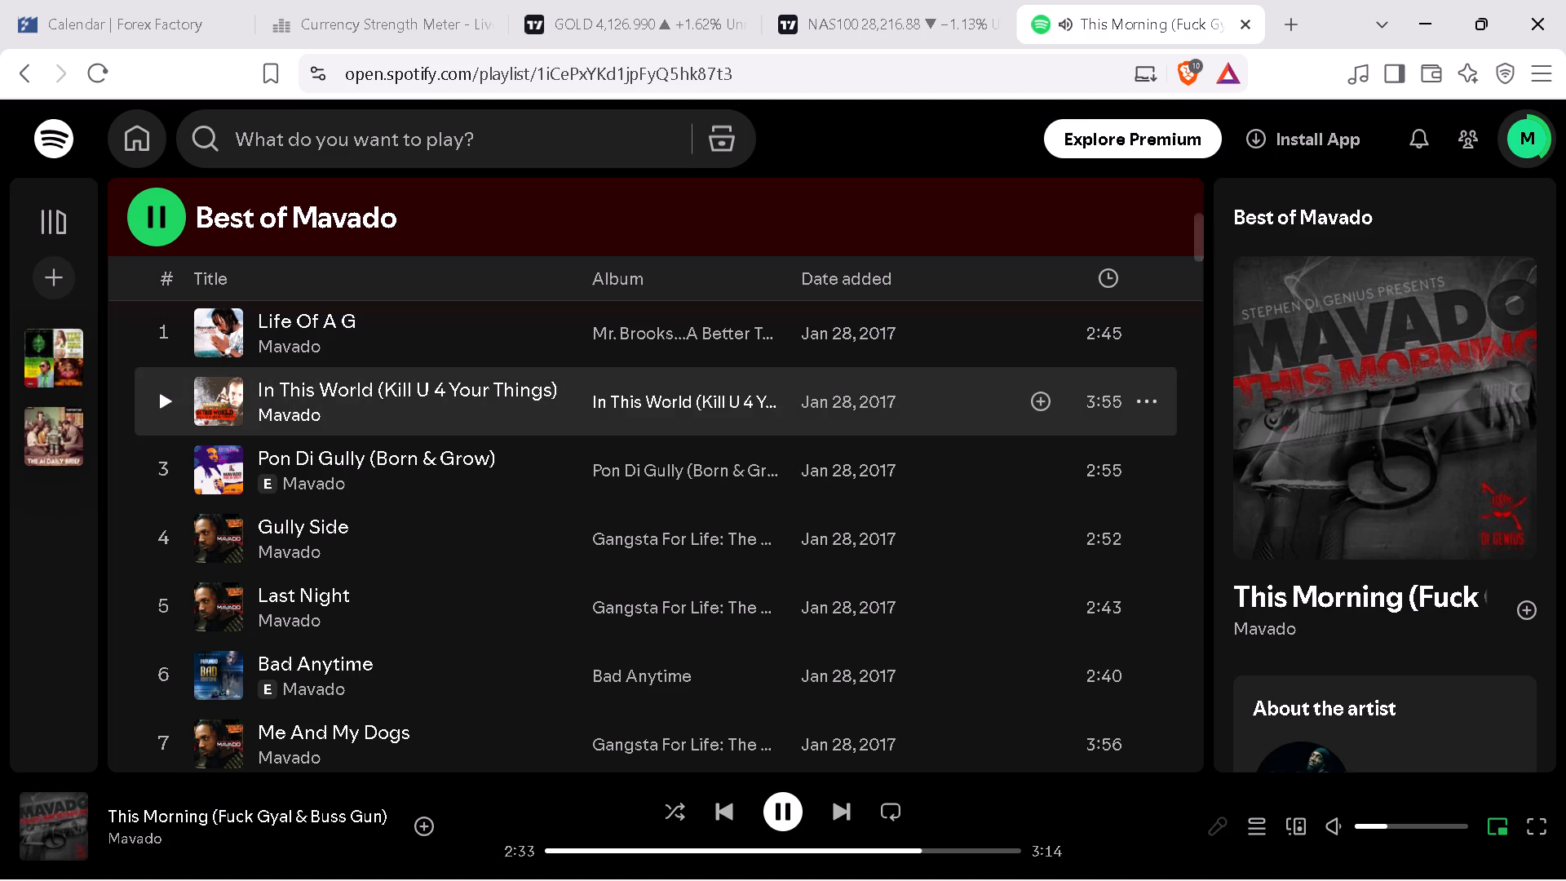
scroll(470, 498, "up", 8)
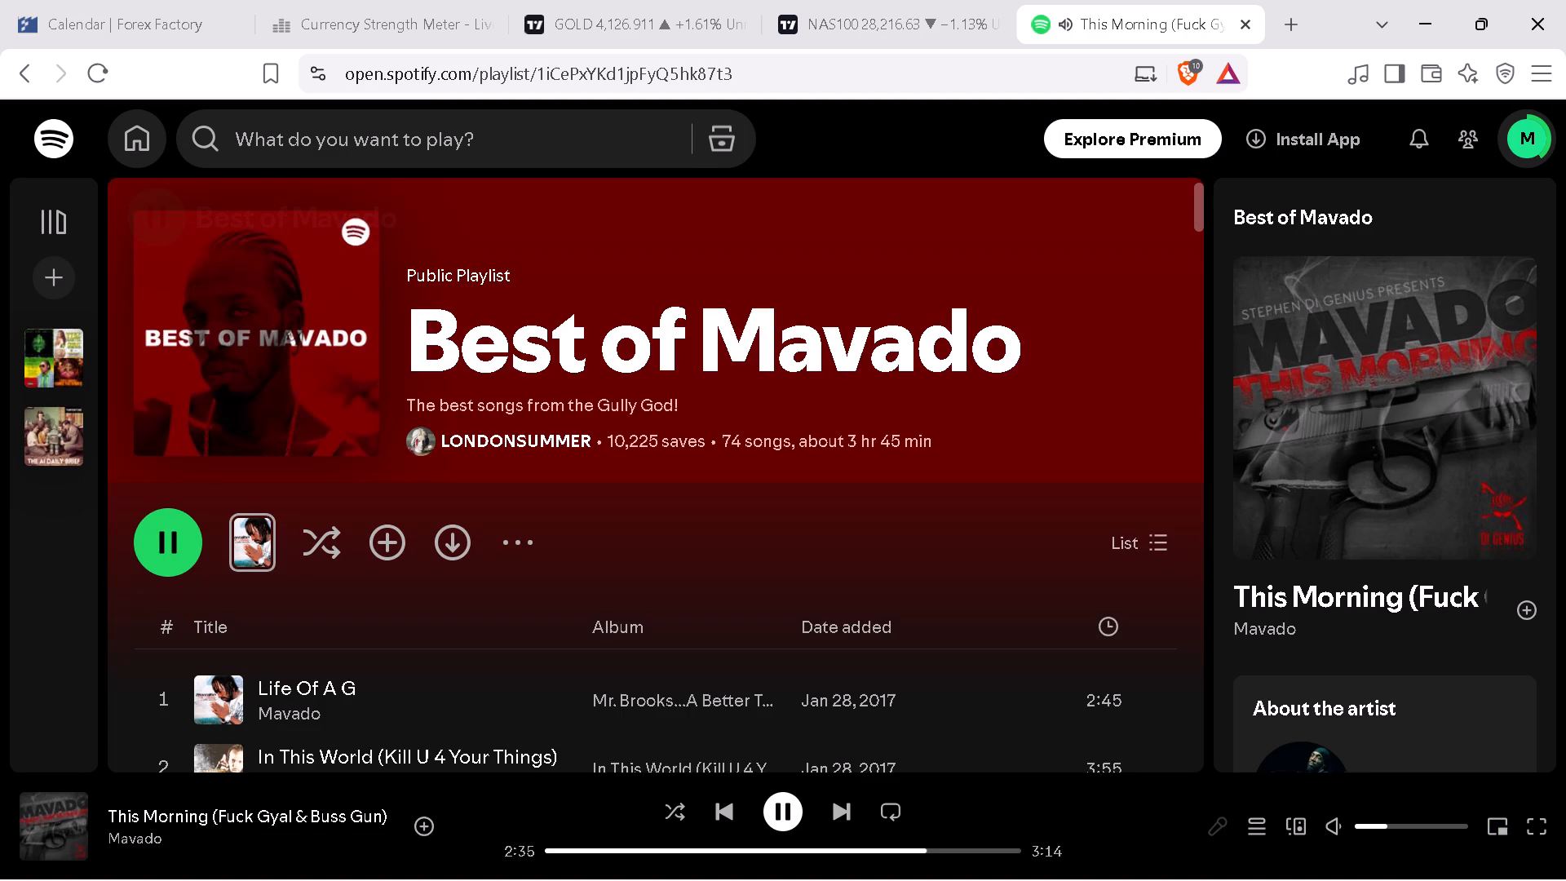
left_click(57, 153)
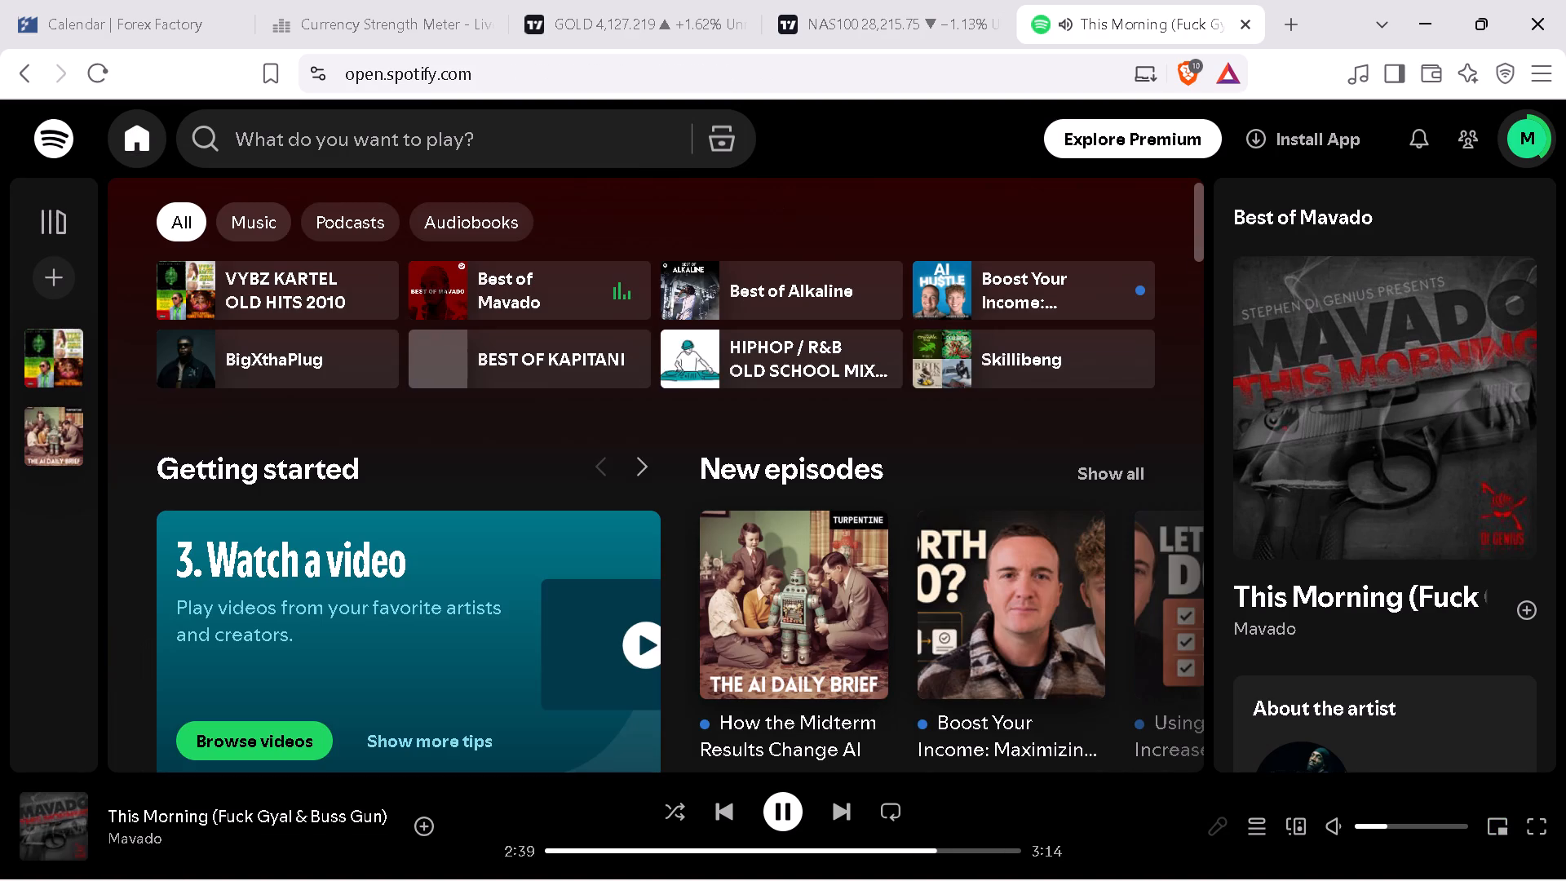
left_click(280, 137)
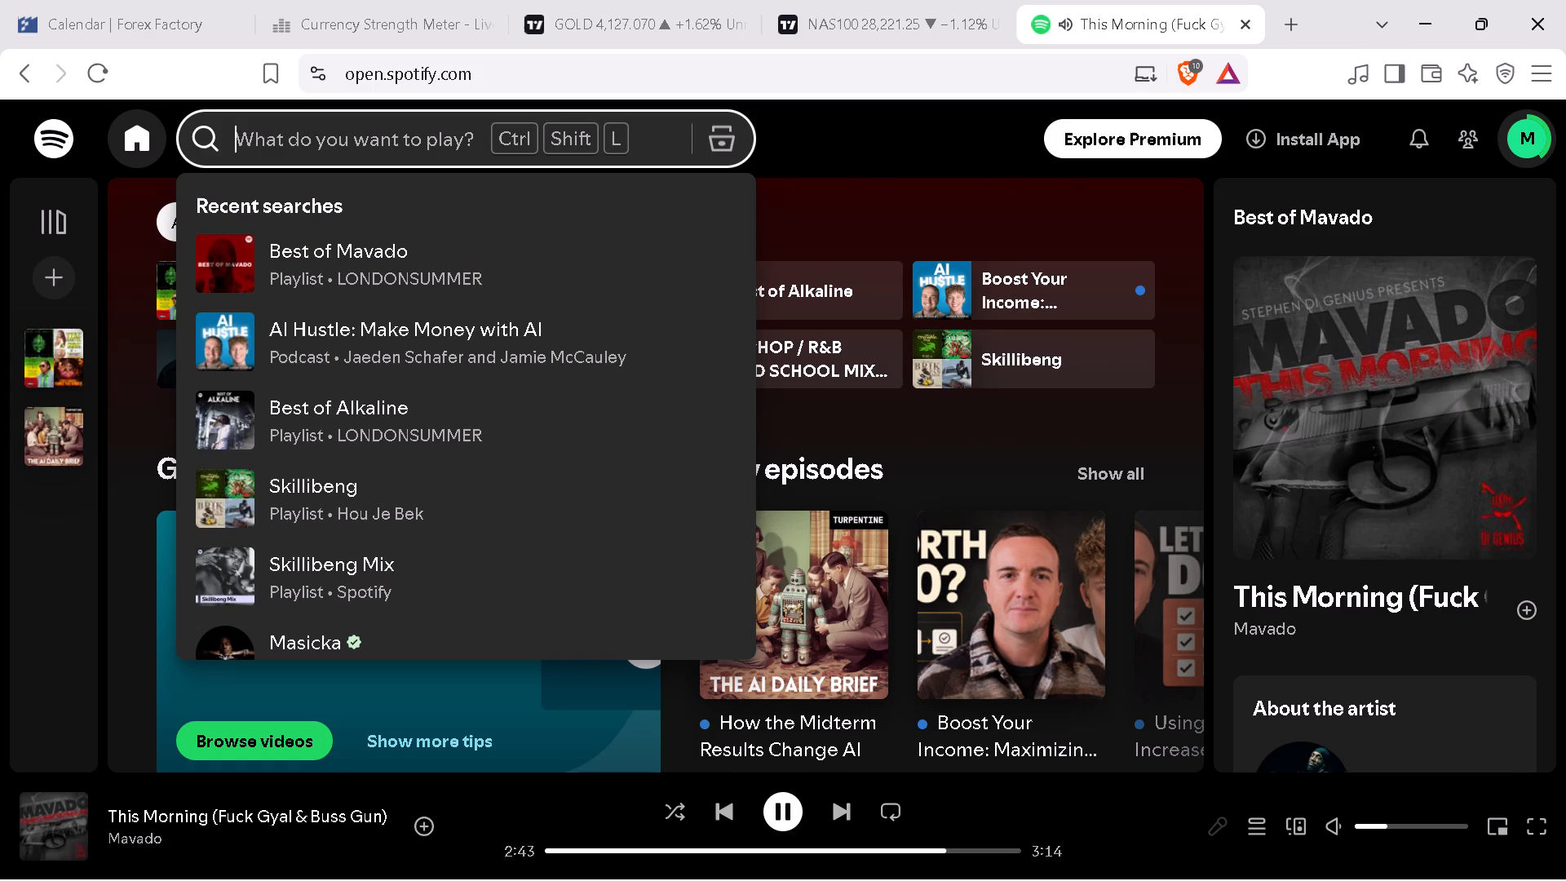
type("kapaitani")
key("Return")
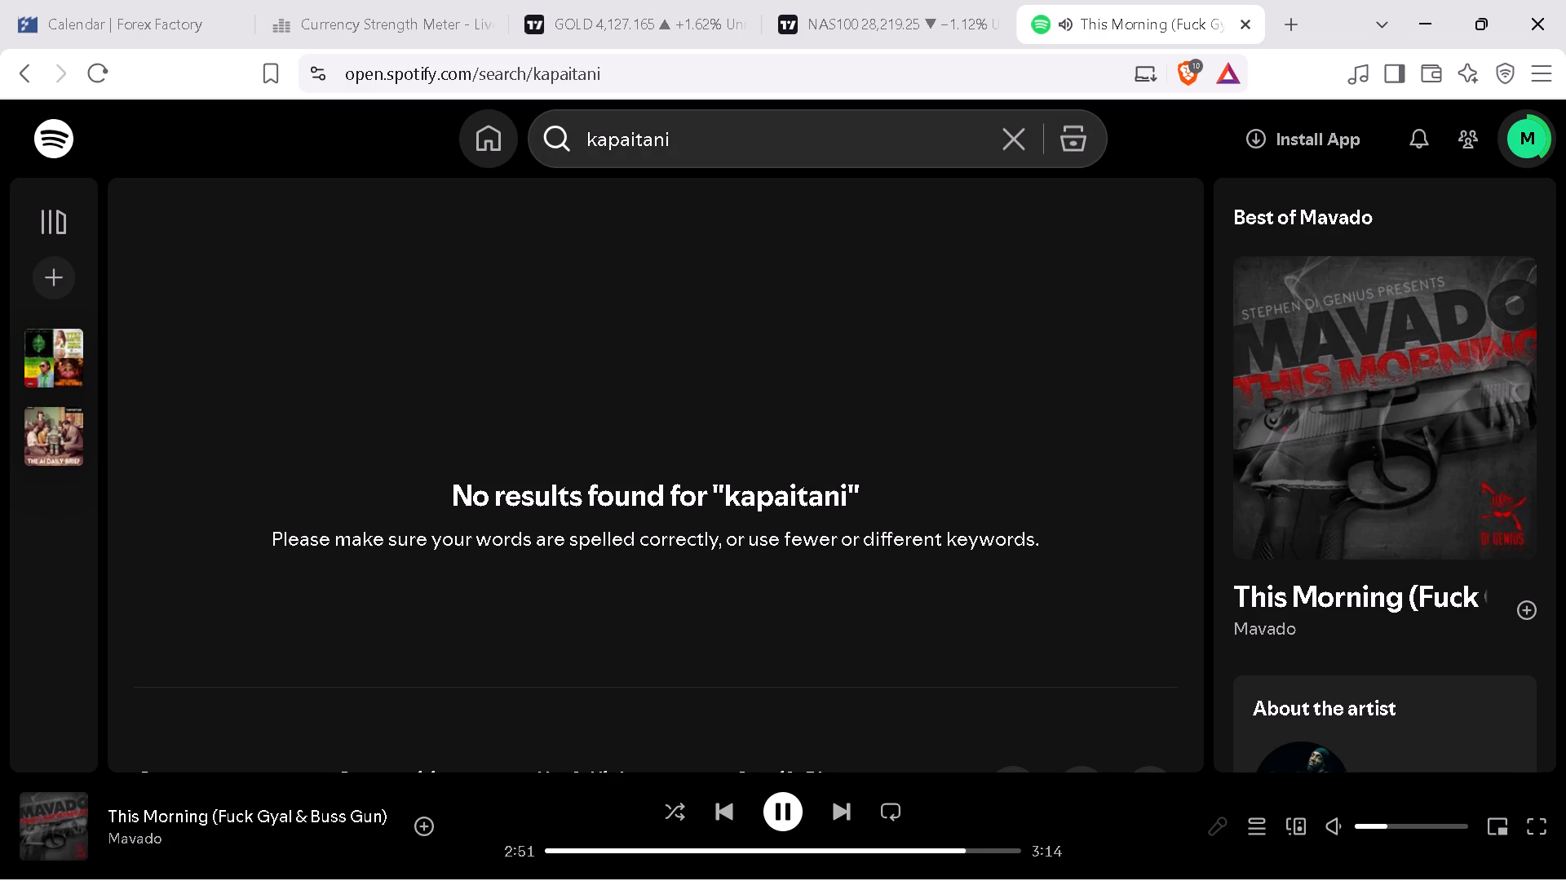
left_click(628, 137)
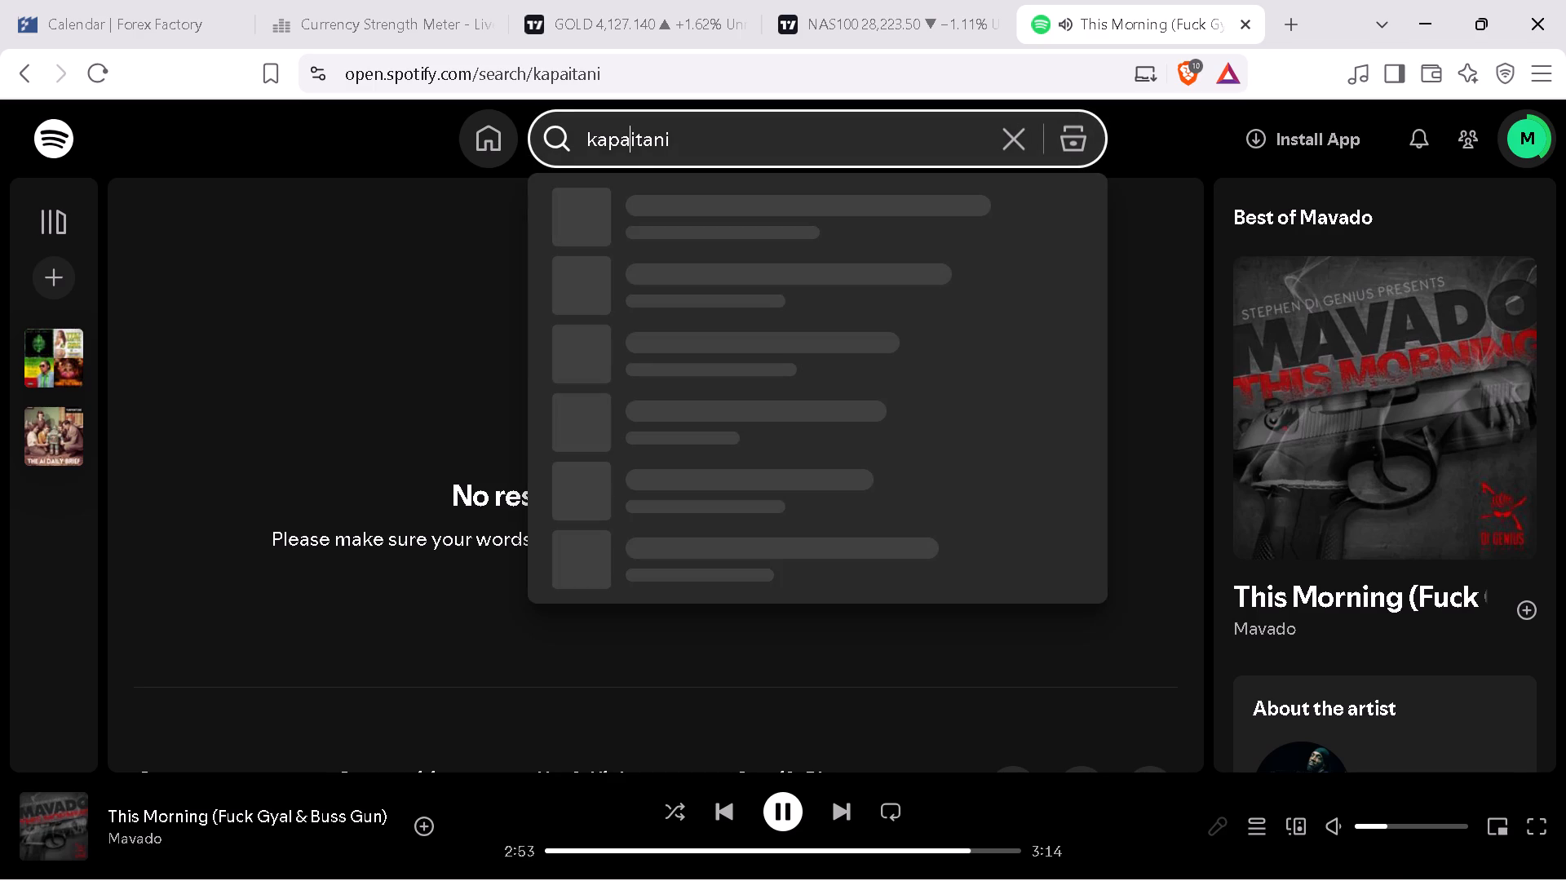
key("BackSpace")
key("Return")
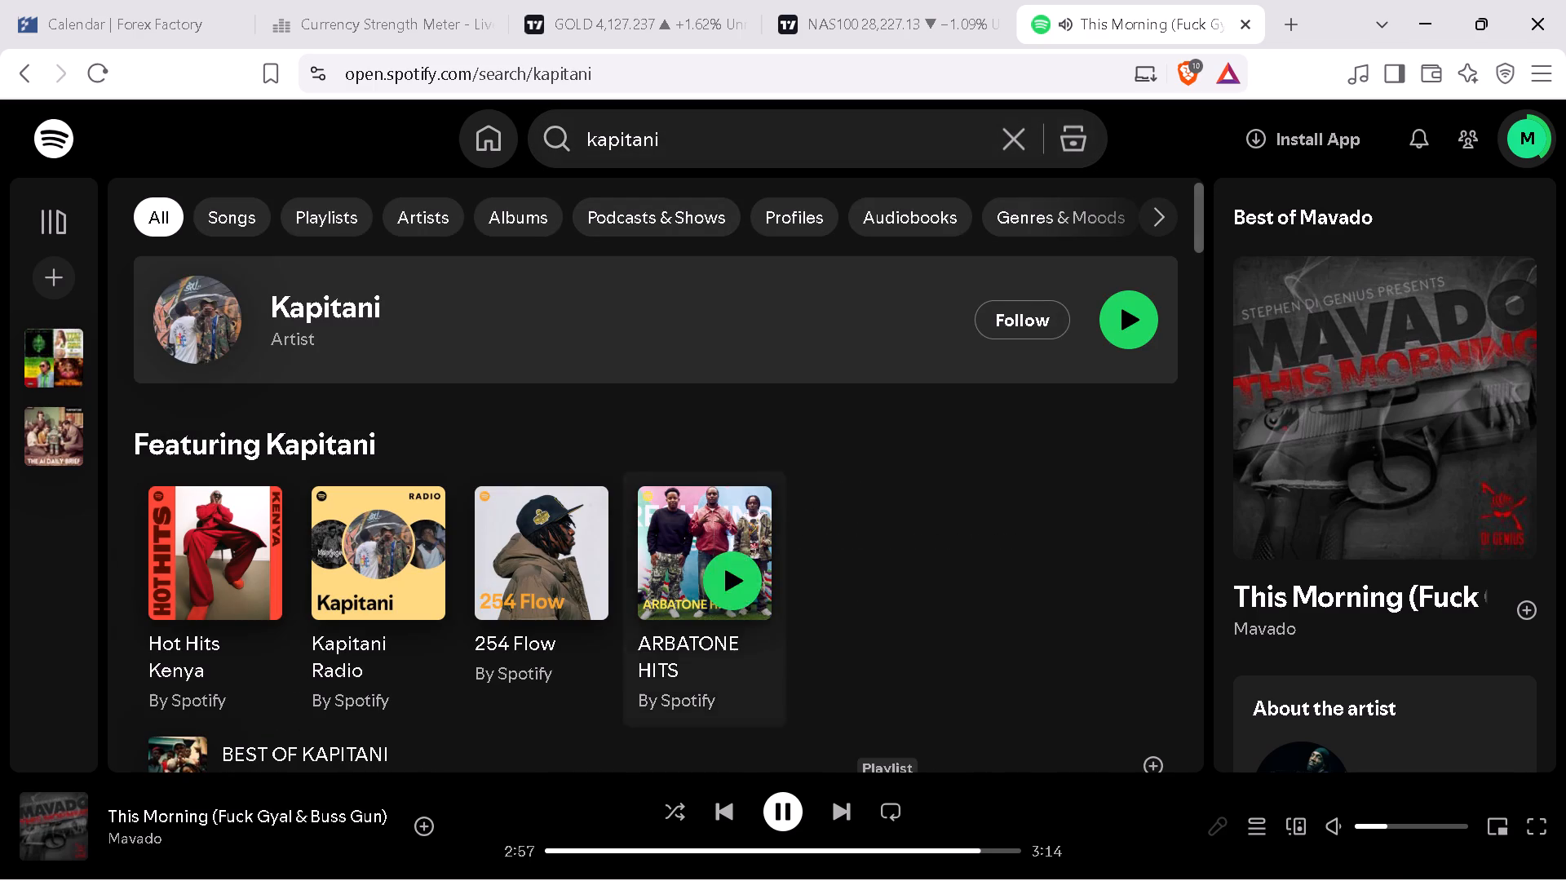
scroll(934, 435, "down", 1)
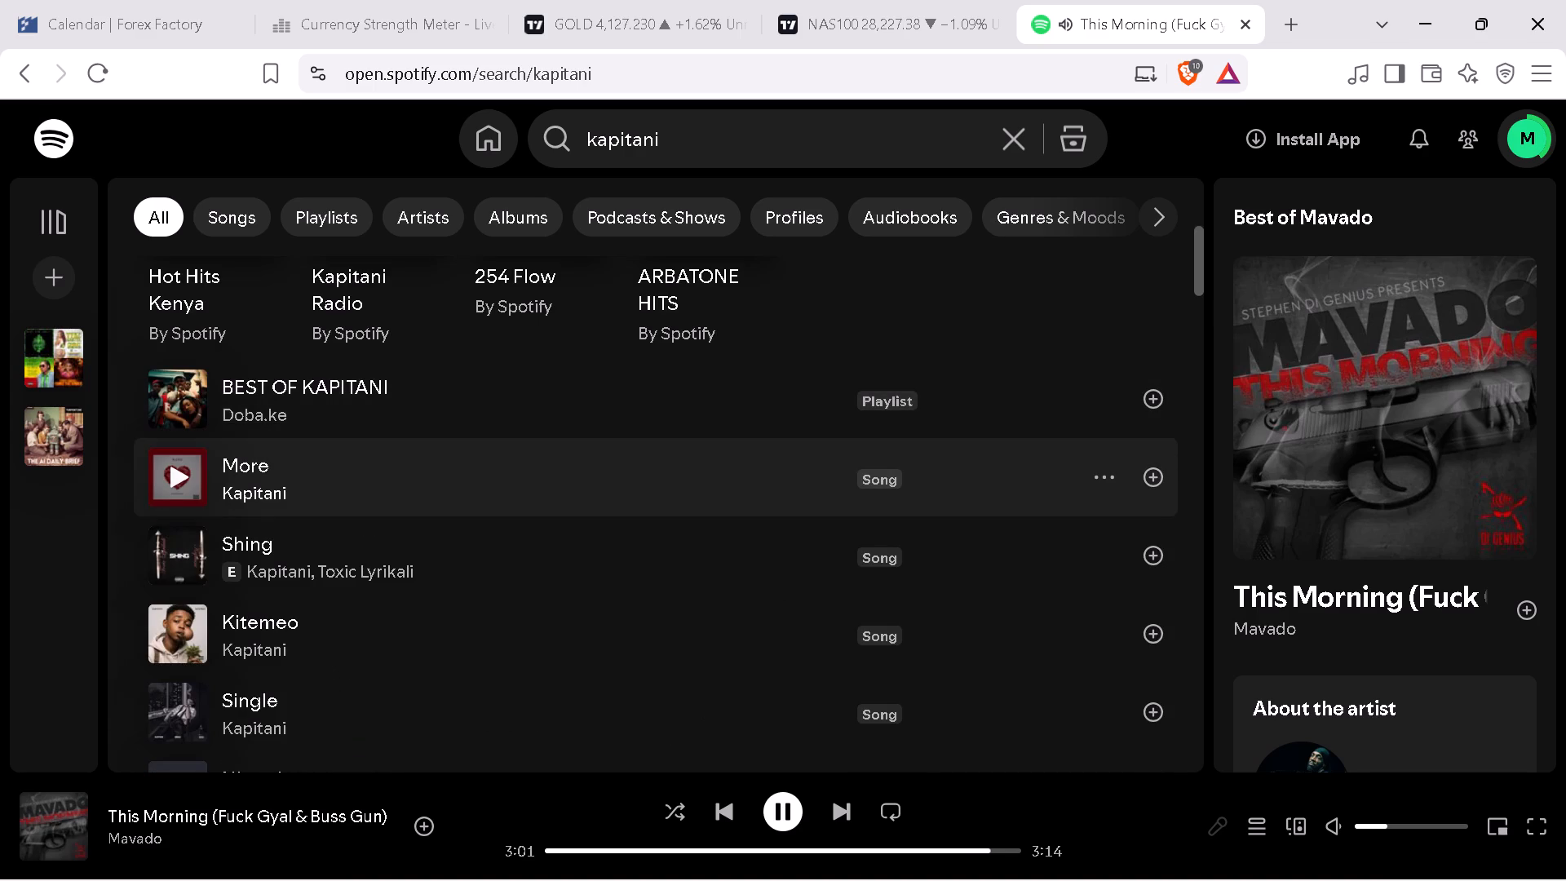
left_click(177, 396)
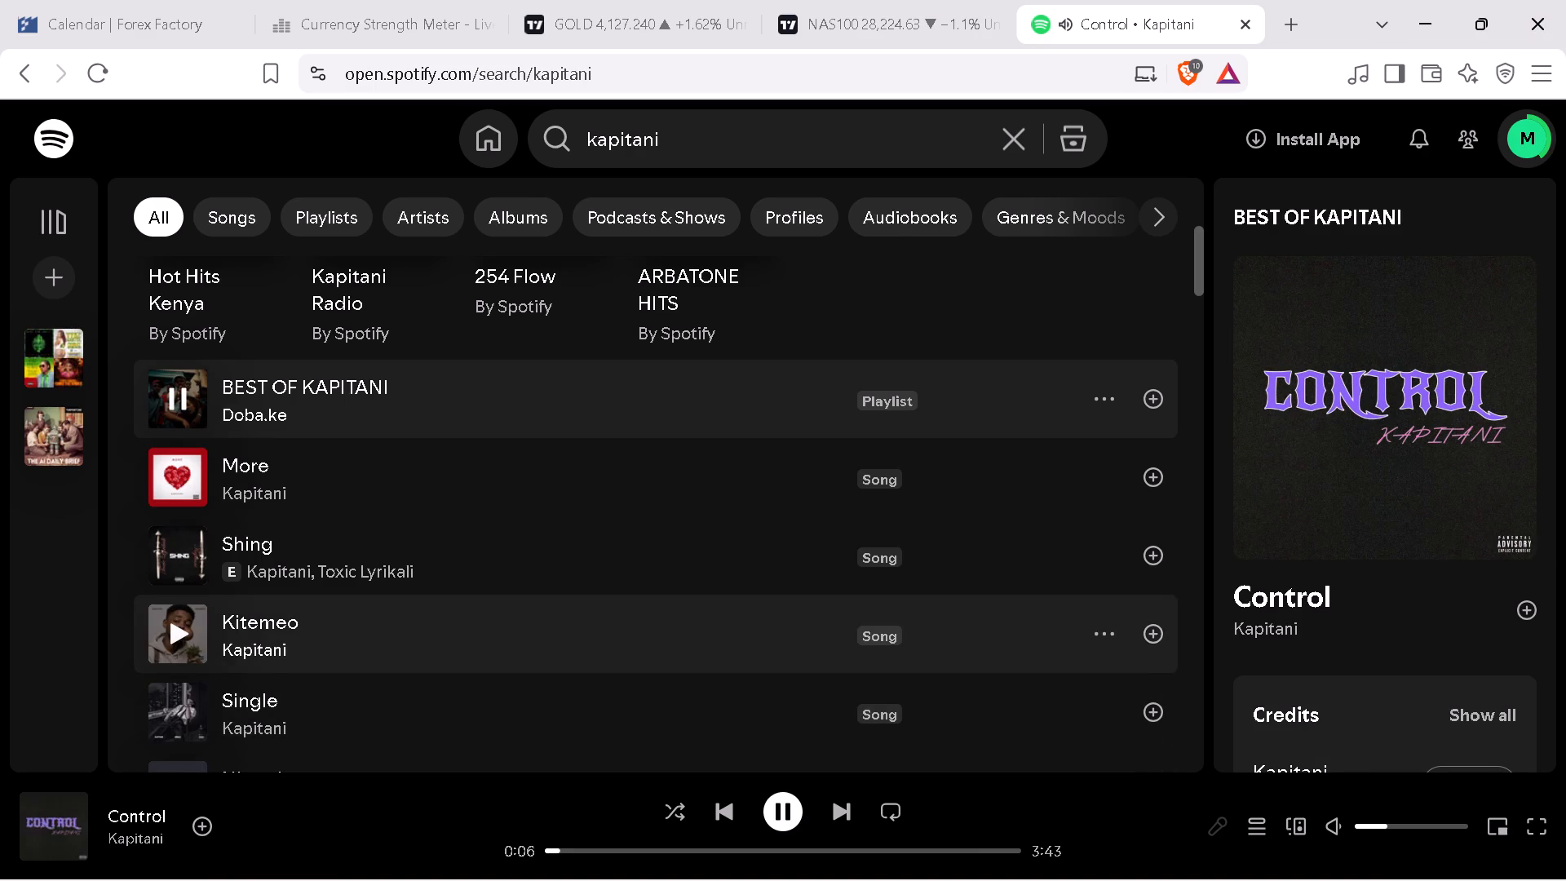
Return to the Gold chart and move the floating Spotify player down off the bias notes.
left_click(603, 25)
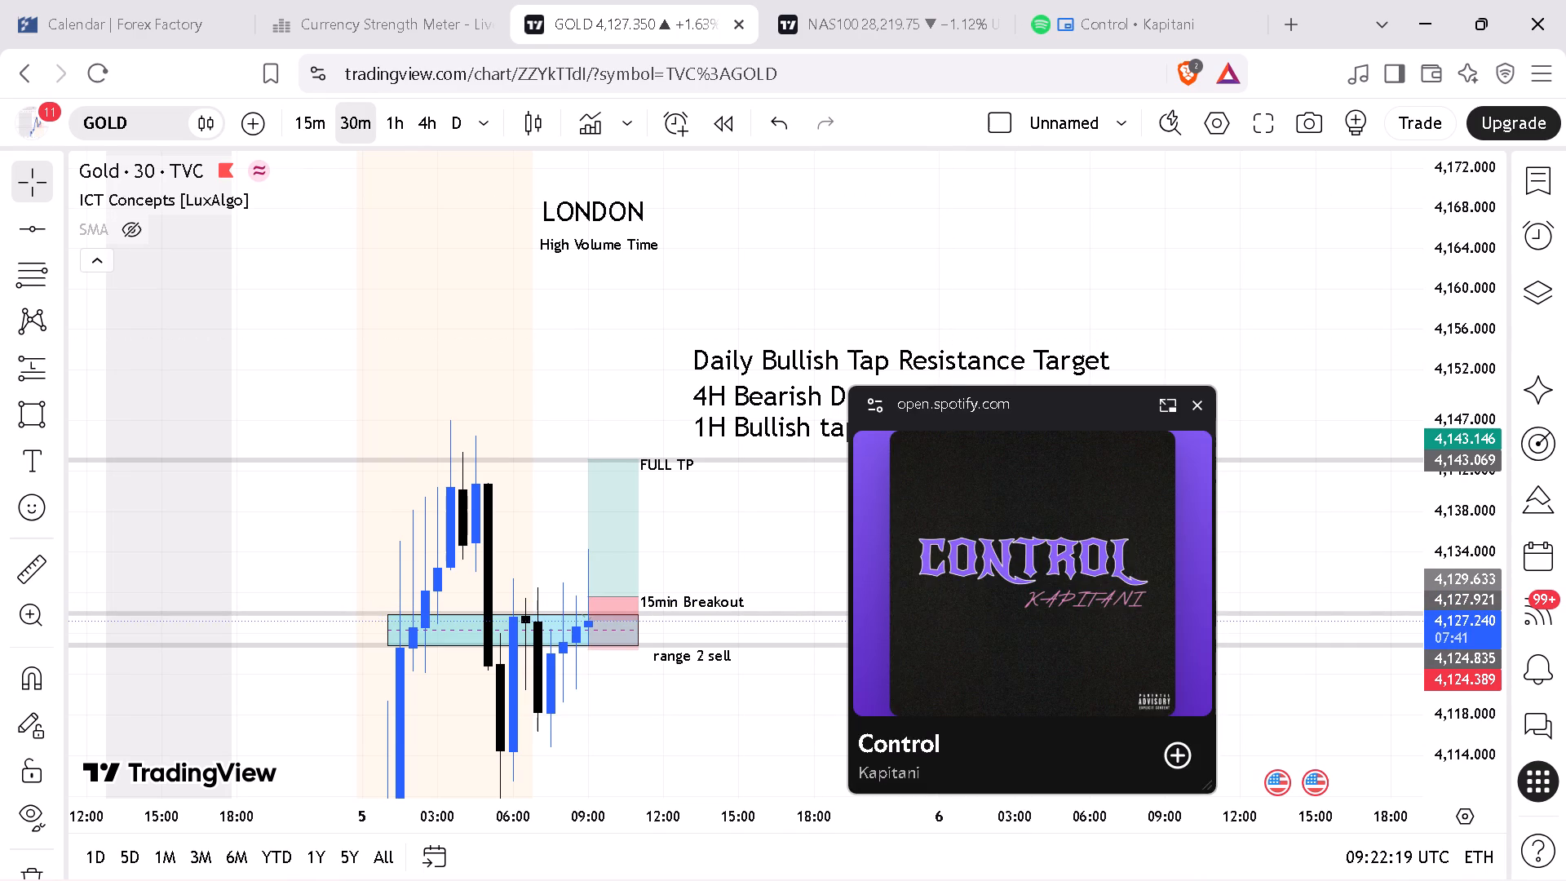
left_click_drag(1071, 401, 1167, 827)
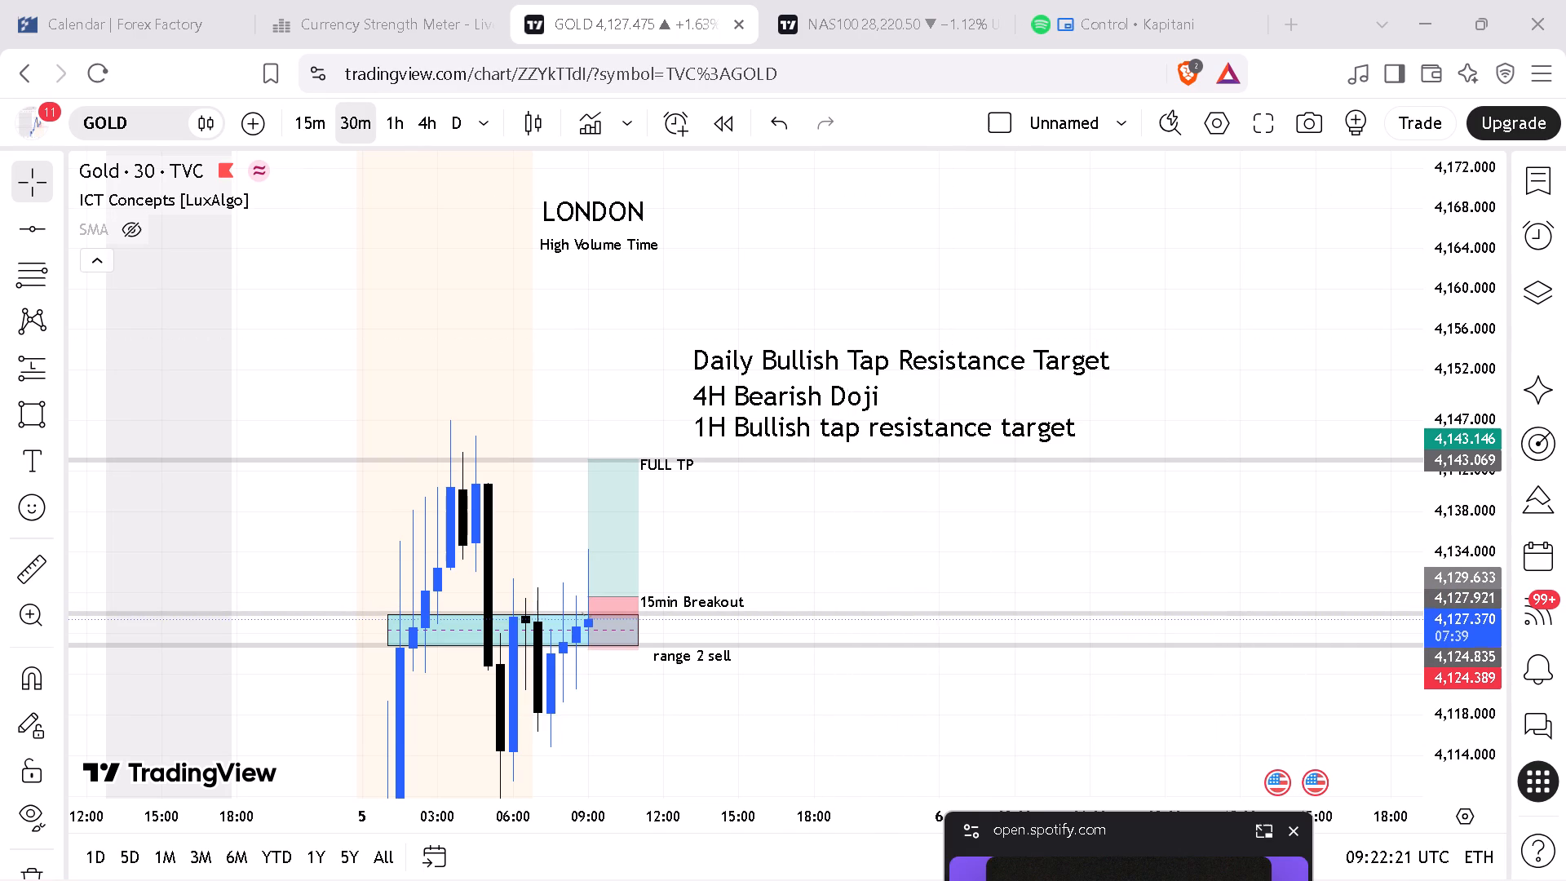
left_click(1086, 542)
left_click(1193, 695)
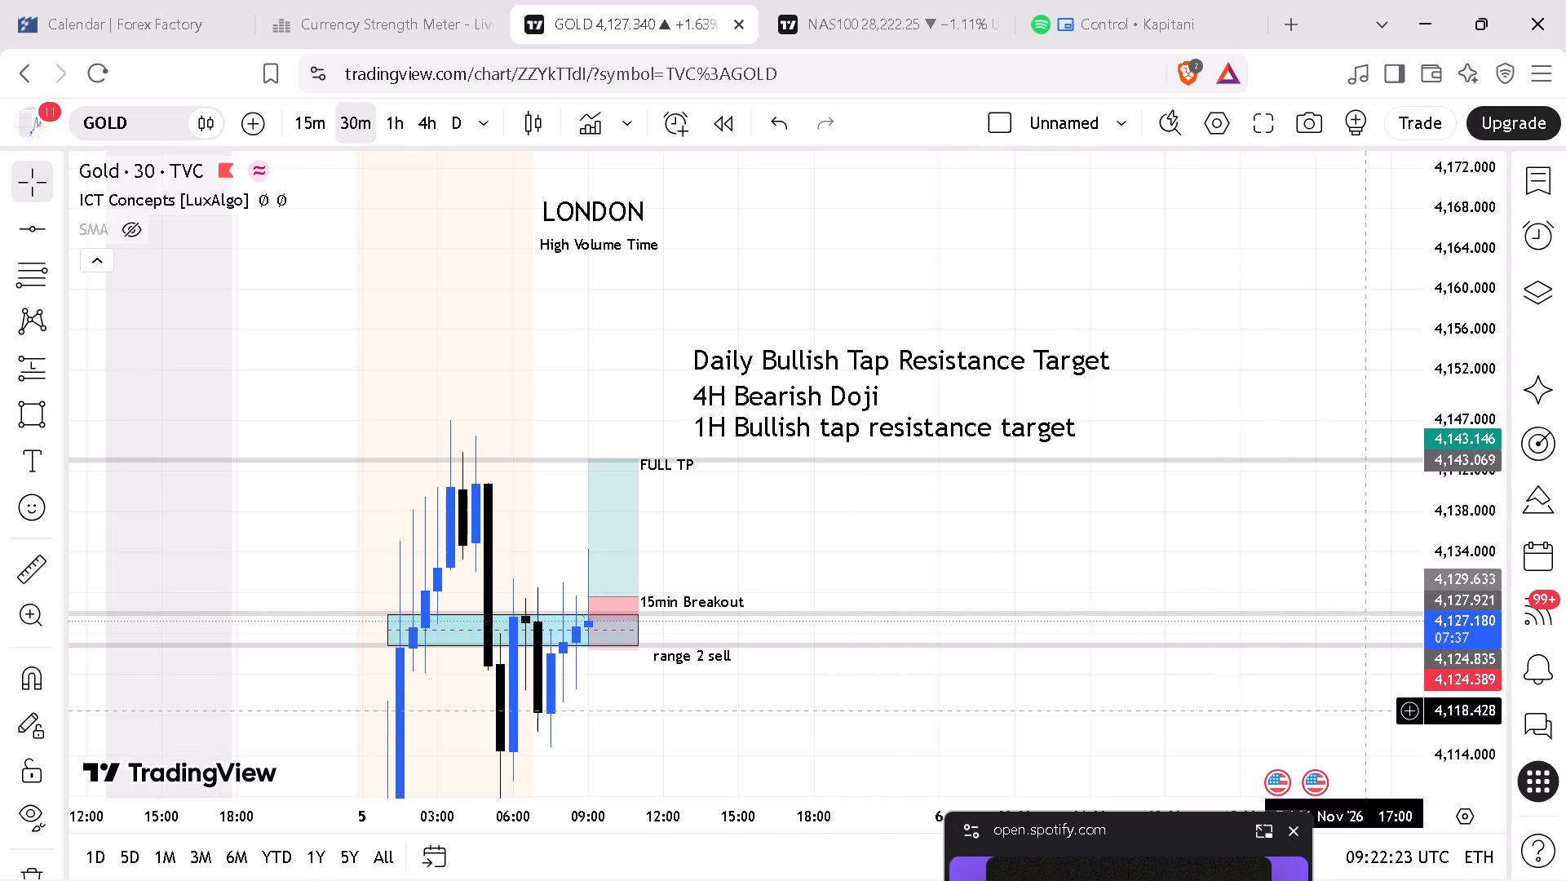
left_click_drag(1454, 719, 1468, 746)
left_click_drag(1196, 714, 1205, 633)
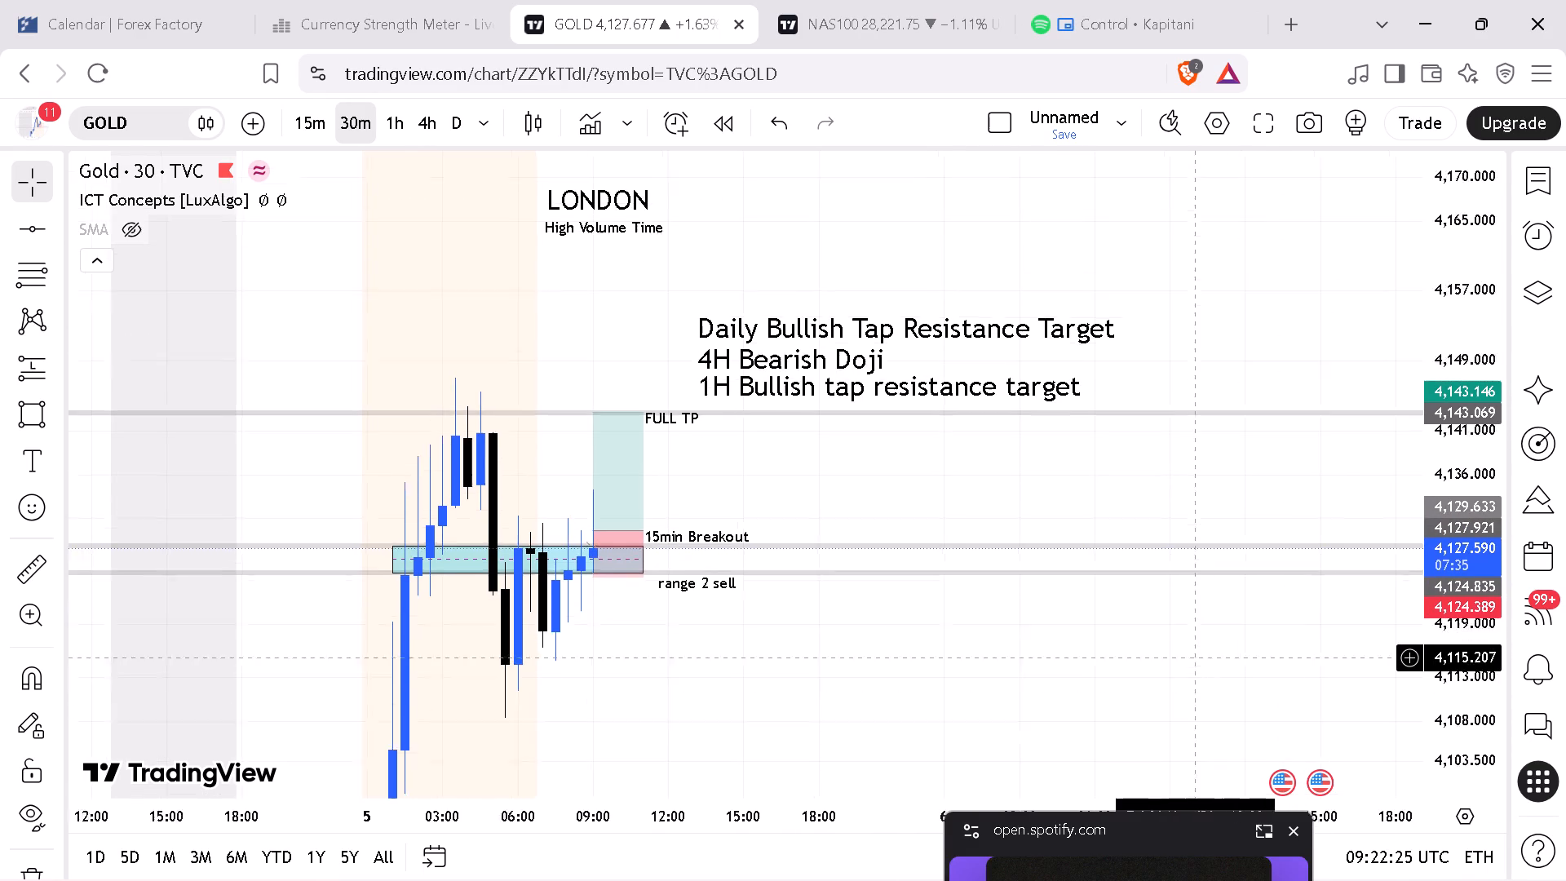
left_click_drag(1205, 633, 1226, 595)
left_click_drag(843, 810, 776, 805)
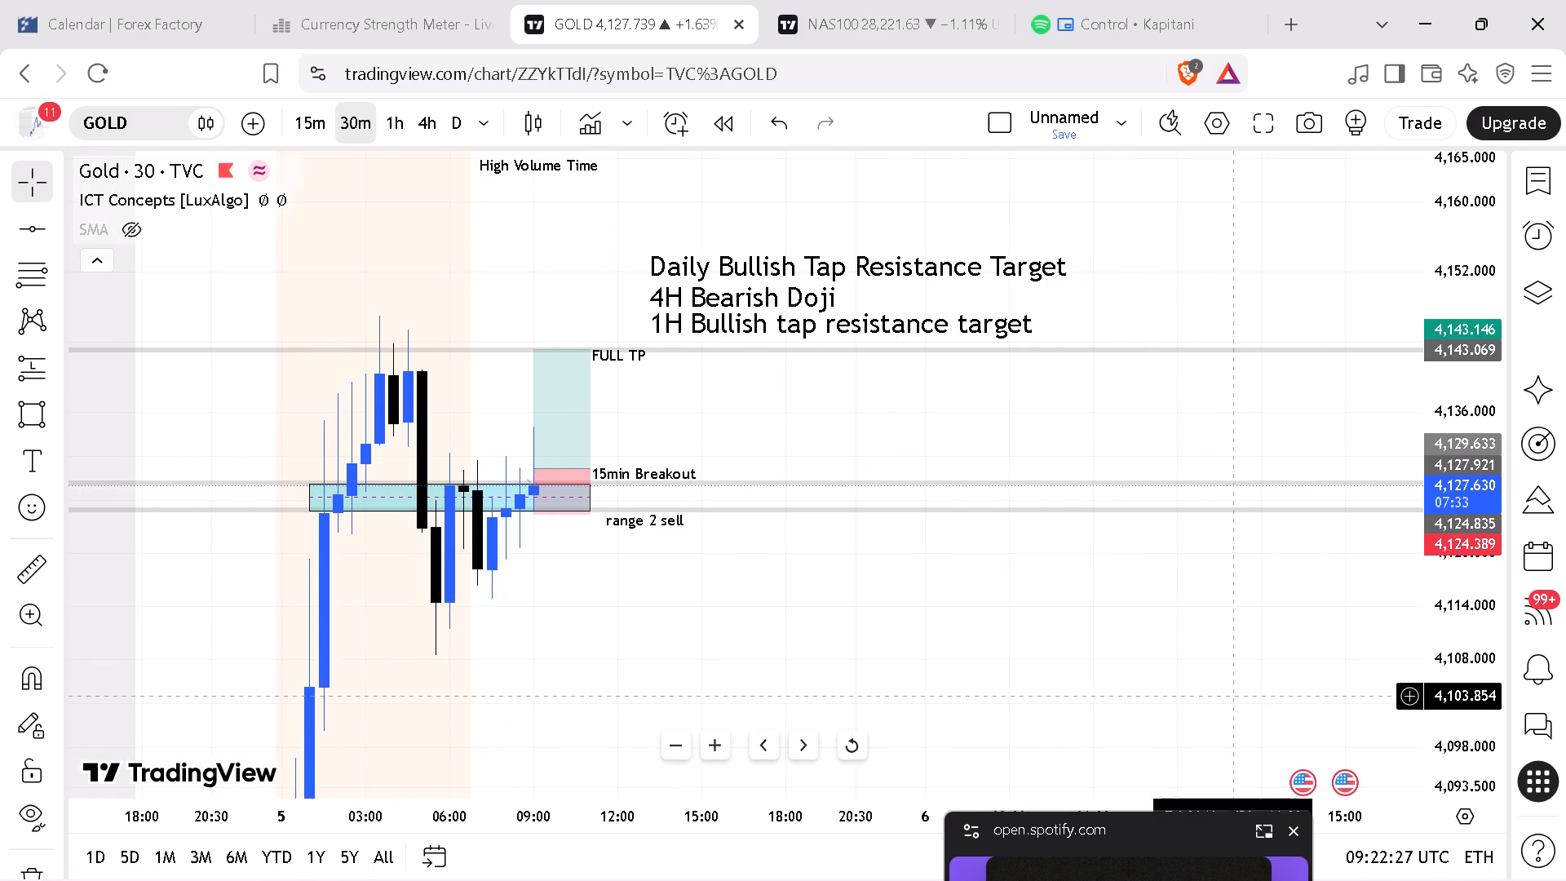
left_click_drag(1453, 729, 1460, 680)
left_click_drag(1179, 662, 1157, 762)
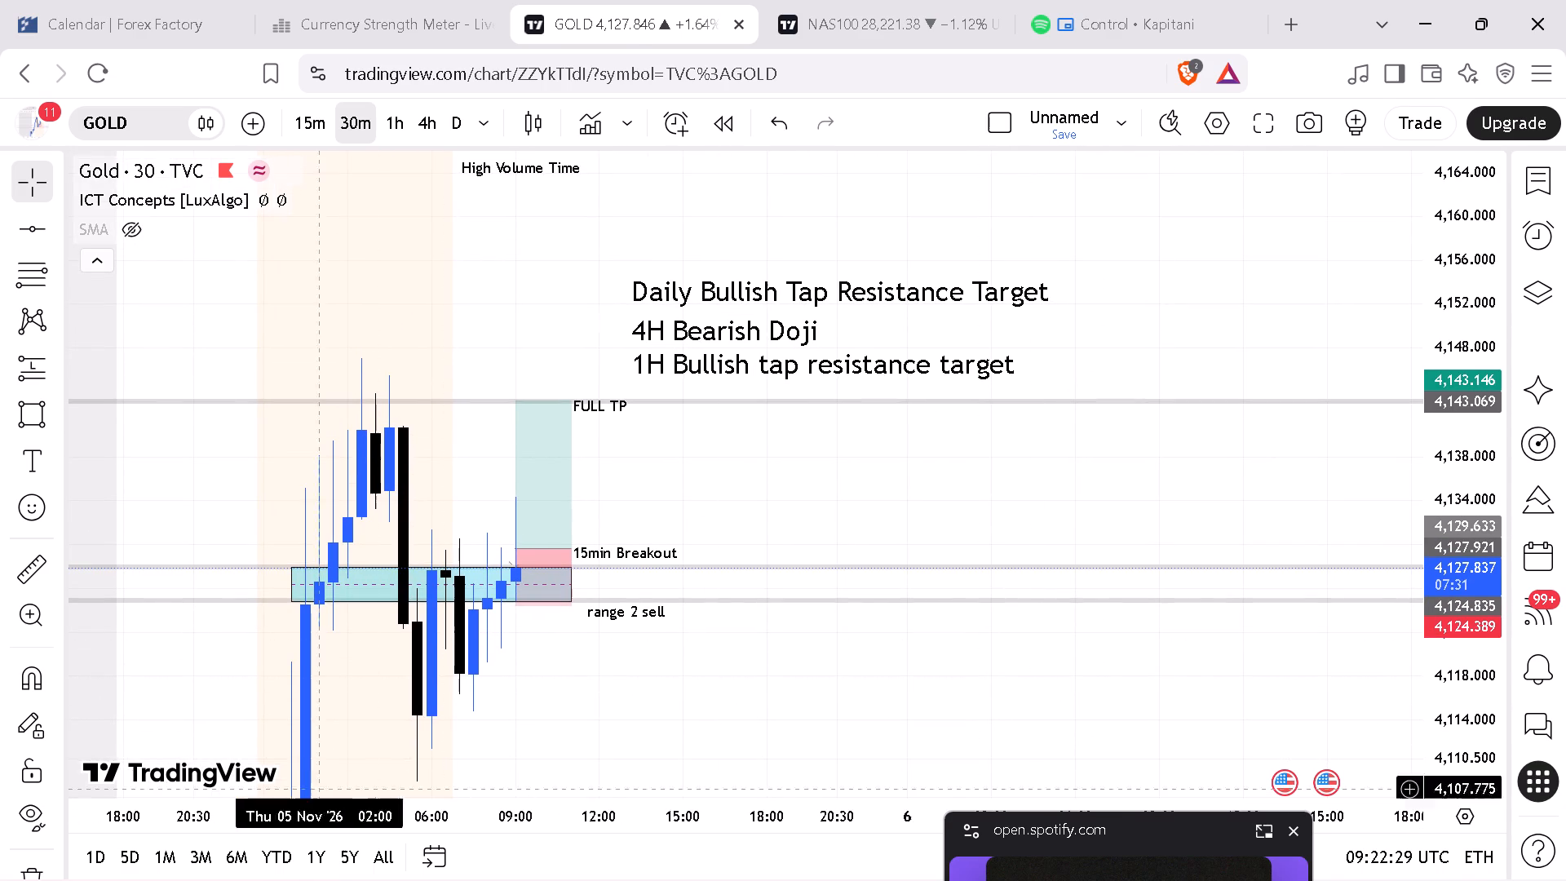
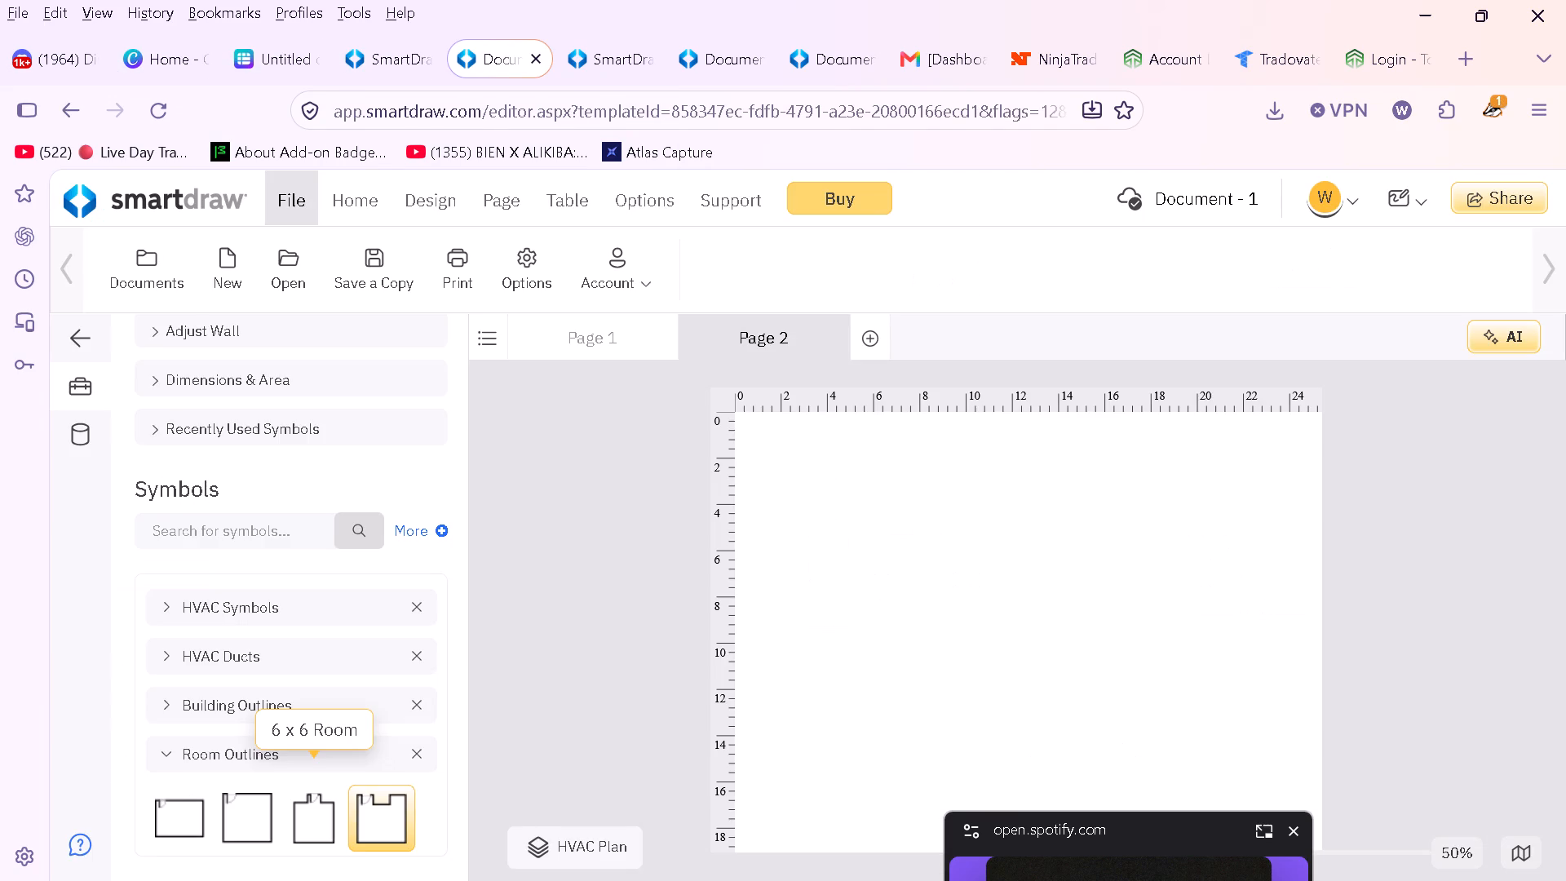
Close the SmartDraw Flowcharts template tab and the SmartDraw document tabs that follow it, including the cloud and bucket drawing.
left_click(626, 53)
left_click(646, 55)
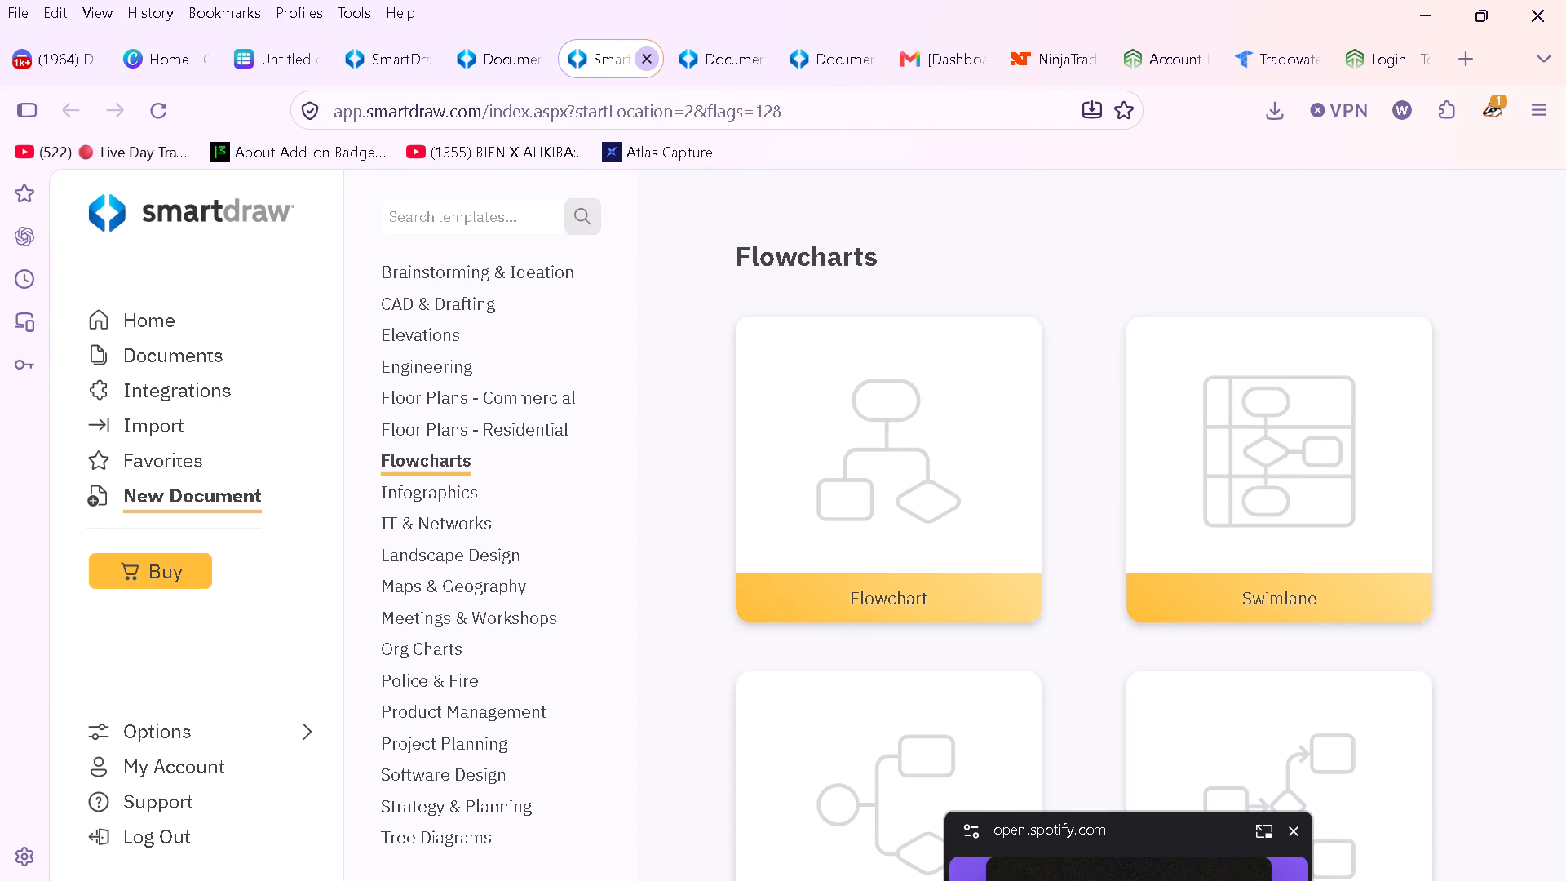
left_click_drag(651, 56, 653, 65)
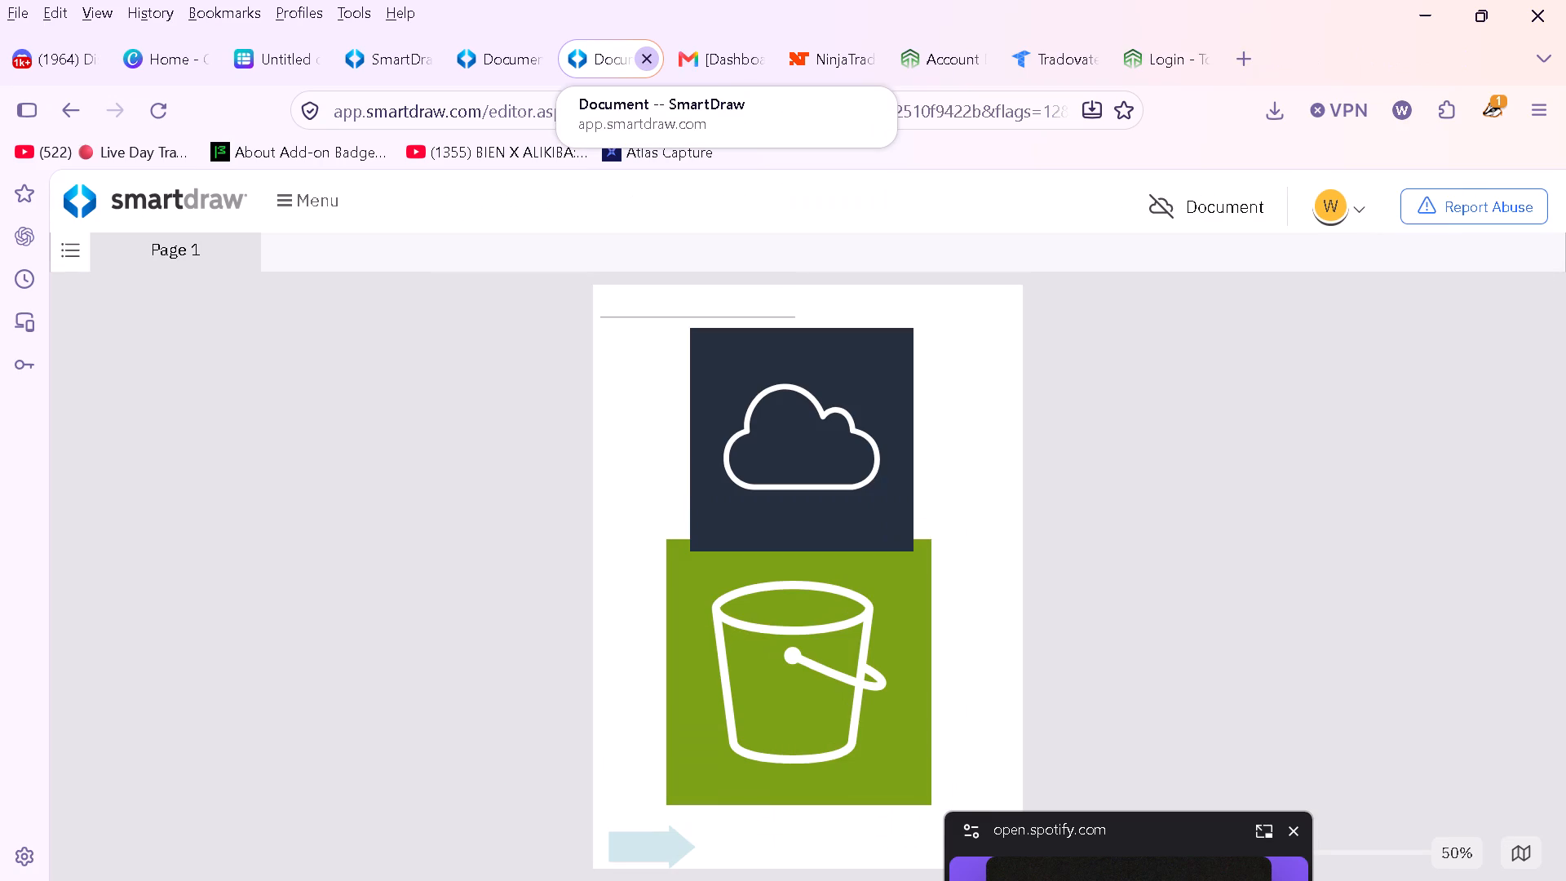
left_click(652, 64)
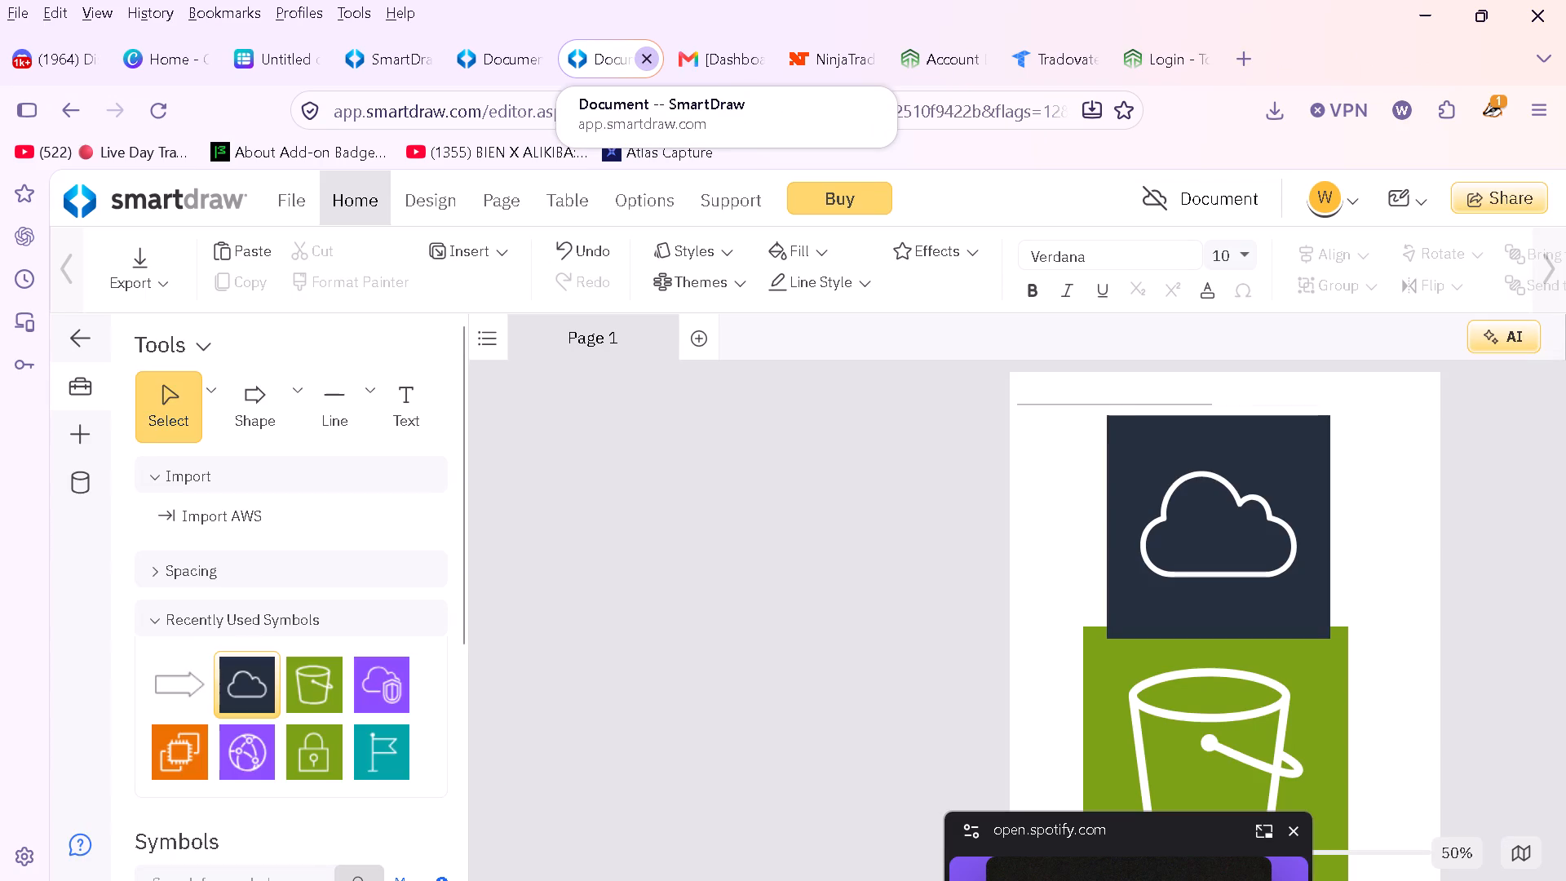